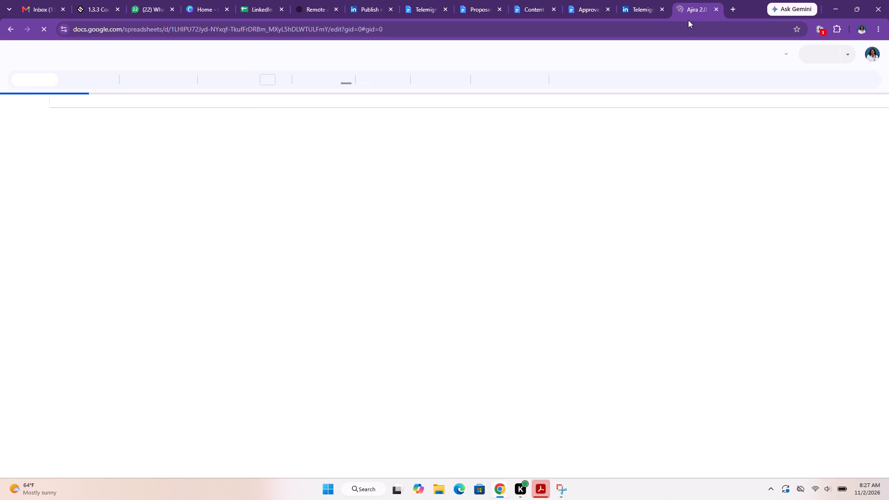
Open the "Ajira 2.0 - 2026 - WESTERN REGION SCHEDULING/REPORTING FORM" spreadsheet in a new browser tab.
left_click(732, 10)
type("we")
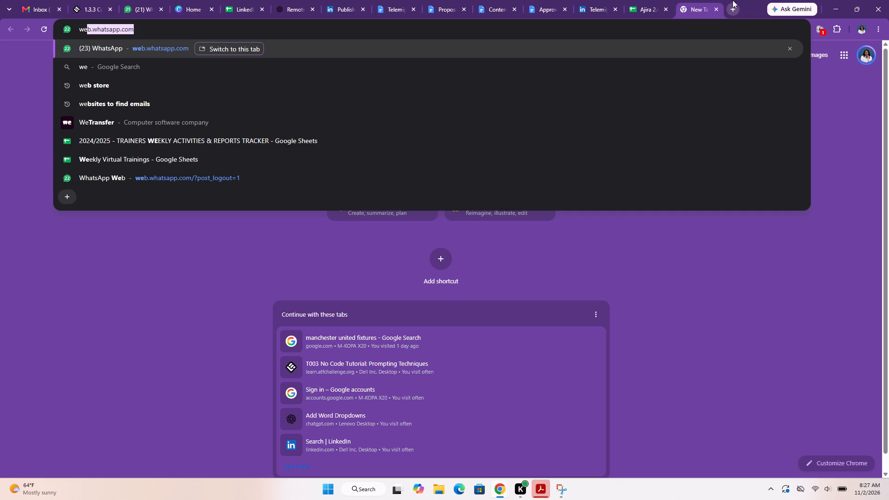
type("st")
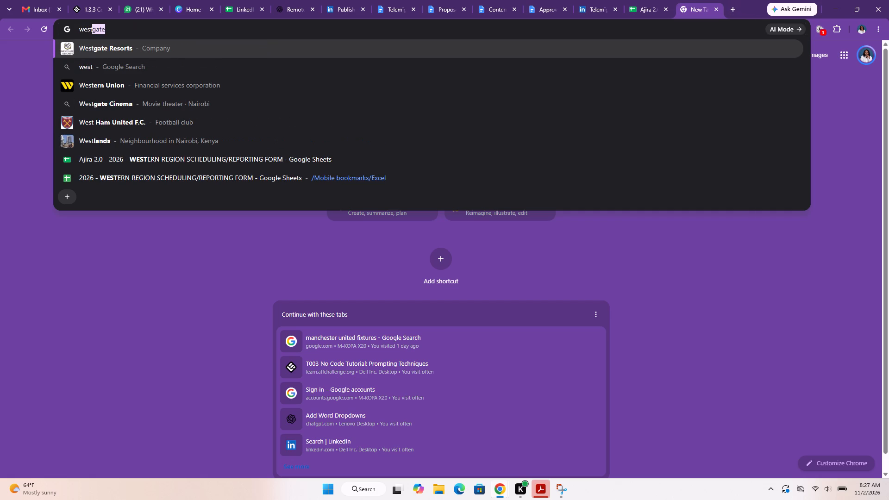
left_click(543, 159)
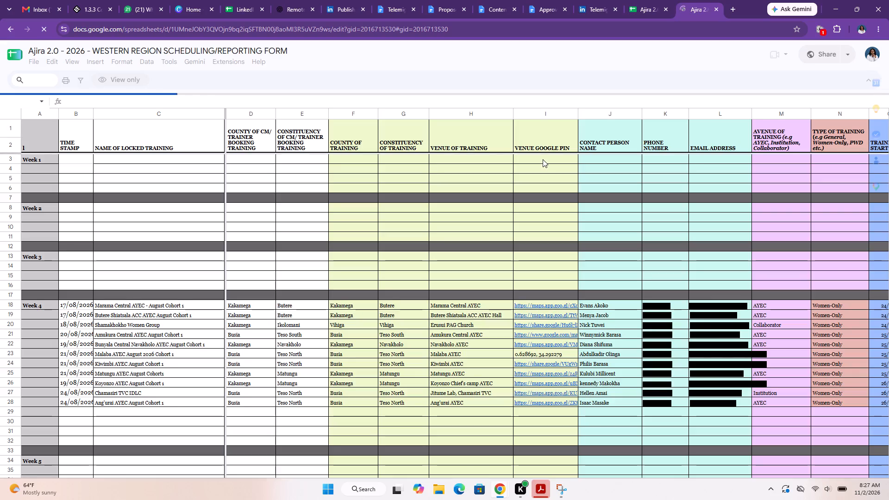
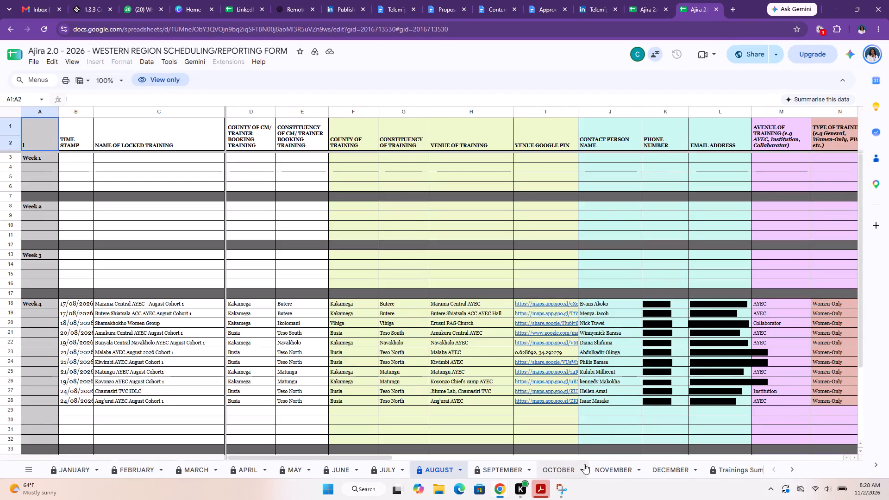
Compare the October Week 4 Western trainings in the Western Region scheduling form against those listed in the Physical Training Tracker & Planner.
left_click(564, 467)
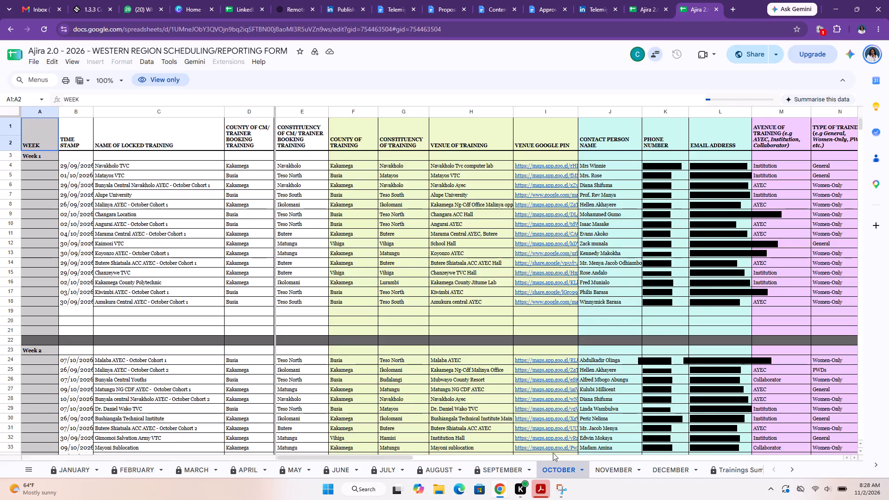
left_click(644, 6)
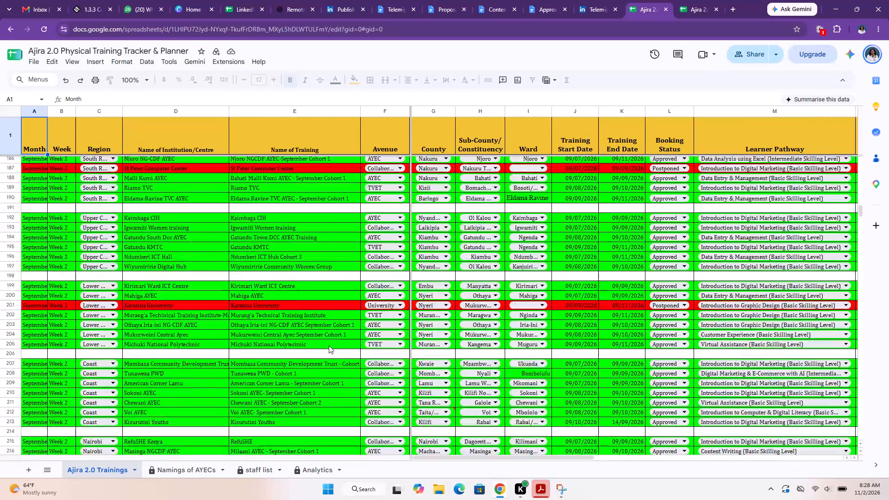
scroll(329, 345, "down", 19)
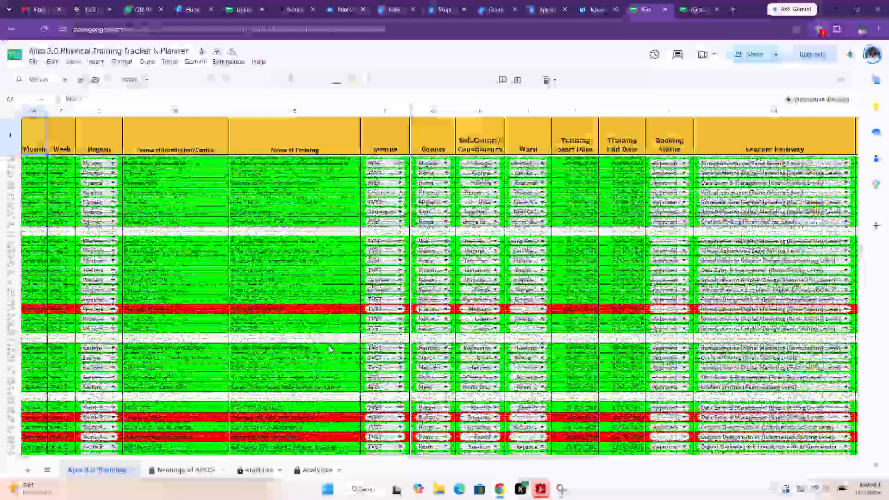
scroll(329, 345, "down", 16)
scroll(329, 345, "down", 10)
scroll(329, 345, "up", 1)
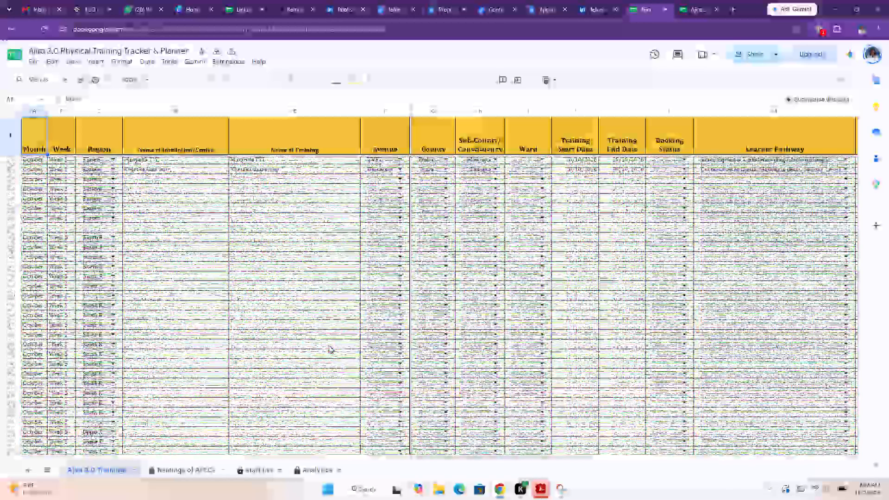
scroll(329, 345, "up", 8)
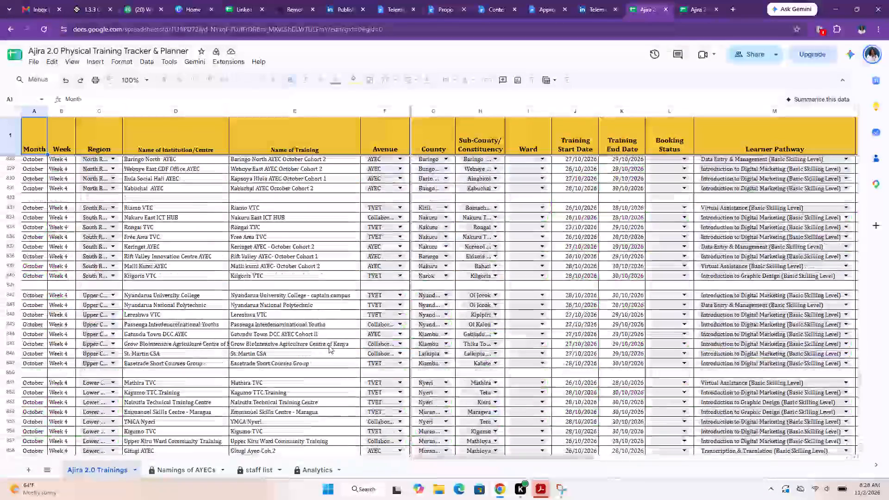
scroll(329, 345, "up", 1)
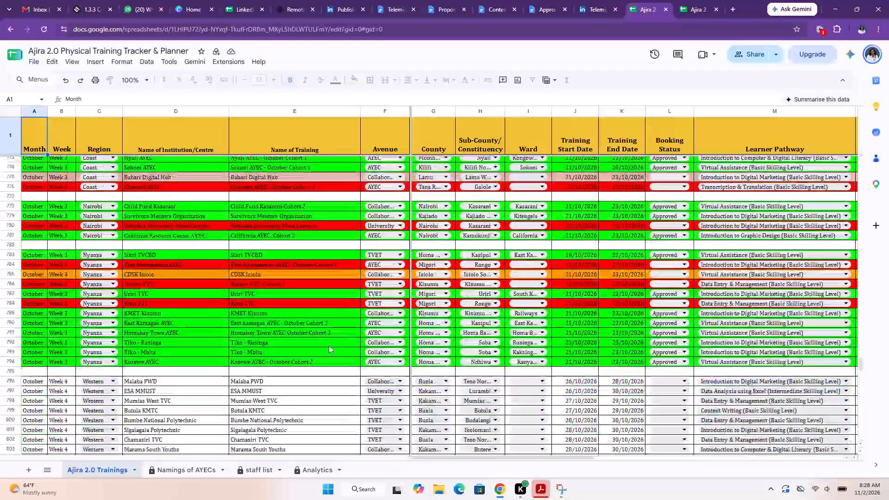
scroll(329, 345, "up", 1)
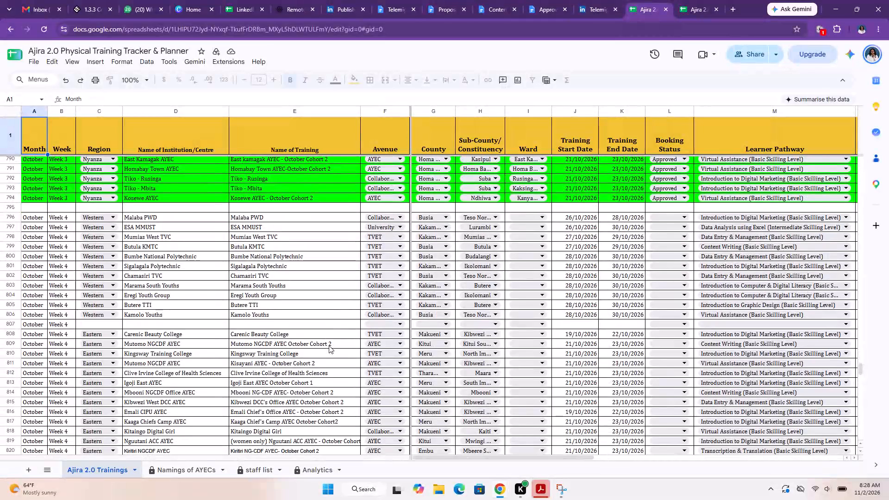
left_click(703, 11)
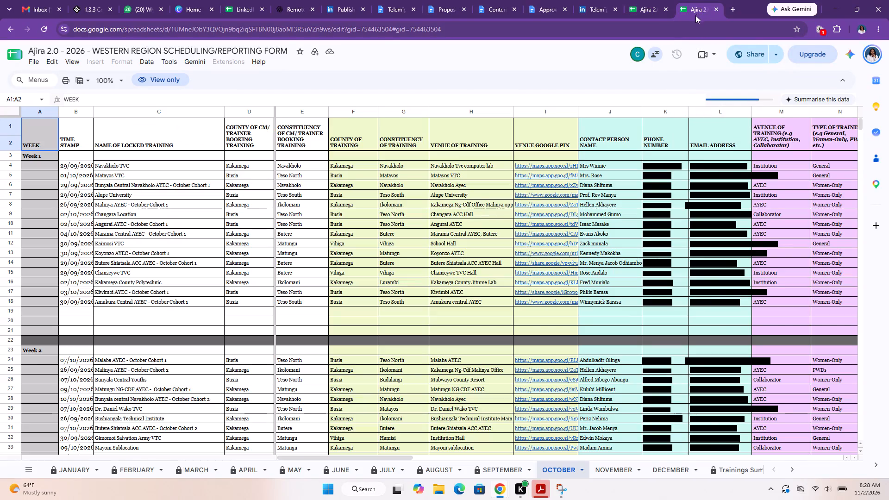
scroll(448, 267, "down", 9)
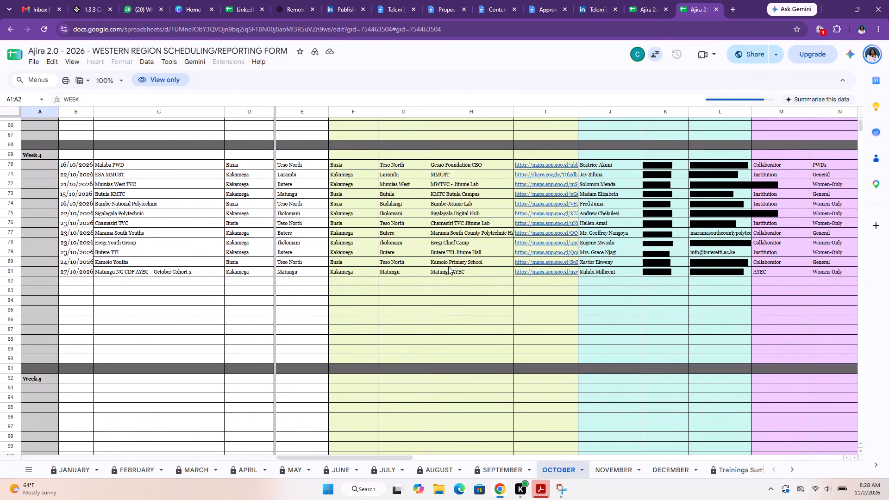
left_click(646, 4)
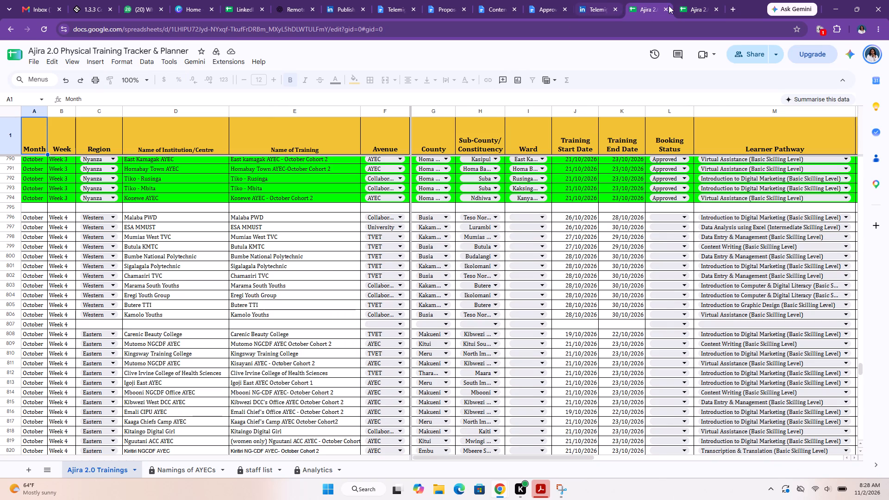
left_click(686, 7)
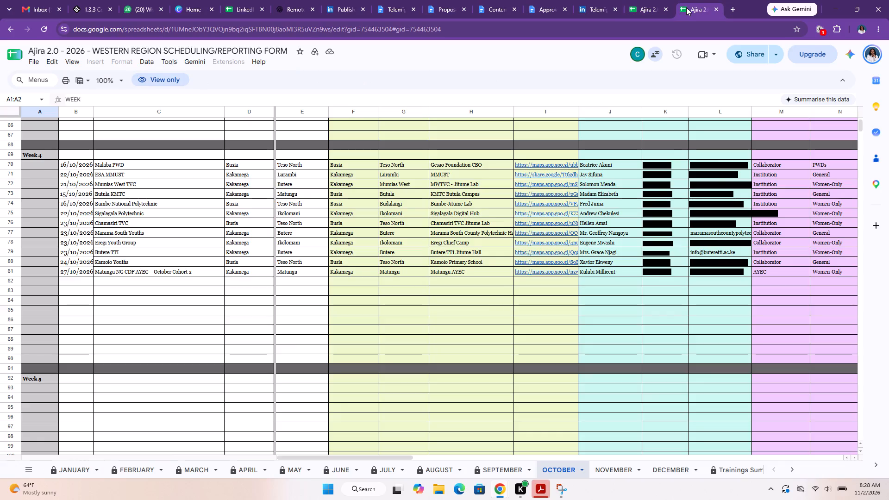
left_click(652, 4)
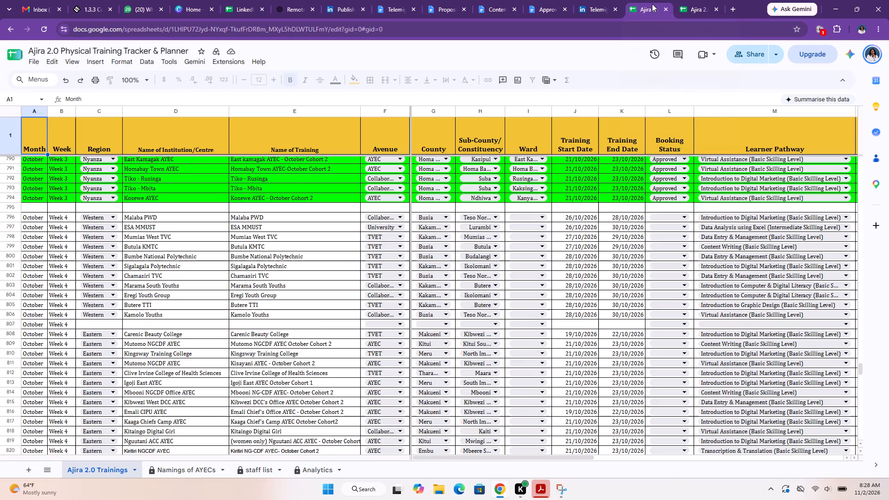
left_click(692, 8)
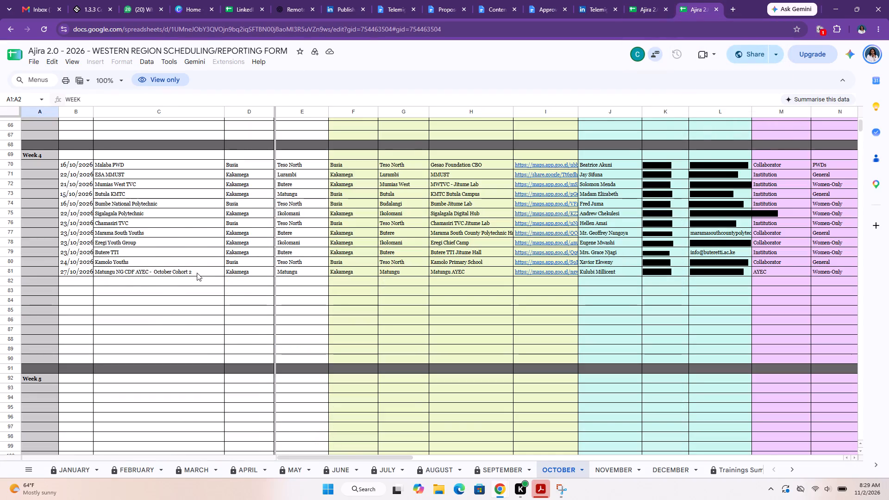
Copy "Matungu NG CDF AYEC - October Cohort 2" from the regional form as the training name in a new tracker row below Kamolo Youths.
left_click(197, 273)
key("ctrl+c")
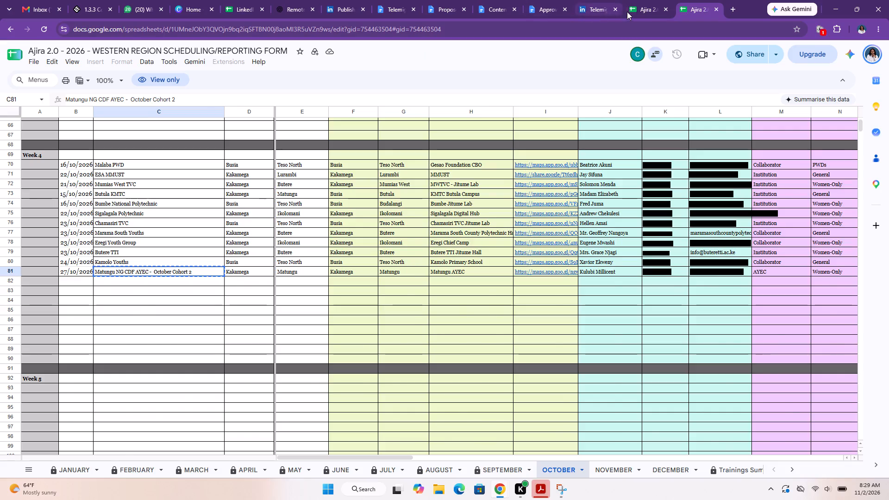
left_click(642, 7)
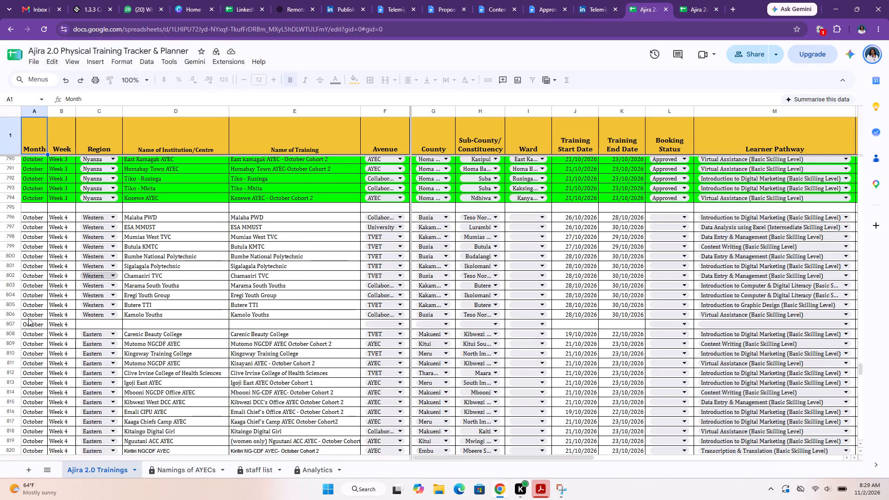
left_click(13, 316)
right_click(13, 316)
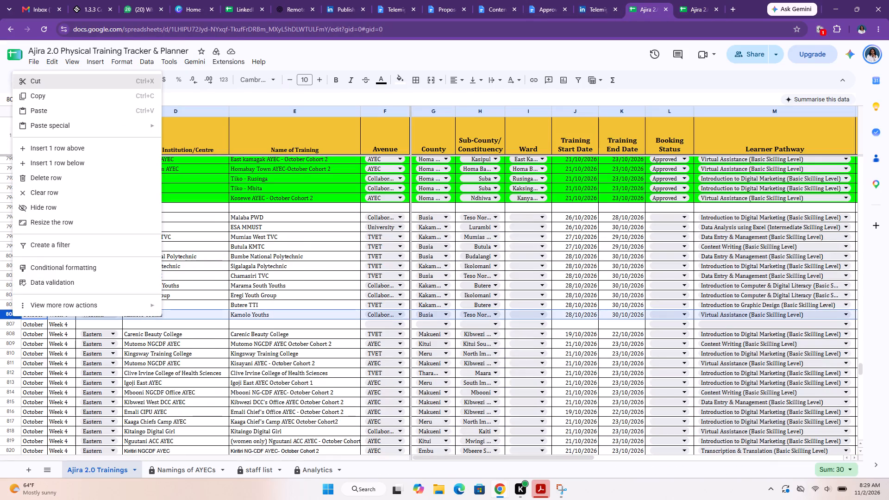
left_click(97, 164)
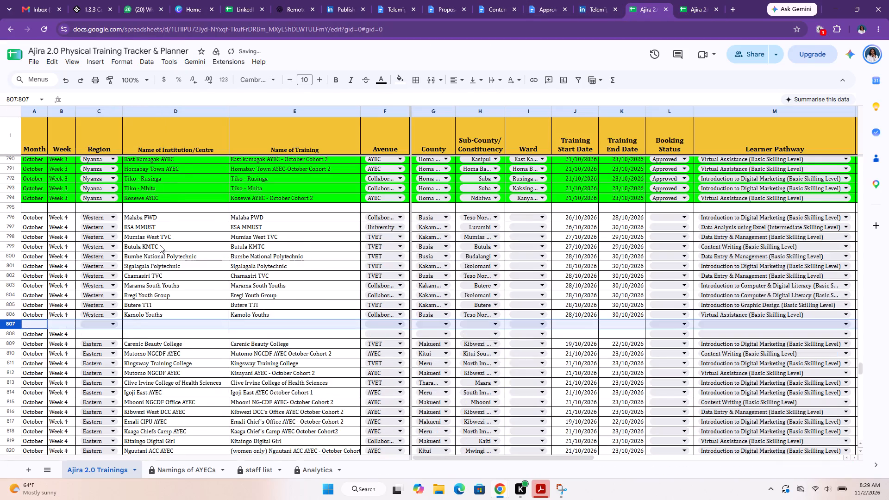
left_click(245, 325)
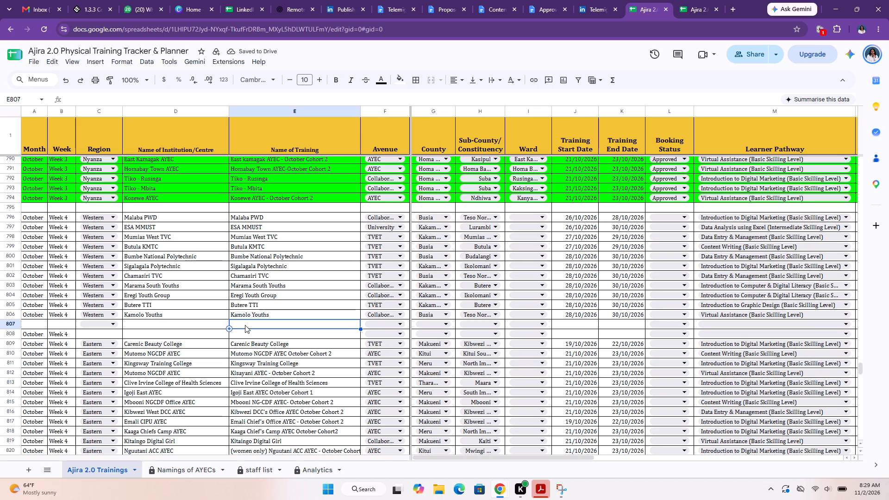
key("ctrl+shift+v")
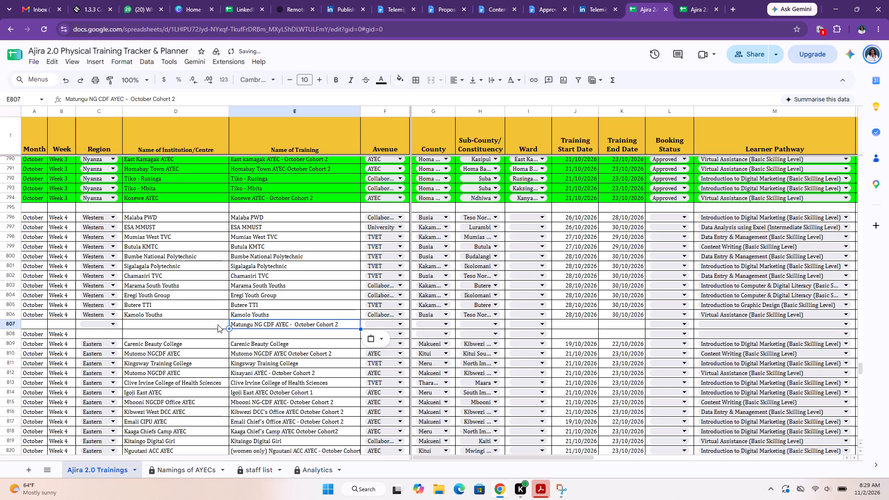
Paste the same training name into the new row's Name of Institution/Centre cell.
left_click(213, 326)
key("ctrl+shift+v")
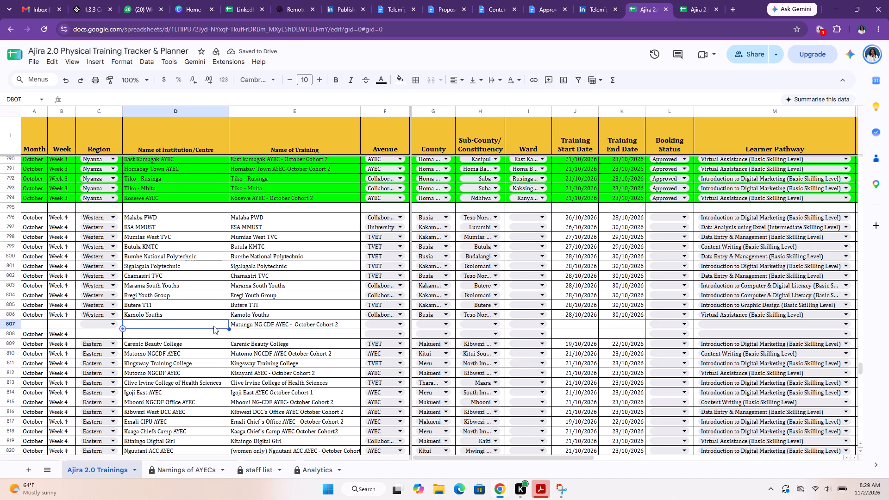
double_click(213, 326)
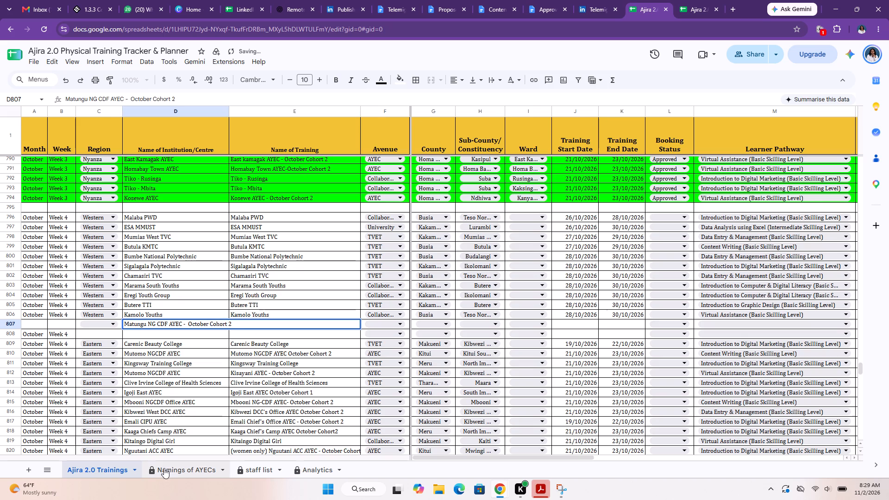
Replace the new row's institution name with "Matungu NGCDF AYEC", copied from the Western Region list in the Namings of AYECs sheet.
left_click(181, 472)
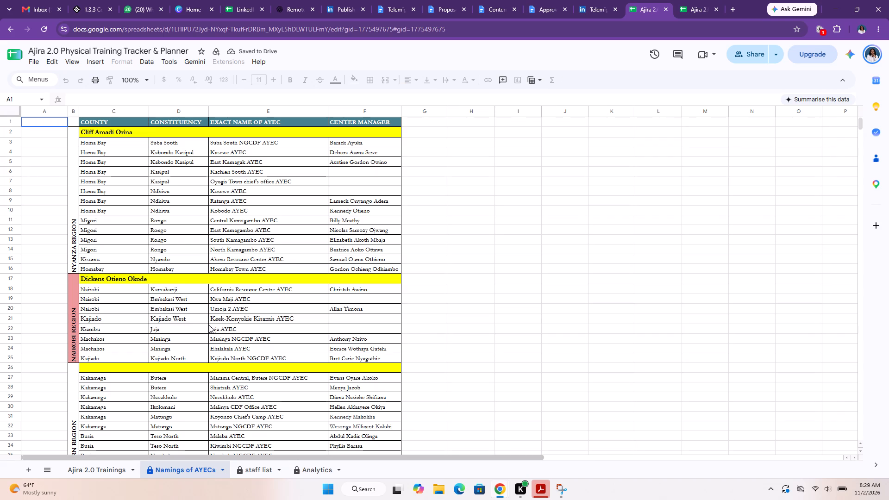
scroll(209, 324, "down", 2)
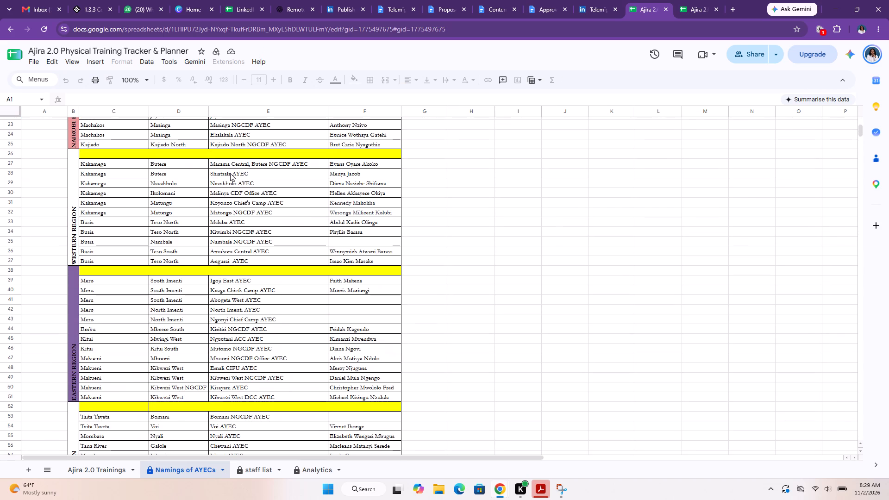
left_click(231, 214)
key("ctrl+c")
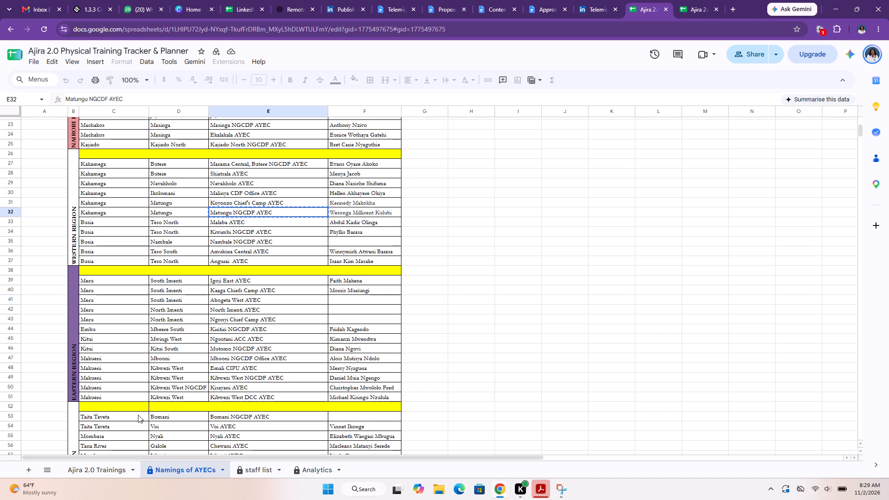
left_click(99, 466)
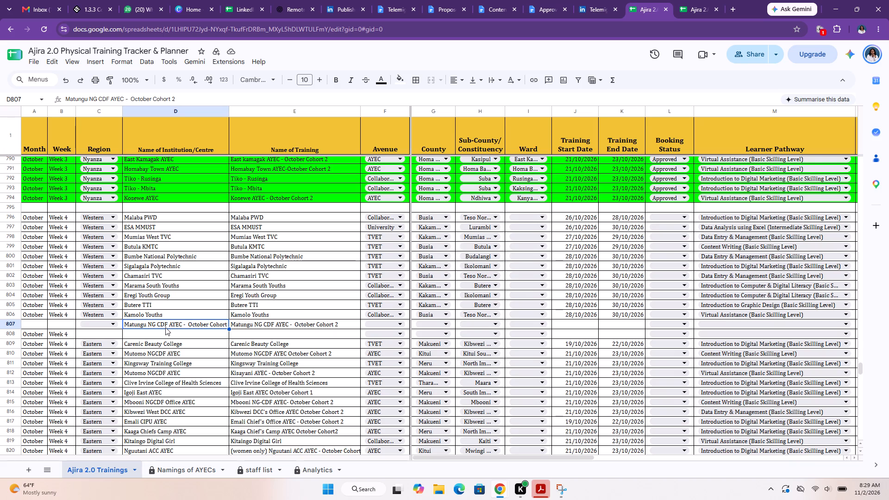
key("ctrl+shift+v")
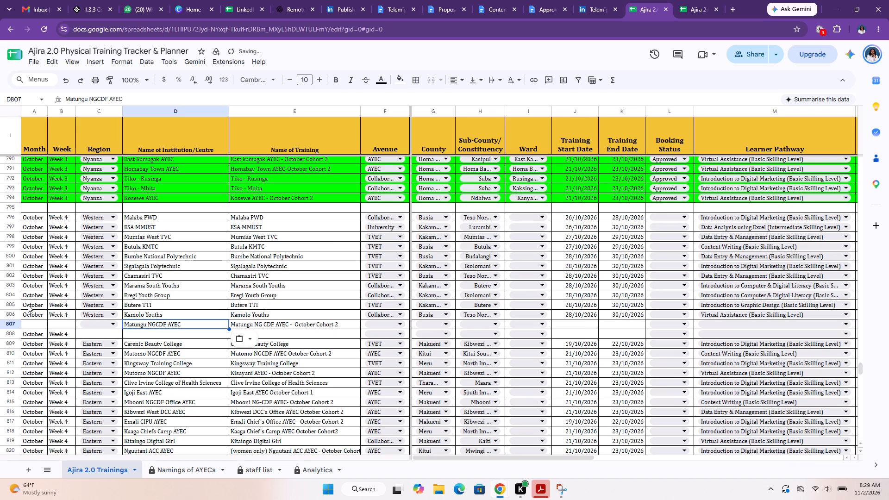
Fill the new row's month, week and region as October, Week 4 and Western from the rows above.
left_click_drag(28, 305, 96, 314)
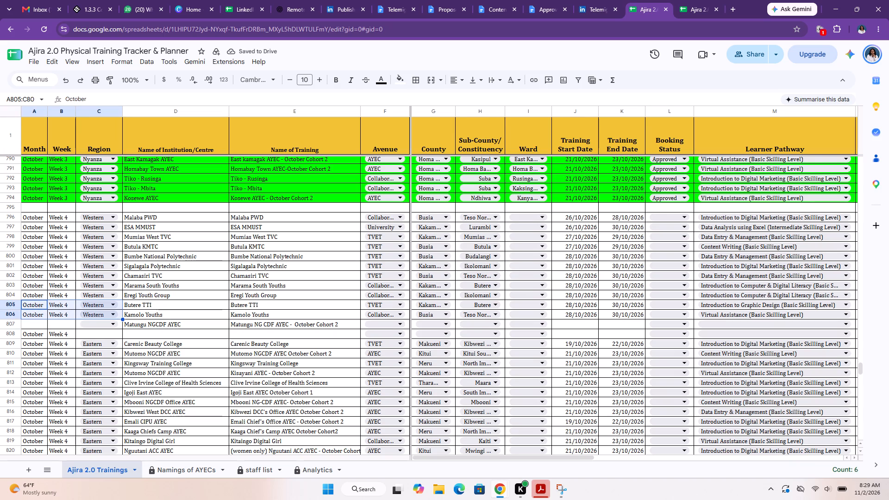
left_click_drag(123, 318, 122, 323)
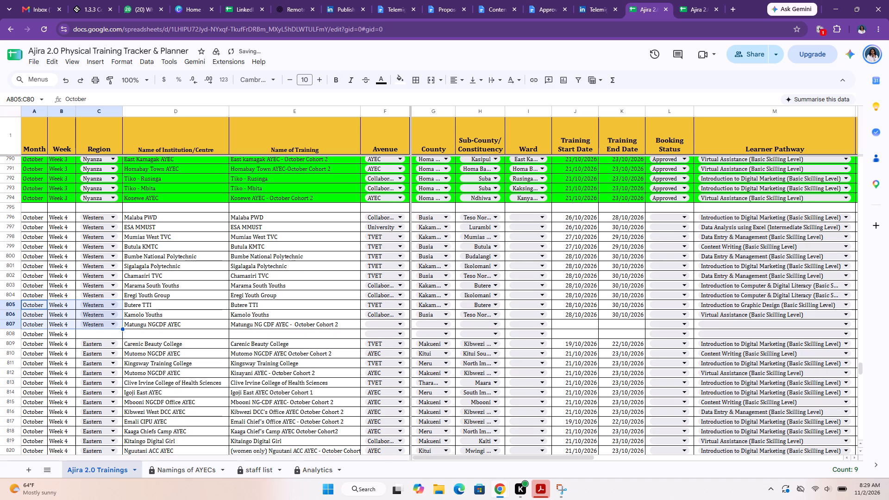
Clear the contents of separator row 808 between the Western and Eastern trainings.
left_click(11, 334)
key("BackSpace")
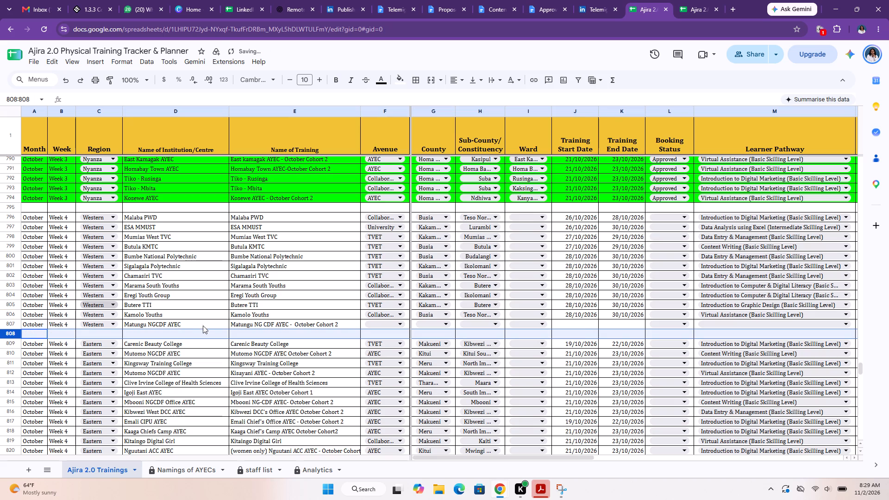
Set the avenue of the Matungu NGCDF AYEC row to AYEC.
left_click(393, 322)
left_click(386, 337)
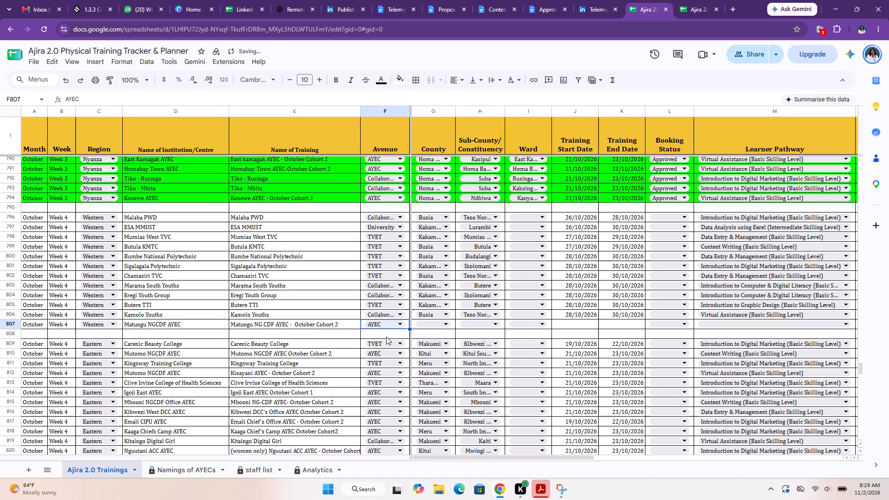
Copy the county Kakamega and constituency Matungu from the Western form into the Matungu NGCDF AYEC row of the tracker as values only.
left_click(683, 6)
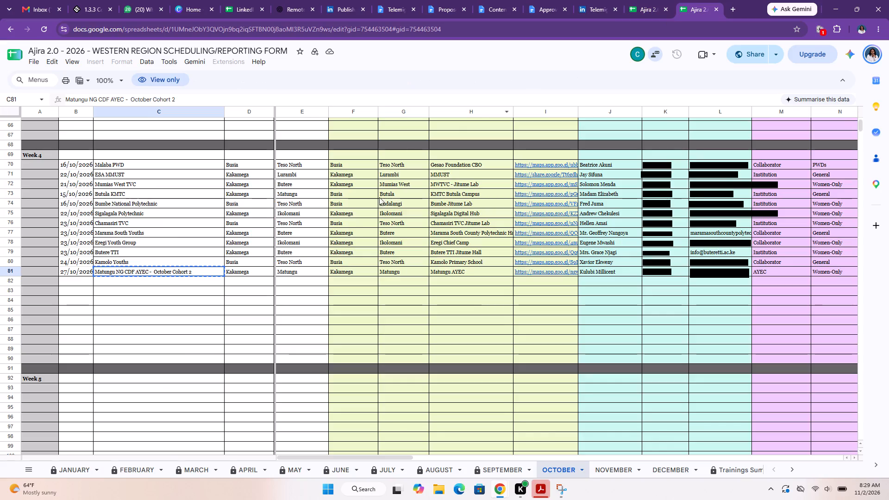
left_click_drag(345, 272, 393, 269)
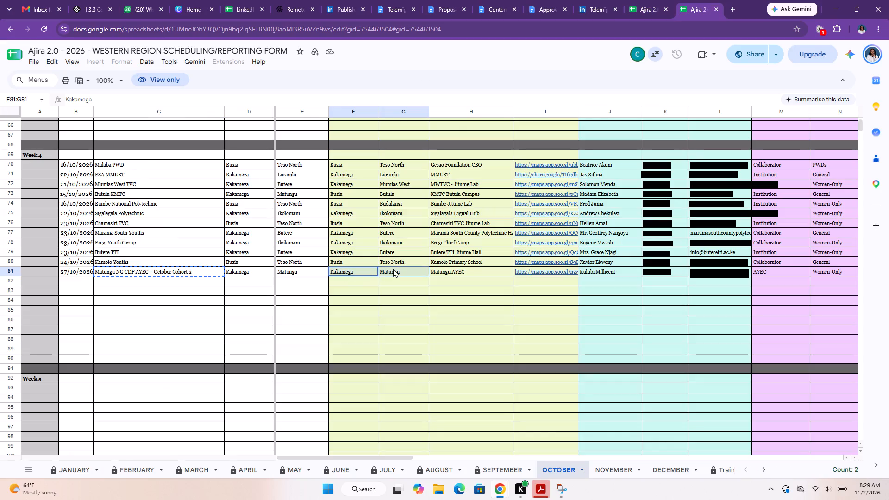
key("ctrl+c")
scroll(393, 269, "left", 7)
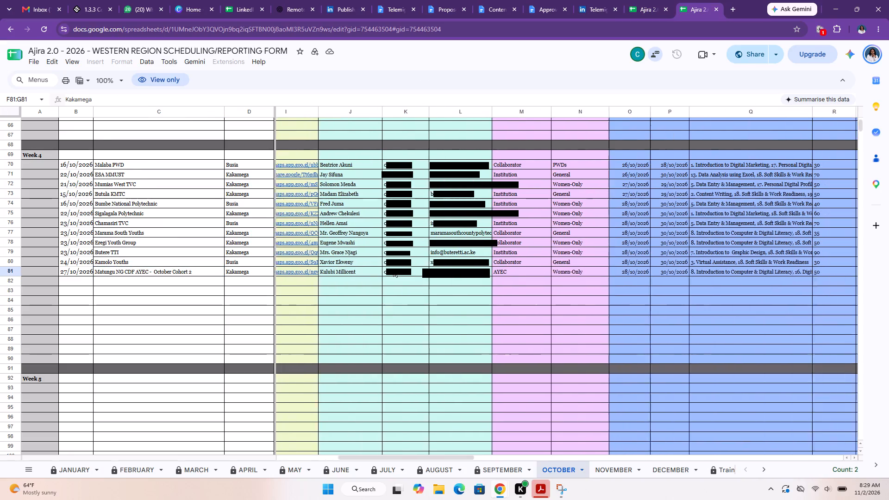
scroll(393, 269, "left", 5)
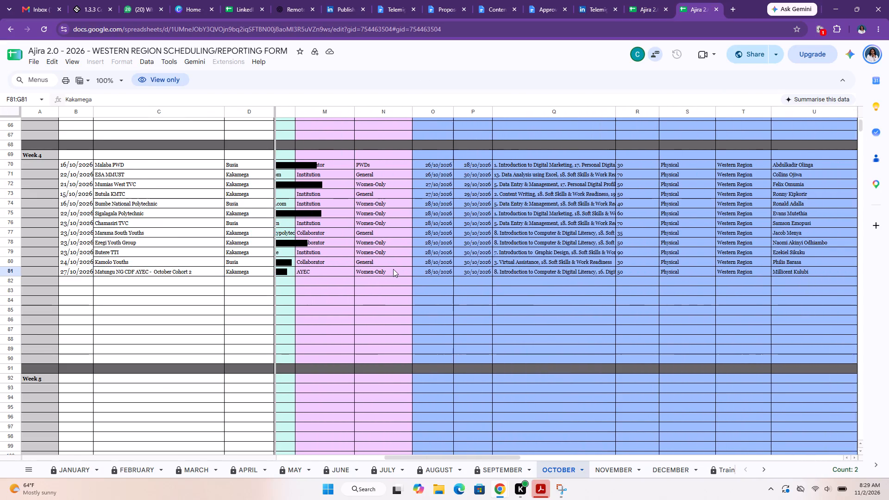
scroll(393, 269, "left", 4)
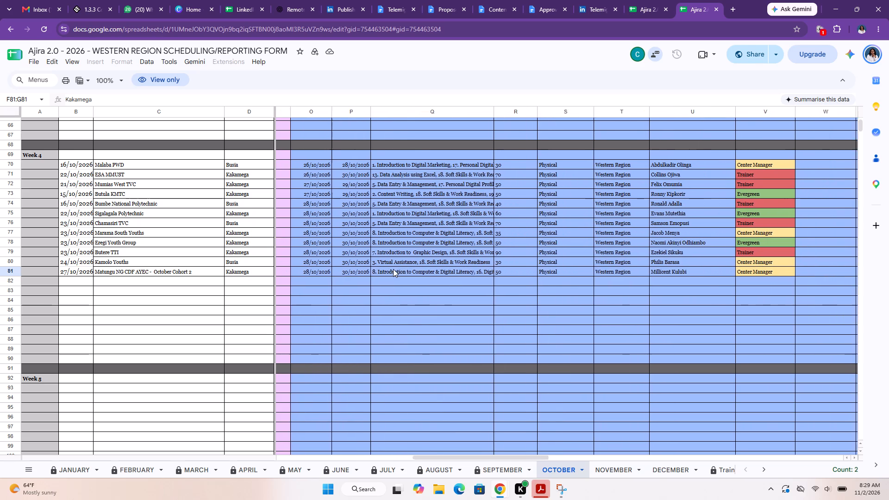
left_click(642, 2)
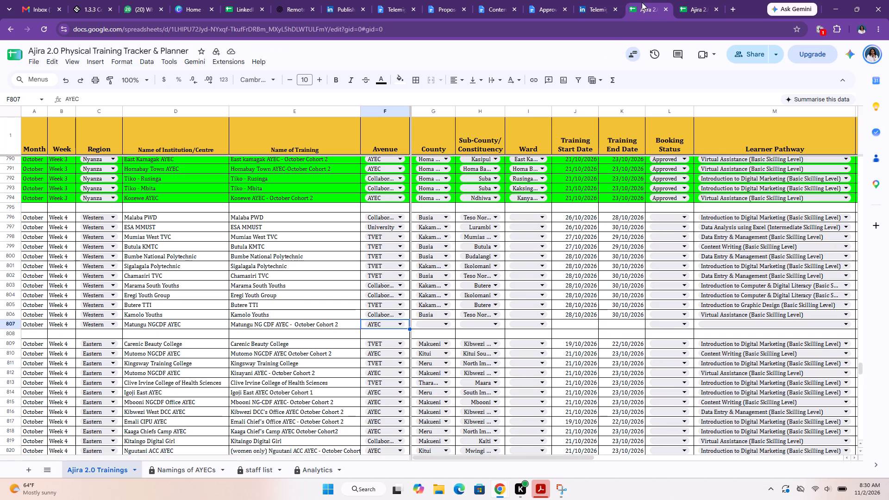
left_click(413, 325)
key("ctrl+shift+v")
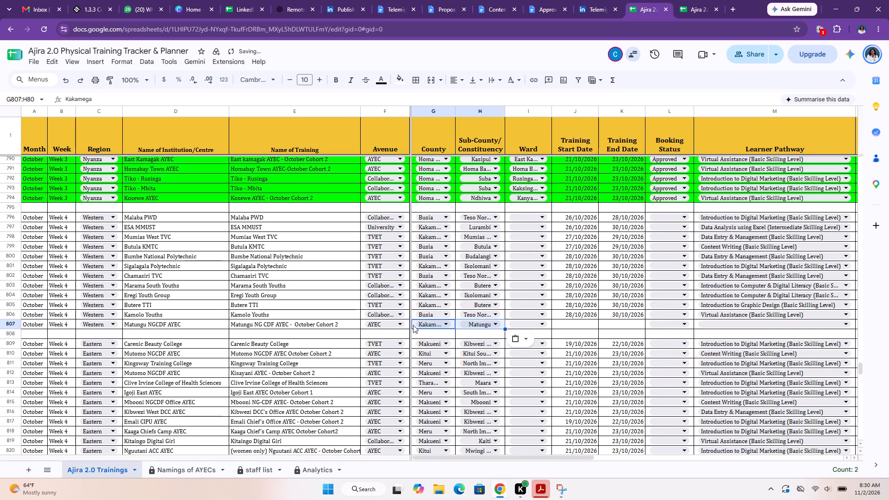
Fill the Matungu row's training start and end dates as 28/10/2026 and 30/10/2026 from the rows above.
scroll(413, 325, "left", 2)
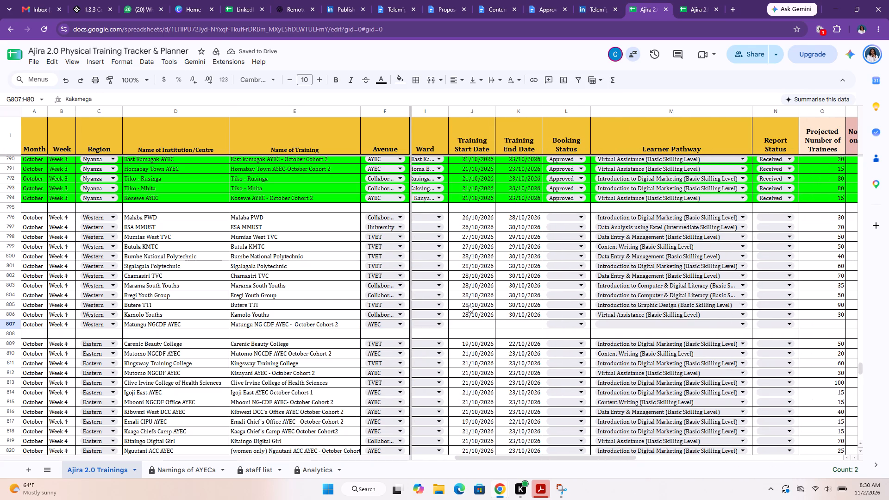
left_click_drag(469, 305, 506, 313)
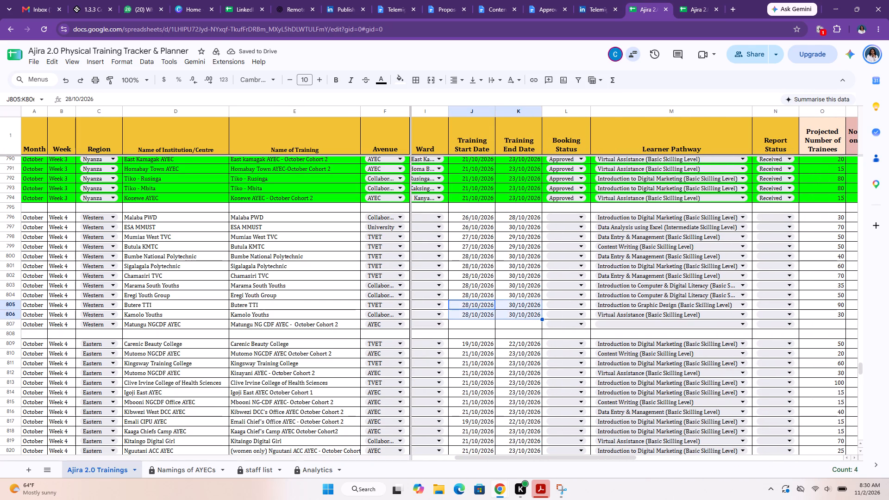
left_click_drag(541, 318, 538, 323)
Set the Matungu row's learner pathway to Introduction to Computer & Digital Literacy (Basic Skilling Level).
scroll(538, 323, "left", 3)
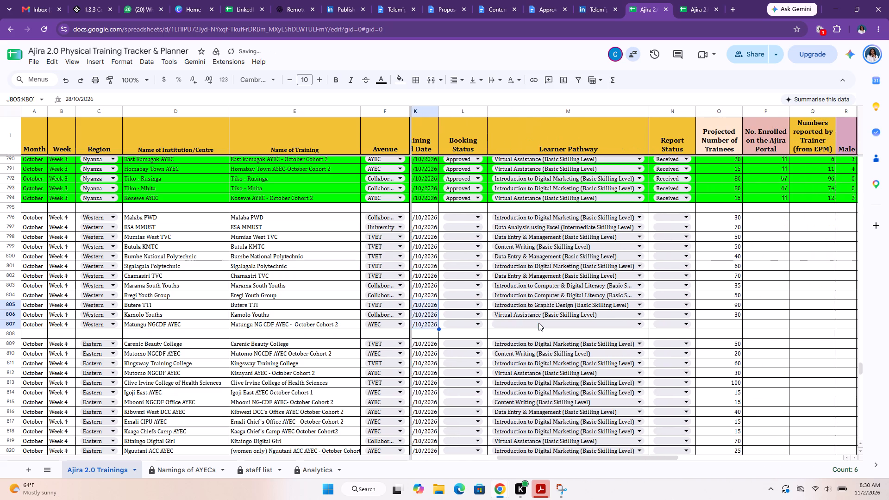
left_click(629, 323)
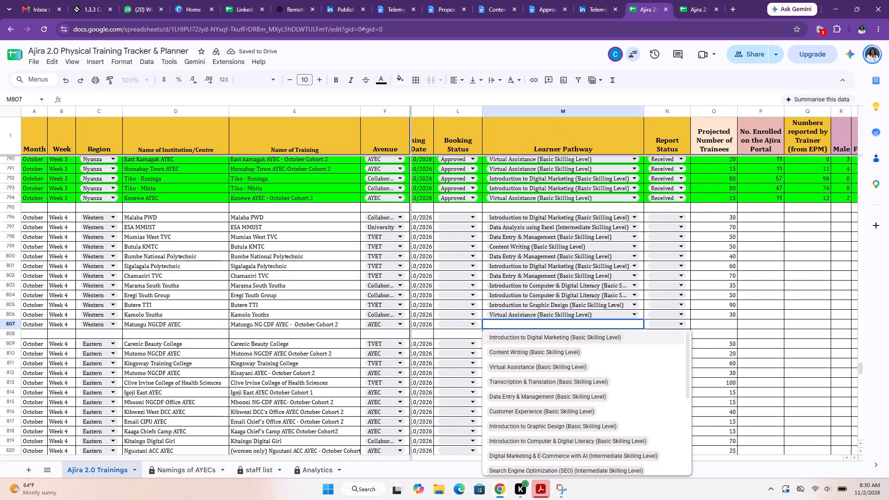
type("intro")
left_click(581, 370)
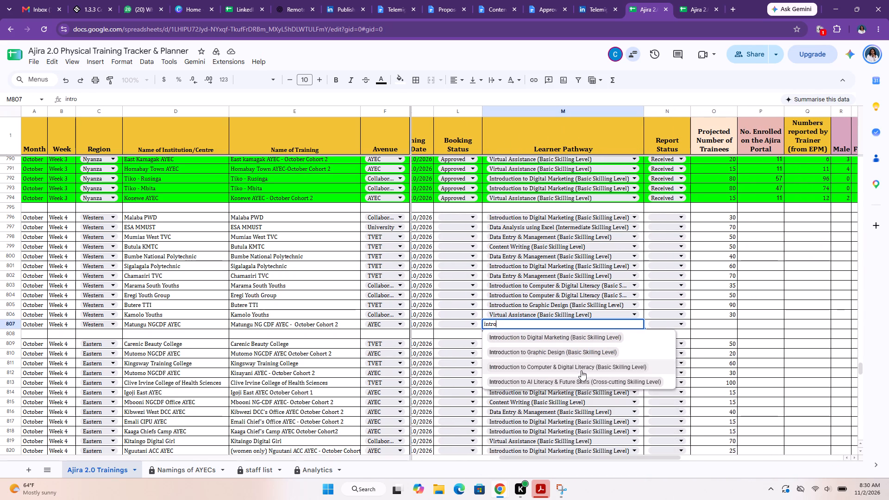
Enter 50 as the projected number of trainees for the Matungu row.
left_click(698, 325)
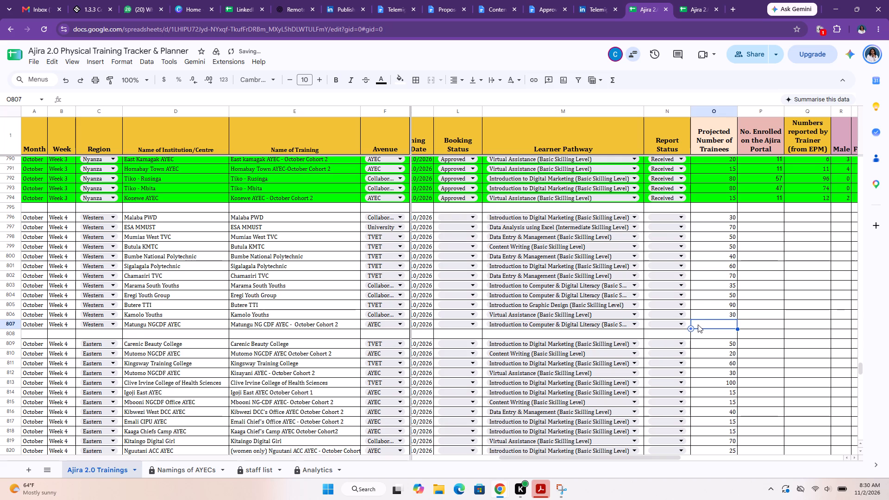
type("50")
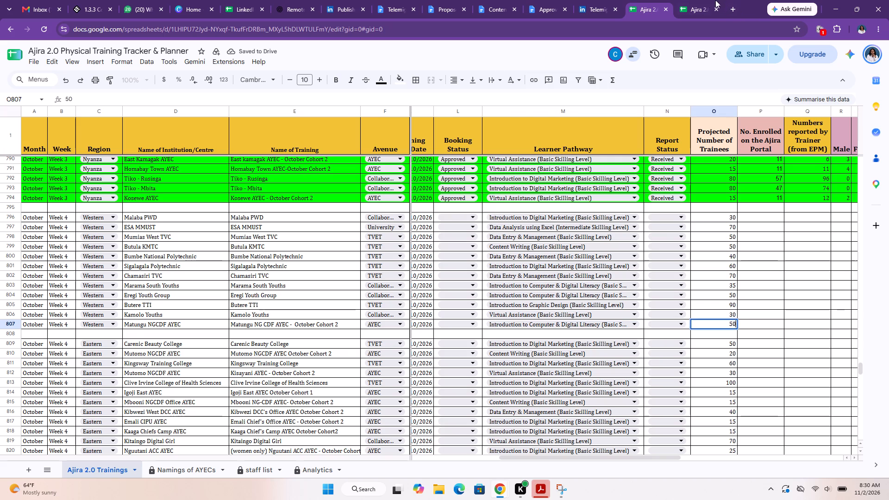
Copy the Matungu trainer's name from the Western form into the Trainer 1 cell of the Matungu row in the tracker.
left_click(704, 1)
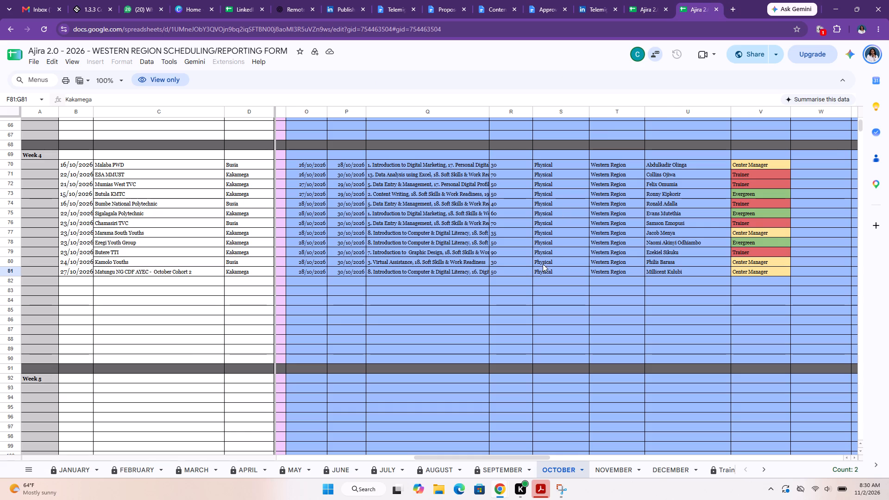
left_click(658, 273)
key("ctrl+c")
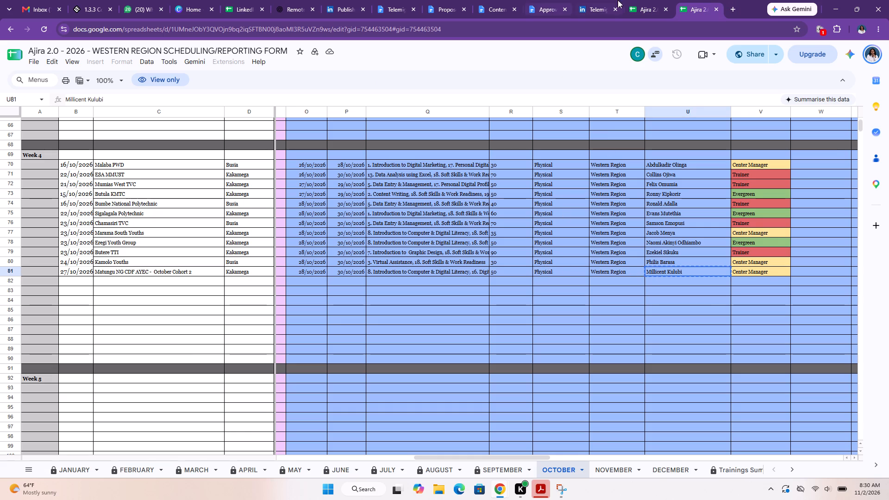
left_click(645, 6)
scroll(731, 305, "left", 4)
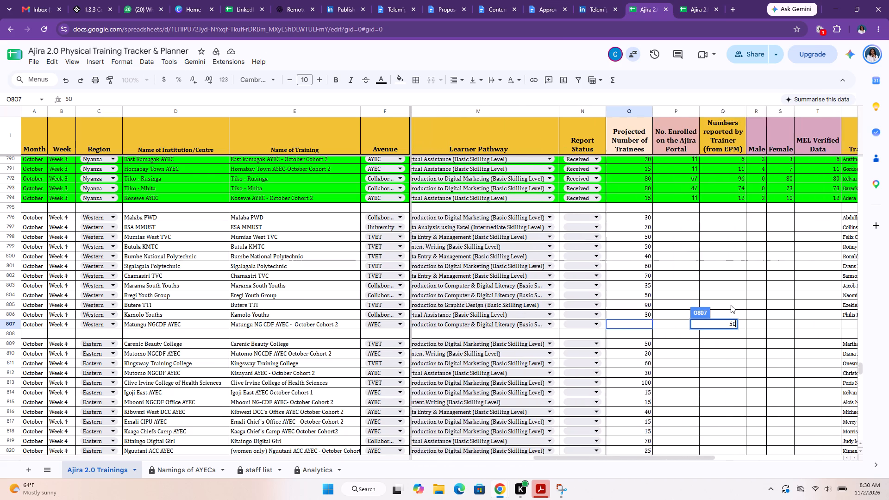
scroll(731, 305, "left", 1)
left_click(658, 325)
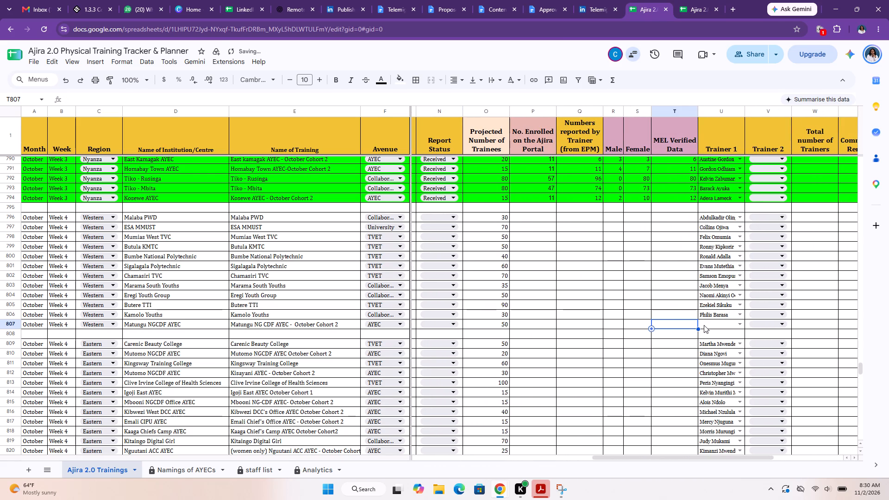
left_click(705, 325)
key("ctrl+v")
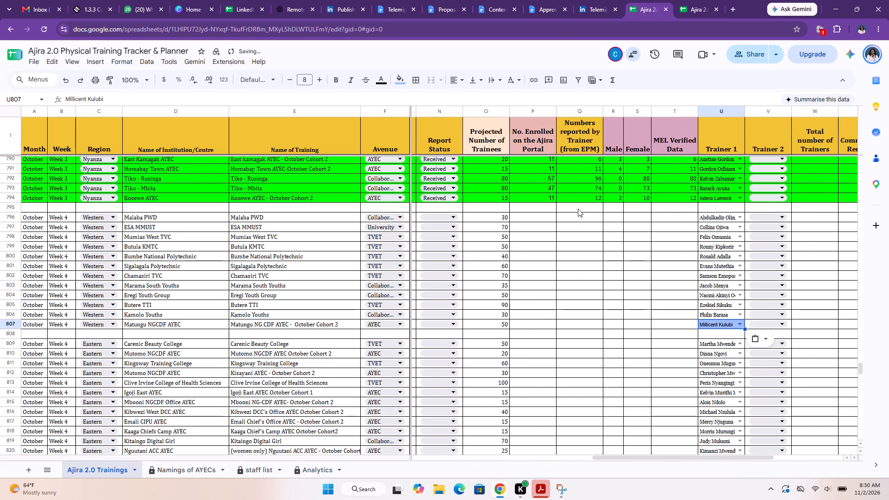
Change the fill of the Matungu row's Trainer 1 cell to white.
left_click(401, 81)
left_click(493, 112)
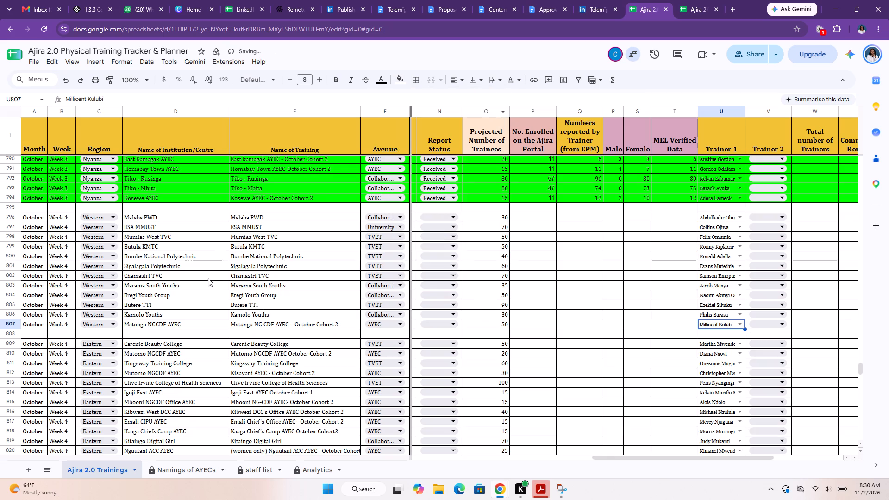
Review the rest of the tracker's October rows and the Western form's October Week 5 section for further trainings.
left_click(212, 334)
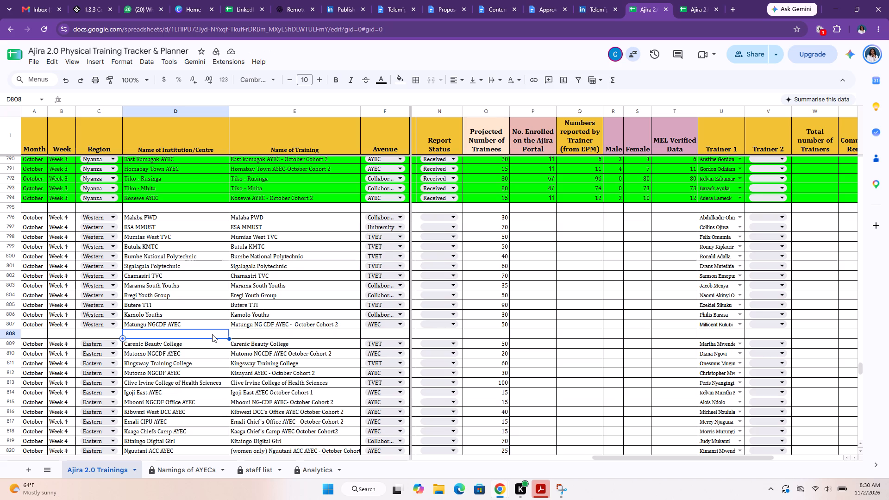
scroll(212, 334, "down", 14)
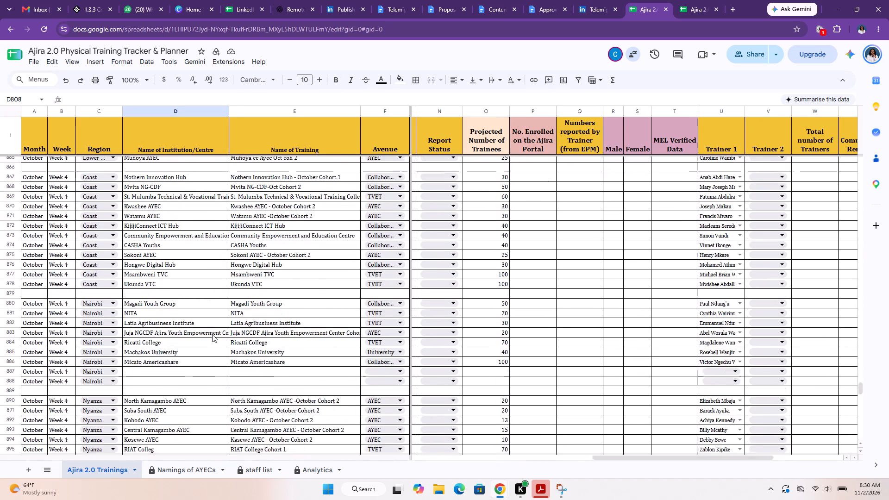
scroll(212, 334, "down", 6)
scroll(212, 334, "up", 4)
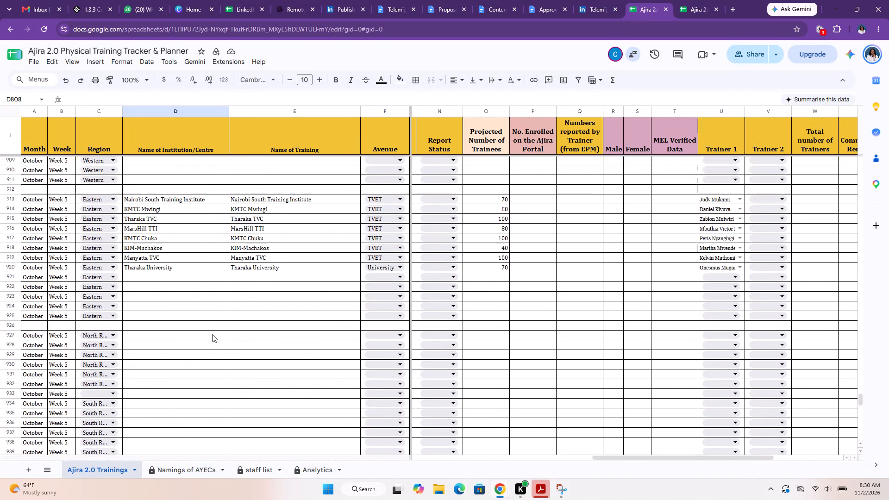
scroll(212, 334, "up", 2)
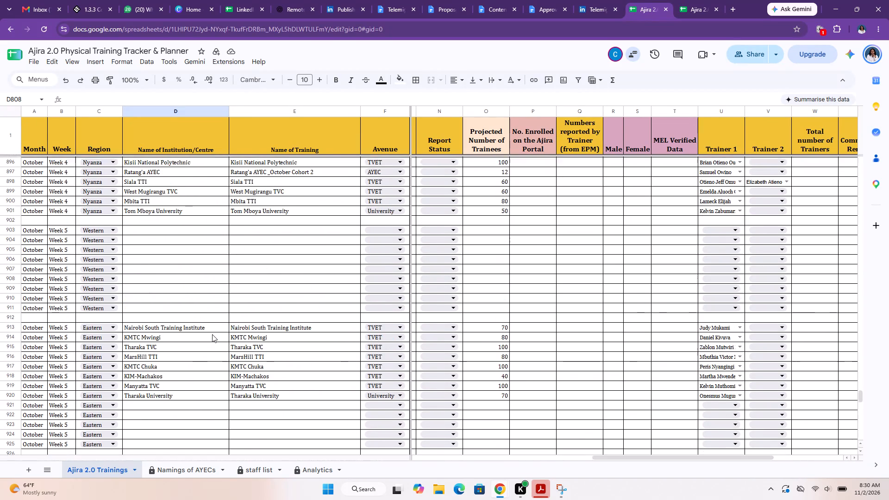
scroll(212, 334, "up", 1)
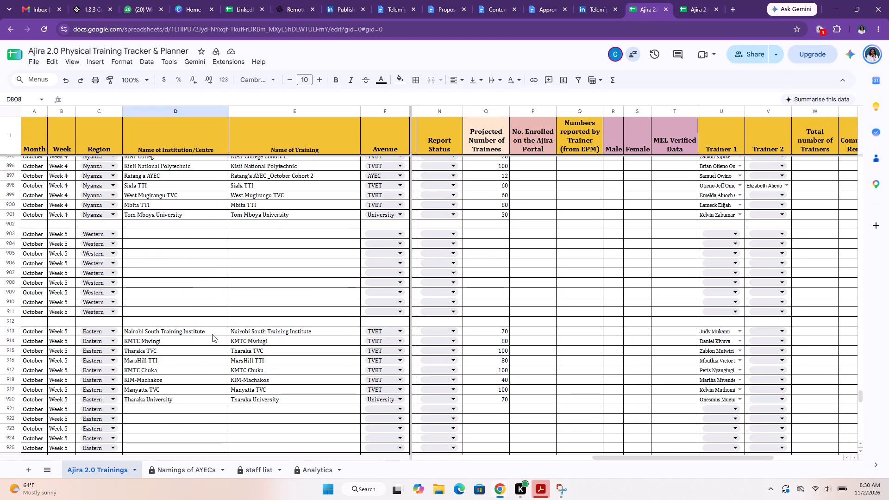
left_click(697, 9)
scroll(305, 359, "down", 3)
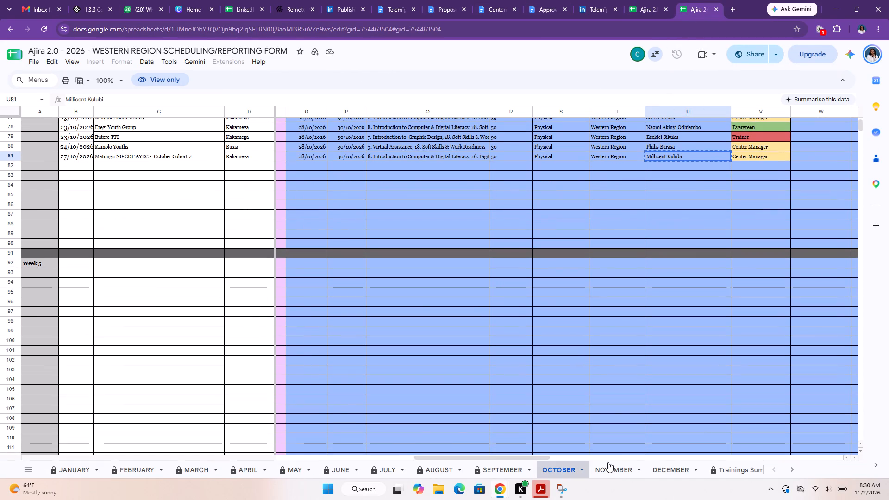
Copy the November Week 1 training names from the Western form, Butere Shiatsala ACC AYEC through Amukura Central AYEC.
left_click(614, 469)
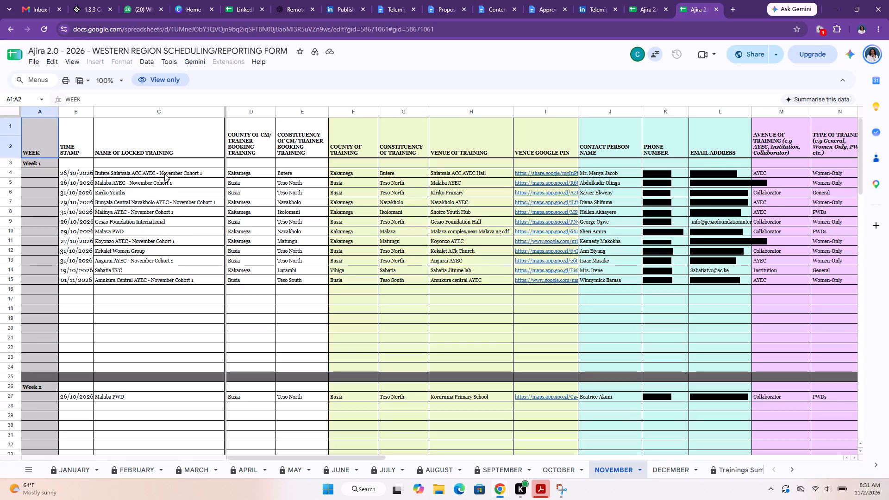
left_click_drag(164, 172, 166, 276)
key("ctrl+c")
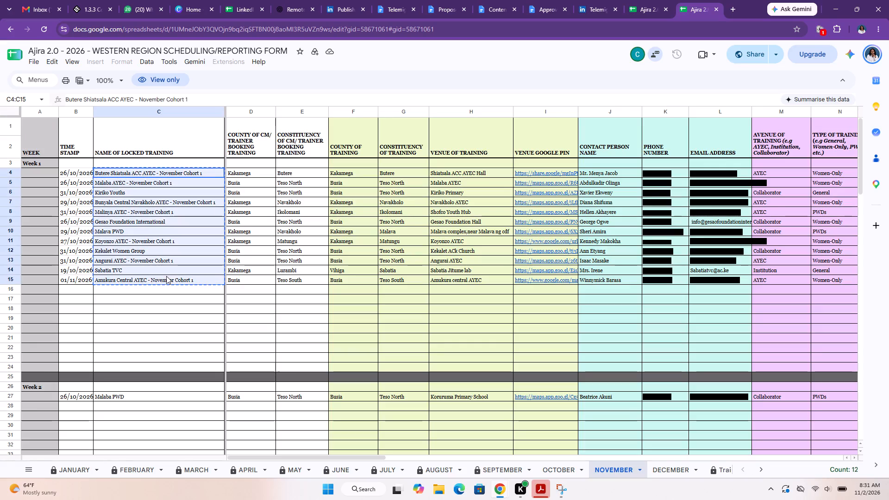
In the tracker, copy the Month, Week and Region cells of the October Week 5 block, rows 903 to 996.
left_click(646, 4)
scroll(260, 400, "down", 9)
scroll(260, 400, "up", 1)
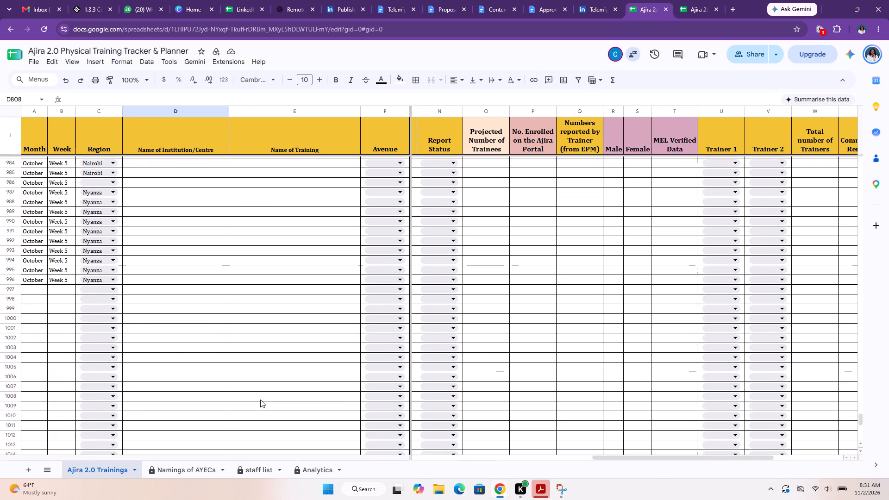
scroll(260, 400, "up", 5)
scroll(260, 400, "down", 3)
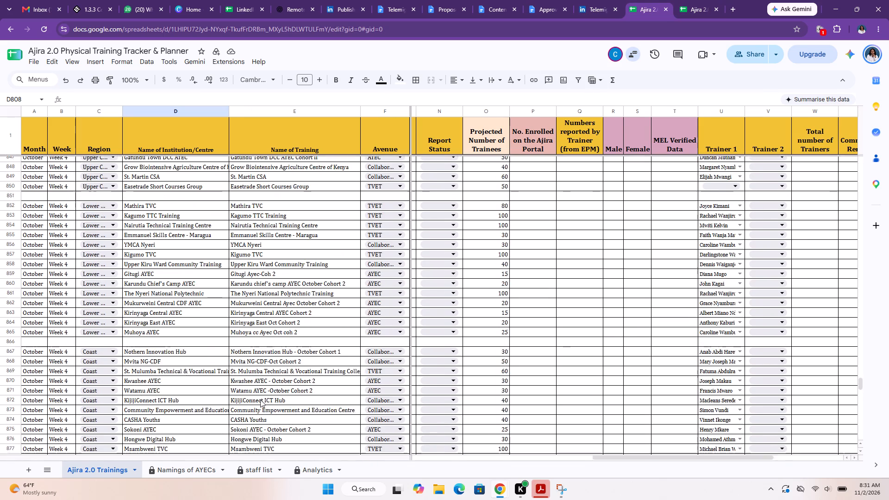
scroll(260, 400, "down", 6)
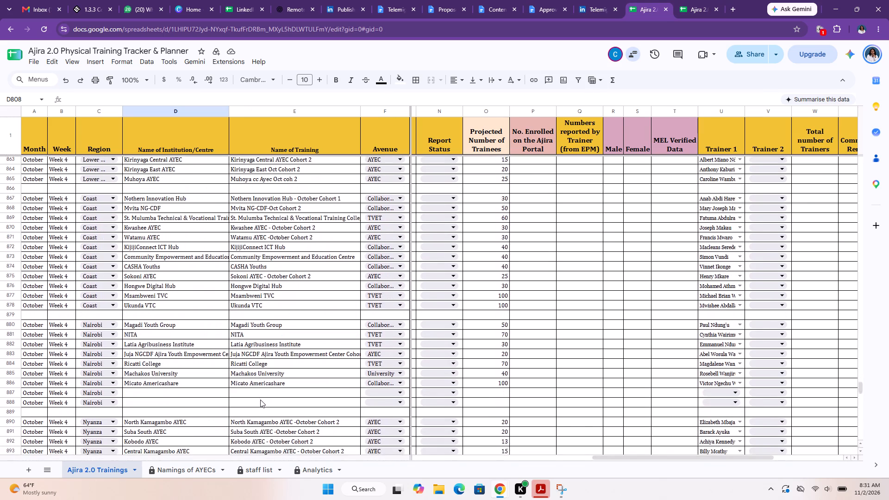
scroll(260, 400, "down", 5)
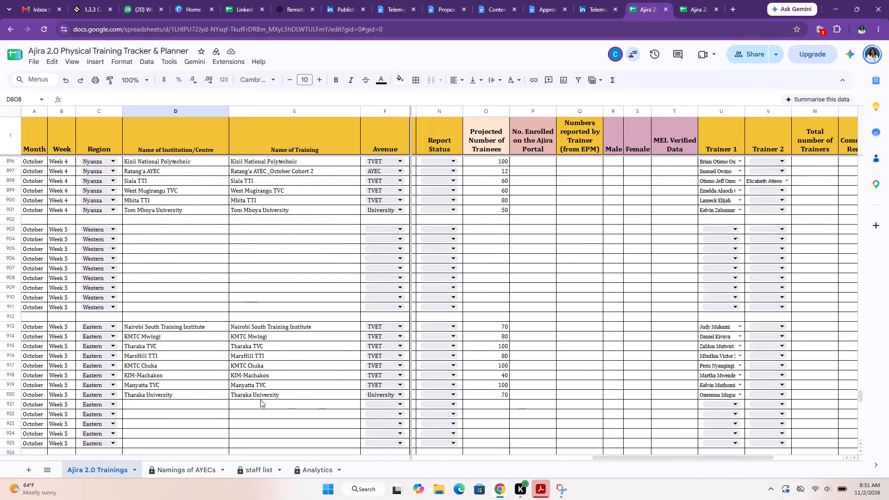
left_click_drag(30, 226, 102, 300)
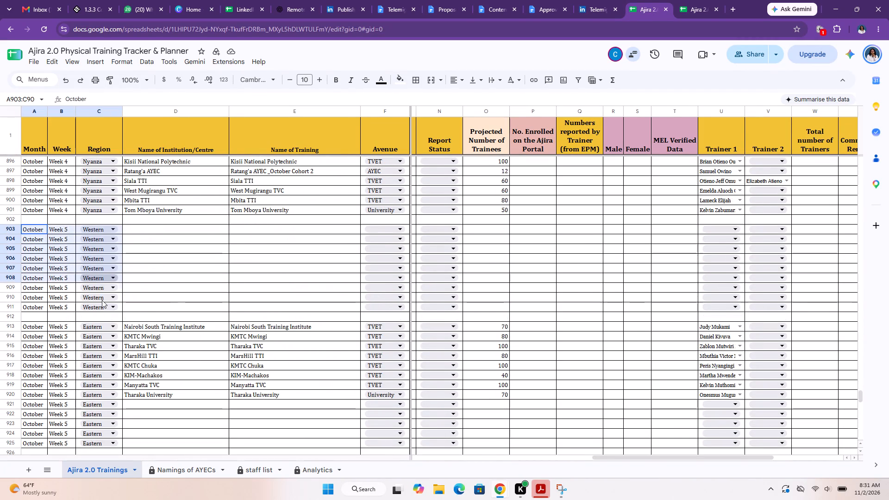
left_click_drag(102, 300, 92, 483)
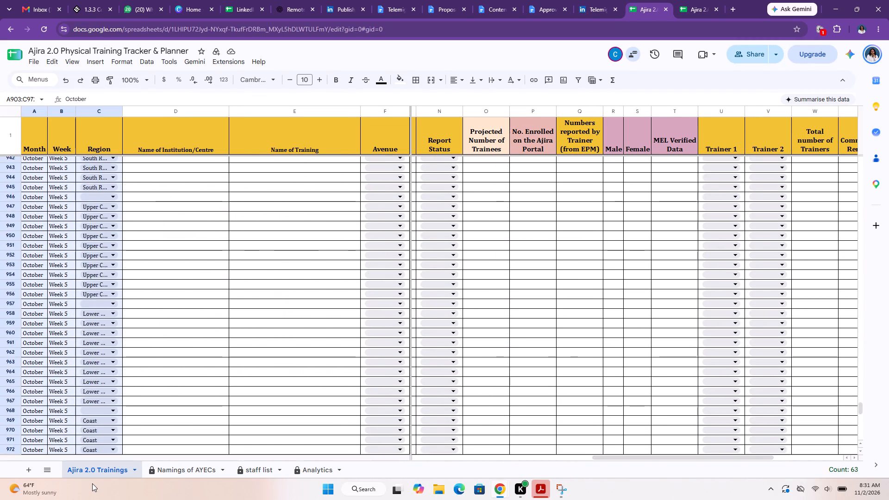
left_click_drag(92, 483, 105, 306)
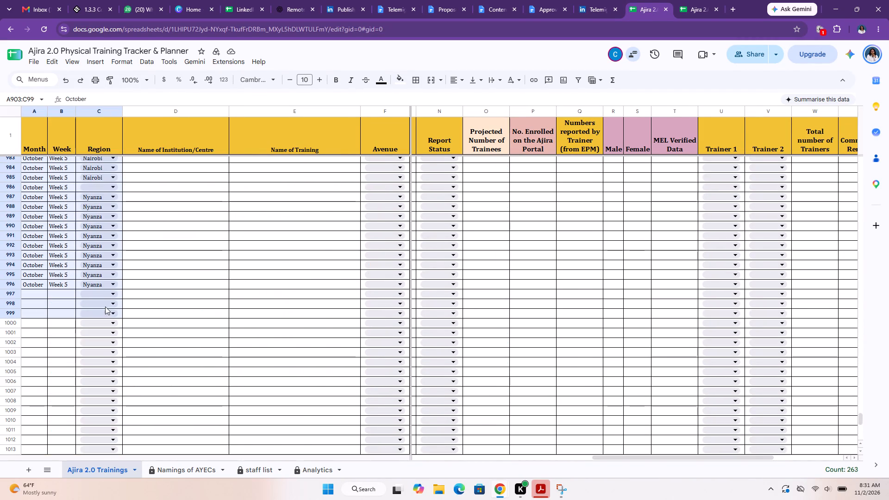
left_click_drag(105, 306, 108, 288)
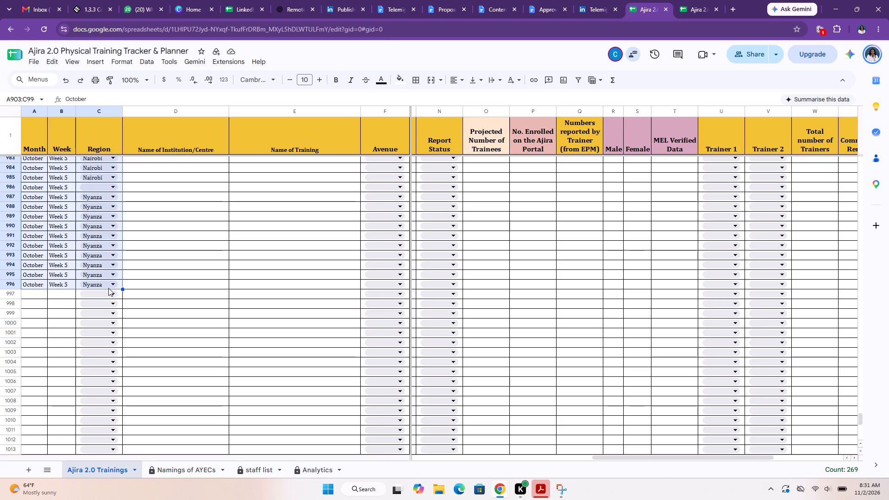
key("ctrl+c")
Paste the copied Month, Week and Region block below the October rows, starting at row 998.
left_click(37, 304)
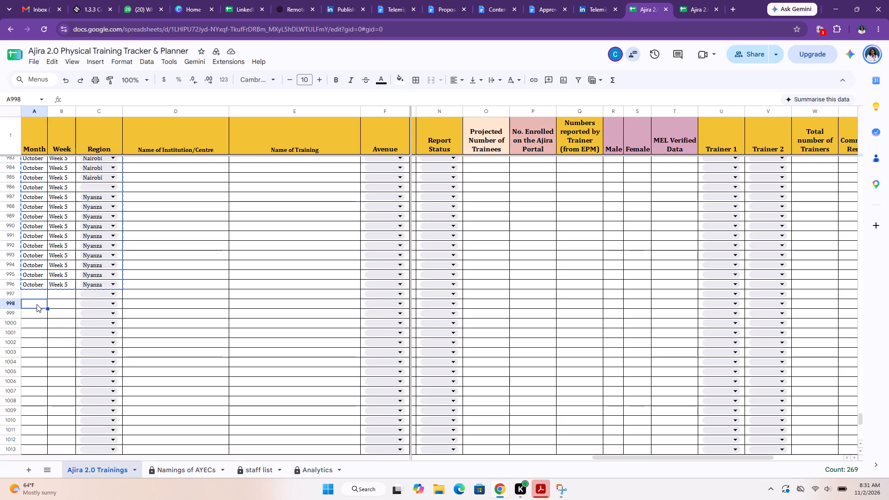
key("ctrl+v")
Add 1000 more rows at the bottom of the Ajira 2.0 Trainings sheet.
scroll(37, 304, "down", 7)
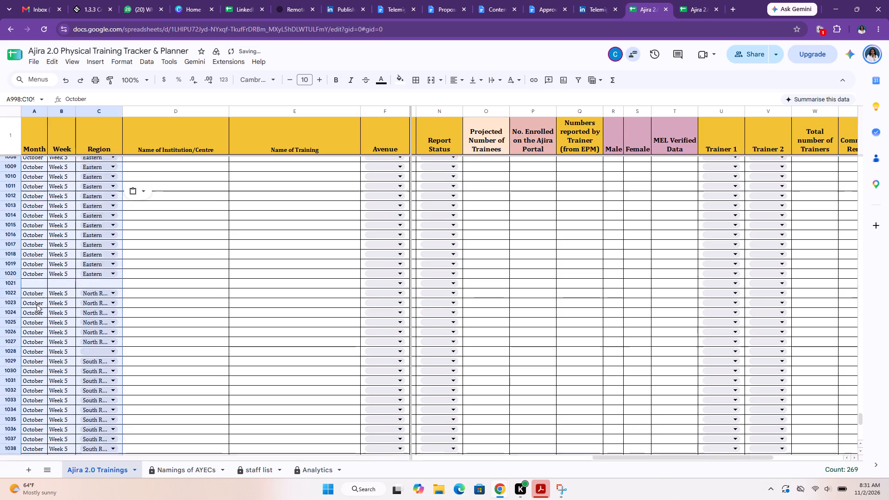
scroll(37, 304, "down", 1)
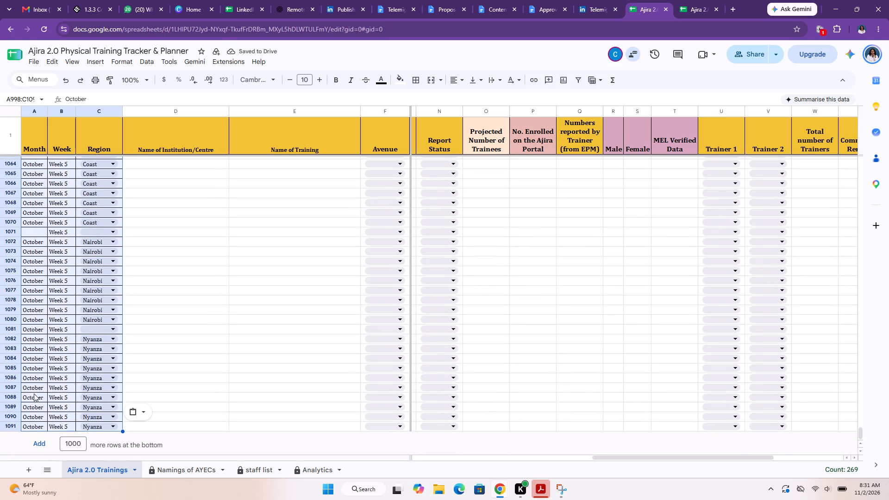
left_click(77, 447)
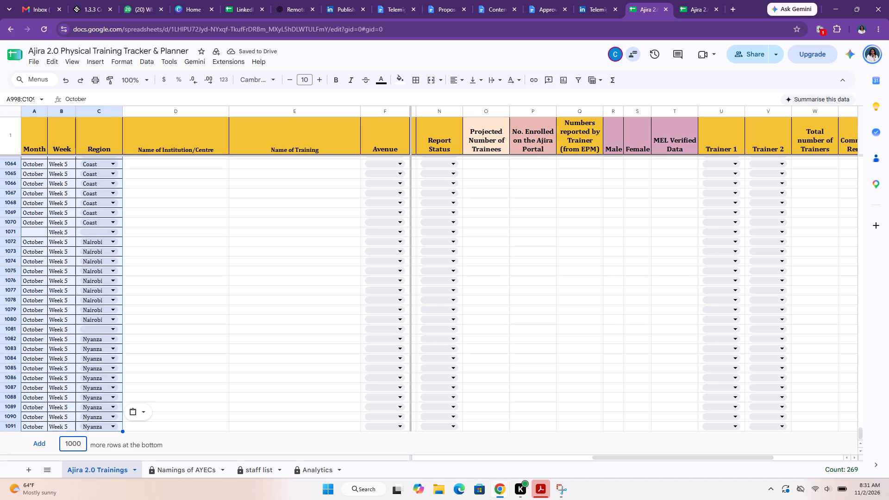
left_click(45, 446)
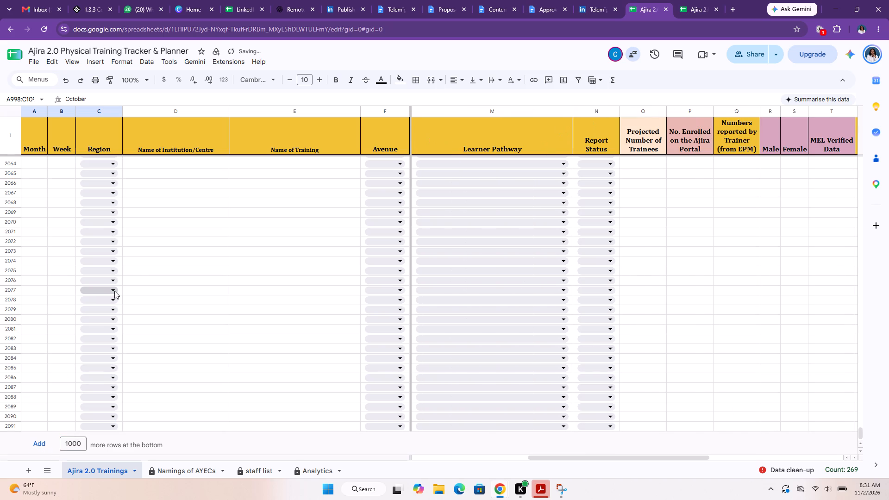
Paste only the values of the copied Month, Week and Region block starting at row 1093.
scroll(114, 291, "up", 20)
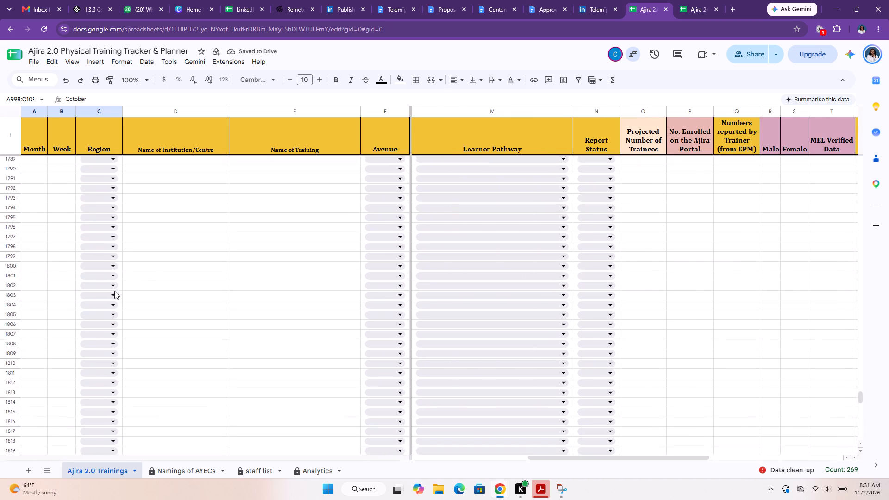
scroll(114, 291, "up", 6)
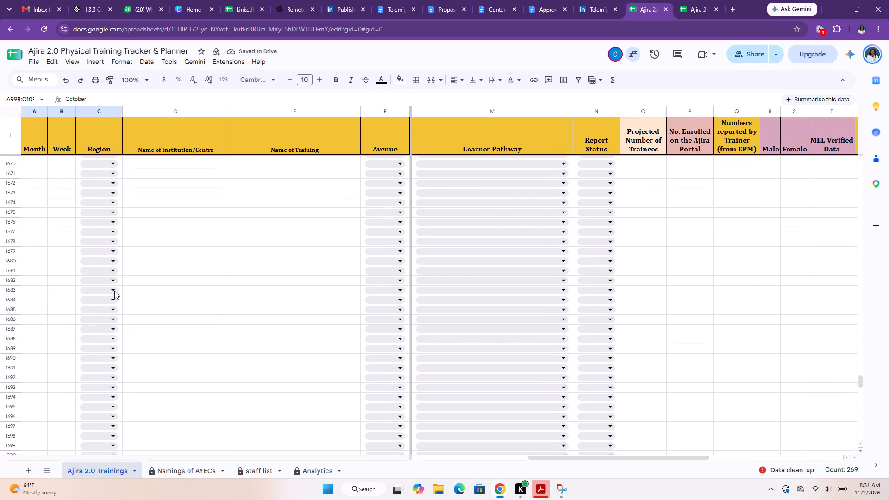
left_click_drag(861, 378, 852, 309)
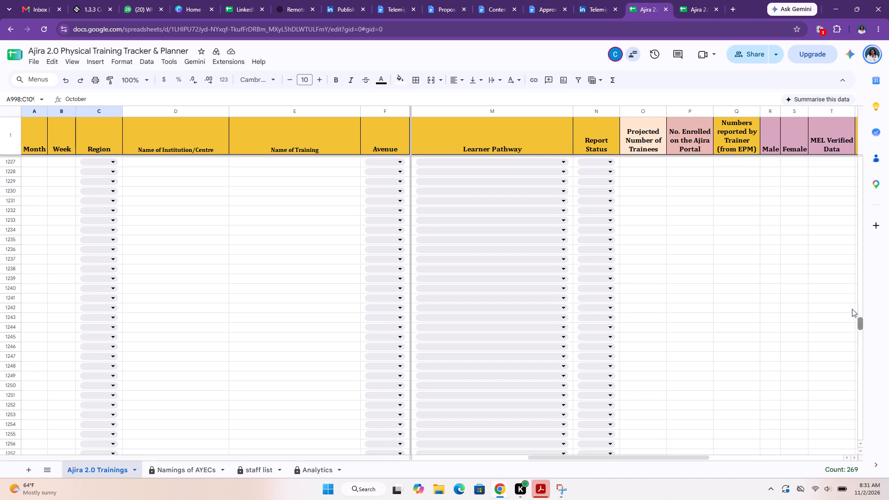
left_click_drag(852, 309, 820, 299)
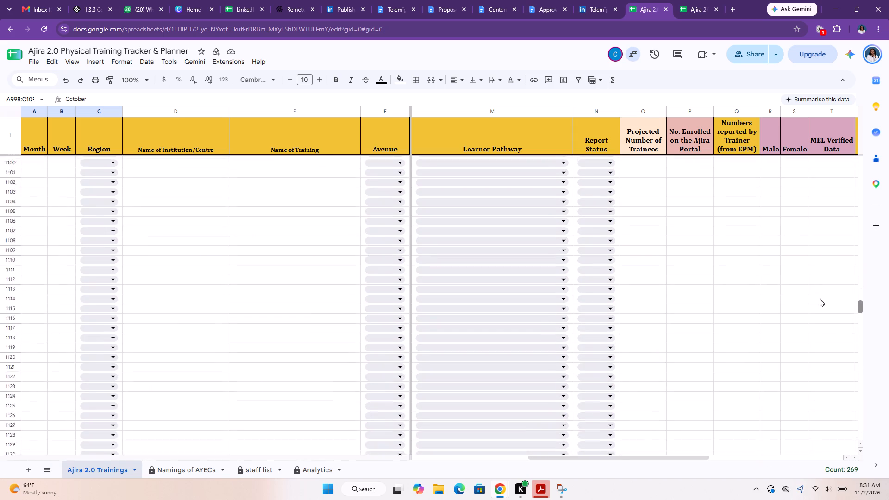
left_click_drag(820, 299, 819, 303)
scroll(159, 332, "up", 1)
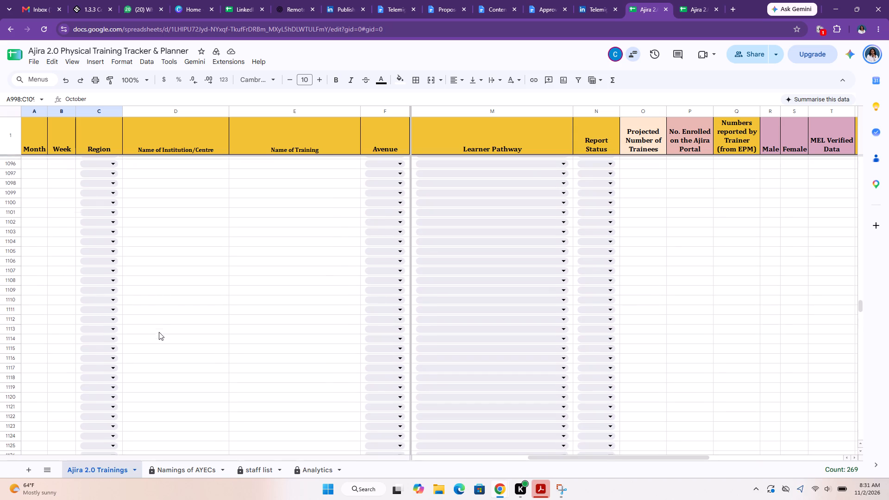
scroll(159, 332, "up", 2)
scroll(116, 294, "down", 4)
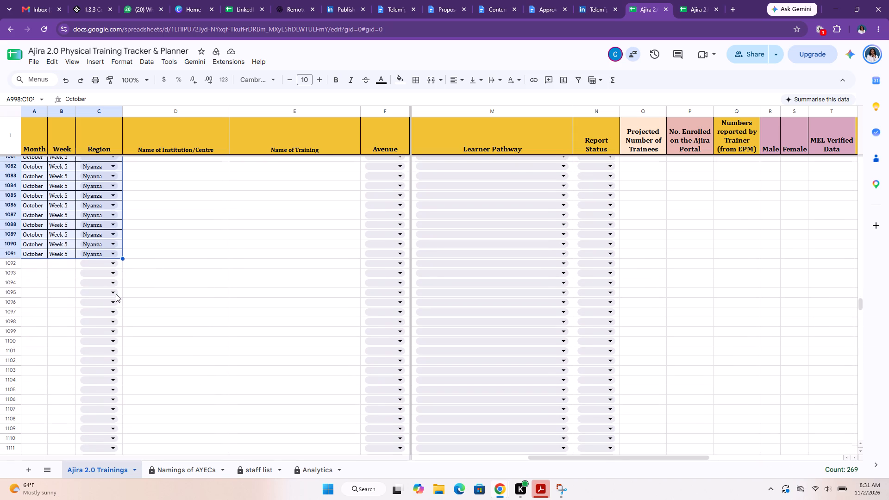
left_click(38, 273)
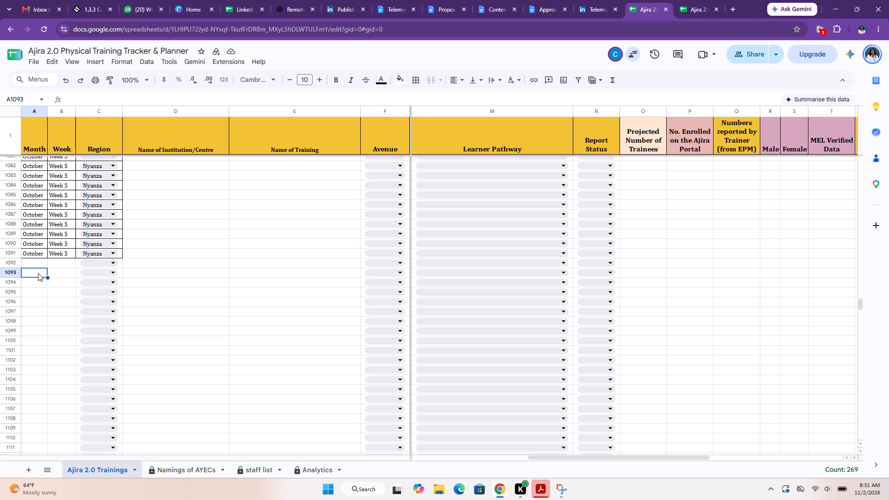
key("ctrl+shift+v")
Paste the block's values three more times, starting at rows 1188, 1283 and 1378, leaving an empty row before each copy.
scroll(38, 273, "down", 9)
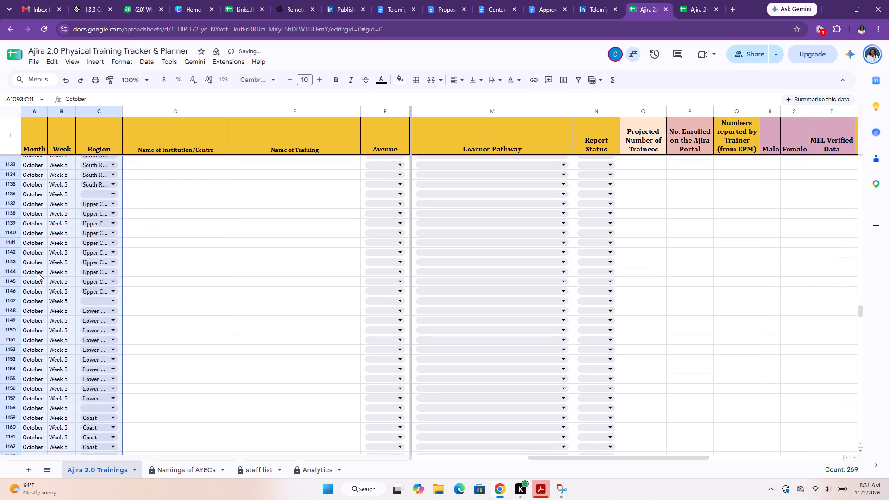
scroll(38, 273, "down", 4)
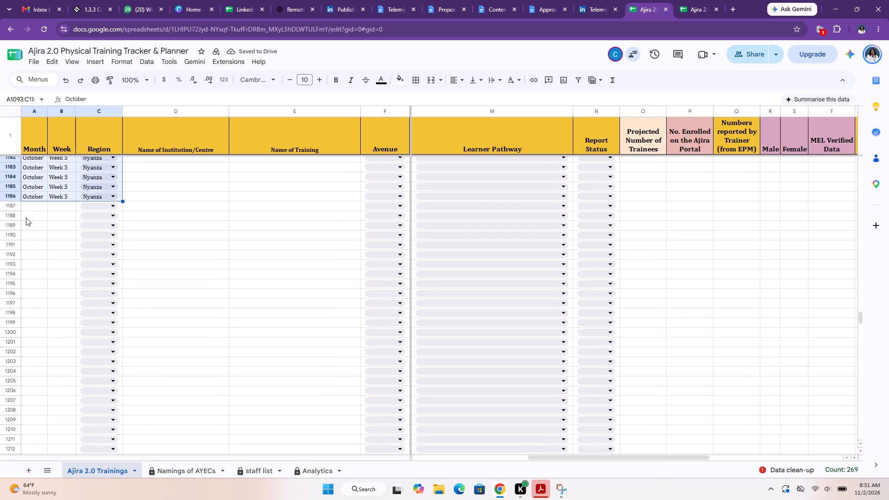
left_click(26, 218)
key("ctrl+shift+v")
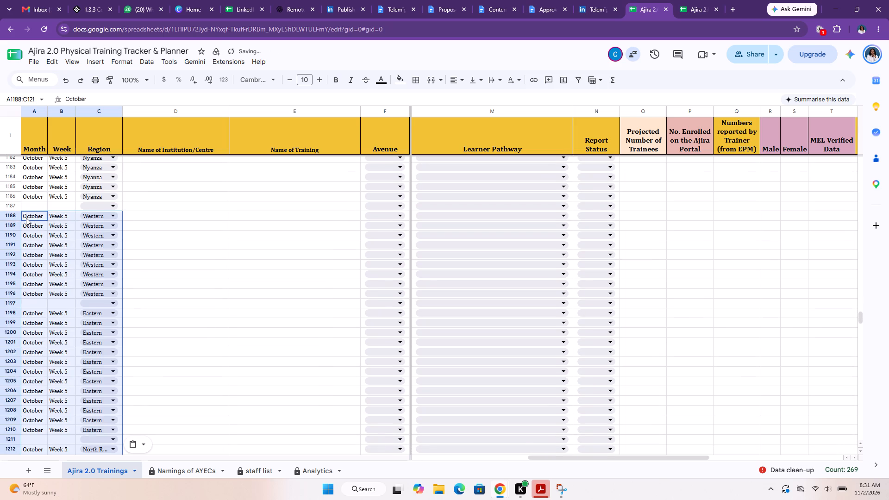
scroll(26, 218, "down", 15)
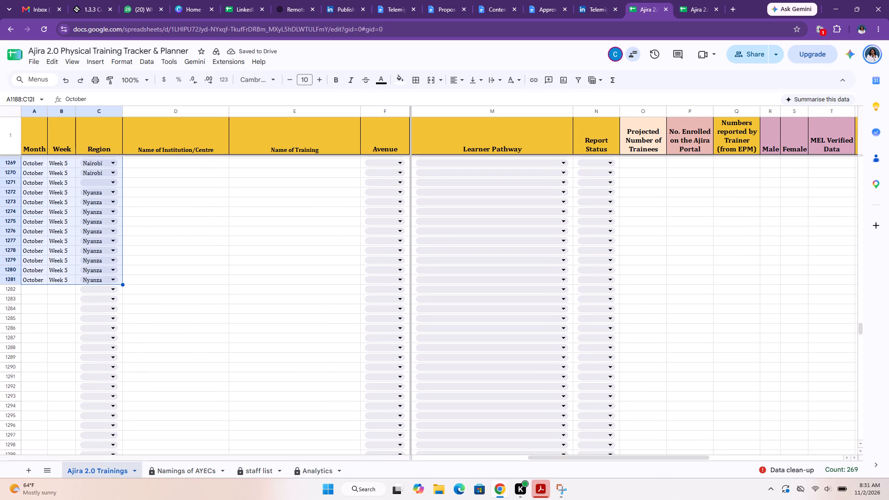
left_click(31, 304)
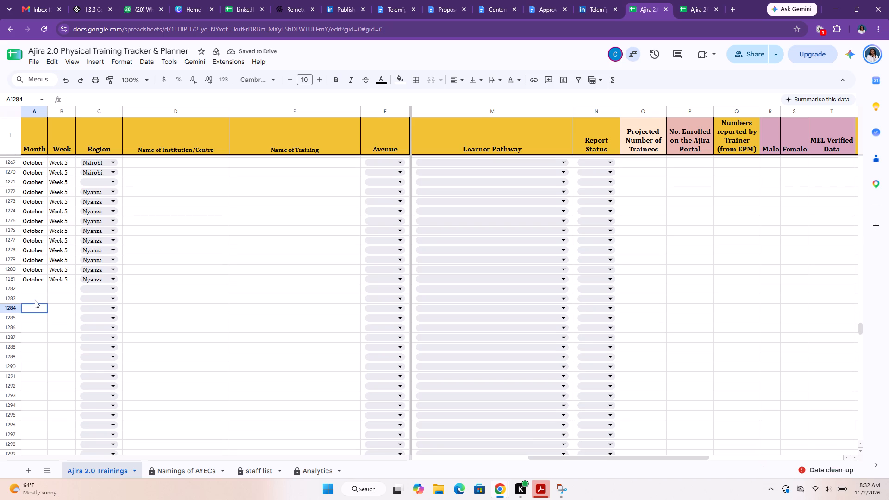
left_click(35, 300)
key("ctrl+shift+v")
scroll(35, 300, "down", 4)
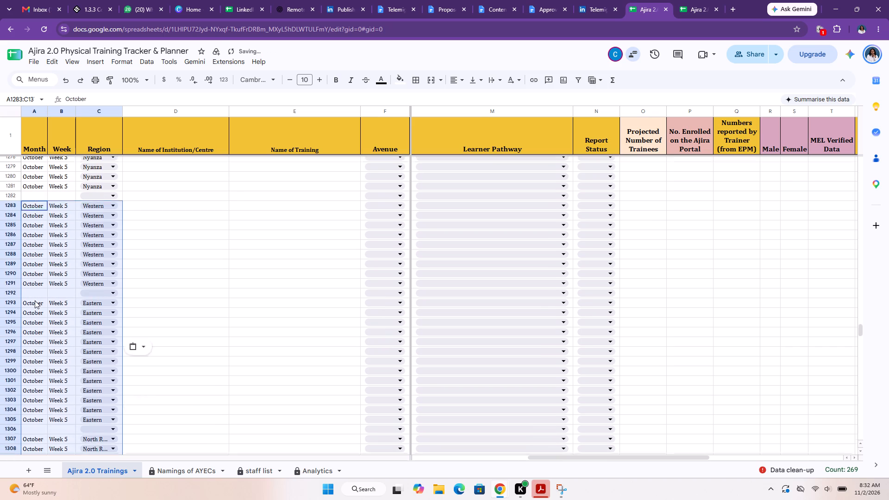
scroll(35, 300, "down", 7)
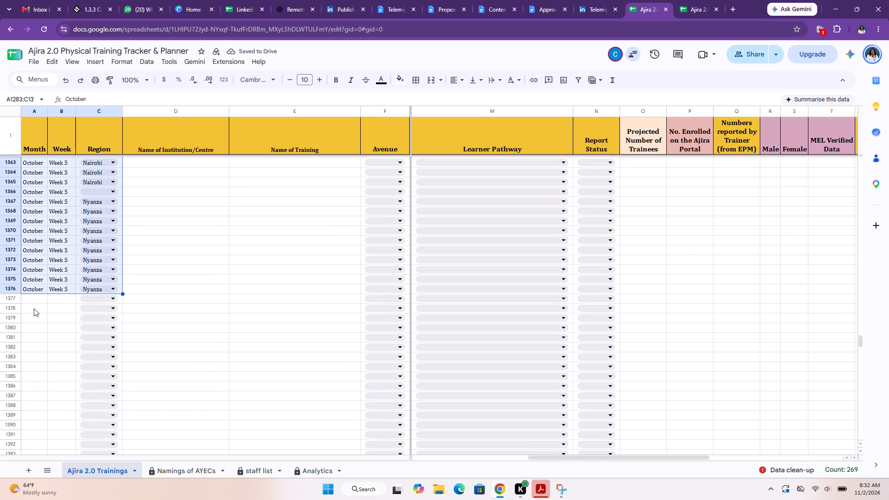
left_click(34, 308)
key("ctrl+shift+v")
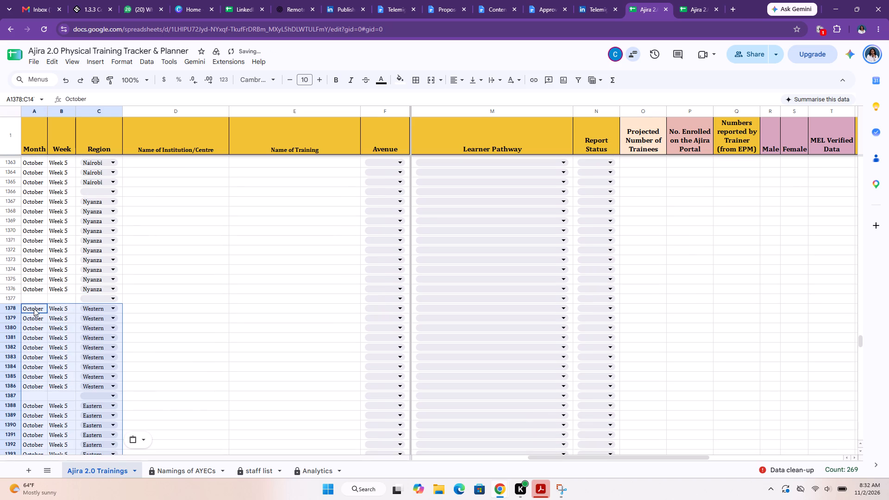
Examine the tracker's original October Week 4 and Week 5 rows above the pasted blocks.
scroll(34, 308, "up", 16)
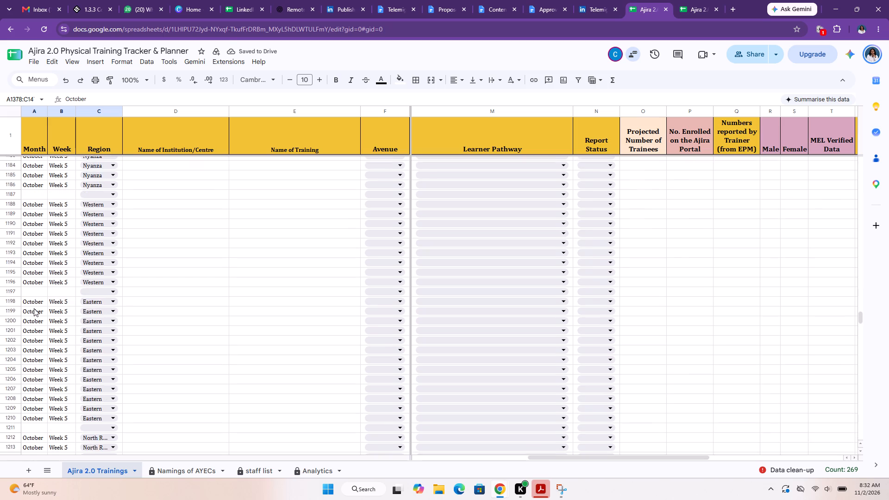
scroll(34, 308, "up", 8)
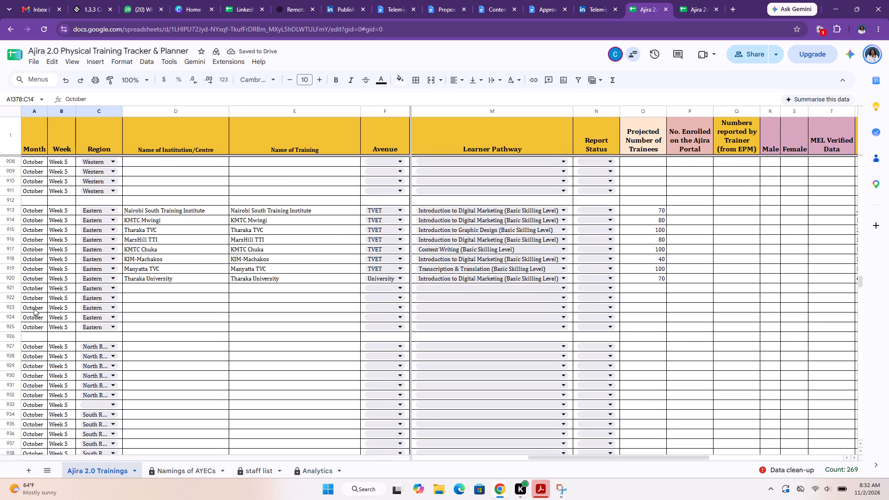
scroll(34, 308, "down", 2)
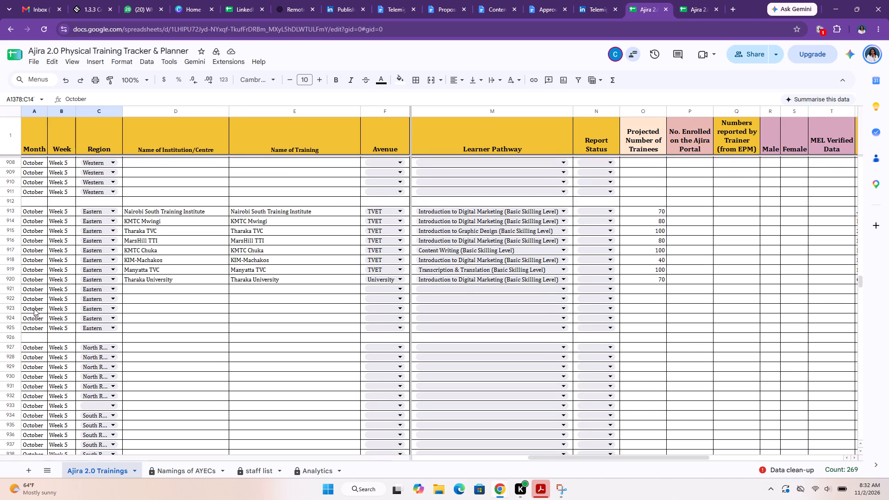
scroll(34, 308, "down", 1)
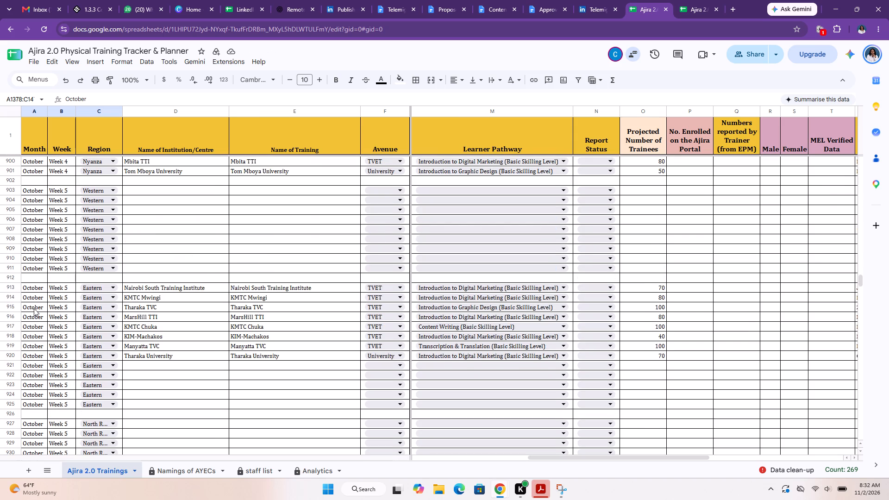
scroll(34, 308, "down", 2)
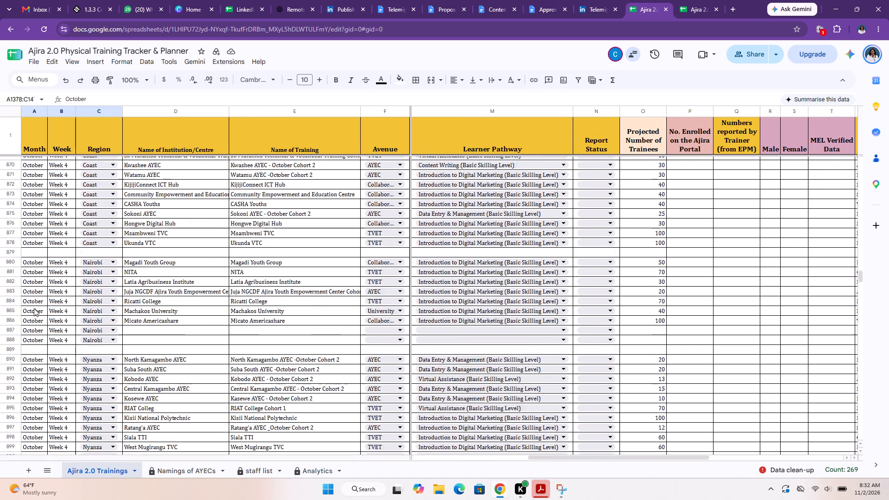
scroll(34, 308, "down", 6)
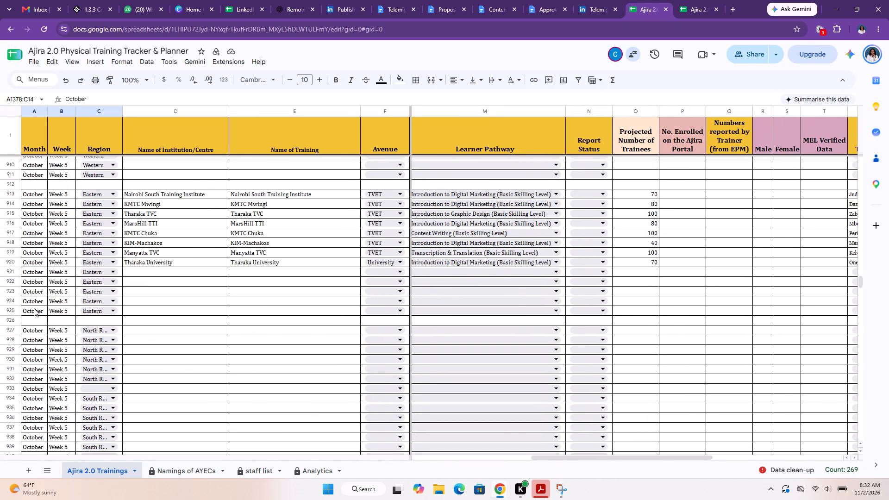
scroll(34, 308, "down", 3)
scroll(34, 308, "up", 1)
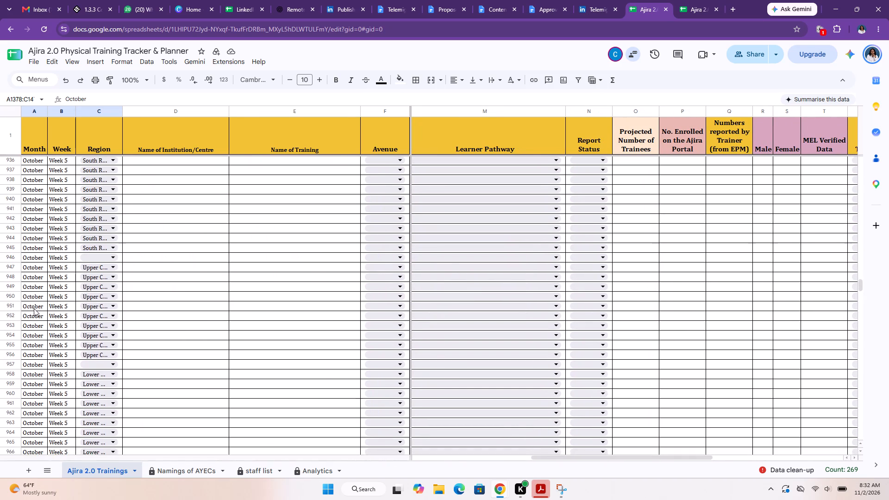
Examine the filled-in October Week 5 rows for Eastern and the regions around them, to locate where that week's original block ends.
scroll(34, 308, "up", 3)
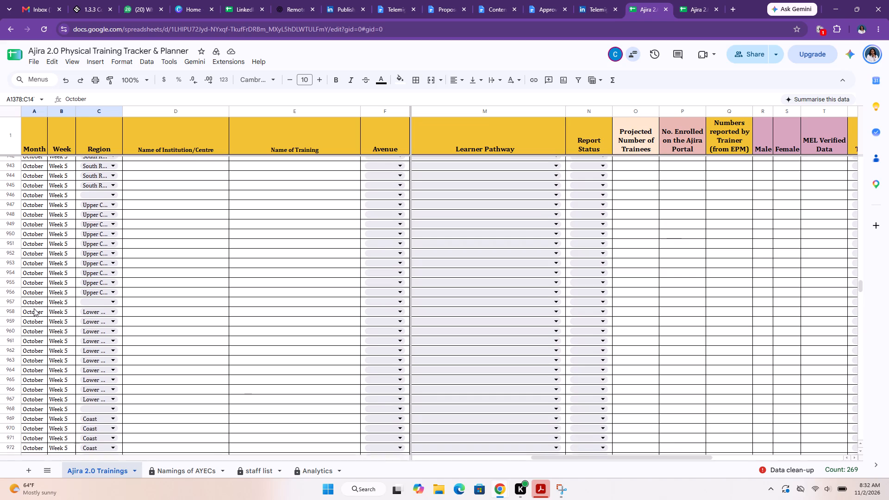
scroll(34, 308, "up", 3)
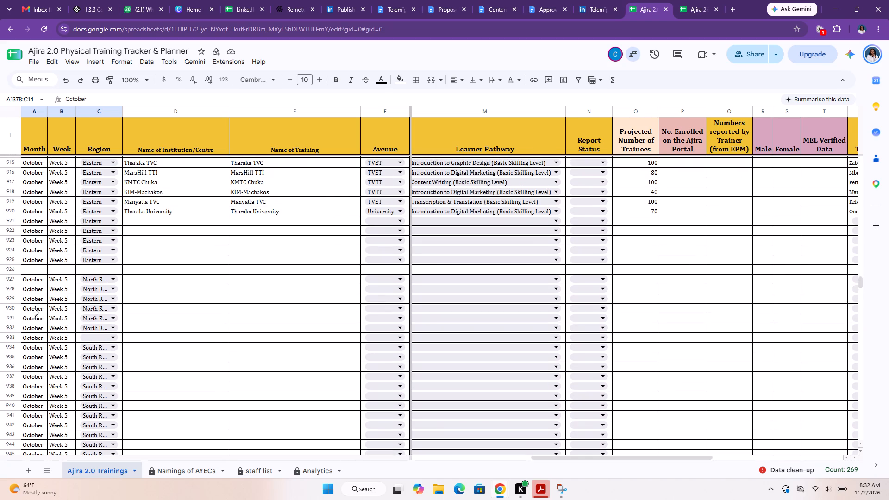
scroll(34, 308, "up", 2)
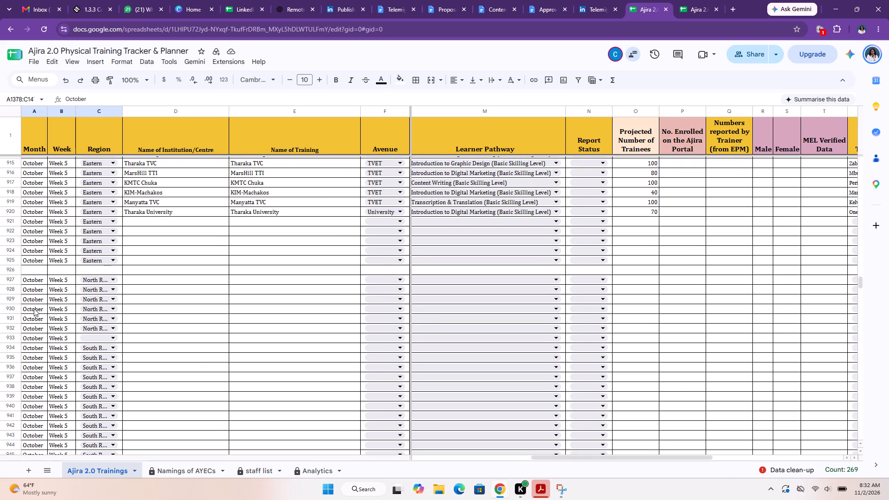
scroll(34, 308, "down", 1)
scroll(34, 308, "up", 2)
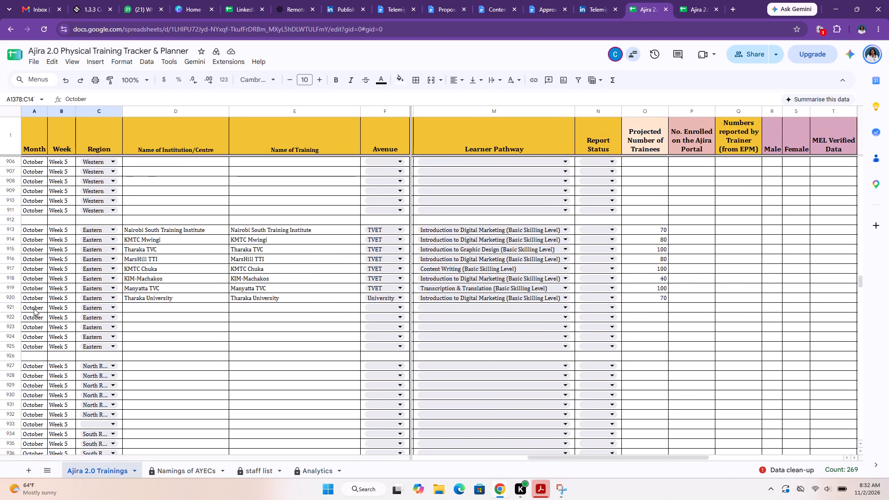
scroll(34, 308, "up", 1)
scroll(34, 308, "right", 2)
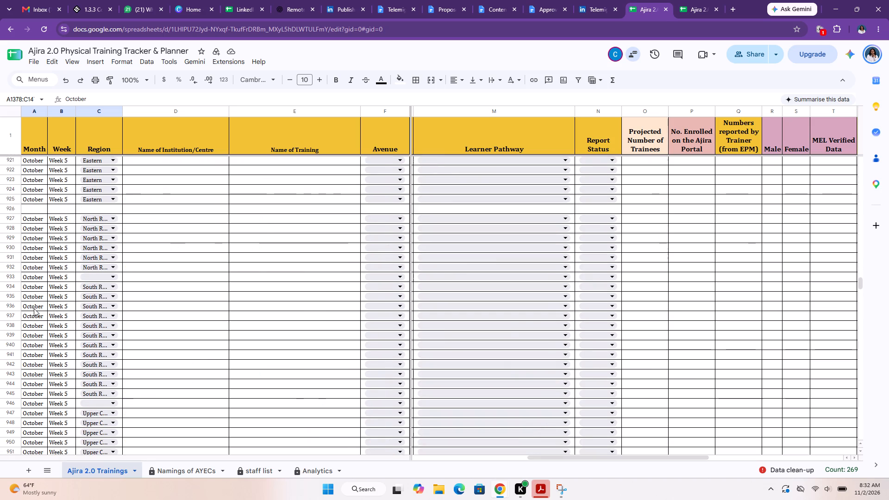
Set the first Western row of the copied block, row 998, to month November and Week 1.
scroll(34, 308, "down", 8)
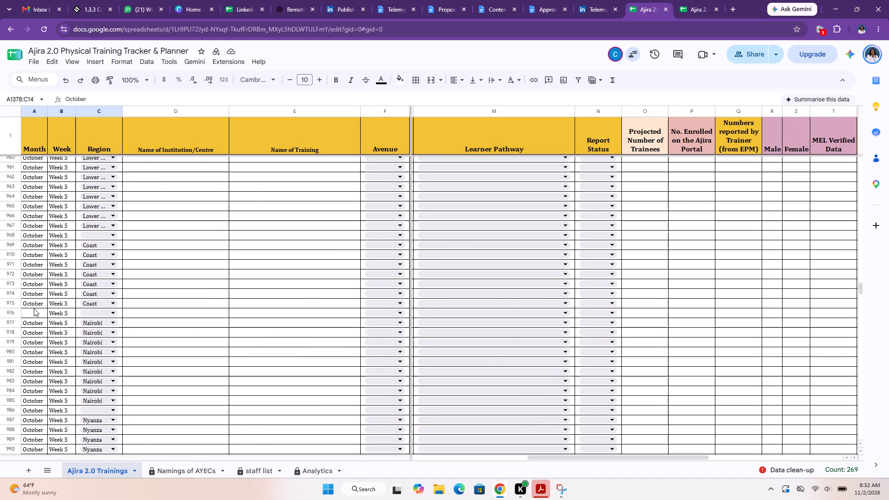
scroll(34, 308, "down", 7)
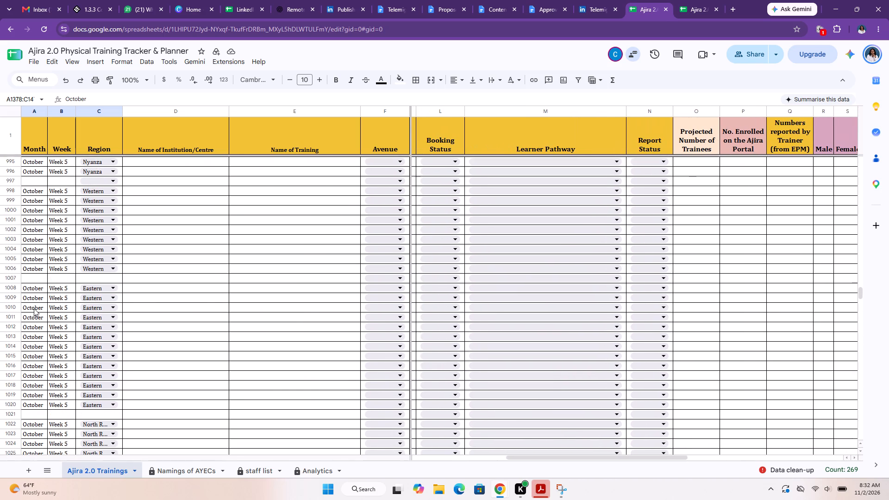
left_click(32, 190)
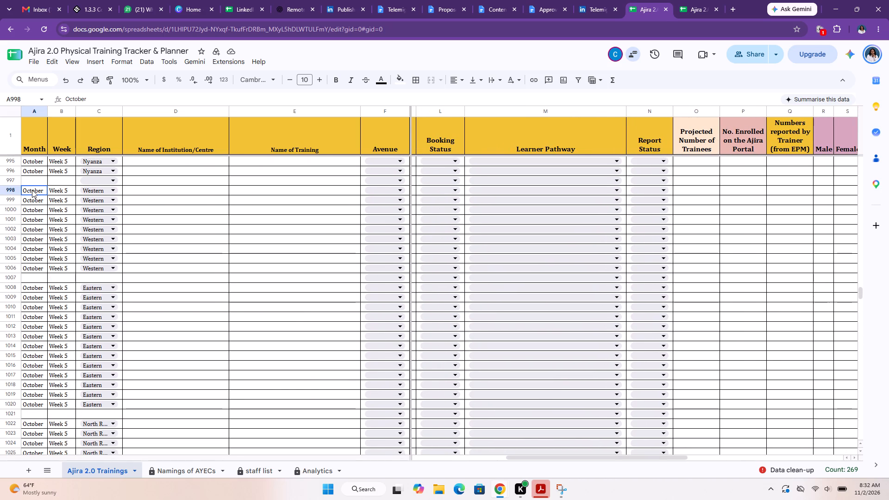
type("November")
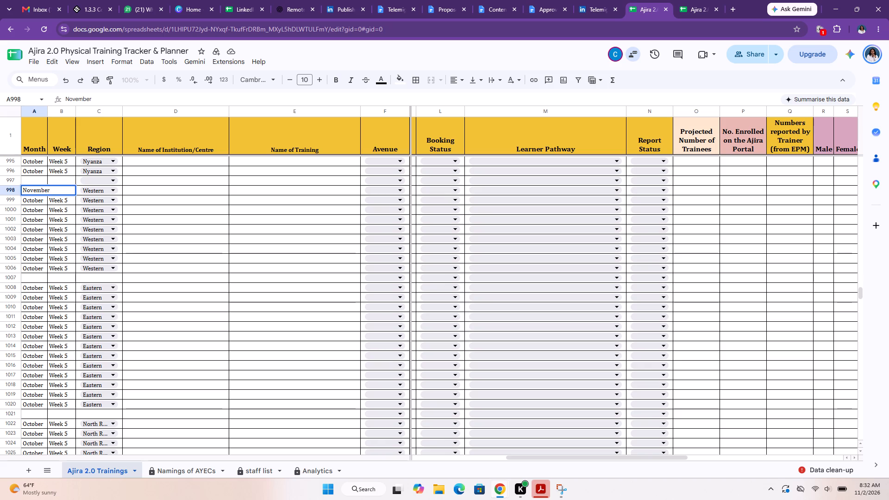
left_click(61, 201)
double_click(65, 191)
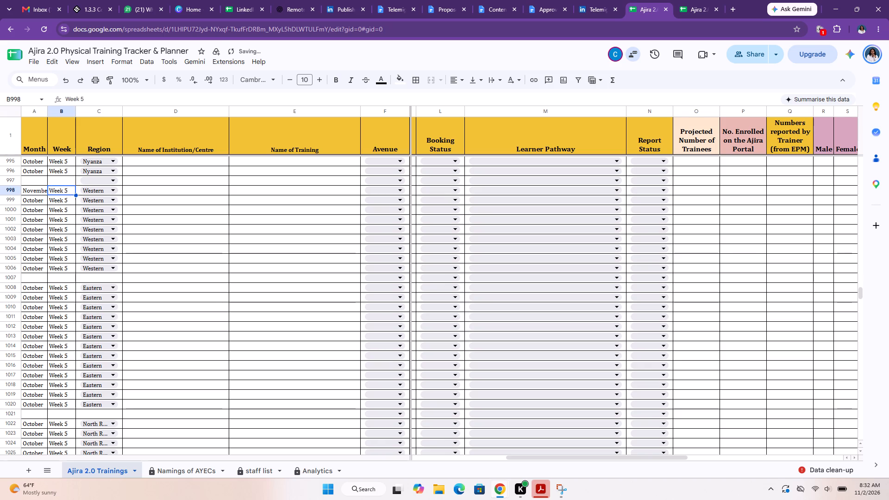
key("BackSpace")
key("1")
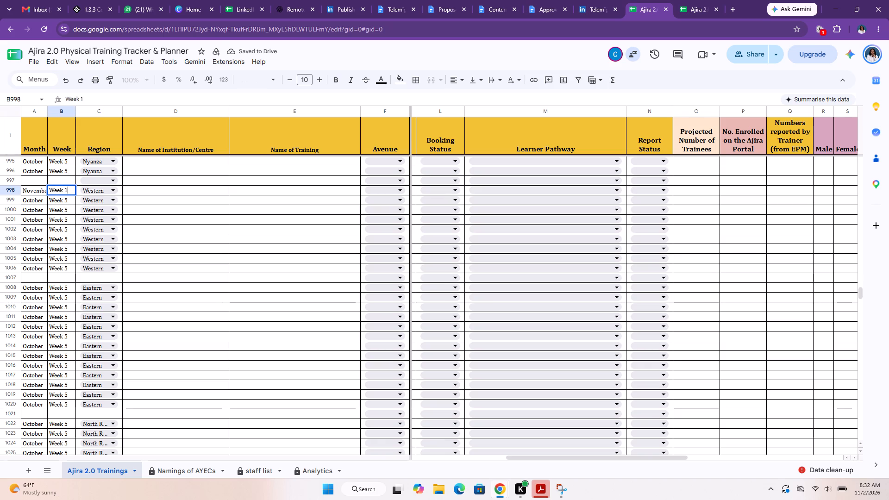
Set the Week of the second Western row, row 999, to Week 1.
double_click(69, 200)
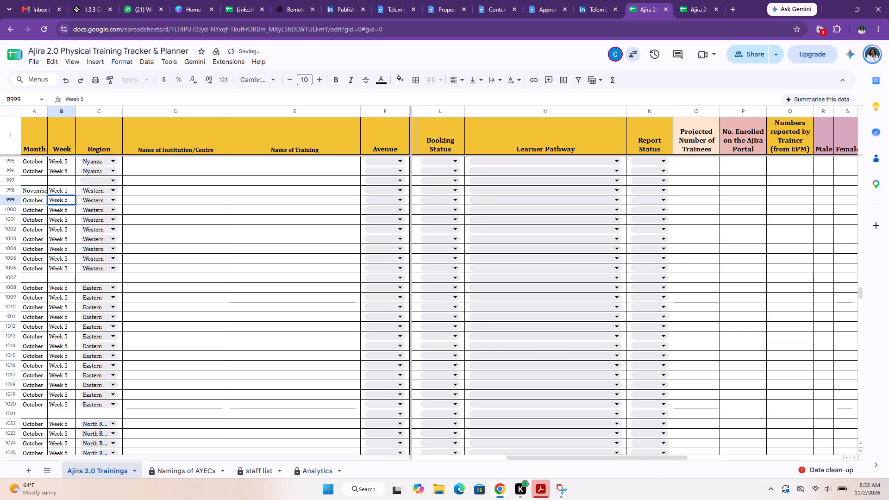
key("BackSpace")
key("1")
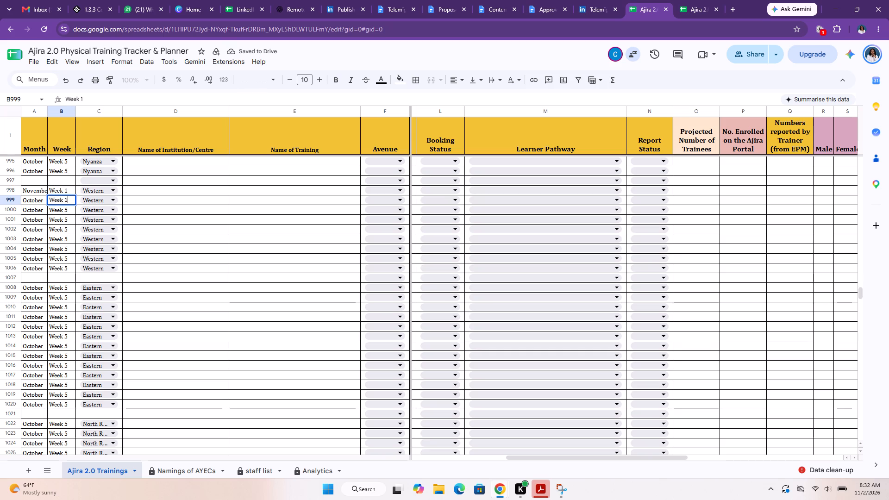
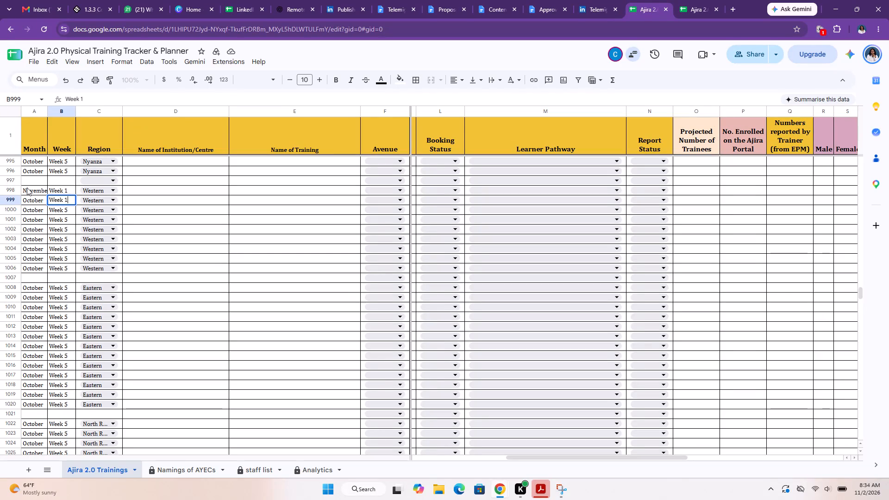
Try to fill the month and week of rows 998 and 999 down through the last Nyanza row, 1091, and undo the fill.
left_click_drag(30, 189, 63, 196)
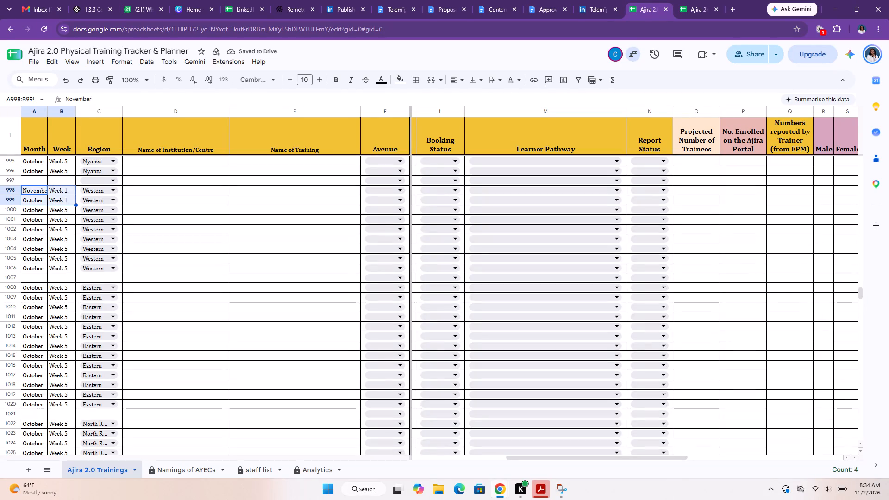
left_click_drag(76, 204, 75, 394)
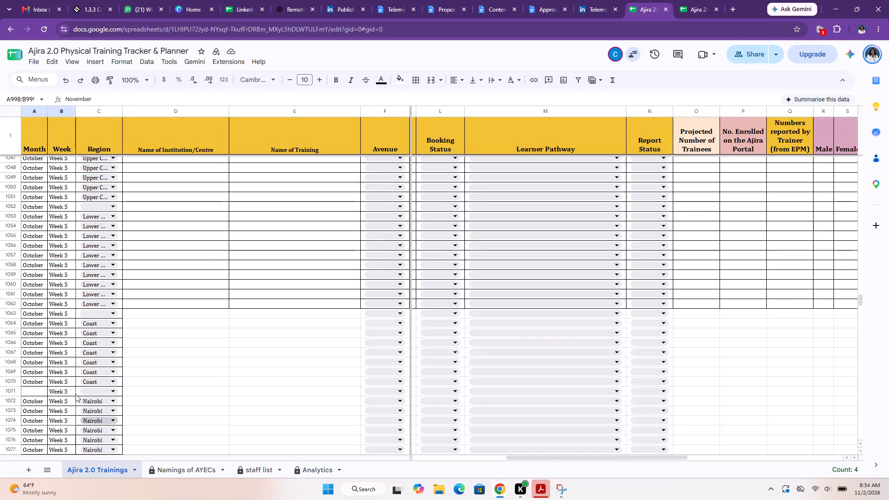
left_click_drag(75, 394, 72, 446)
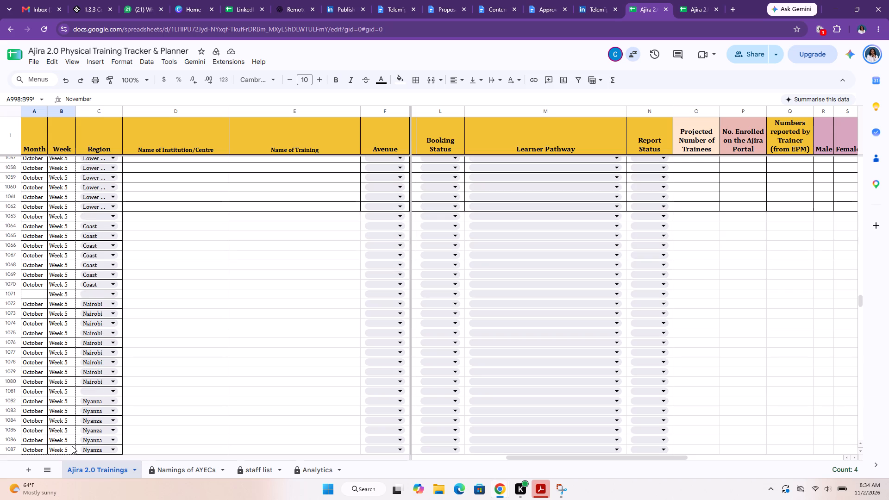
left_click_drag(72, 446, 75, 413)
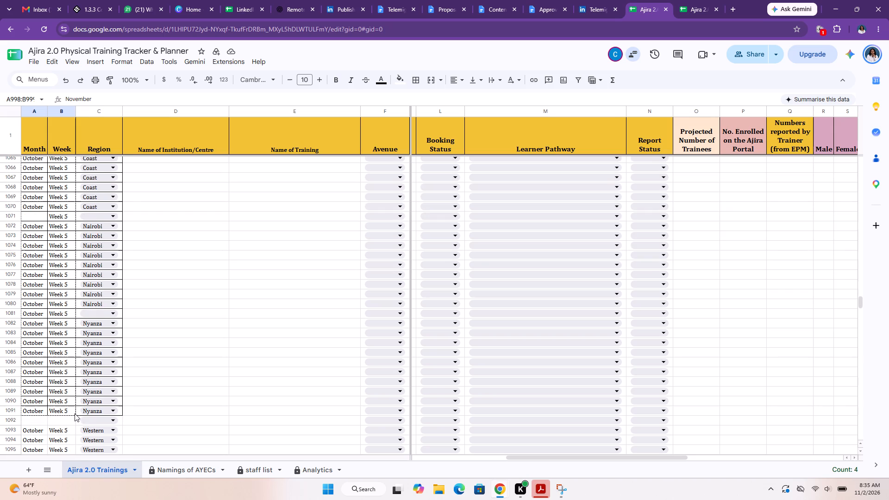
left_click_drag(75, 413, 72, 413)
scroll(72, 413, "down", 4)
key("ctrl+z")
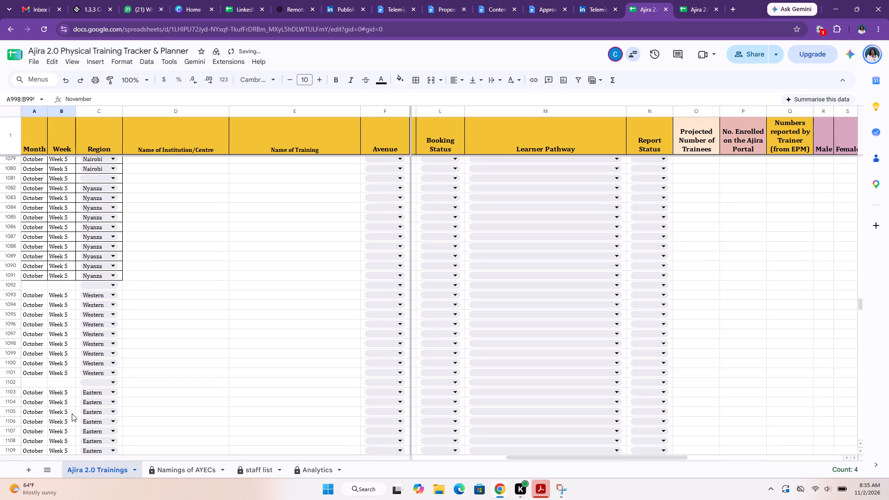
Set the month of the second Western row, row 999, to November by copying it from row 998.
scroll(72, 413, "up", 9)
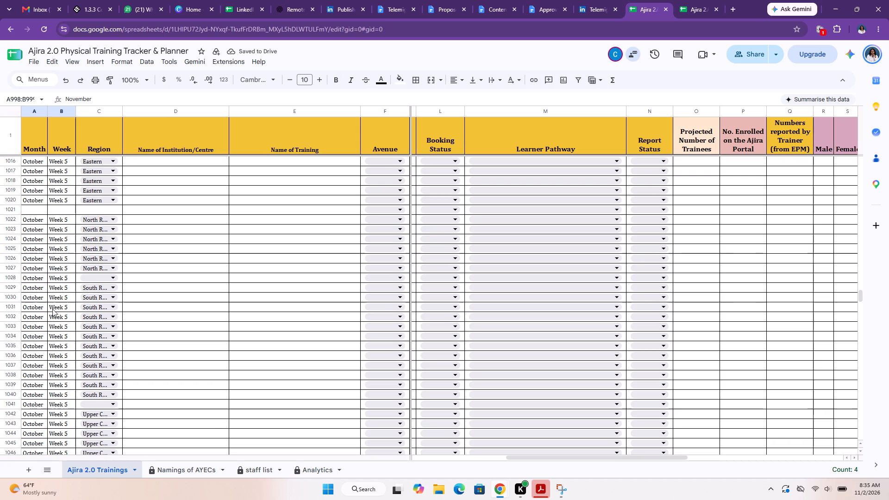
scroll(49, 262, "up", 3)
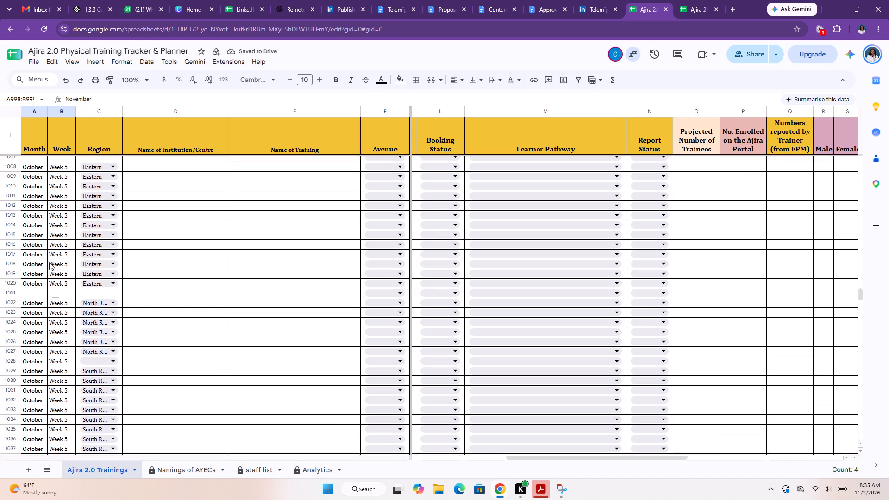
scroll(49, 262, "up", 5)
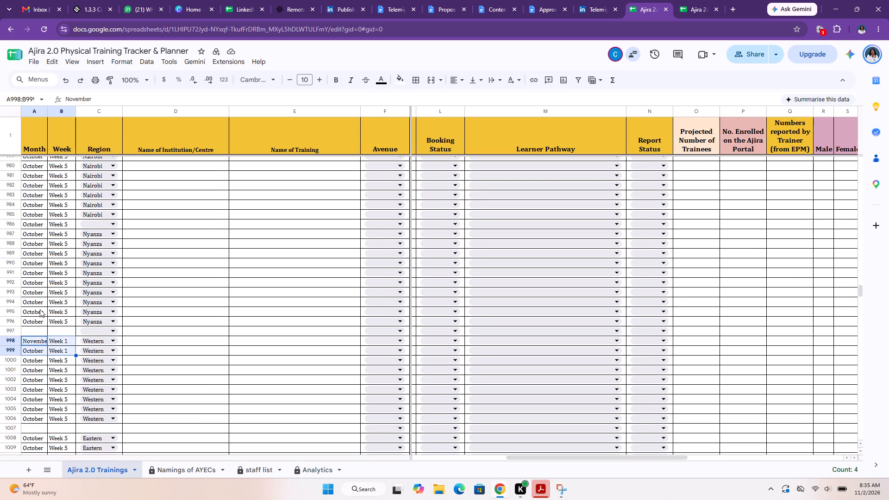
double_click(37, 351)
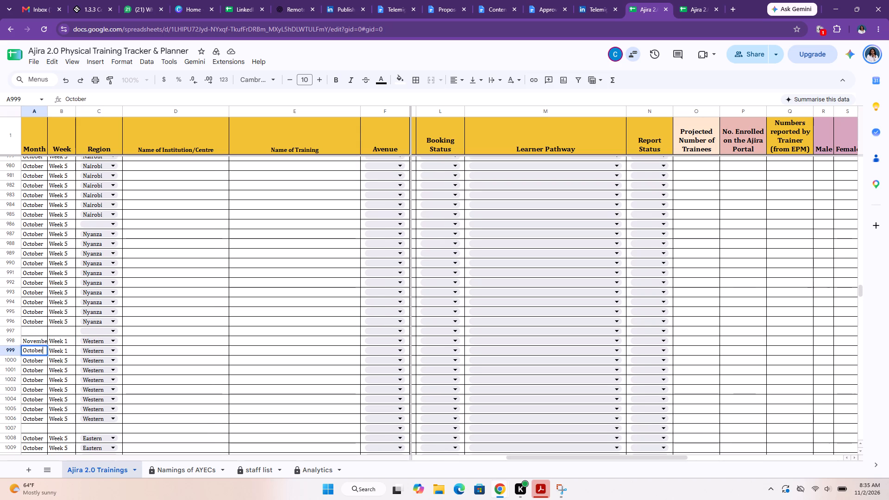
left_click(38, 341)
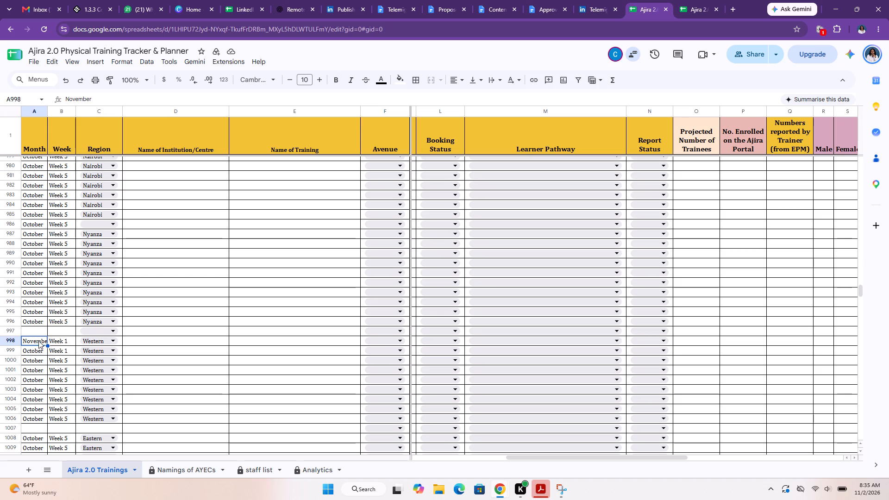
key("ctrl+c")
left_click(32, 354)
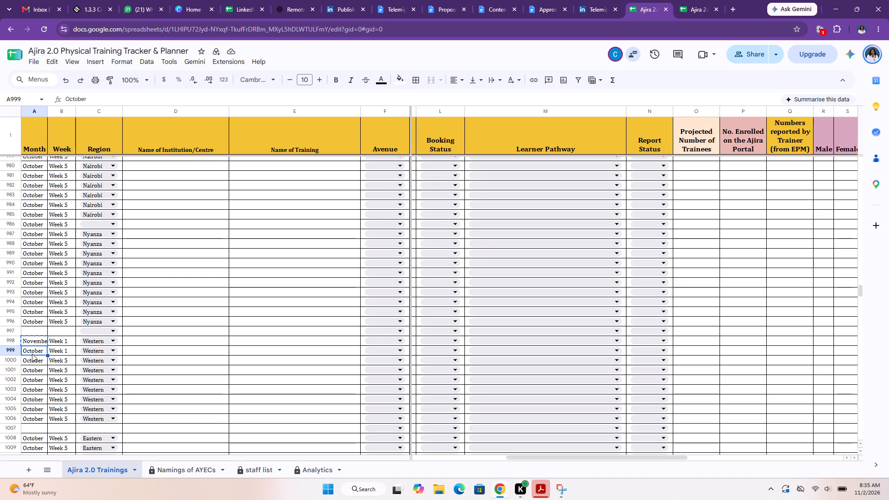
key("v")
key("BackSpace")
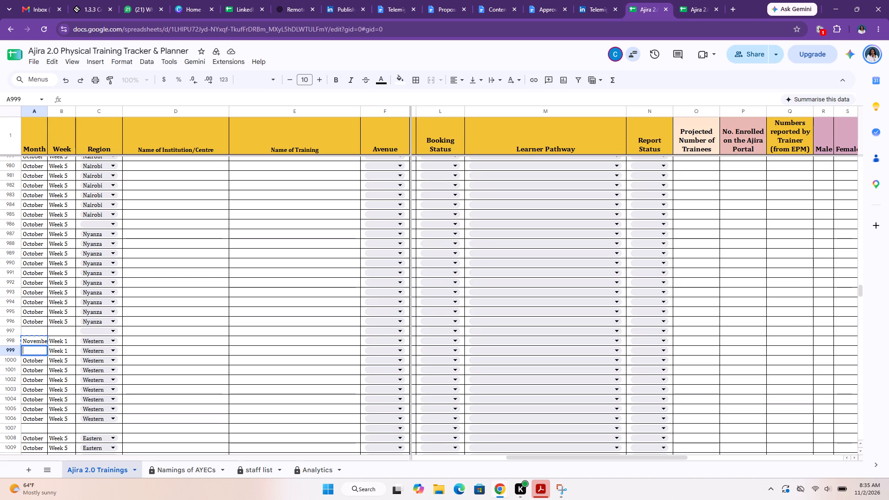
key("ctrl+v")
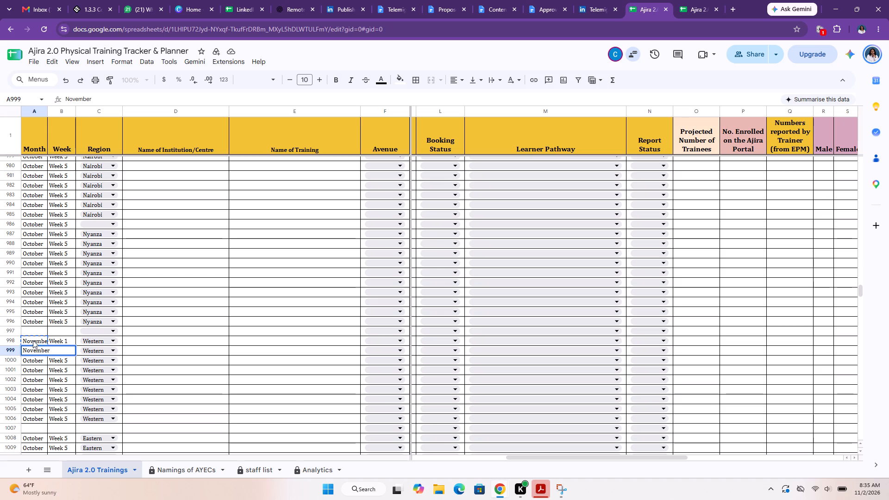
Fill November and Week 1 from rows 998 and 999 down through the block's last Nyanza row, 1091.
left_click(34, 339)
left_click_drag(36, 337, 47, 339)
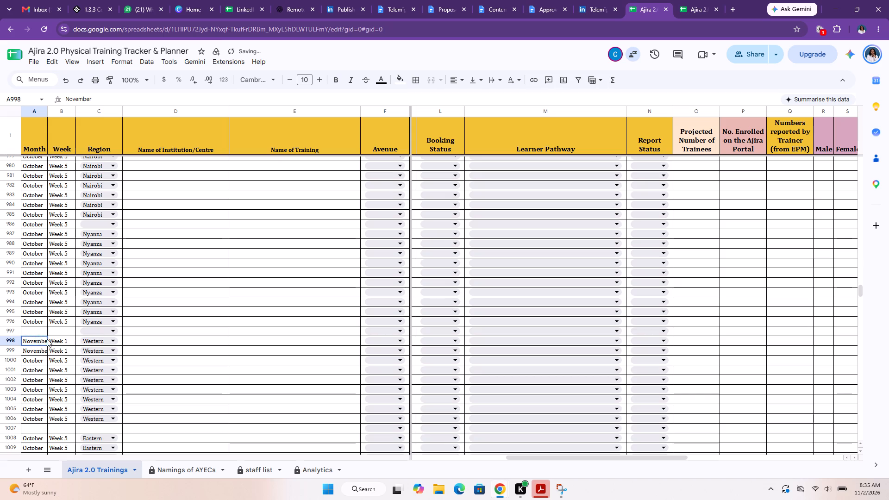
left_click_drag(47, 339, 65, 351)
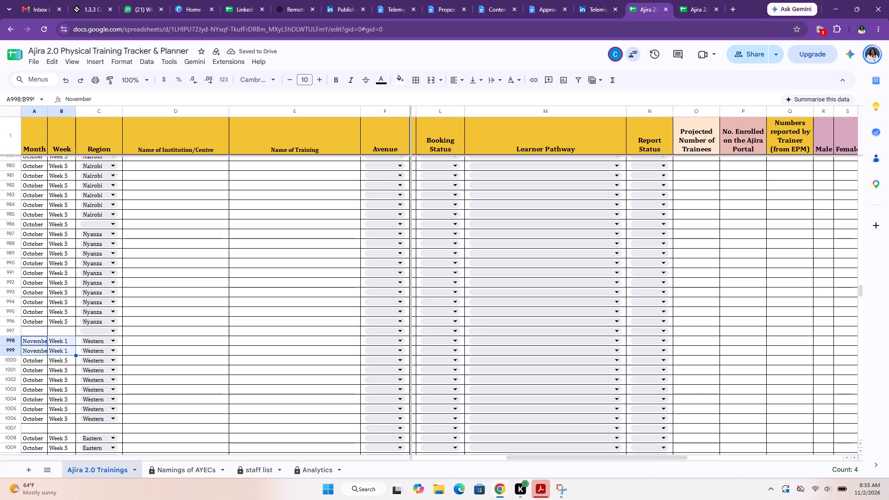
left_click_drag(75, 355, 50, 499)
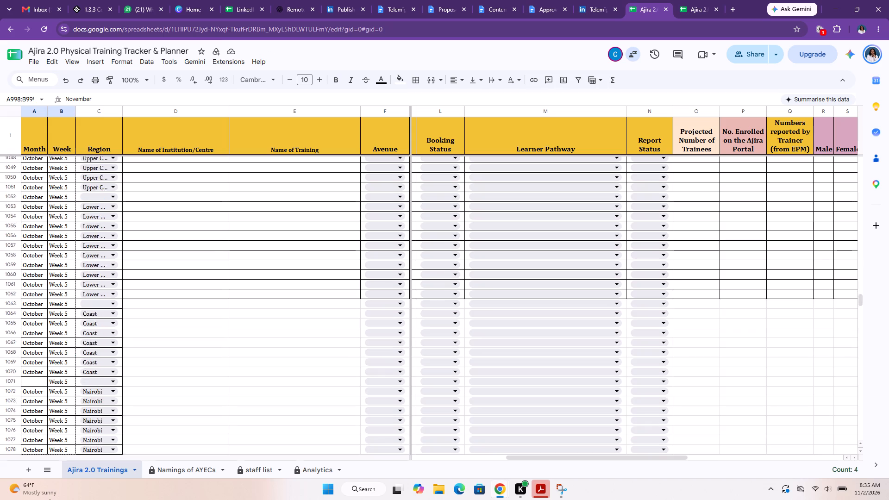
left_click_drag(50, 499, 63, 329)
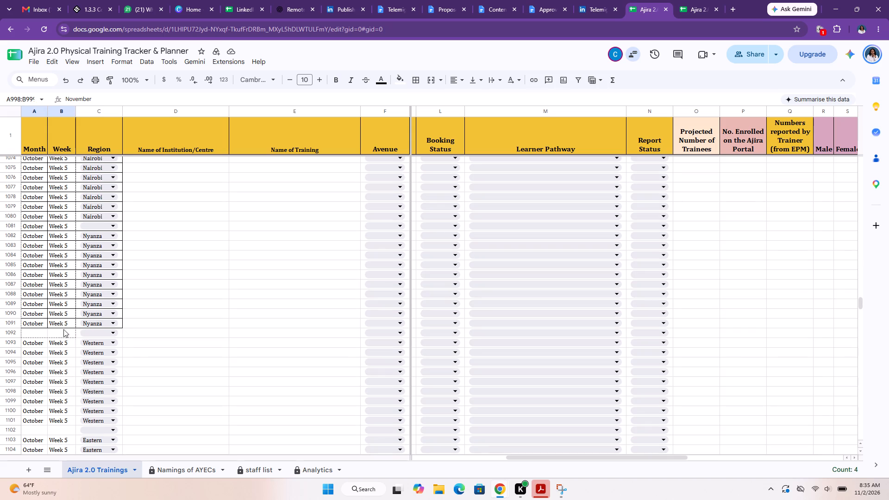
left_click_drag(63, 329, 66, 322)
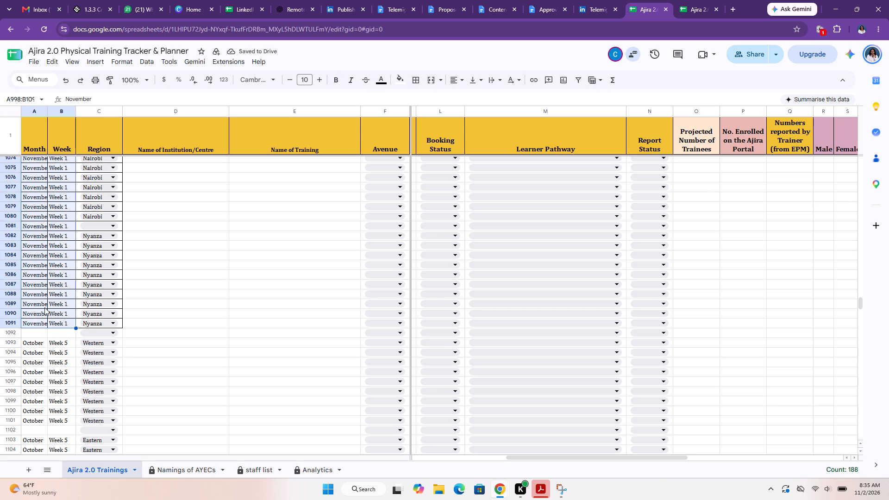
Set the first two Western rows of the following block, rows 1093 and 1094, to month November and Week 2.
left_click_drag(40, 313, 40, 320)
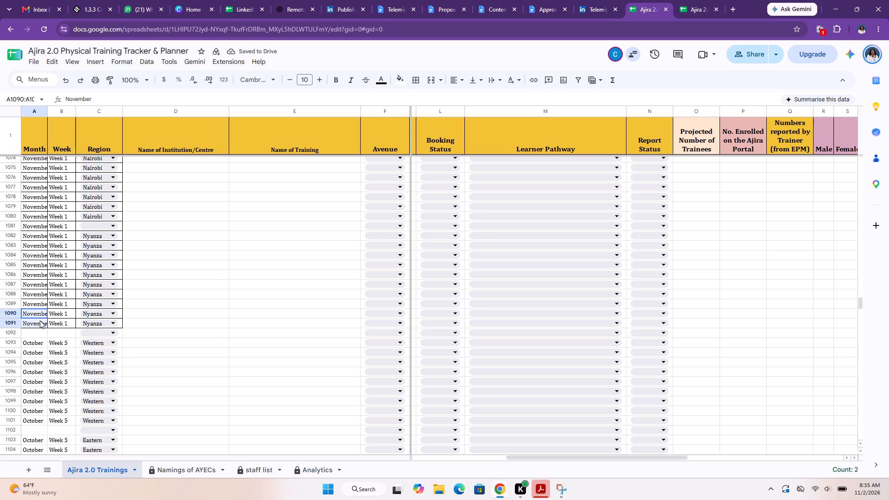
left_click_drag(40, 320, 44, 324)
left_click_drag(44, 324, 46, 324)
key("ctrl+c")
left_click(34, 345)
key("ctrl+v")
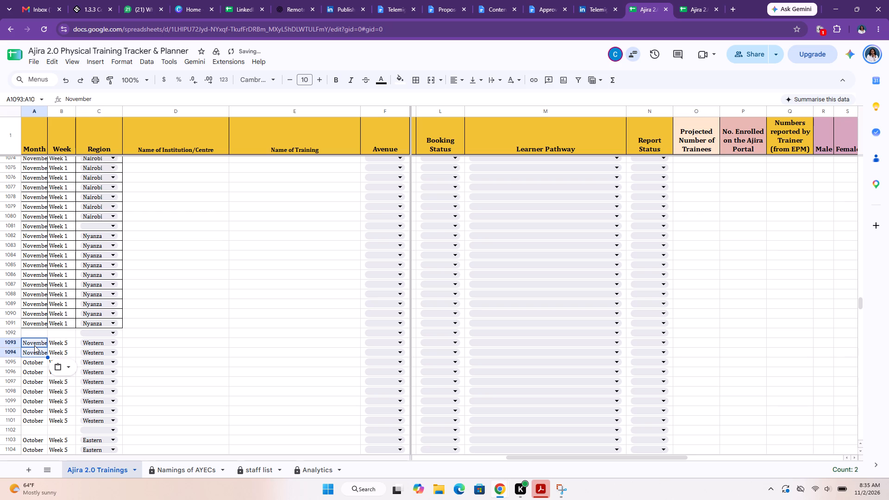
double_click(61, 344)
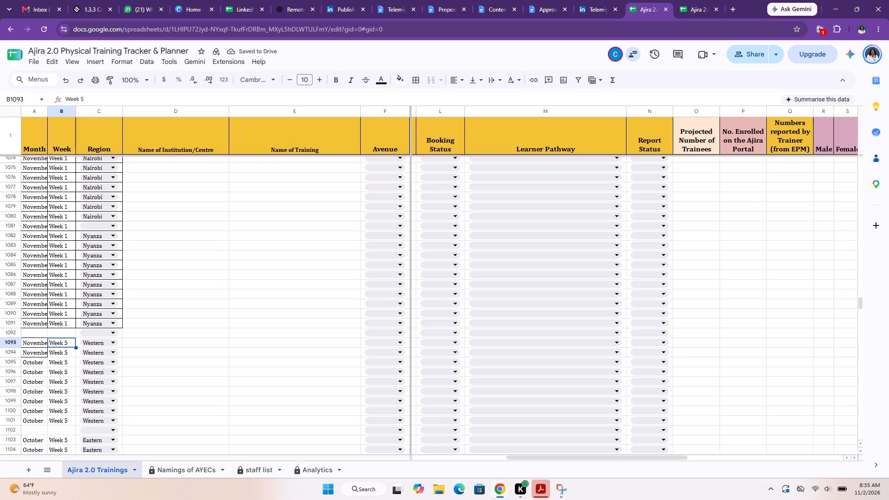
key("BackSpace")
key("2")
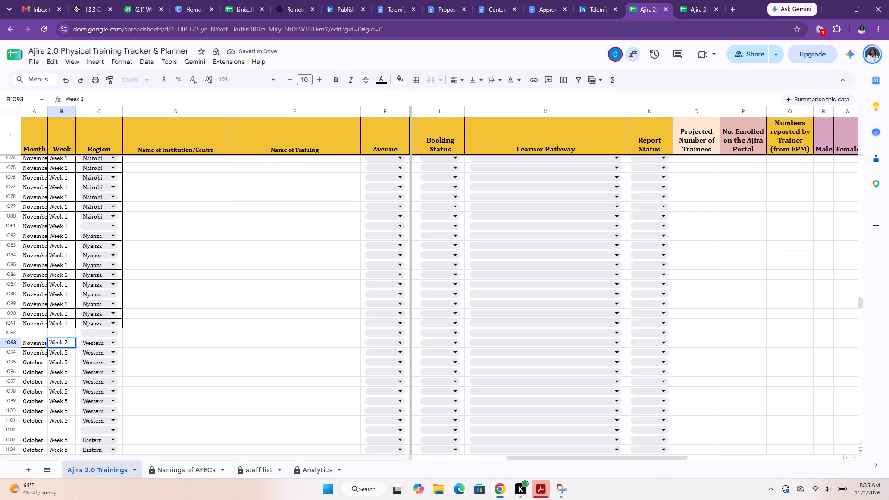
double_click(69, 353)
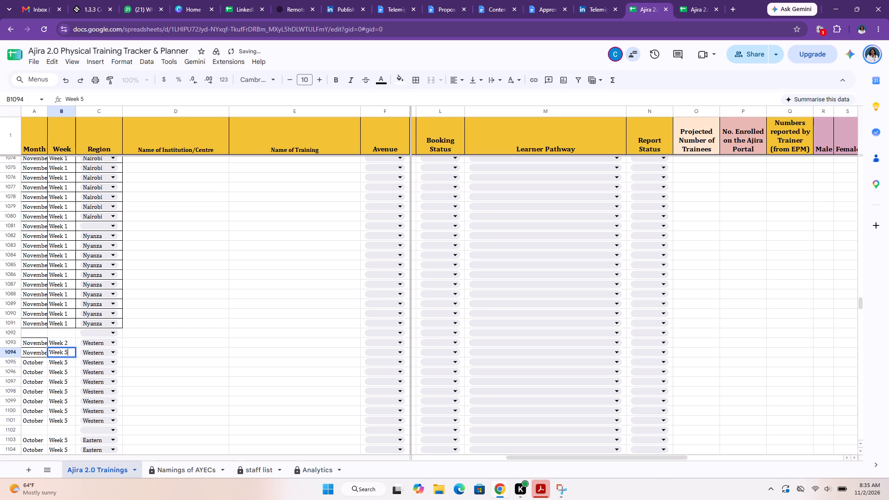
key("BackSpace")
key("2")
Fill November and Week 2 from rows 1093 and 1094 down through the block's last Nyanza row, 1186.
left_click_drag(37, 343, 53, 352)
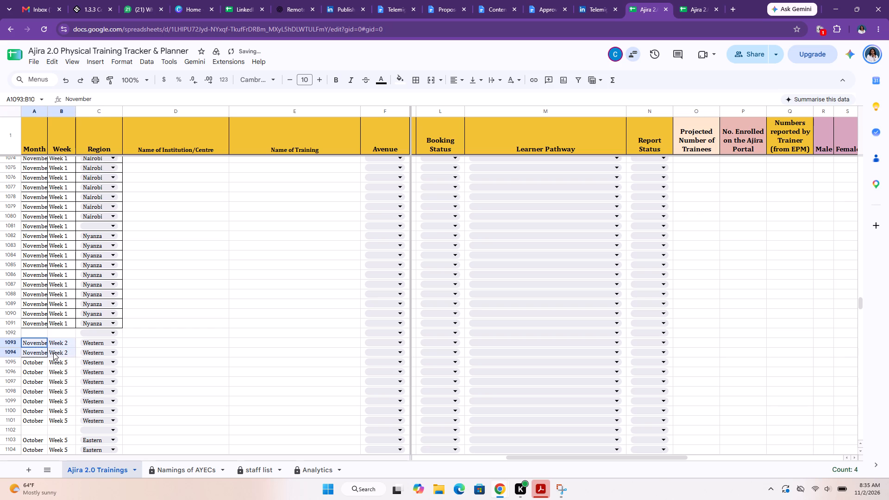
left_click_drag(53, 352, 54, 353)
left_click_drag(75, 357, 66, 490)
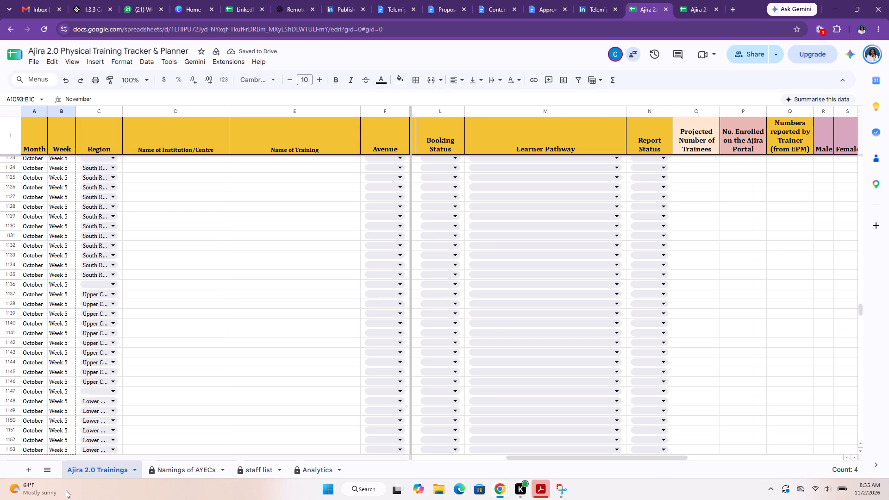
left_click_drag(66, 490, 57, 322)
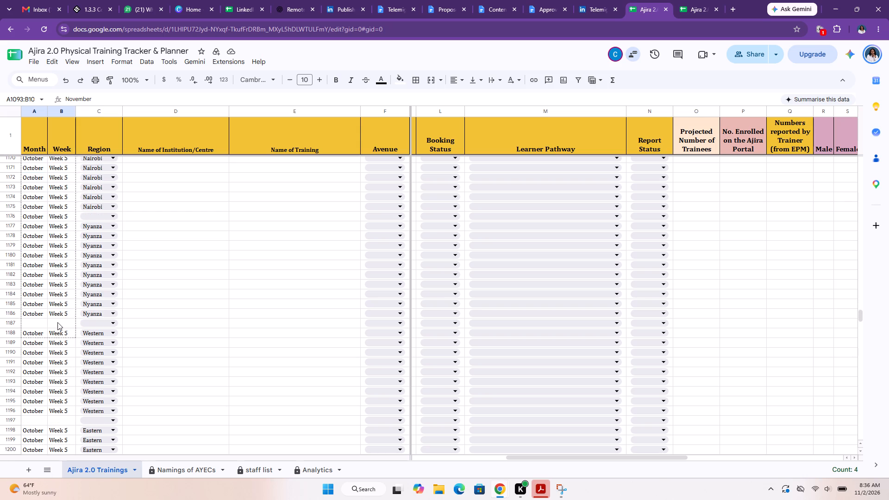
left_click_drag(57, 322, 55, 309)
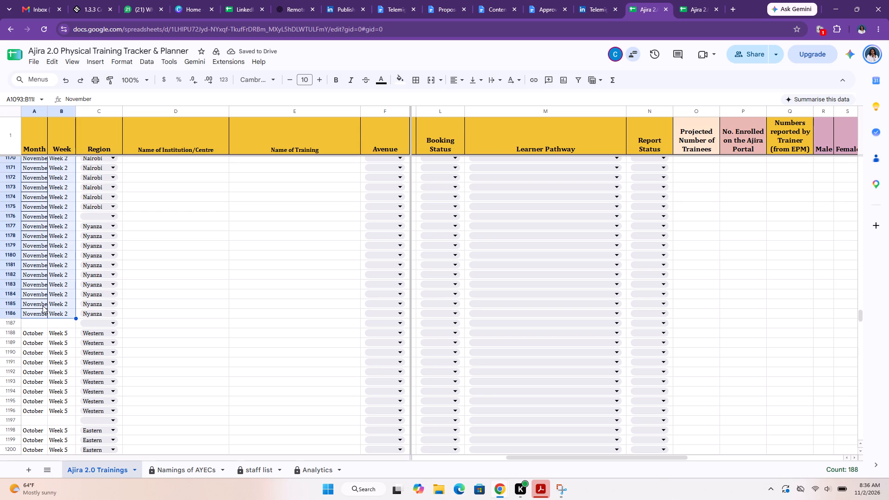
Set the first two Western rows of the following block, rows 1188 and 1189, to month November and Week 3.
left_click_drag(43, 306, 44, 312)
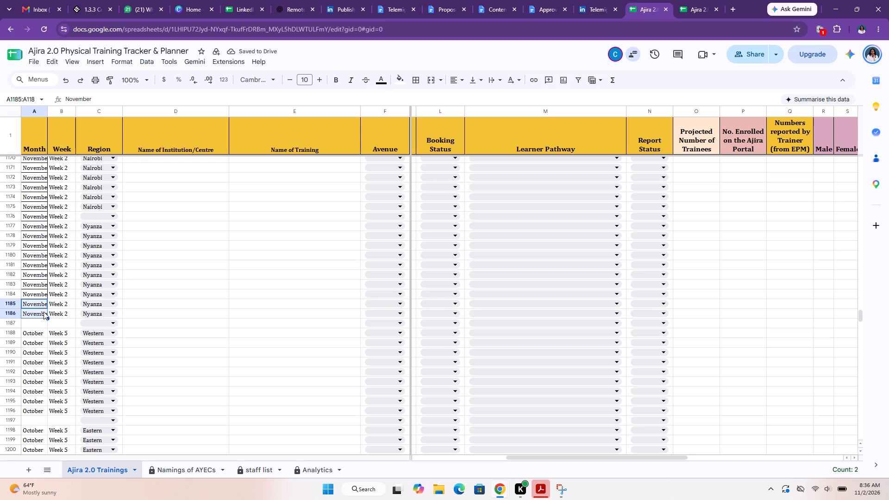
key("ctrl+c")
left_click(35, 335)
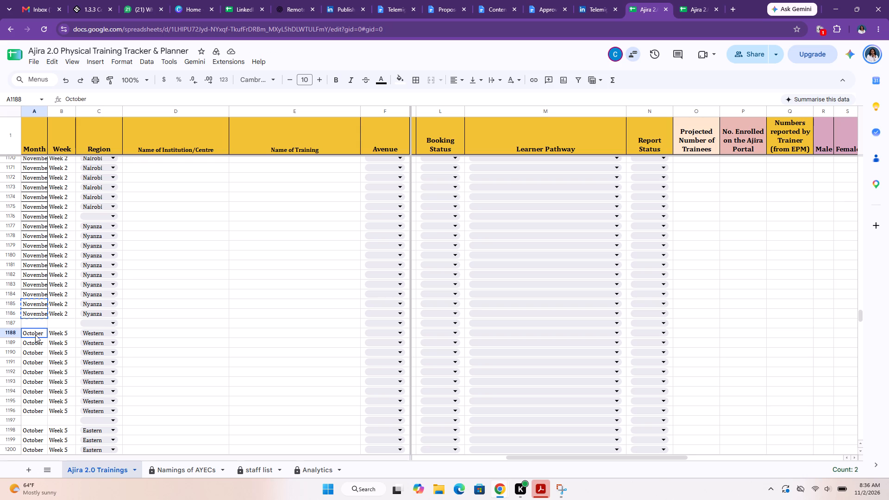
key("ctrl+v")
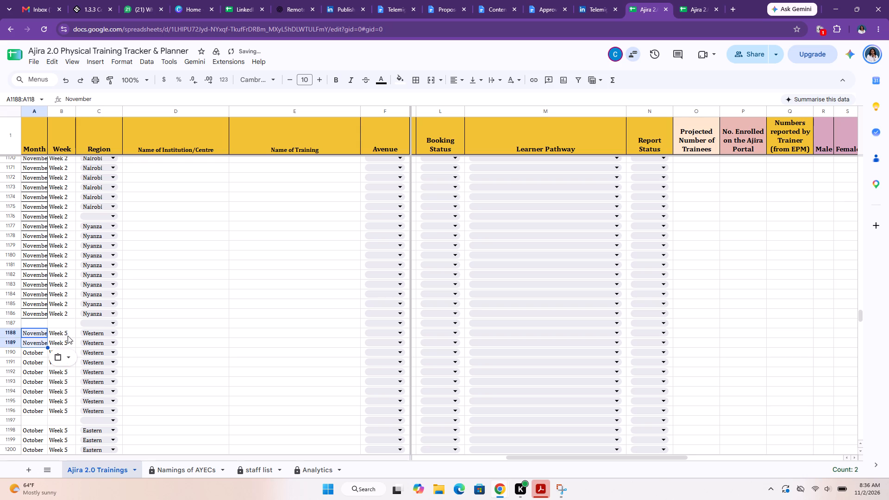
double_click(68, 336)
key("BackSpace")
key("3")
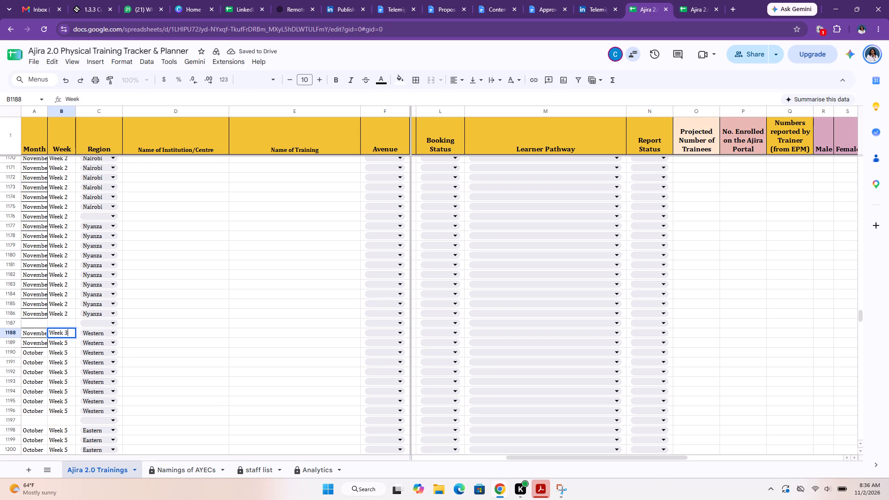
double_click(68, 342)
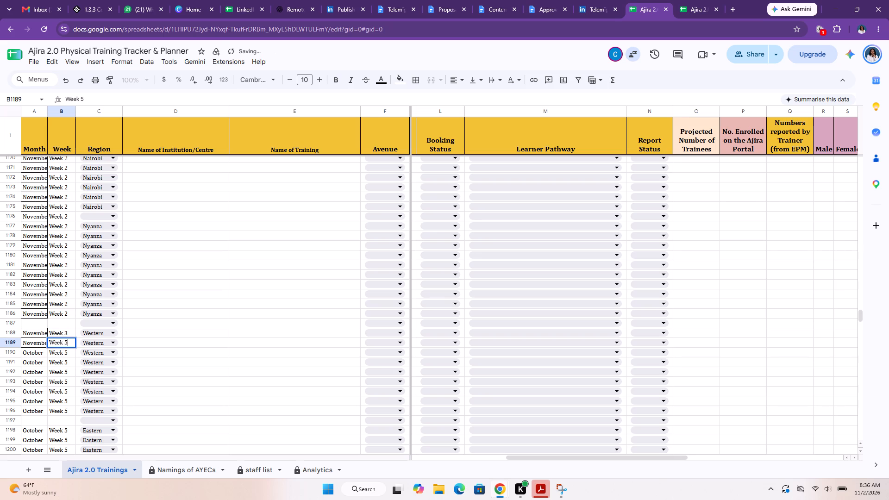
key("BackSpace")
key("3")
Fill November and Week 3 from rows 1188 and 1189 down through the block's last Nyanza row, 1281.
left_click_drag(43, 332, 59, 345)
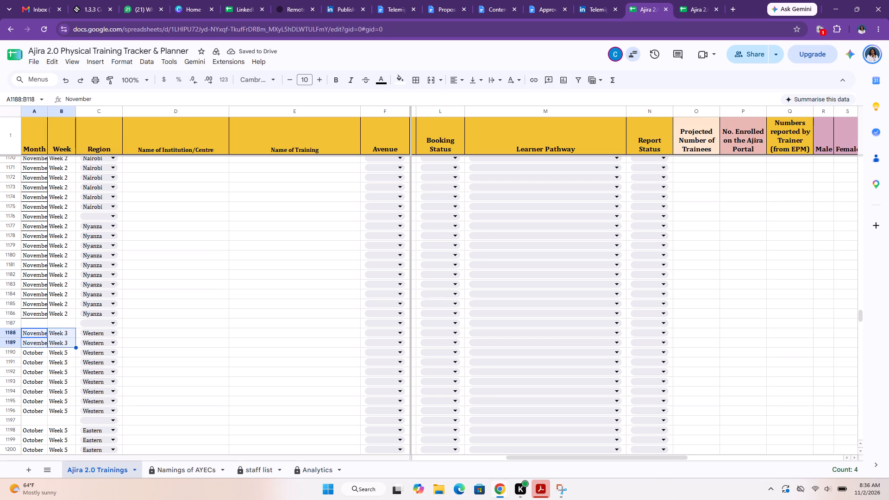
left_click_drag(76, 348, 57, 450)
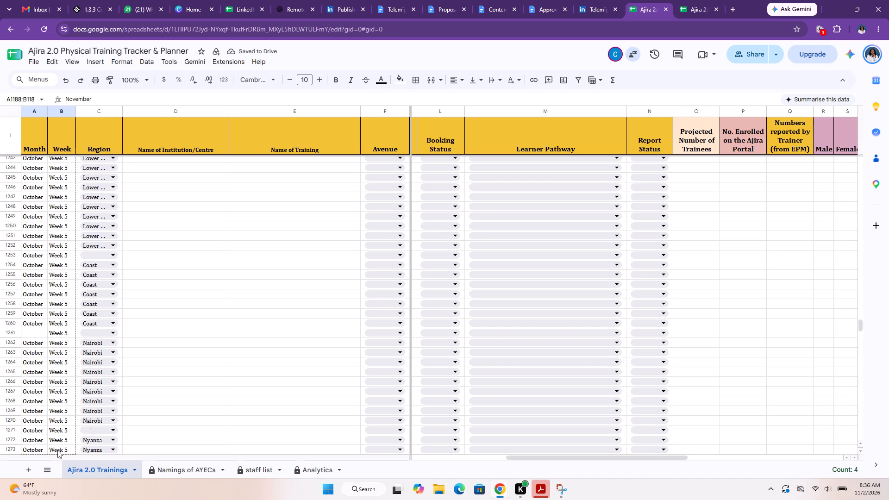
left_click_drag(57, 450, 56, 394)
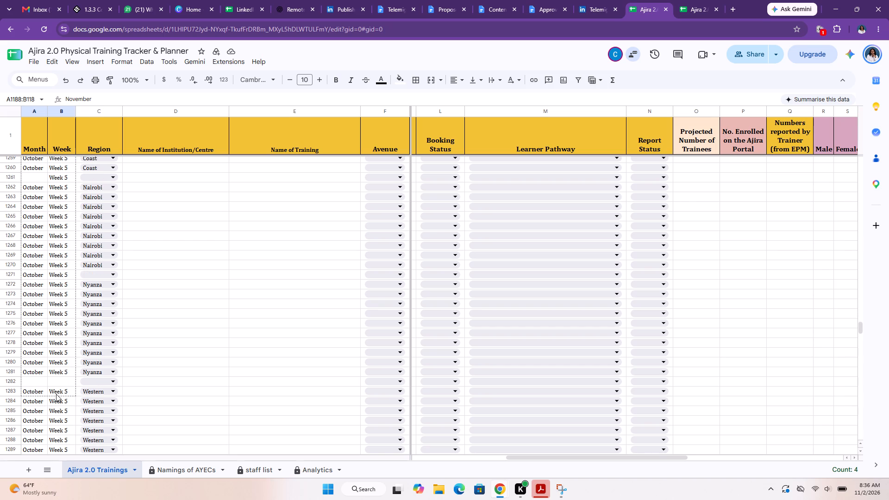
left_click_drag(56, 394, 60, 370)
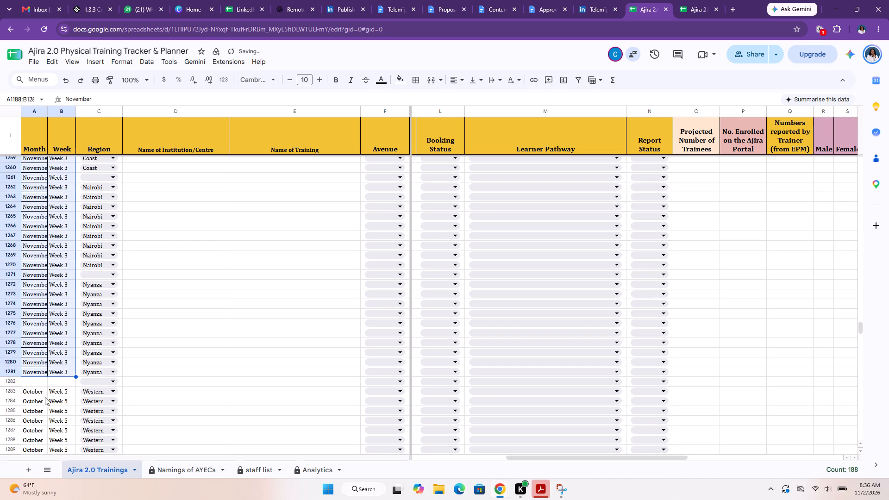
Set the first two Western rows of the following block, rows 1283 and 1284, to month November and Week 4.
left_click_drag(39, 359, 39, 373)
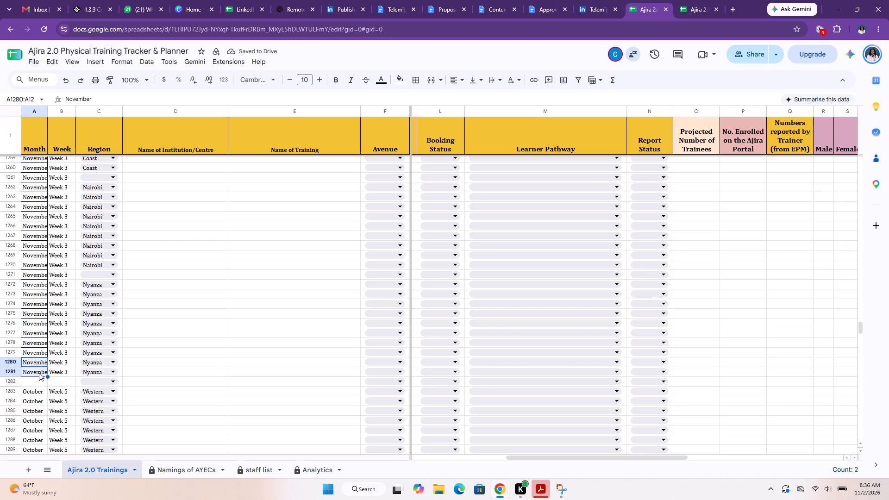
key("ctrl+c")
left_click(36, 391)
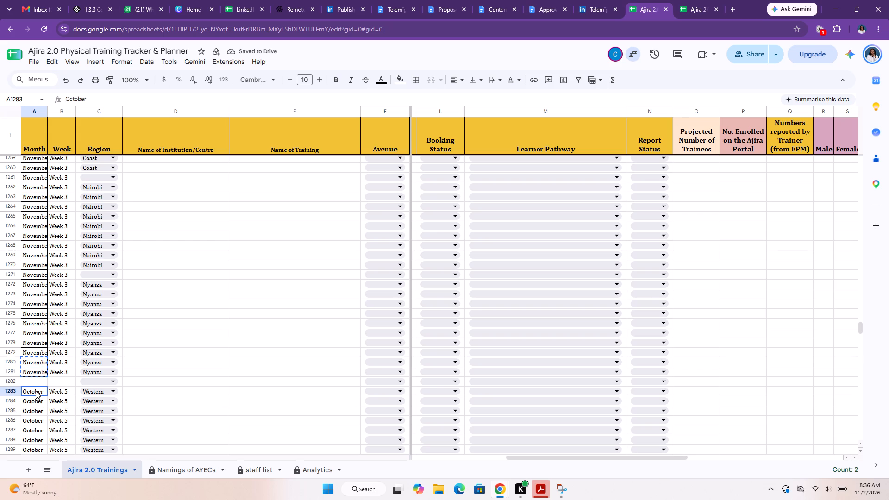
key("ctrl+v")
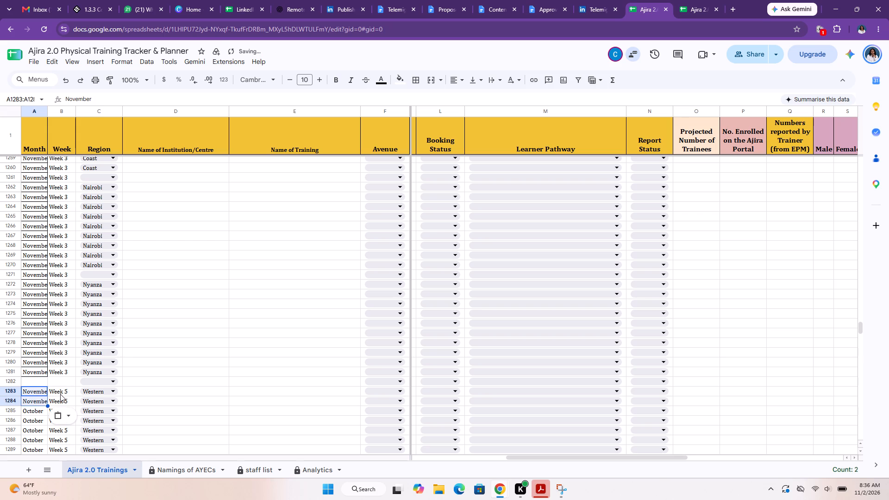
left_click(60, 394)
double_click(60, 394)
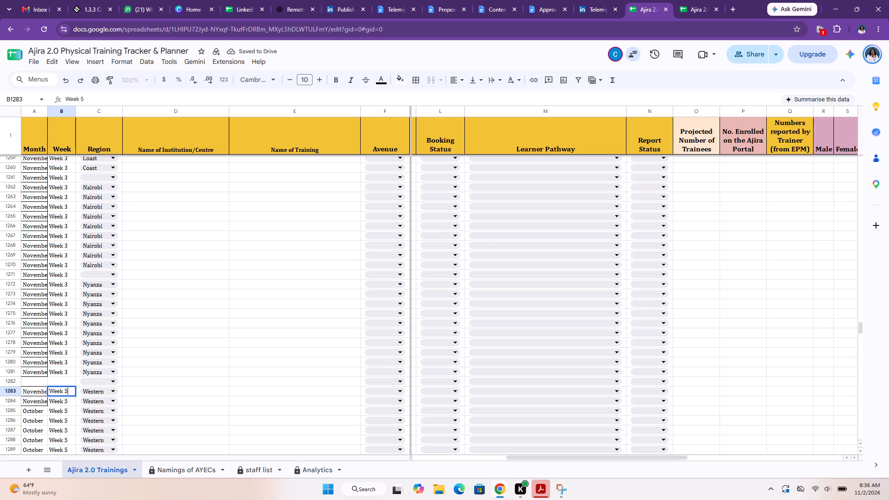
key("BackSpace")
key("4")
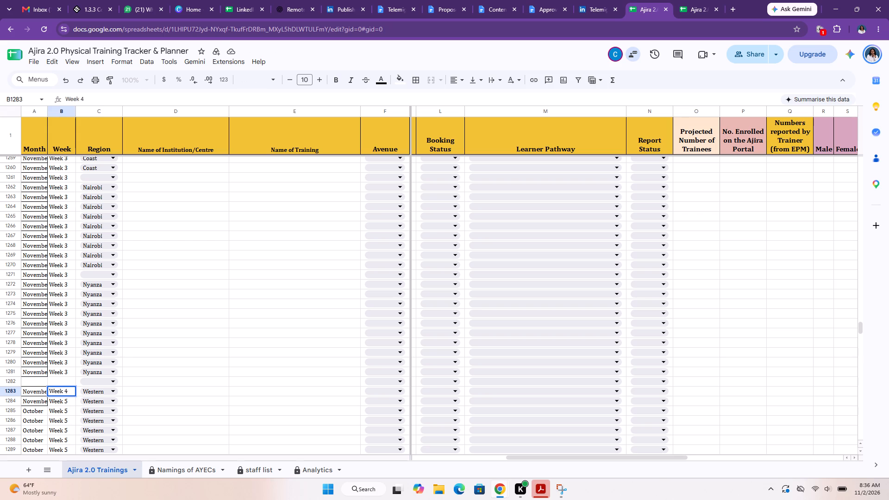
double_click(69, 400)
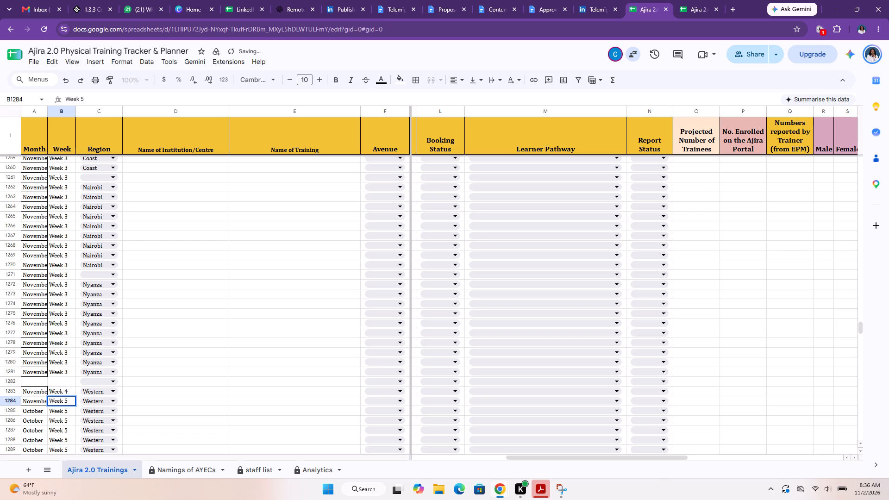
key("BackSpace")
key("4")
Fill November and Week 4 from rows 1283 and 1284 down through the block's last Nyanza row, 1376.
left_click_drag(37, 394, 41, 395)
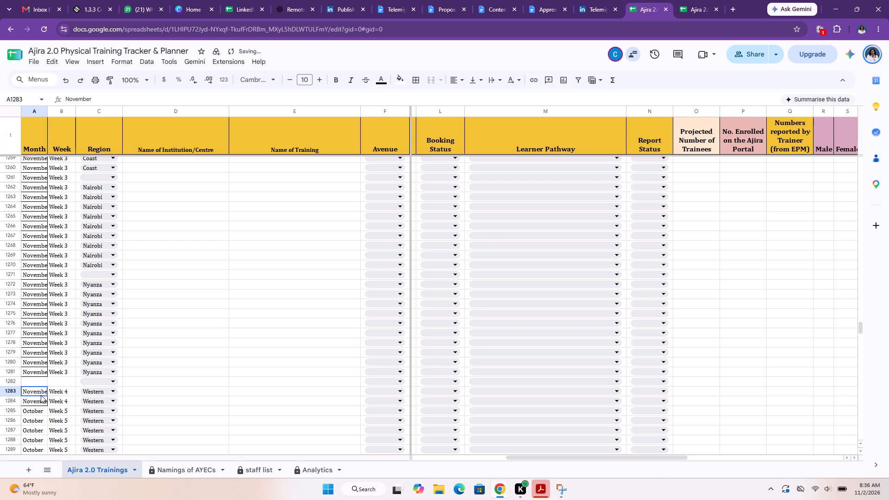
left_click_drag(41, 395, 61, 404)
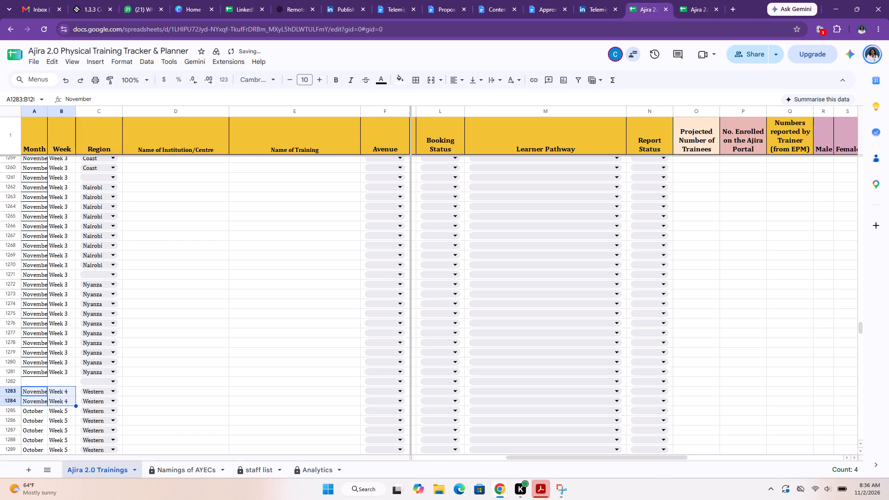
left_click_drag(76, 404, 73, 483)
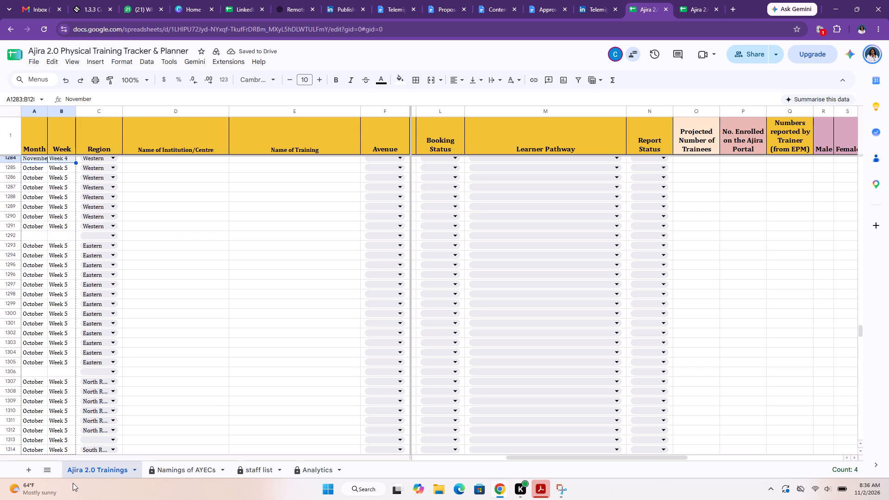
left_click_drag(73, 483, 67, 449)
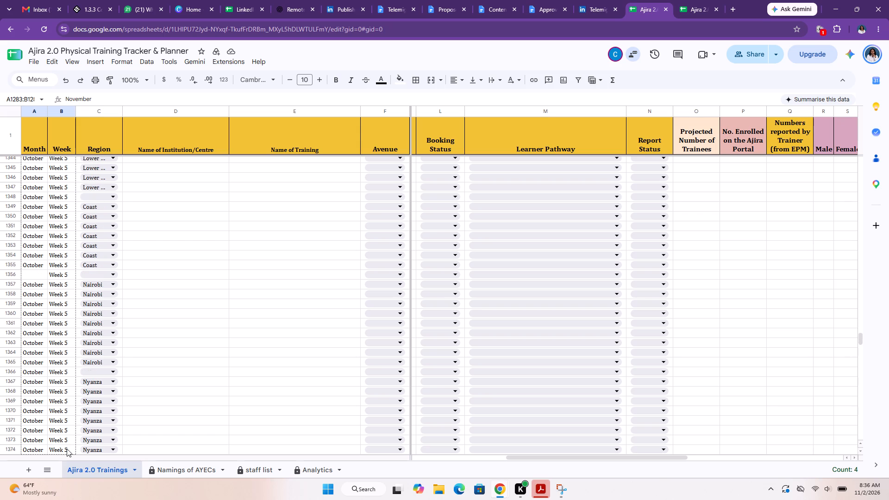
left_click_drag(67, 449, 65, 394)
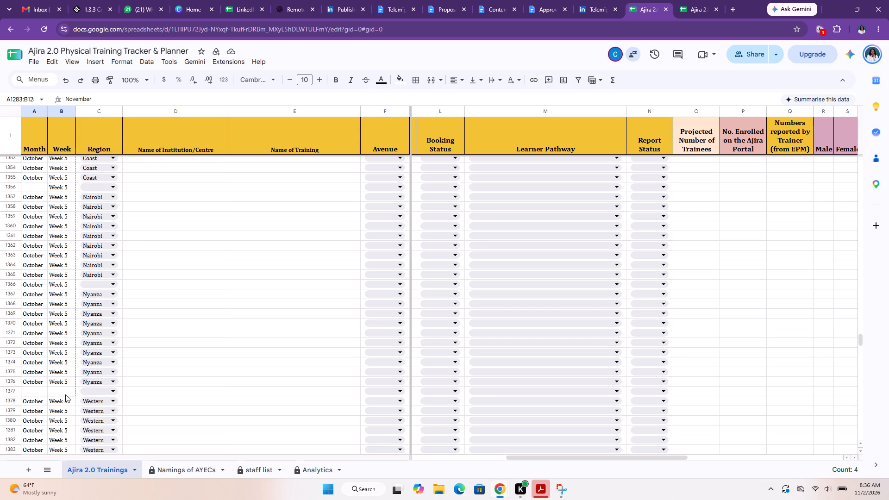
left_click_drag(65, 394, 64, 379)
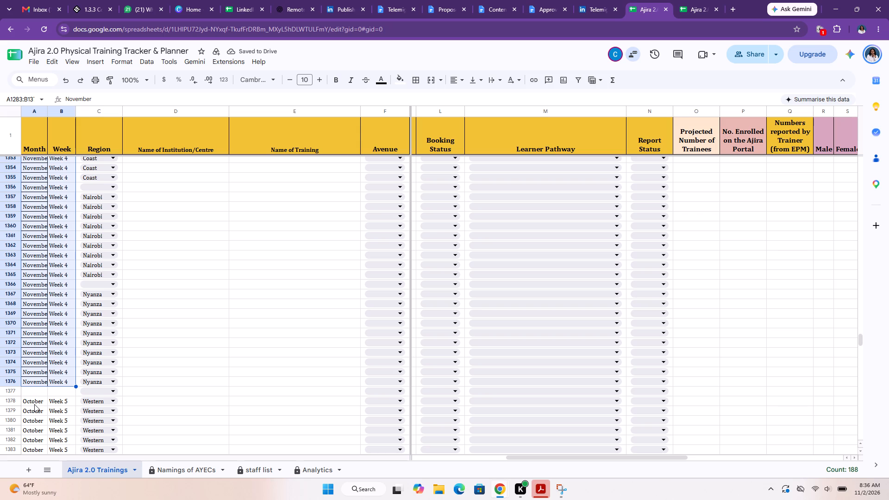
Clear the separator row 997 between the October Week 5 and November Week 1 blocks, including its leftover dropdown cells.
left_click(34, 404)
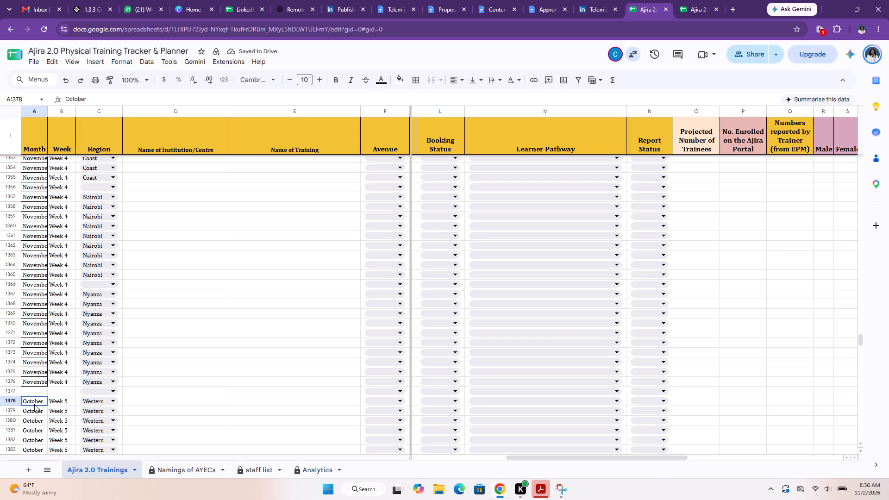
scroll(159, 306, "up", 10)
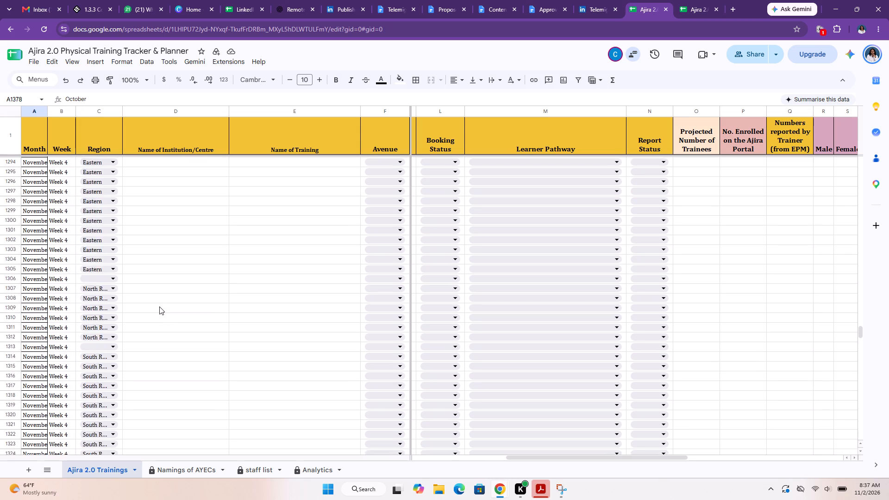
scroll(159, 306, "up", 13)
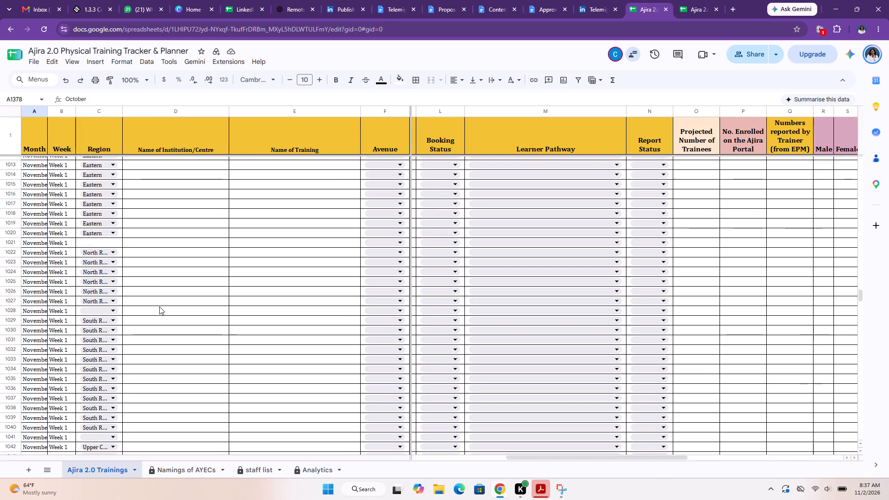
scroll(159, 306, "up", 1)
scroll(159, 306, "down", 1)
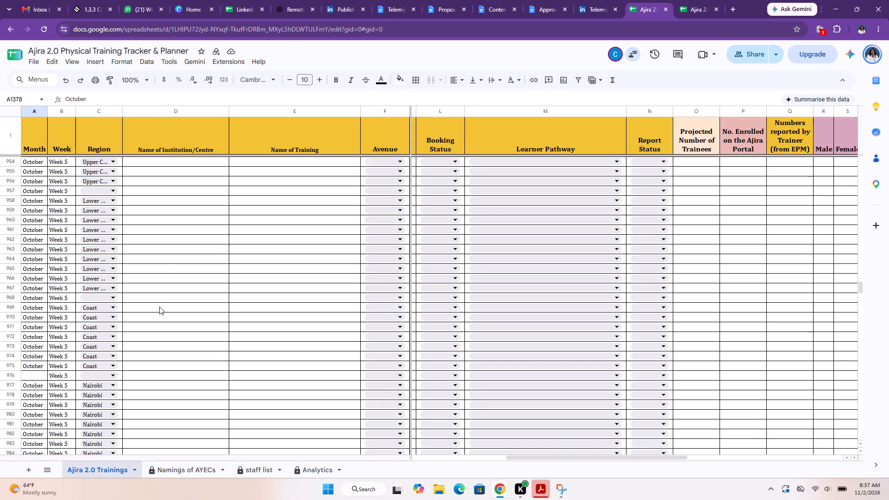
scroll(159, 306, "down", 2)
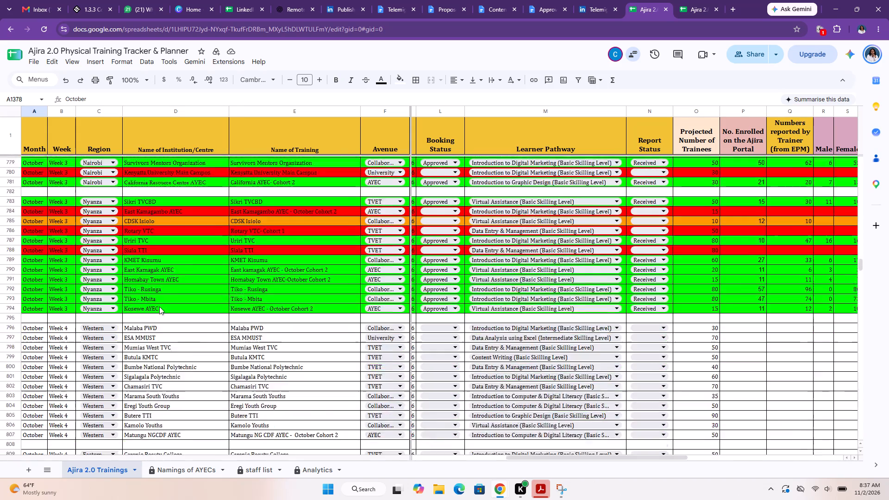
scroll(159, 306, "down", 11)
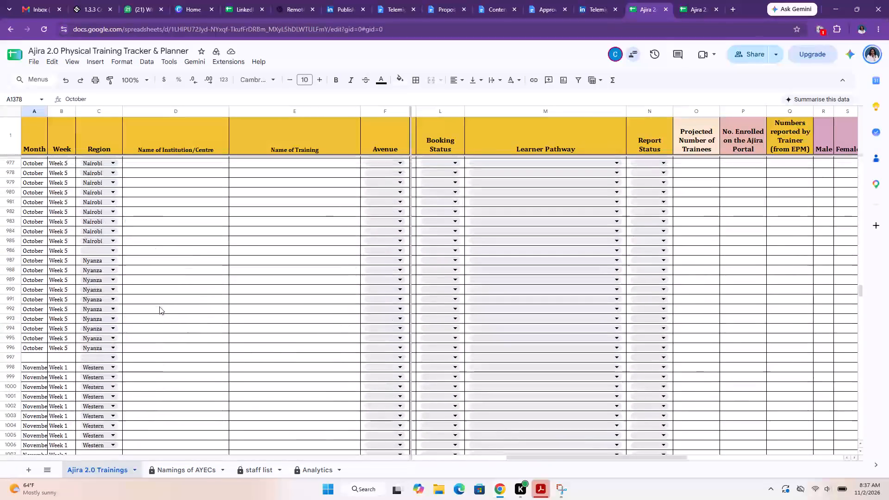
scroll(159, 306, "down", 3)
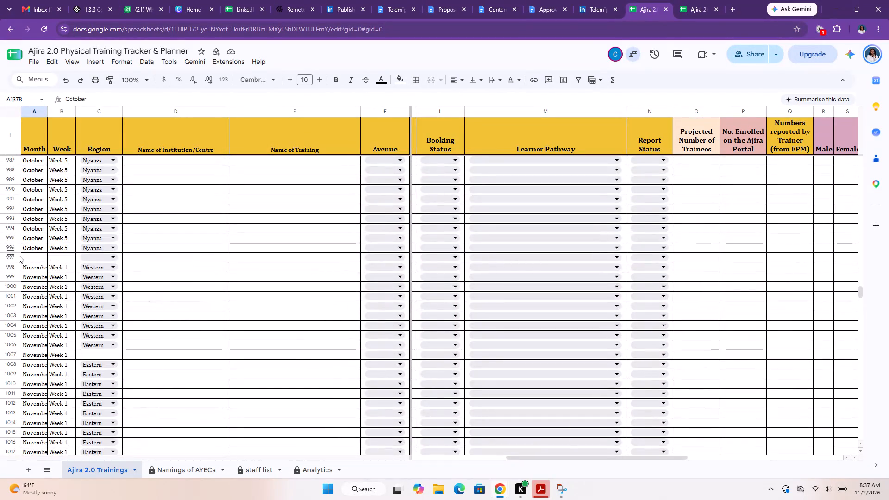
left_click(18, 256)
key("BackSpace")
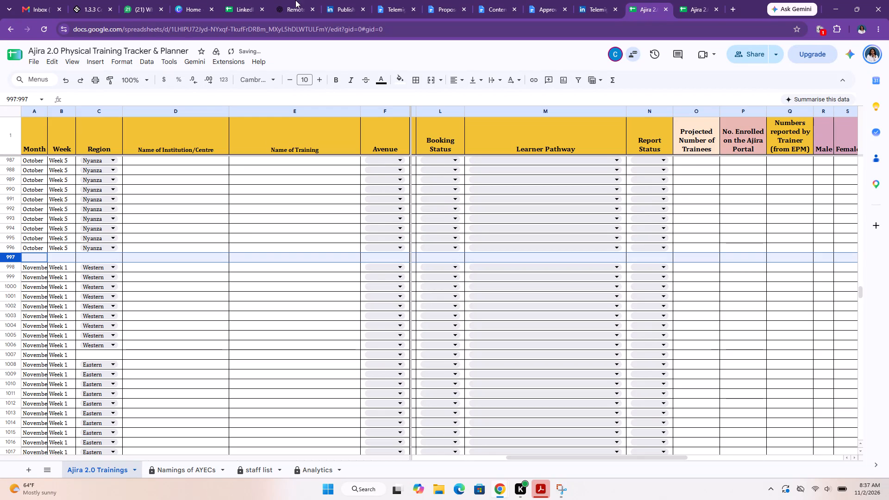
Copy the twelve November Week 1 training names from the Western scheduling form as values into the tracker's Name of Training column from row 998.
left_click(696, 6)
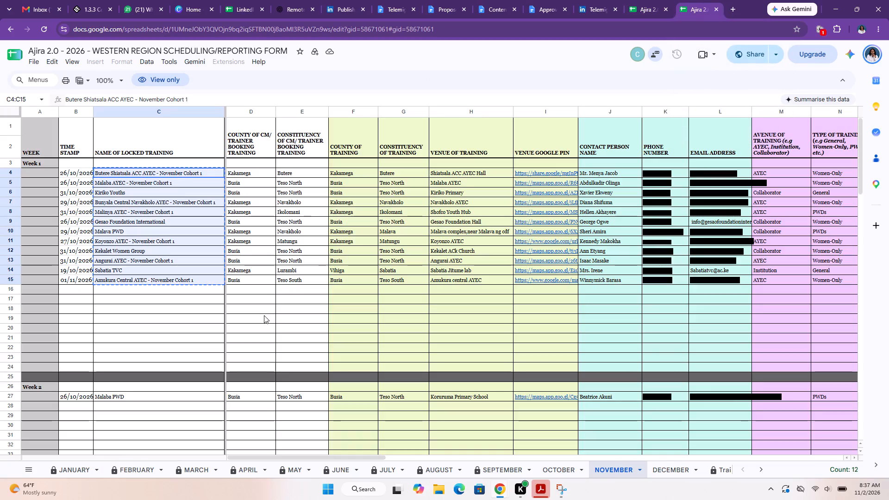
left_click(264, 315)
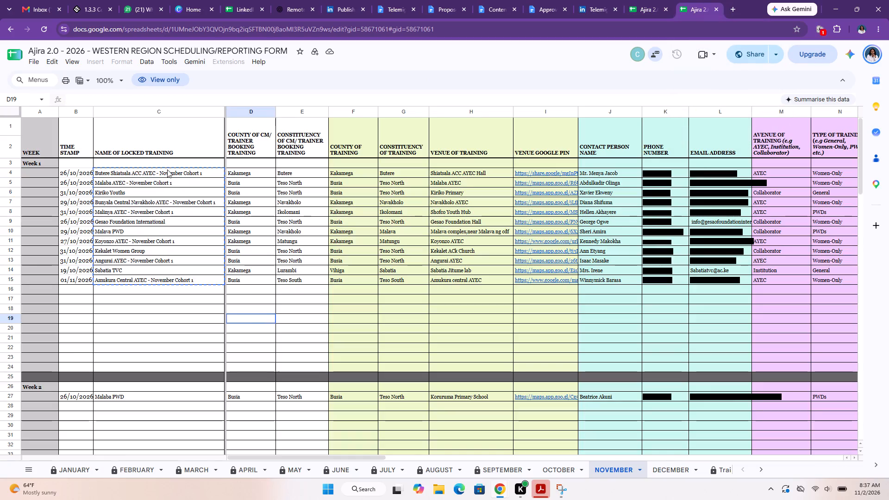
left_click_drag(167, 170, 177, 279)
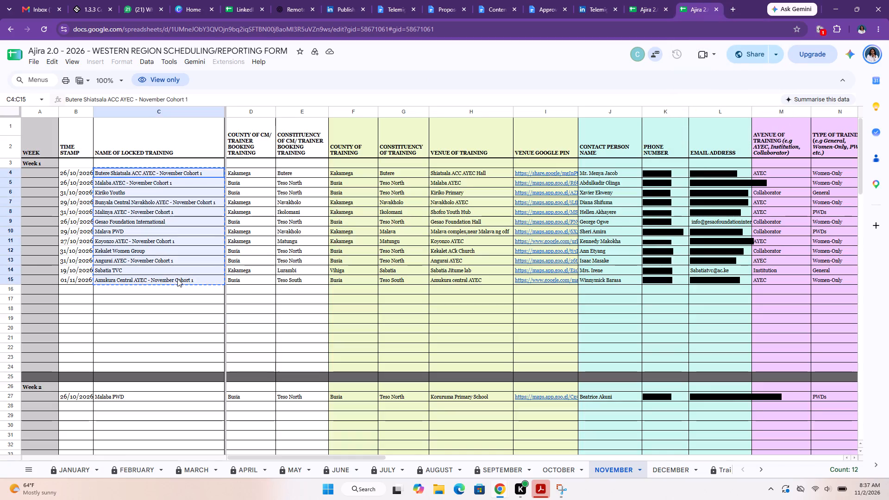
key("ctrl+c")
left_click(643, 8)
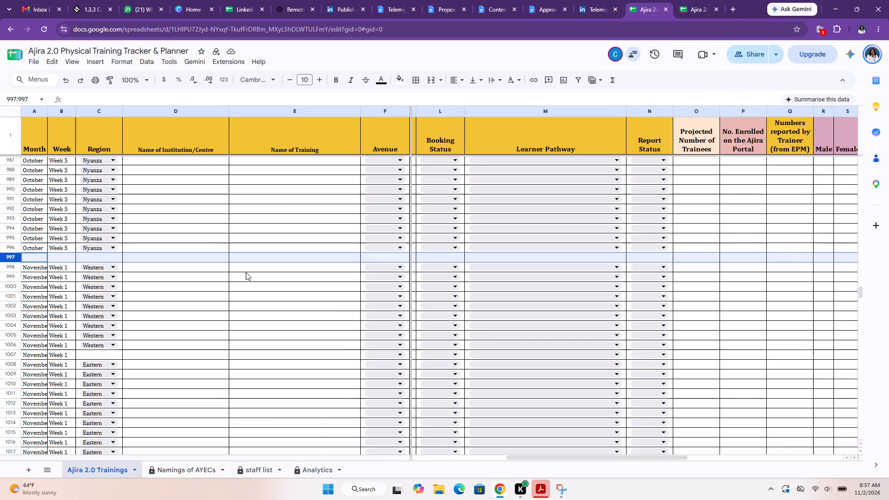
left_click(252, 265)
key("ctrl+shift+v")
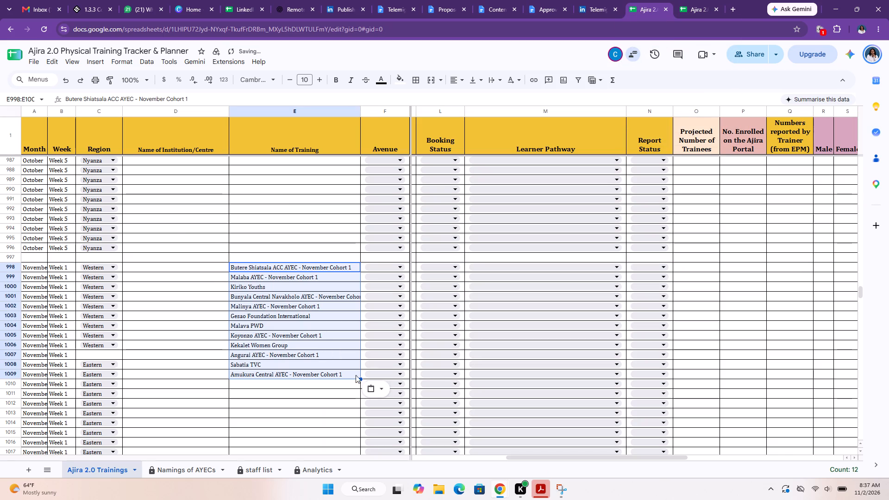
Fill the pasted training names from rows 998 to 1009 across into the adjacent Name of Institution/Centre column.
left_click_drag(359, 376, 219, 377)
left_click_drag(219, 377, 218, 370)
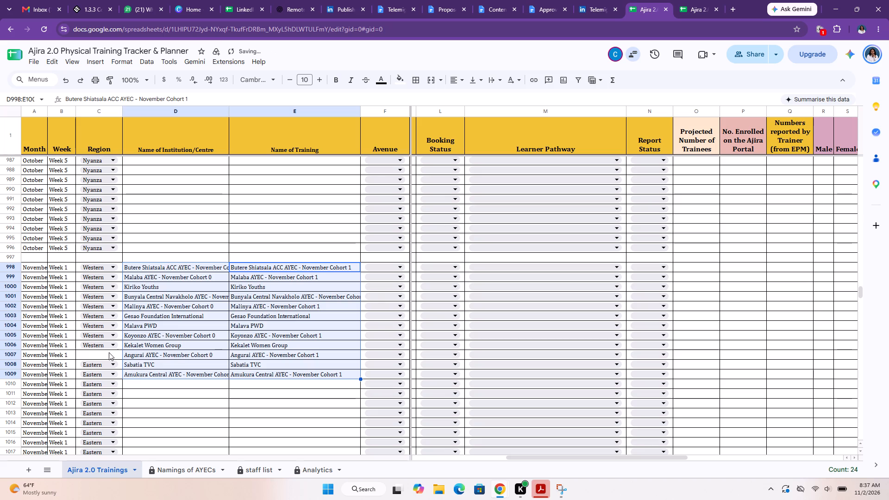
Fill November, Week 1 and Western from rows 1005 and 1006 down through row 1009.
left_click_drag(42, 336, 94, 341)
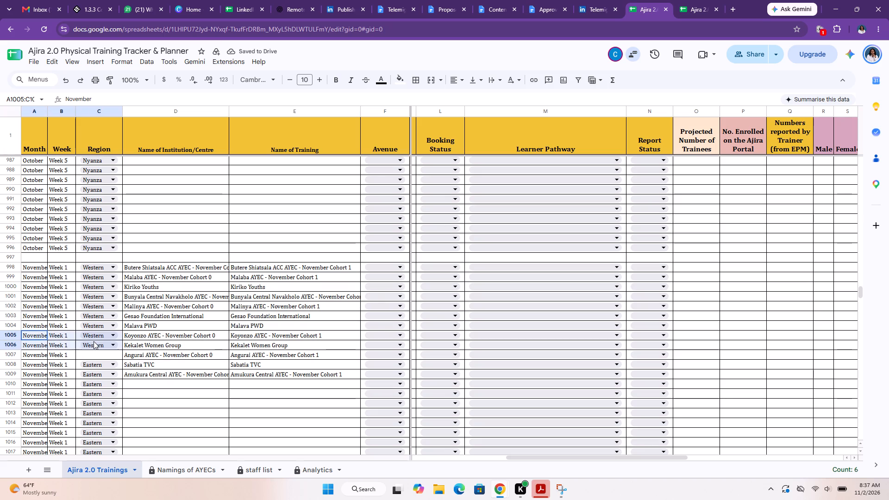
left_click_drag(94, 341, 94, 341)
left_click_drag(122, 349, 119, 371)
left_click_drag(119, 371, 119, 375)
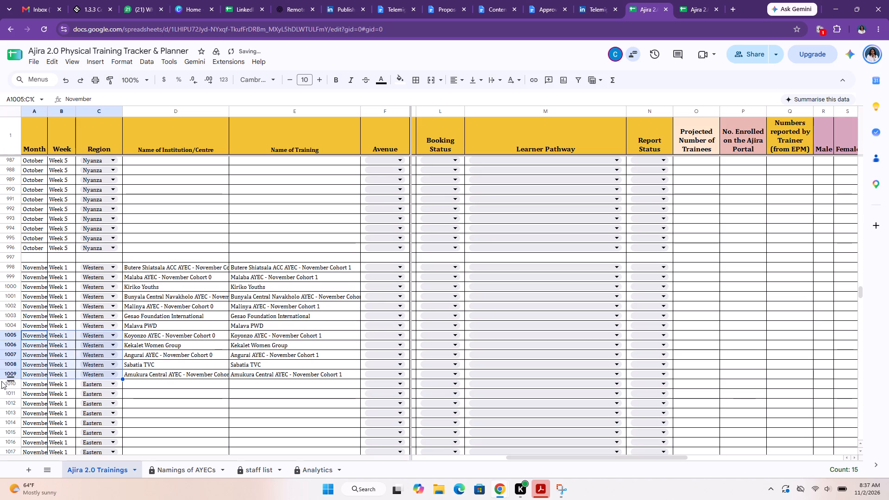
Clear row 1010 between the November Week 1 Western and Eastern rows, including its leftover dropdown cells.
left_click(6, 384)
key("BackSpace")
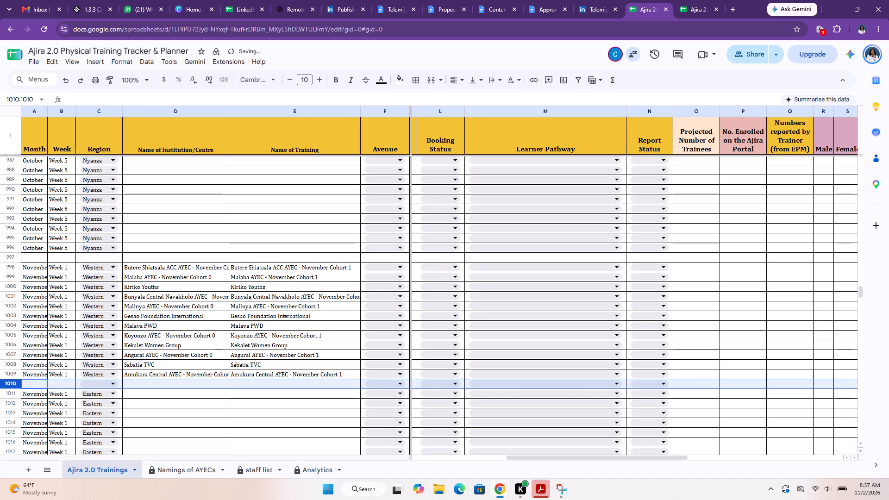
key("BackSpace")
Replace row 998's institution name with Shiatsala AYEC, copied as a value from the Namings of AYECs sheet.
left_click(193, 468)
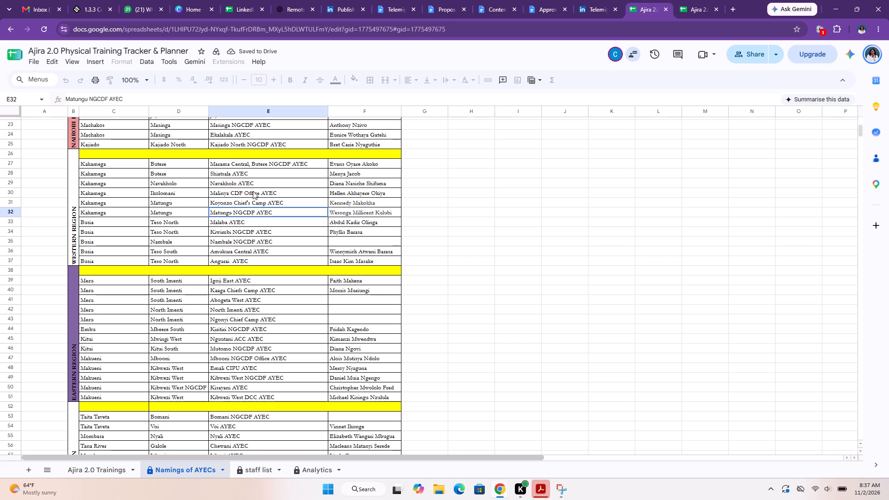
left_click(261, 175)
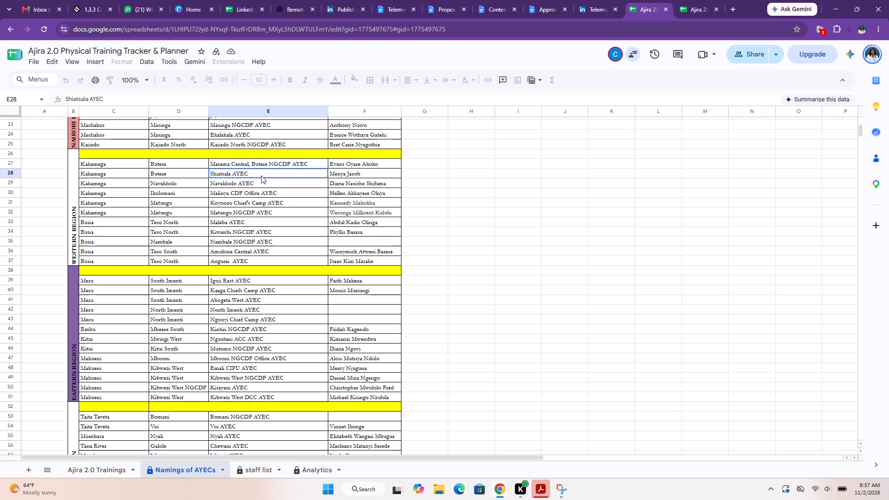
key("ctrl+c")
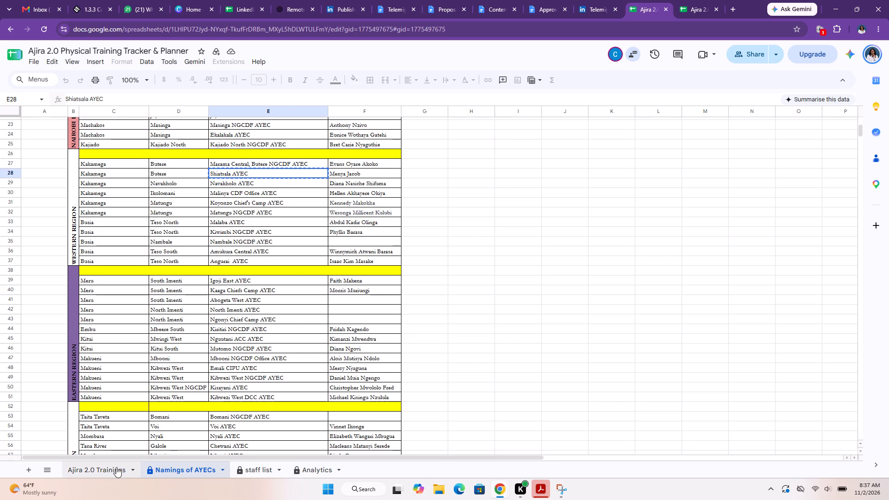
left_click(116, 468)
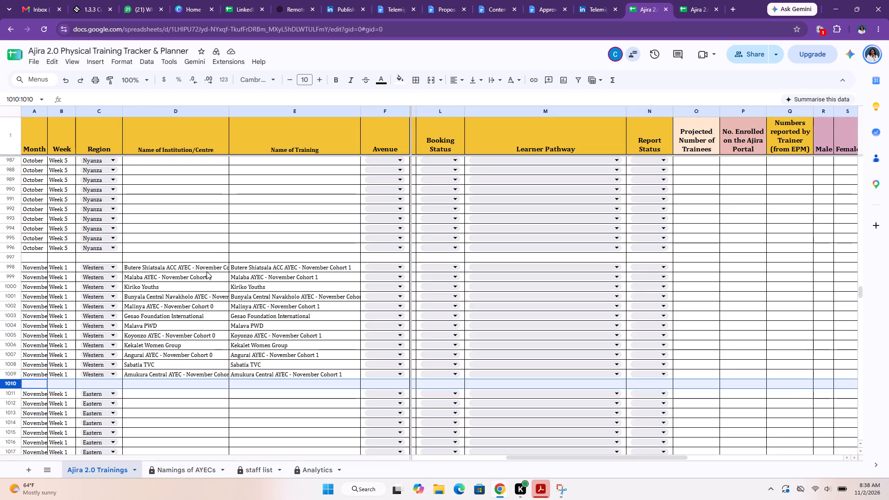
left_click(207, 270)
key("ctrl+shift+v")
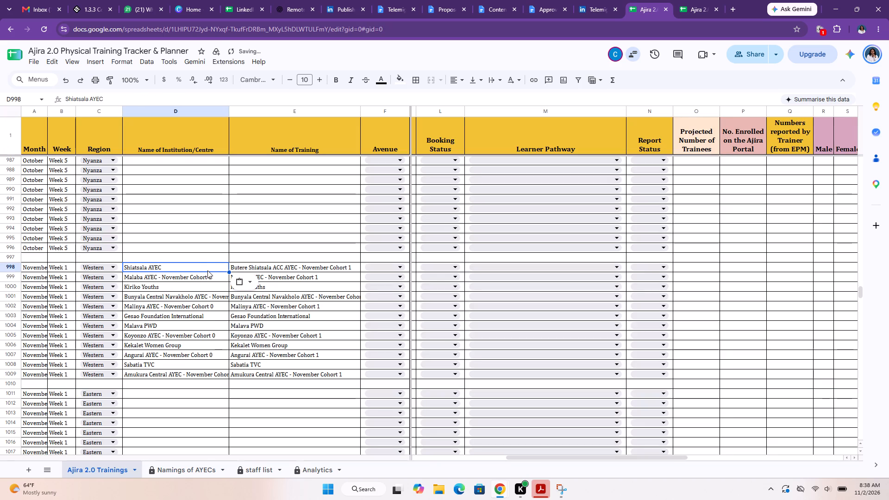
Replace row 999's institution name with Malaba AYEC, copied as a value from the Namings of AYECs sheet.
left_click(185, 468)
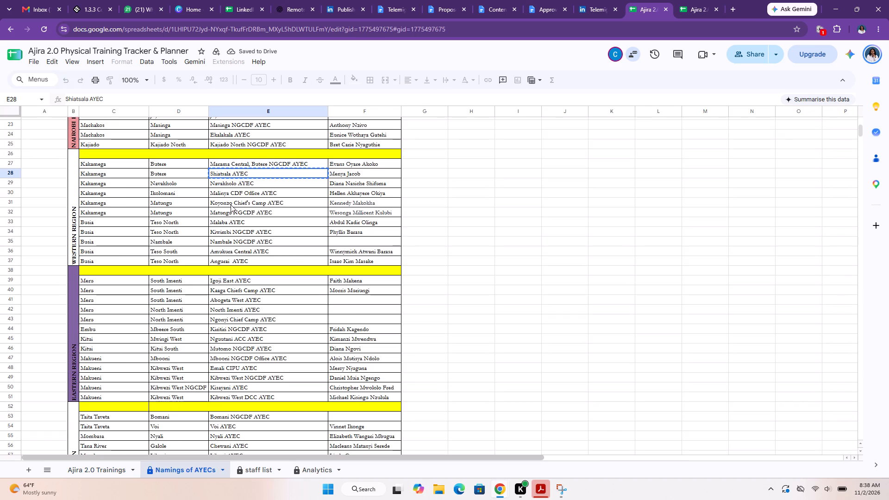
left_click(244, 225)
key("ctrl+c")
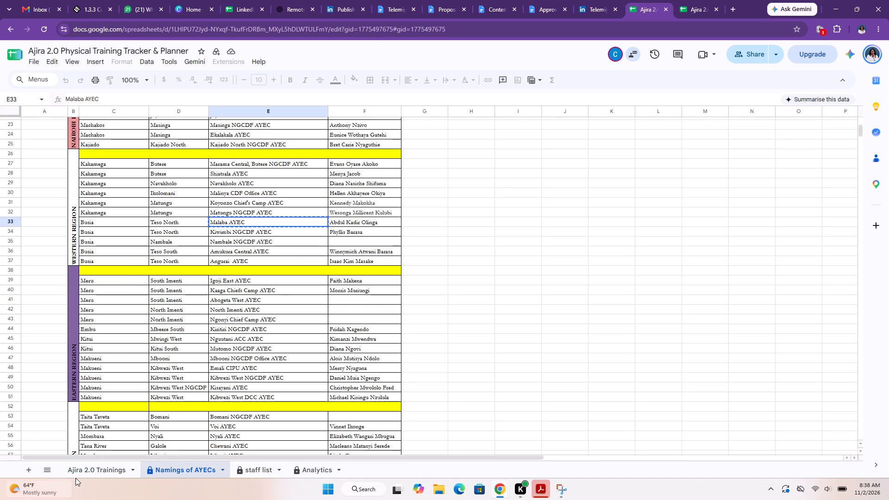
left_click(91, 465)
left_click(144, 278)
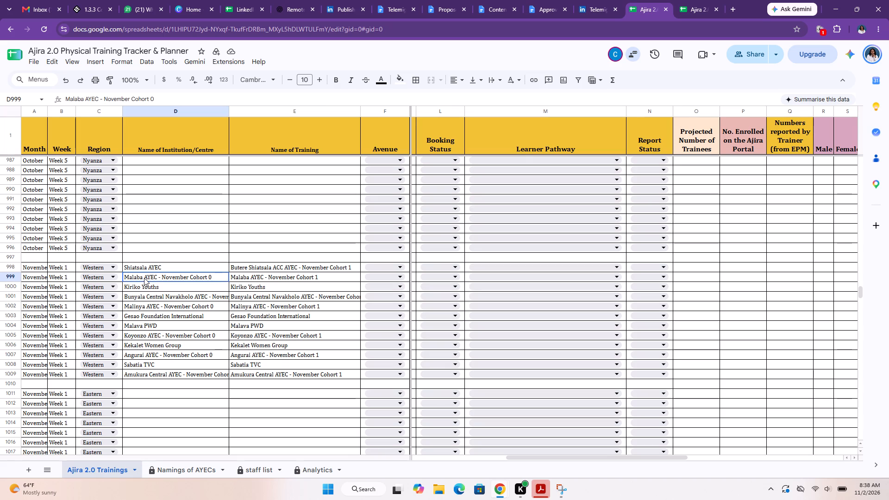
key("ctrl+shift+v")
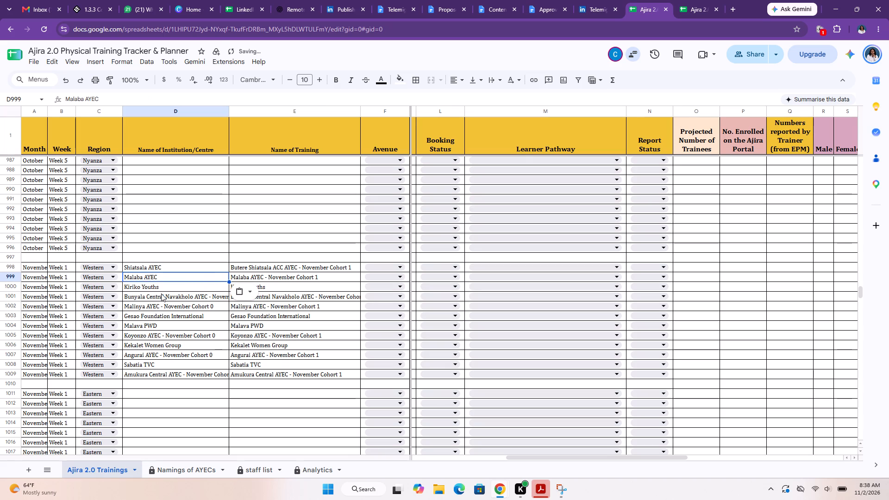
Replace row 1001's institution name with Navakholo AYEC, copied as a value from the Namings of AYECs sheet.
left_click(169, 297)
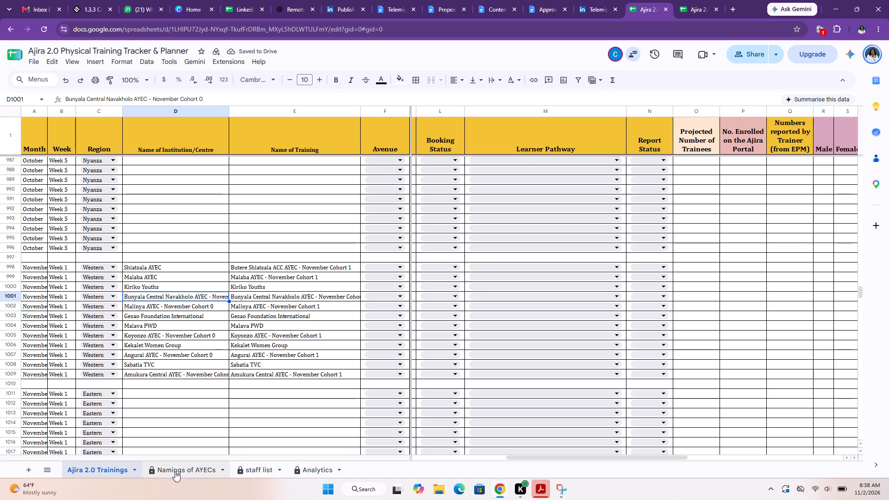
left_click(179, 469)
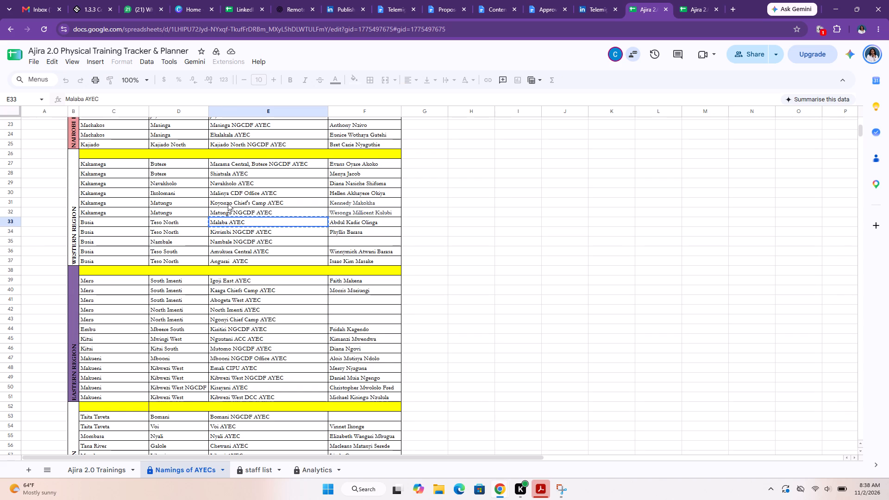
left_click(237, 184)
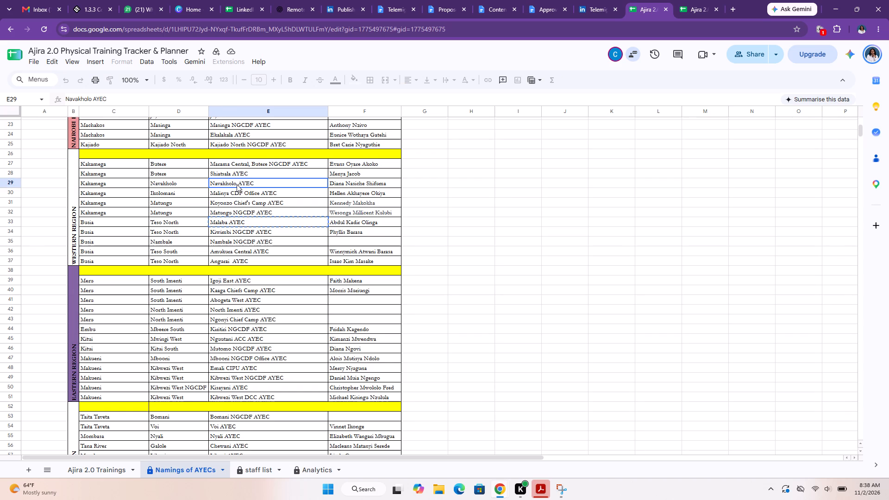
key("ctrl+c")
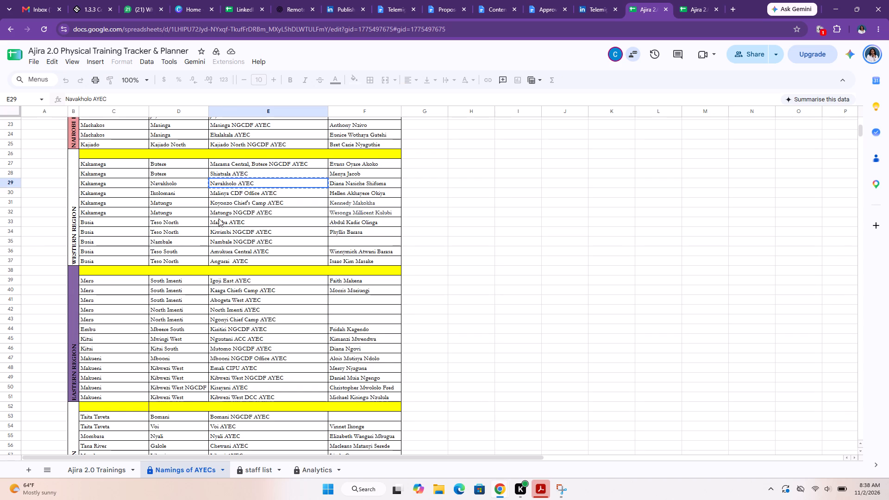
left_click(112, 465)
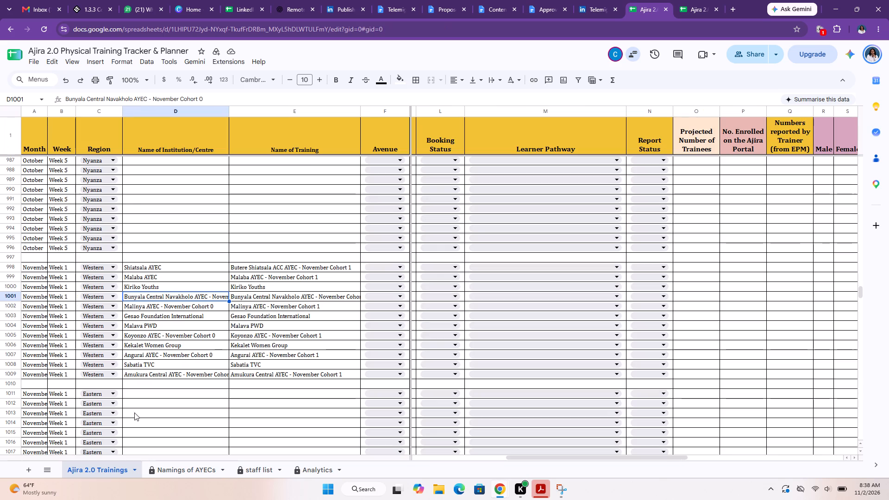
key("ctrl+shift+v")
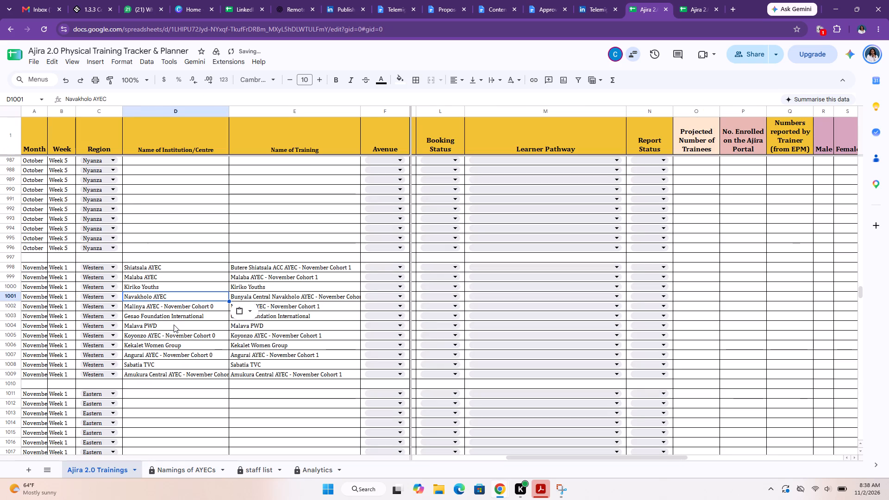
Replace row 1002's institution name with Malinya CDF Office AYEC, copied as a value from the Namings of AYECs sheet.
left_click(190, 306)
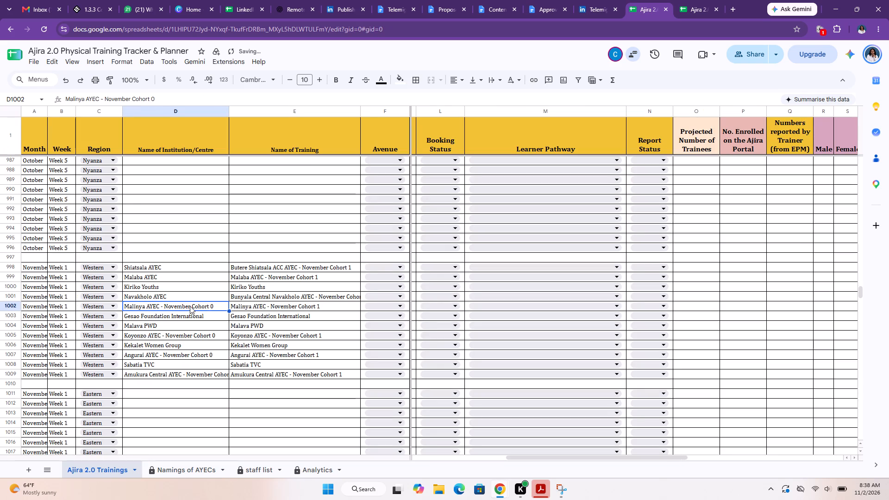
left_click(181, 462)
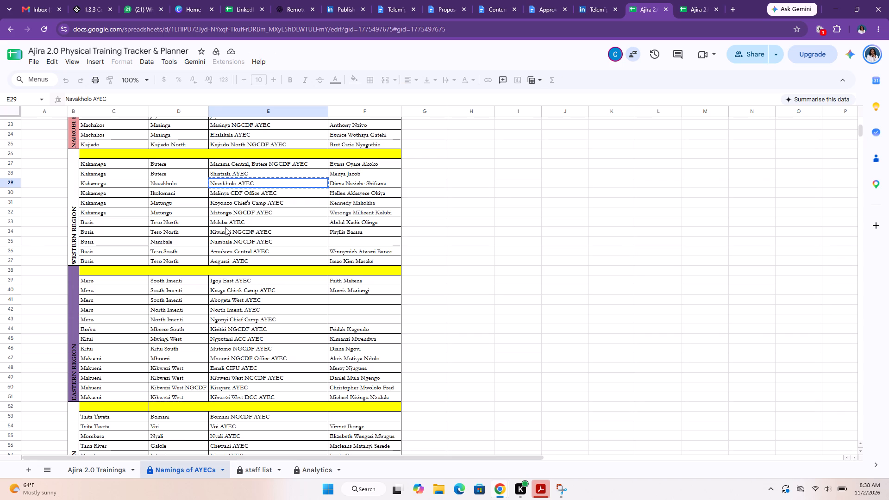
left_click(233, 193)
key("ctrl+c")
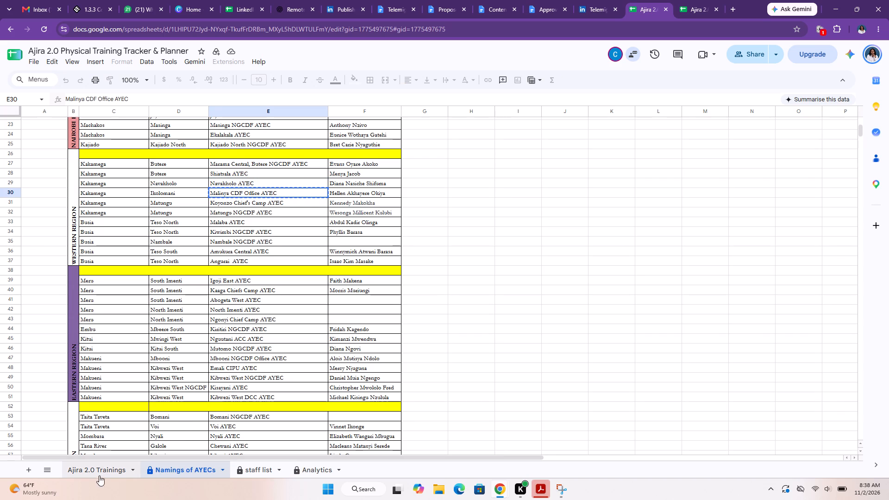
left_click(106, 462)
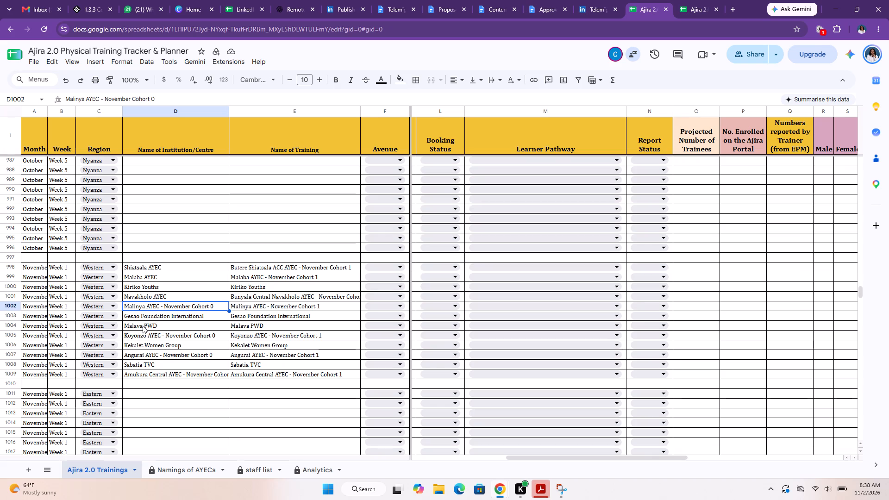
key("ctrl+shift+v")
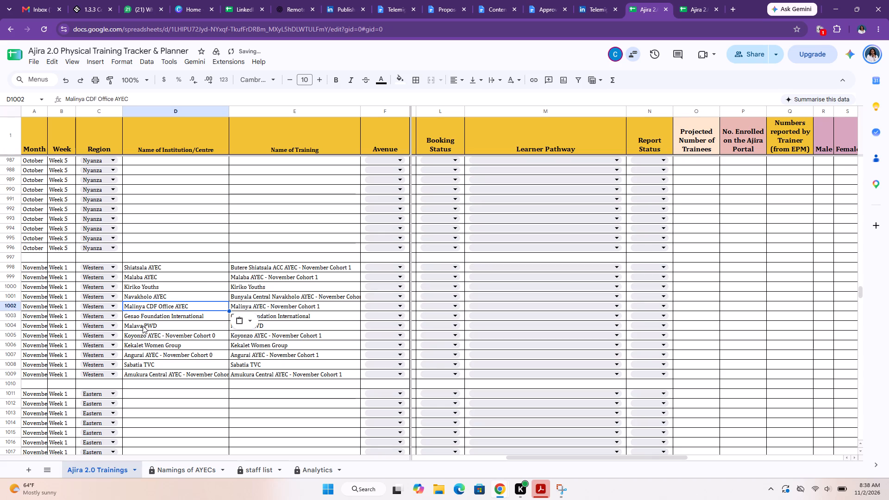
Replace row 1005's institution name with Koyonzo Chief's Camp AYEC, copied as a value from the Namings of AYECs sheet.
left_click(153, 337)
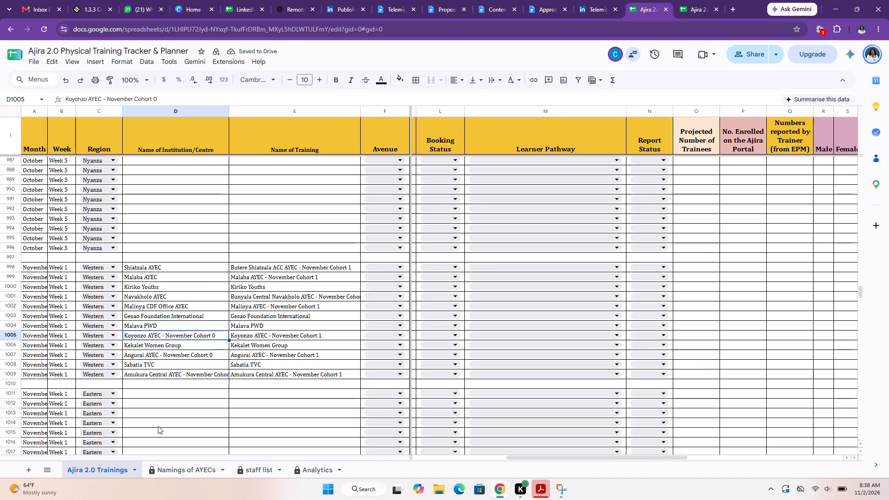
left_click(175, 469)
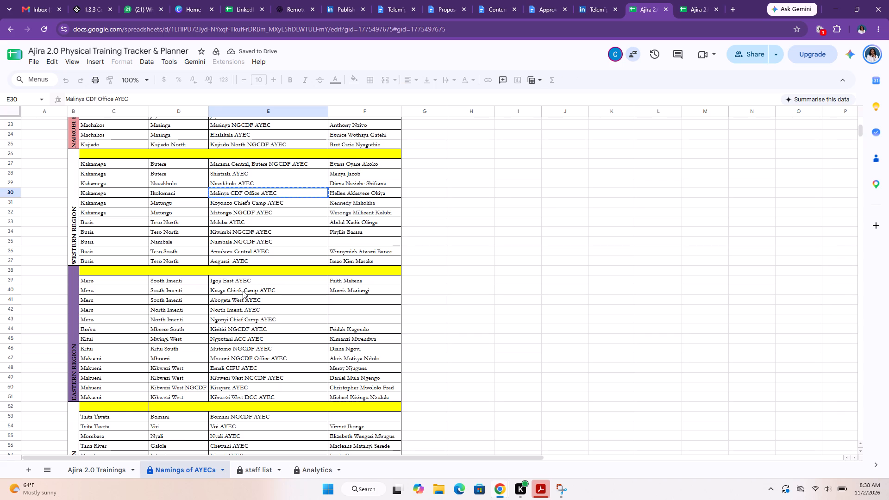
left_click(242, 202)
key("ctrl+c")
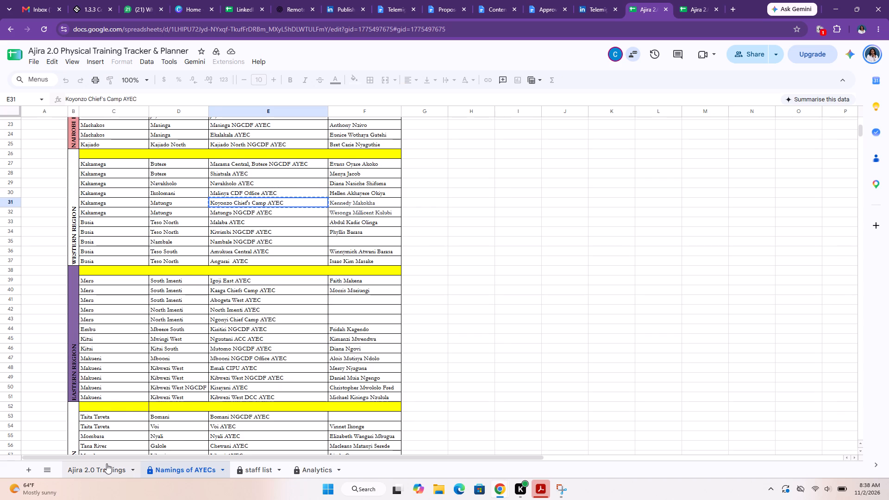
left_click(106, 467)
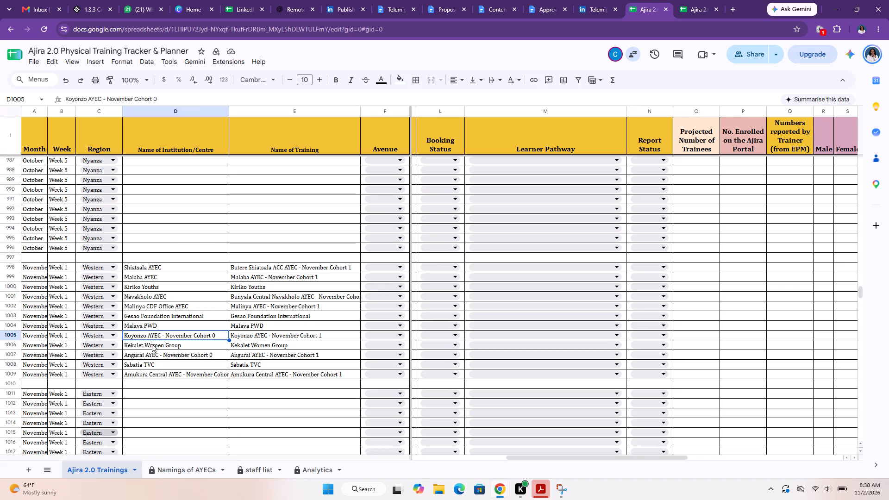
key("ctrl+shift+v")
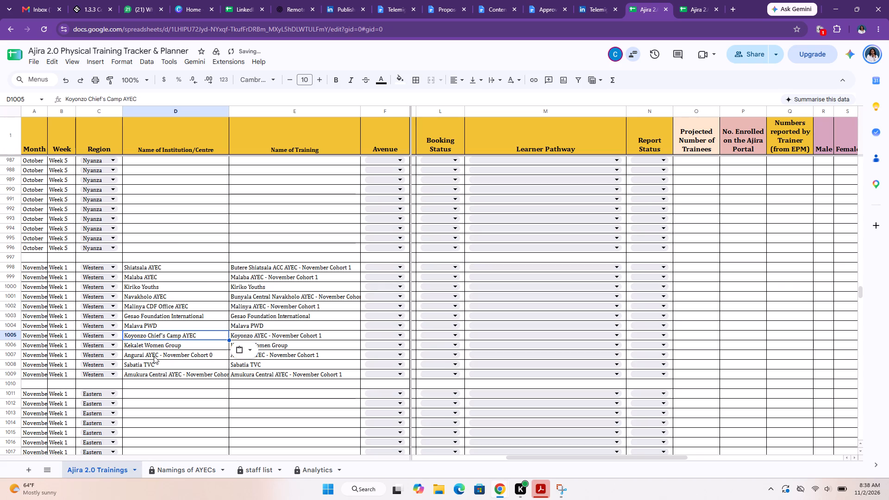
Replace row 1007's institution name with Angurai AYEC, copied as a value from the Namings of AYECs sheet.
left_click(154, 356)
left_click(175, 469)
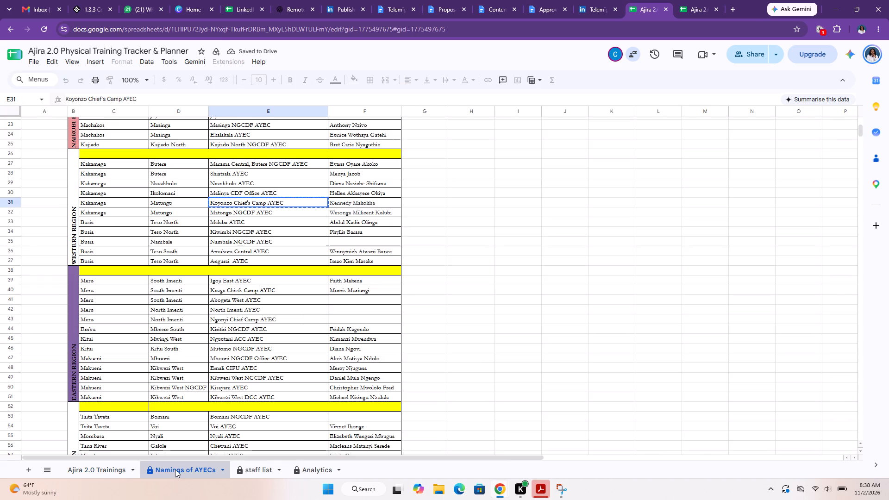
left_click(236, 261)
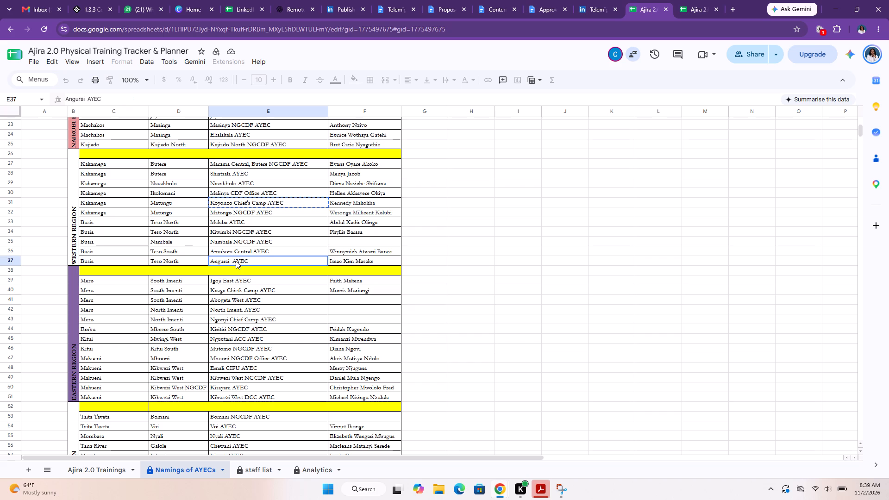
key("ctrl+c")
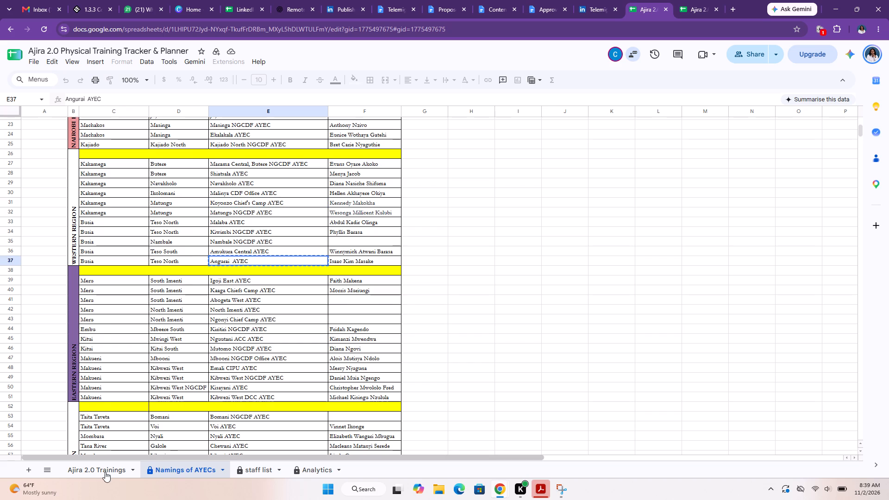
left_click(105, 472)
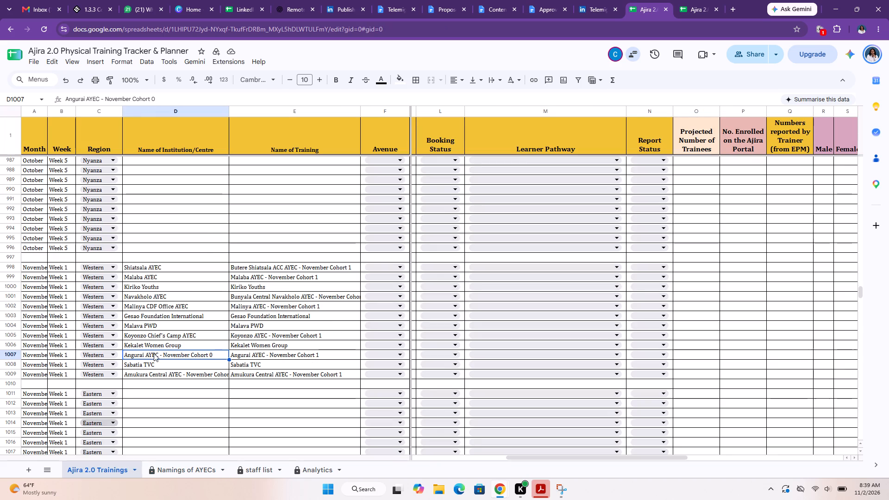
key("ctrl+shift+v")
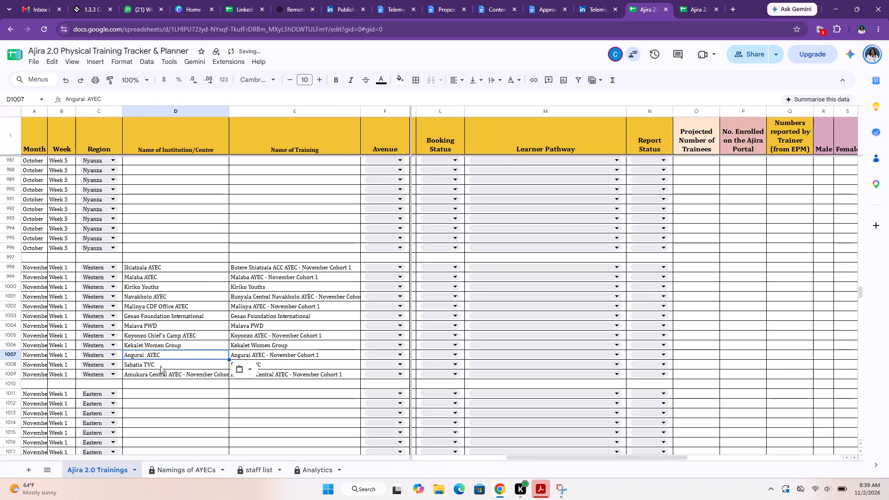
Replace row 1009's institution name with Amukura Central AYEC, copied as a value from the Namings of AYECs sheet.
left_click(167, 378)
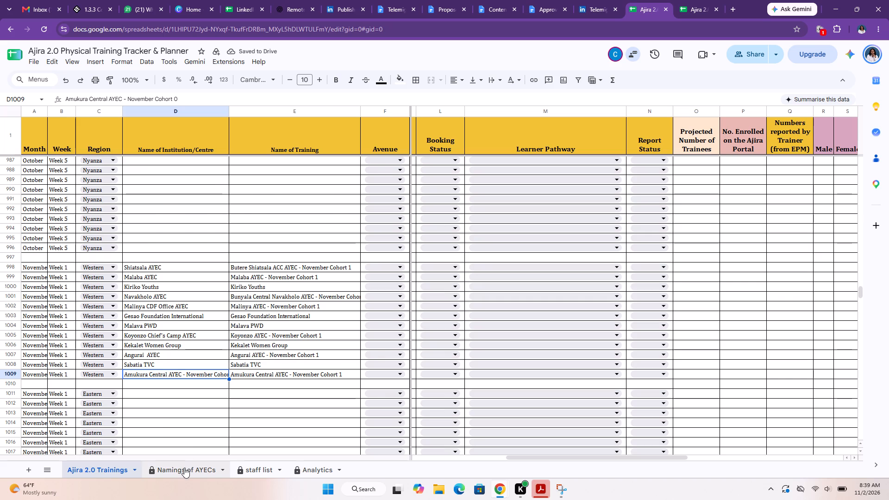
left_click(184, 468)
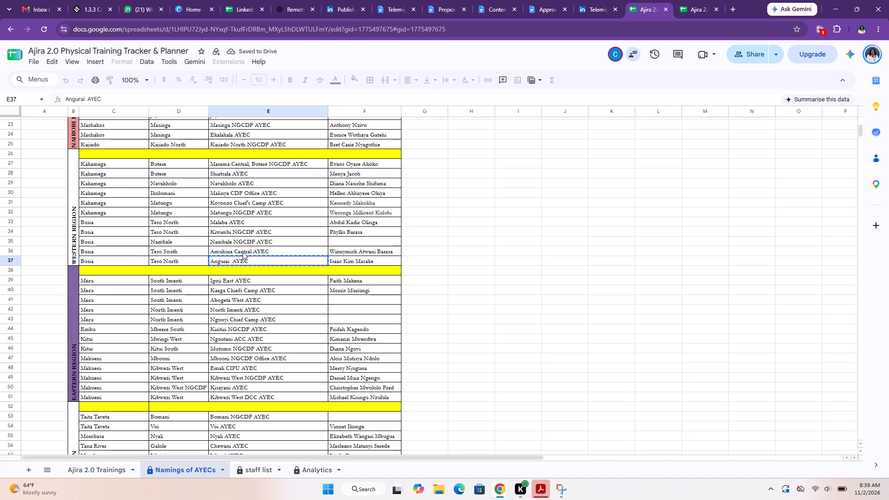
left_click(243, 252)
key("ctrl+c")
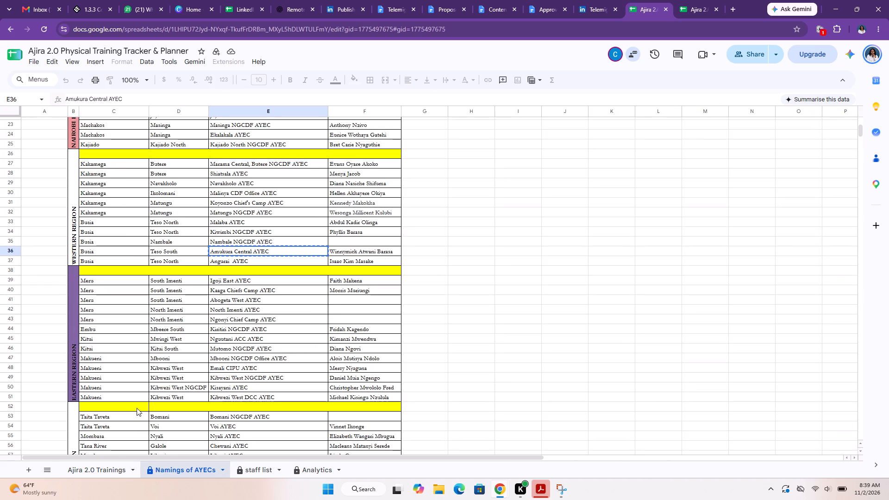
left_click(101, 468)
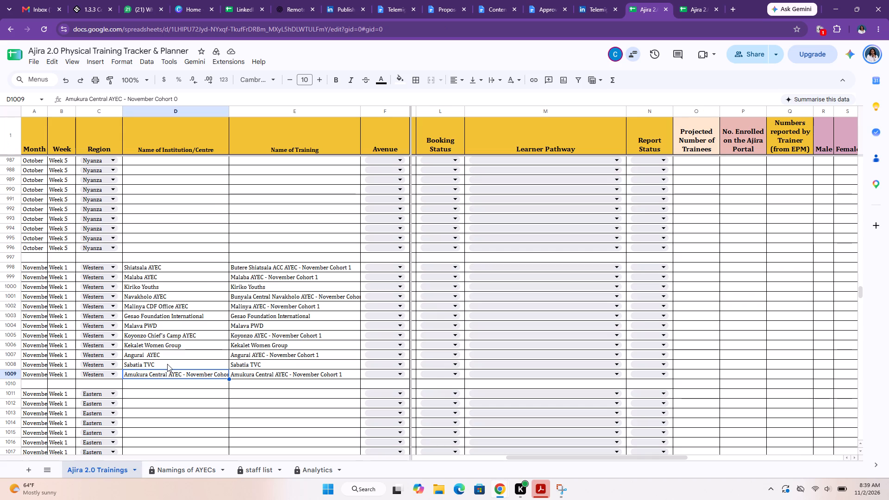
key("ctrl+shift+v")
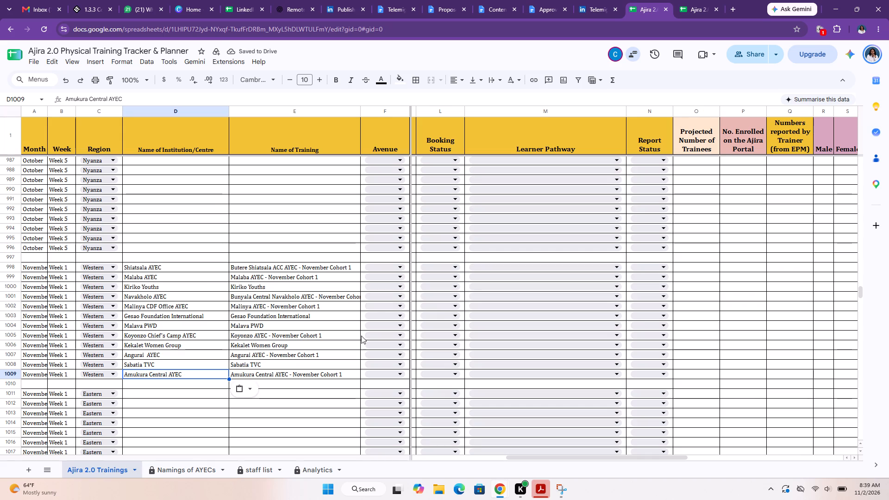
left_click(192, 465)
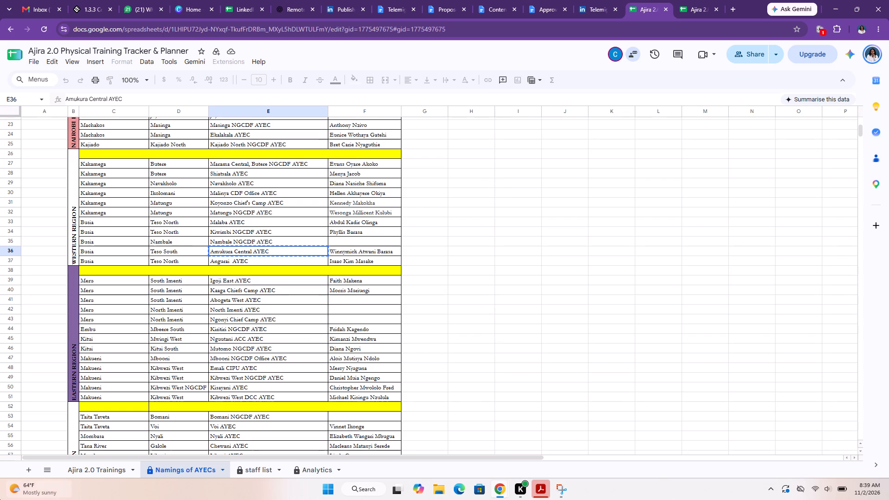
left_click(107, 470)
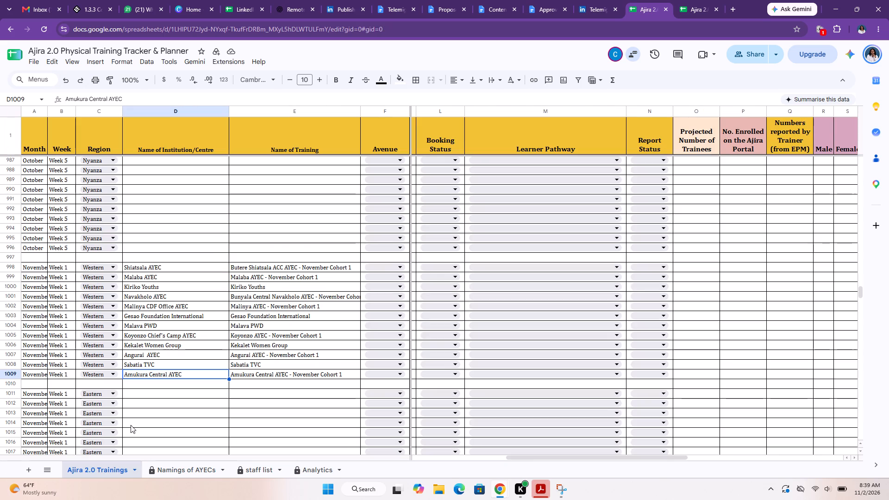
Copy the Week 1 training counties and constituencies from the Western Region form's November sheet into the tracker's County and Sub-County columns as values, from row 998.
left_click(695, 14)
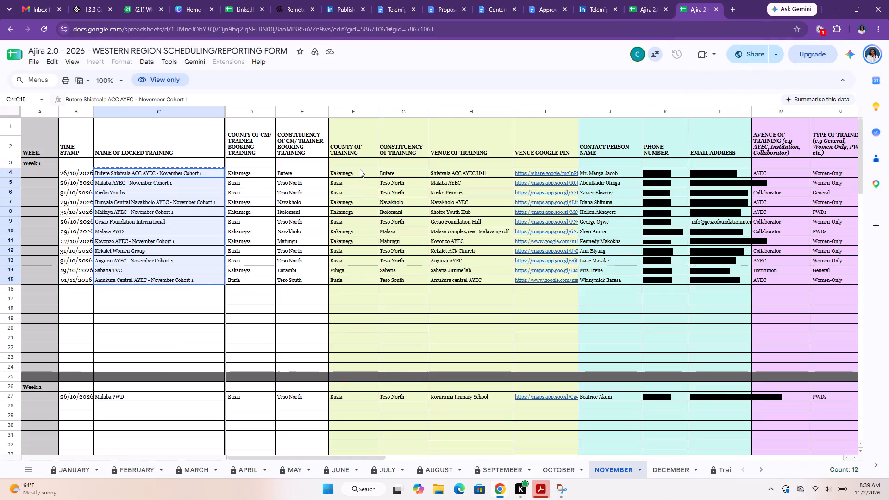
left_click_drag(360, 169, 400, 281)
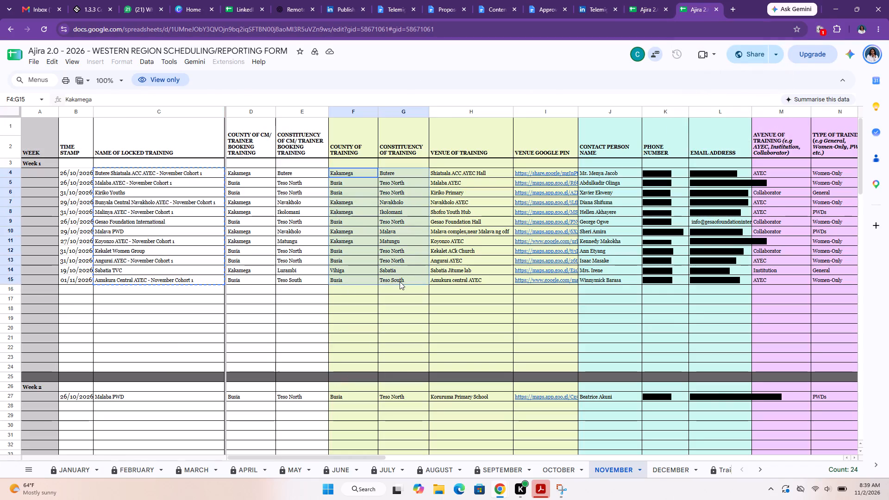
key("ctrl+c")
left_click(645, 5)
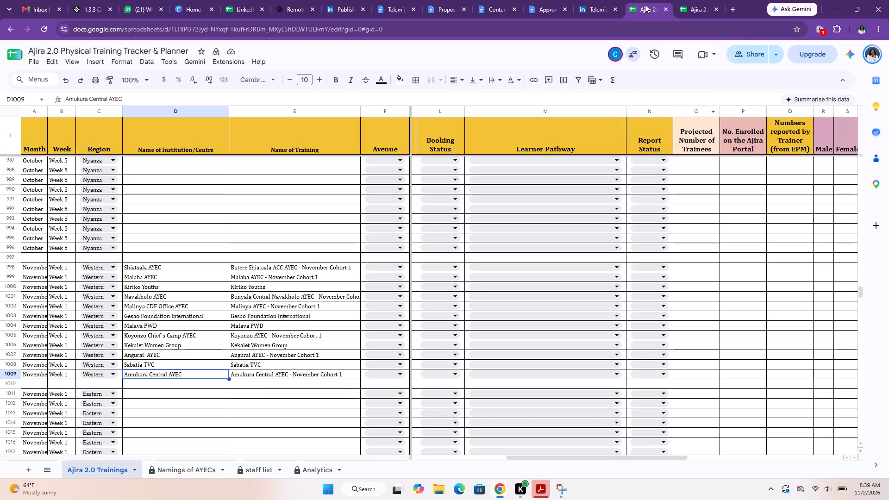
scroll(364, 259, "right", 6)
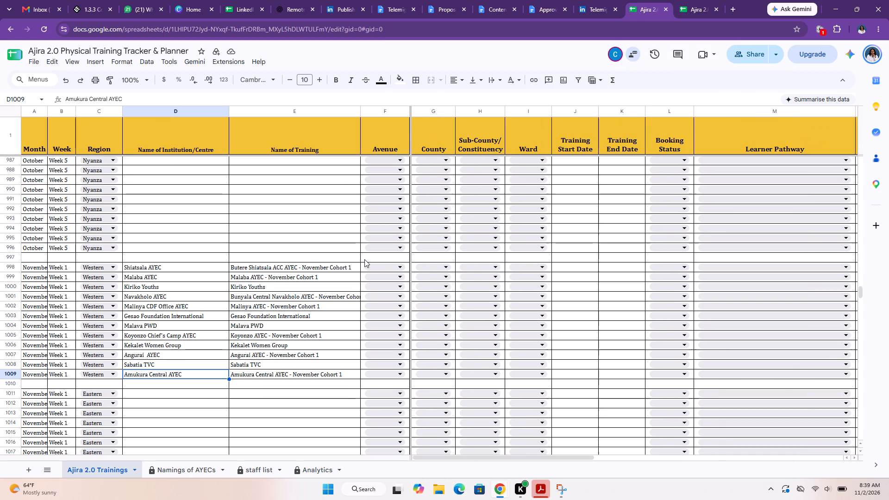
left_click(414, 268)
key("ctrl+shift+v")
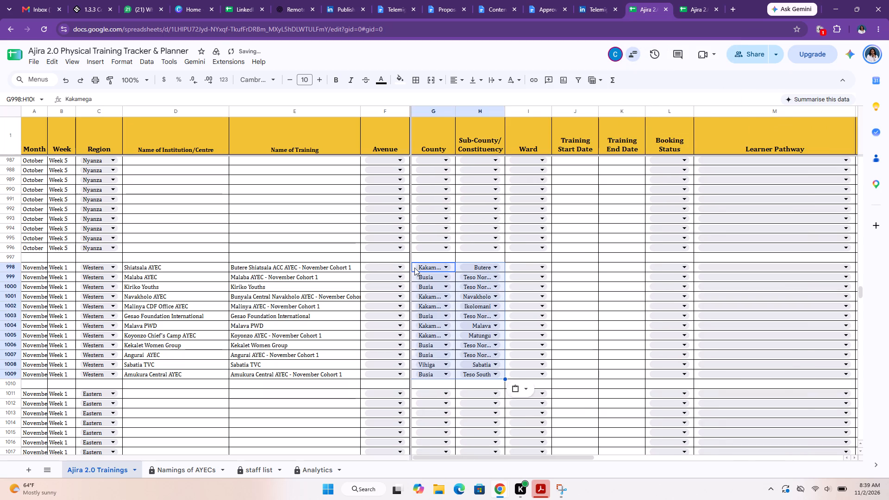
Copy the Week 1 avenues of training from the Western Region form into the tracker's Avenue column as values, starting at row 998.
left_click(689, 7)
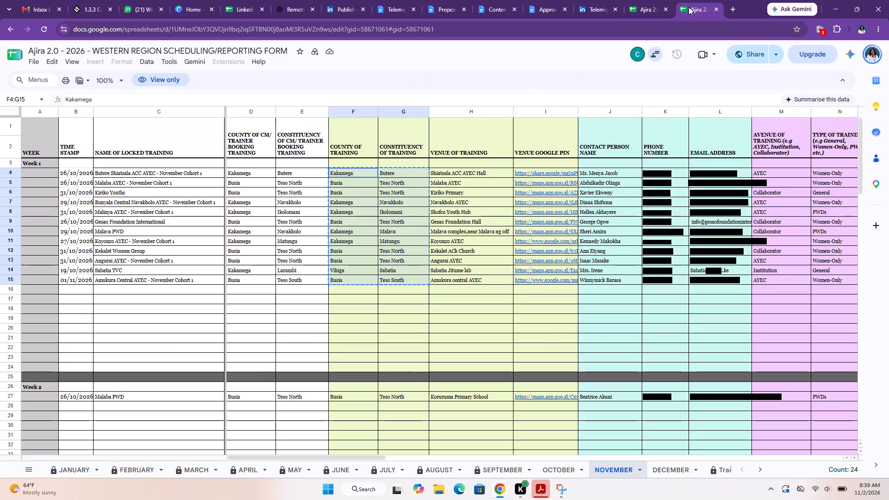
scroll(551, 340, "left", 5)
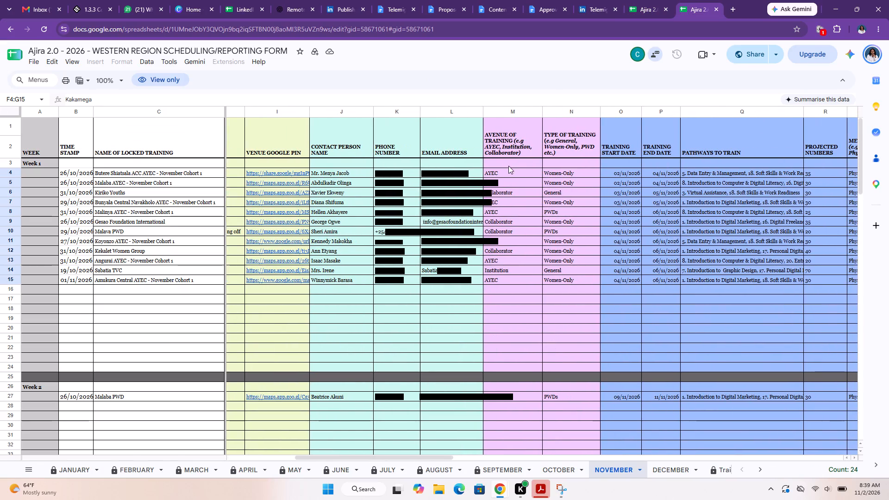
left_click_drag(509, 171, 506, 281)
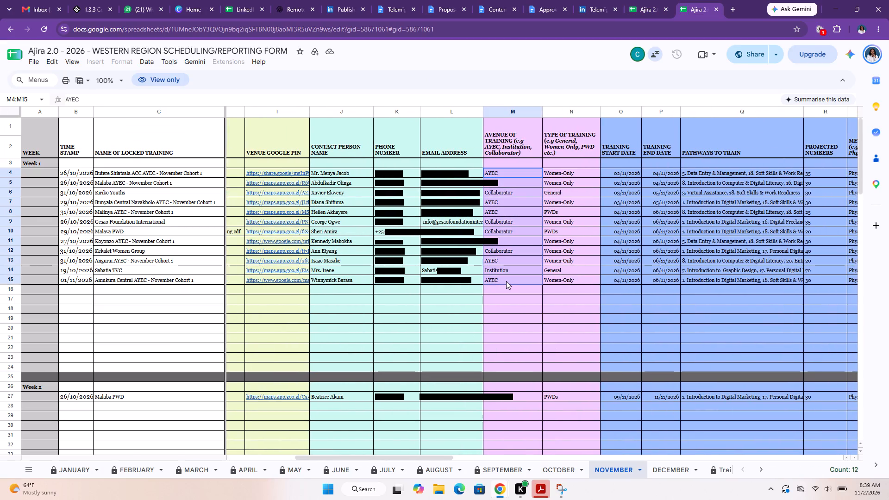
key("ctrl+c")
left_click(643, 3)
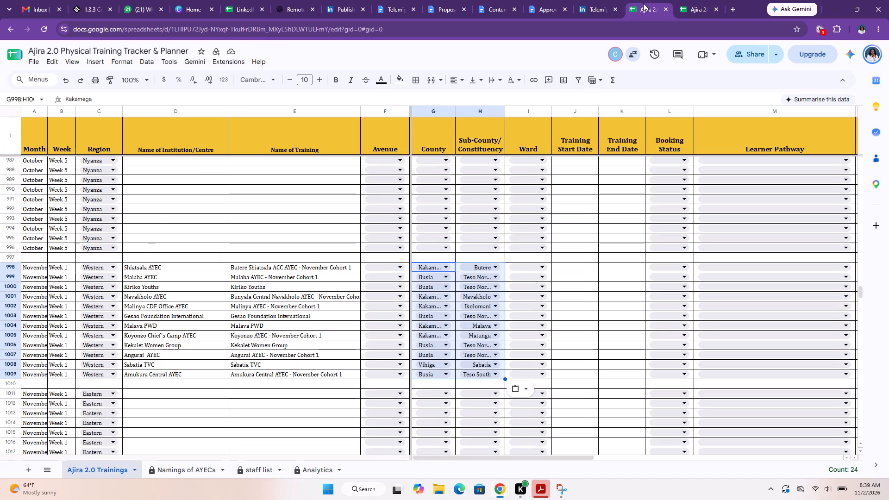
left_click(361, 266)
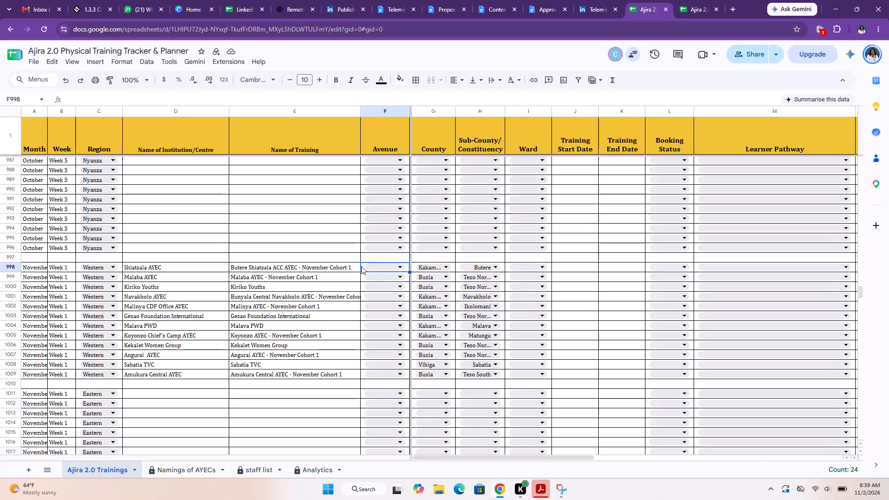
key("ctrl+shift+v")
Copy the Week 1 training start and end dates from the Western Region form into the tracker's matching date columns as values, from row 998.
scroll(361, 266, "left", 3)
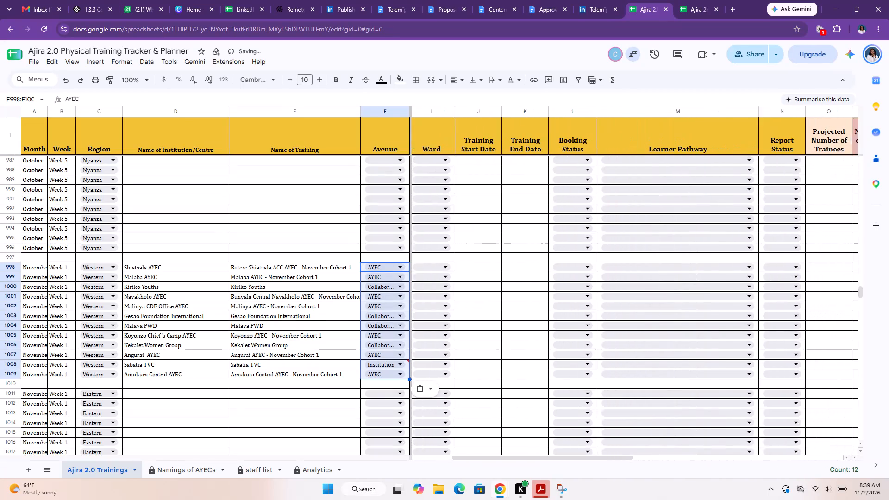
scroll(361, 266, "left", 1)
scroll(361, 266, "right", 2)
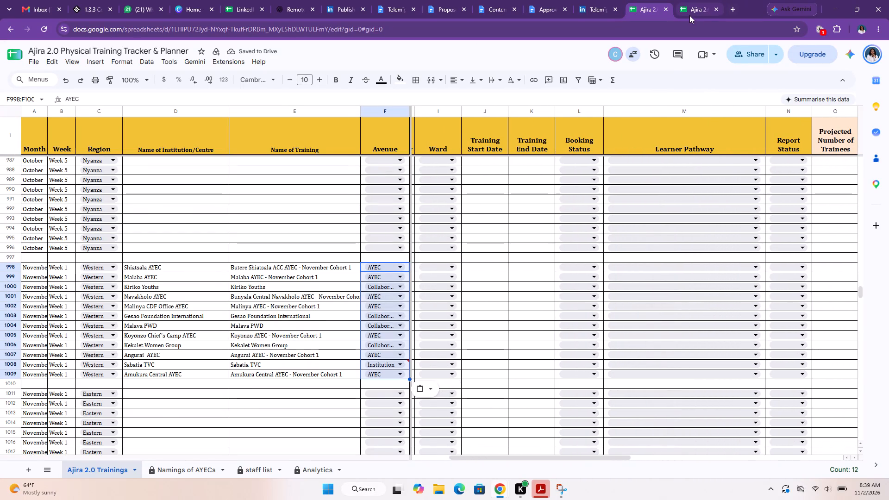
left_click(696, 6)
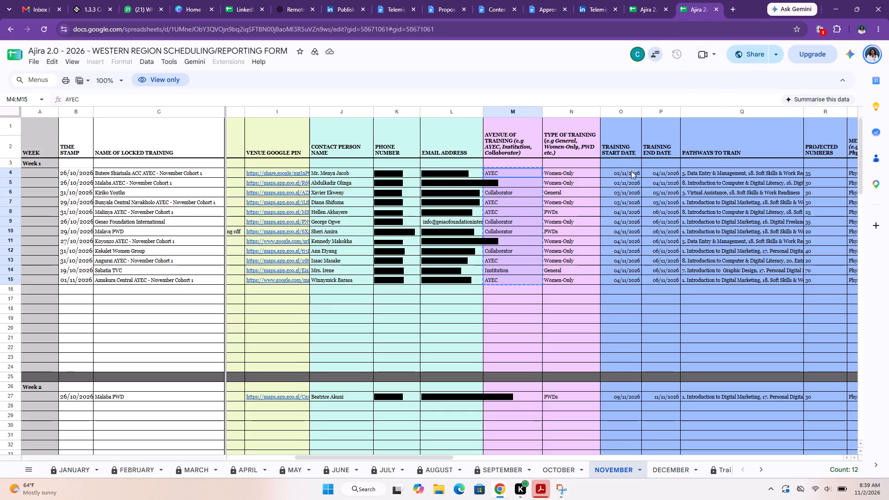
left_click_drag(632, 172, 664, 284)
key("ctrl+c")
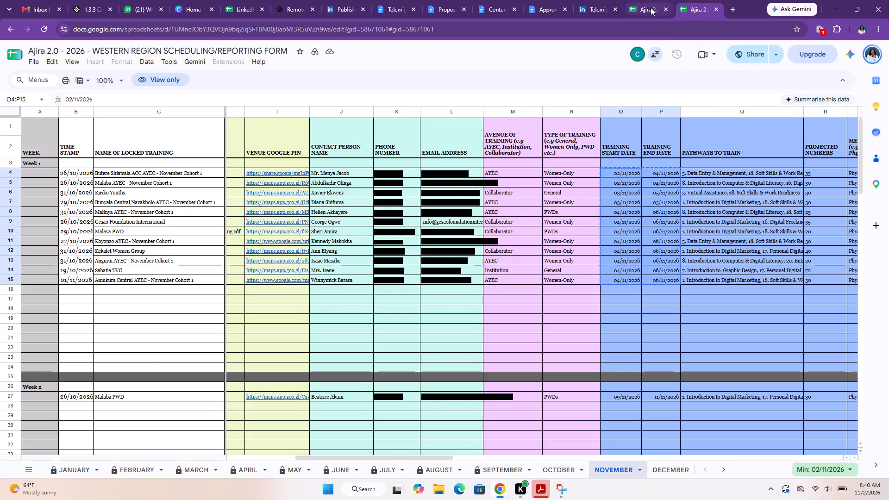
left_click(651, 7)
left_click(483, 270)
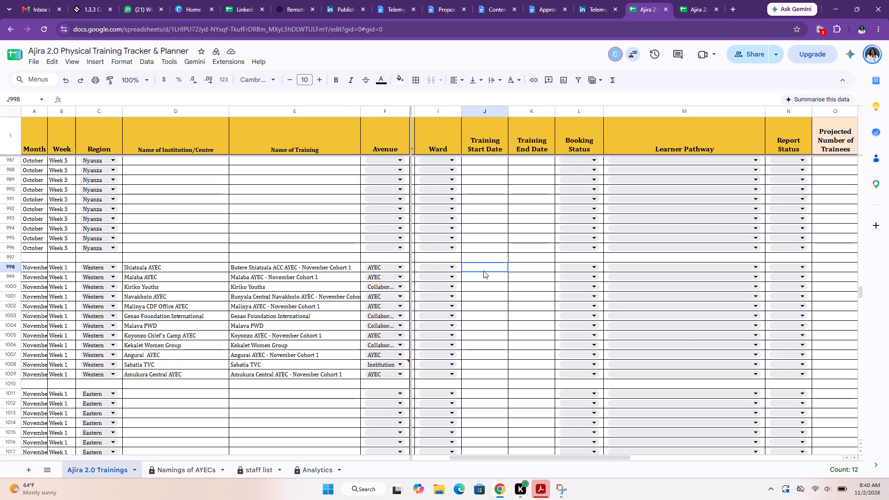
key("ctrl+shift+v")
Set row 998's Learner Pathway to Data Entry & Management (Basic Skilling Level), following the Western Region form's Pathways to Train column.
scroll(483, 270, "left", 1)
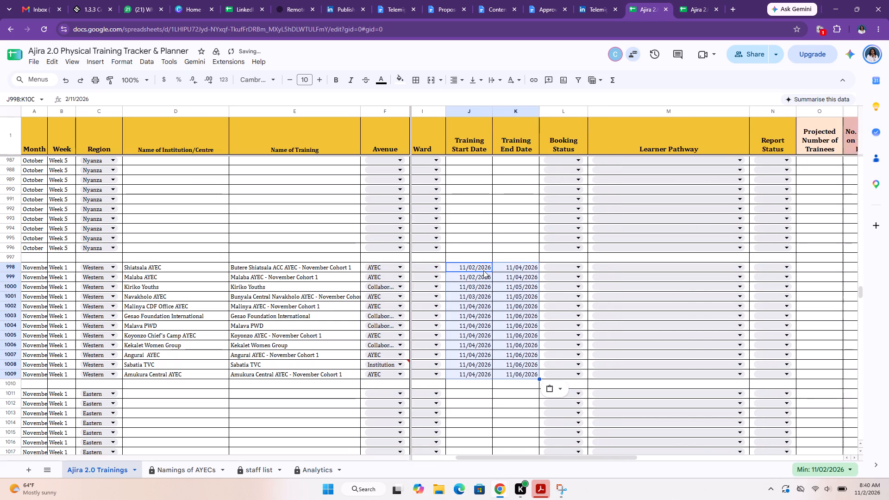
scroll(483, 270, "left", 3)
left_click(692, 6)
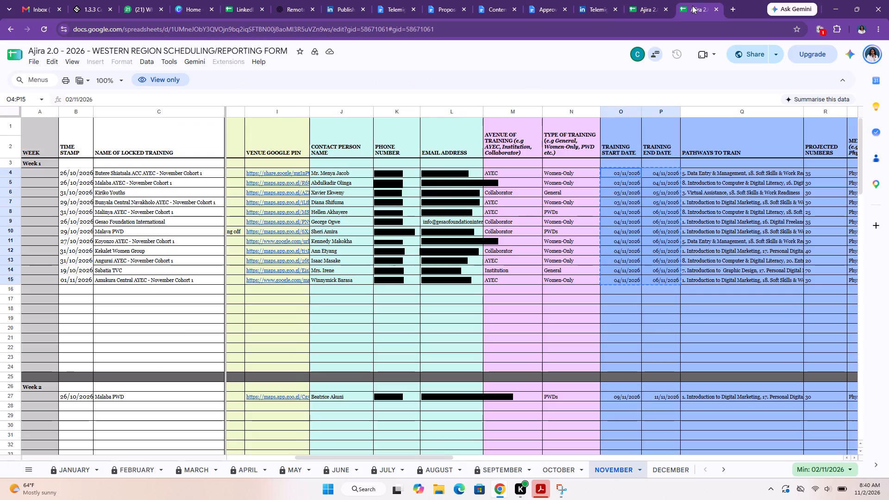
scroll(744, 253, "left", 1)
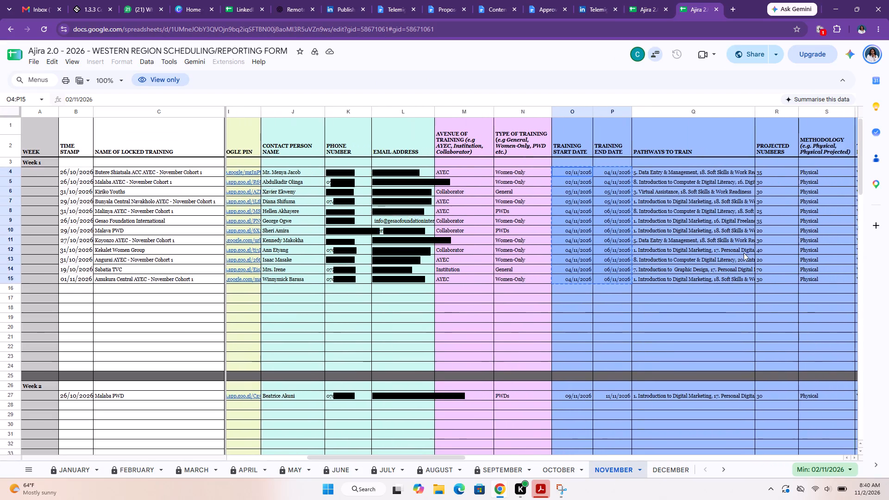
scroll(744, 253, "left", 3)
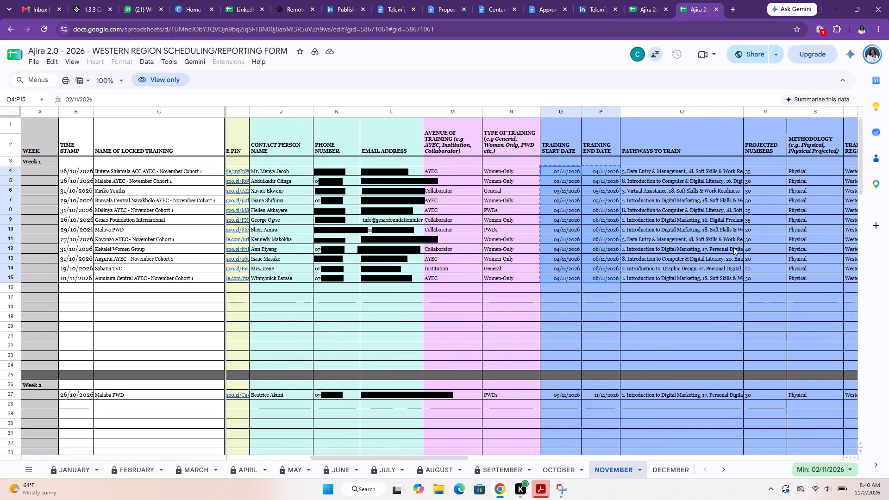
left_click(647, 17)
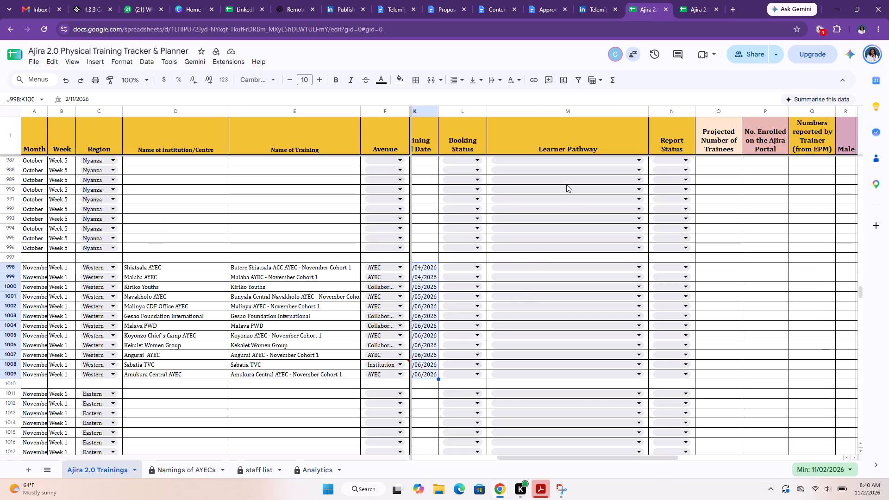
left_click(590, 269)
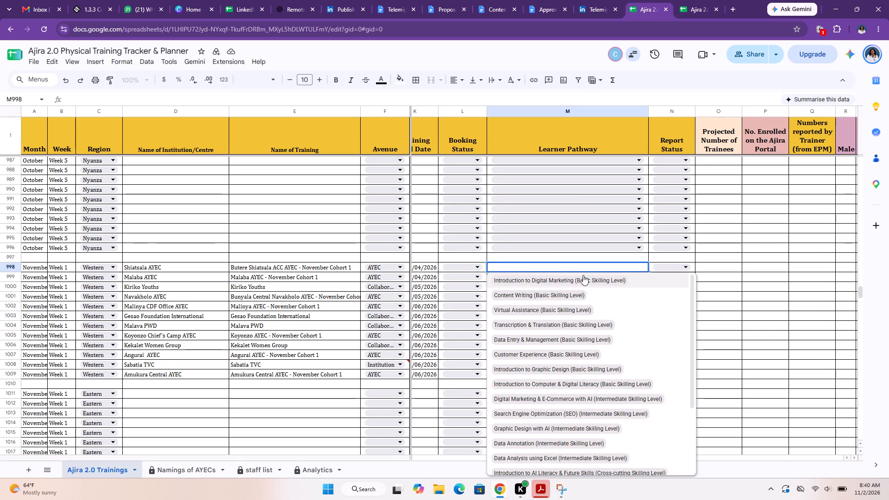
type("dat")
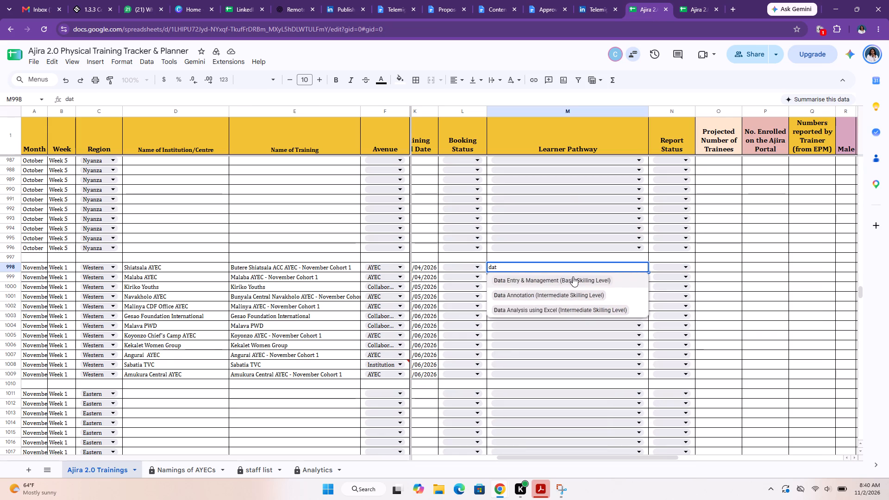
left_click(573, 276)
Set the Learner Pathways of rows 999 to 1001 to Introduction to Computer & Digital Literacy, Virtual Assistance, and Introduction to Digital Marketing respectively.
left_click(580, 277)
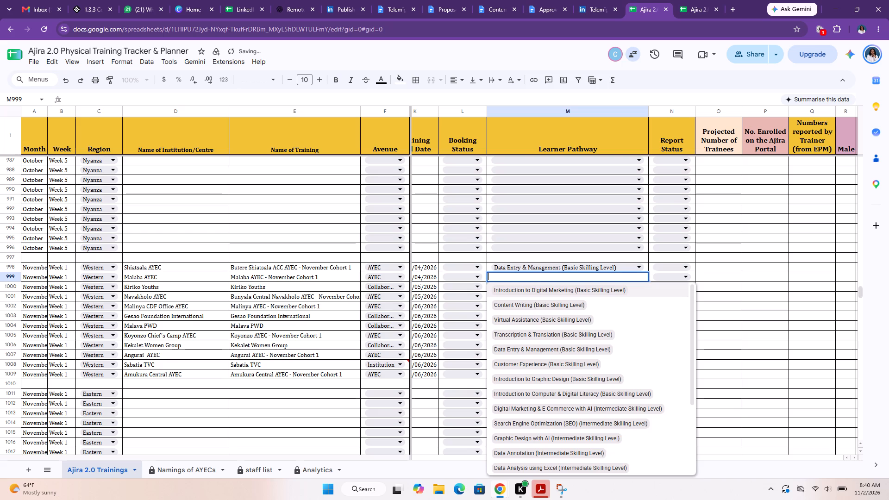
type("co")
key("m")
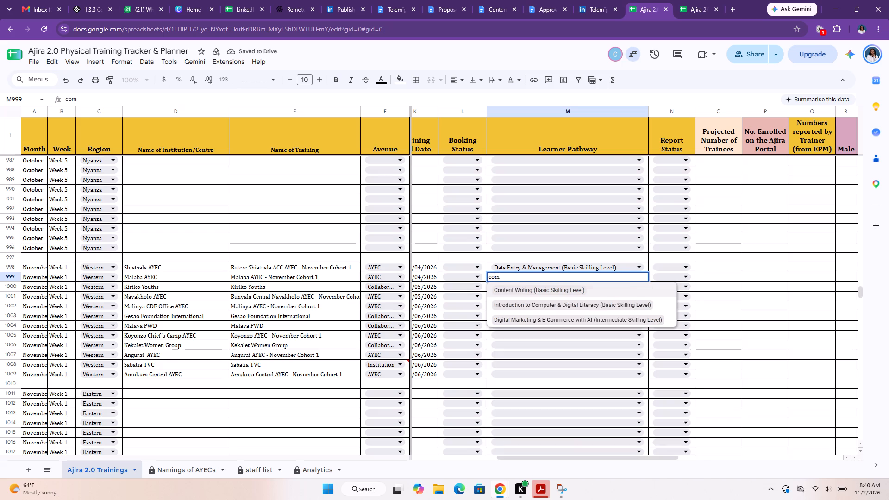
left_click(596, 290)
left_click(605, 287)
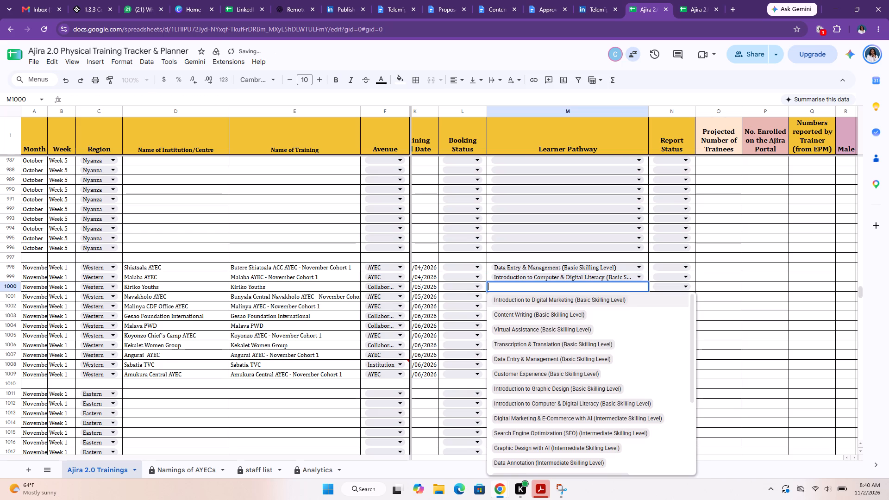
left_click(574, 329)
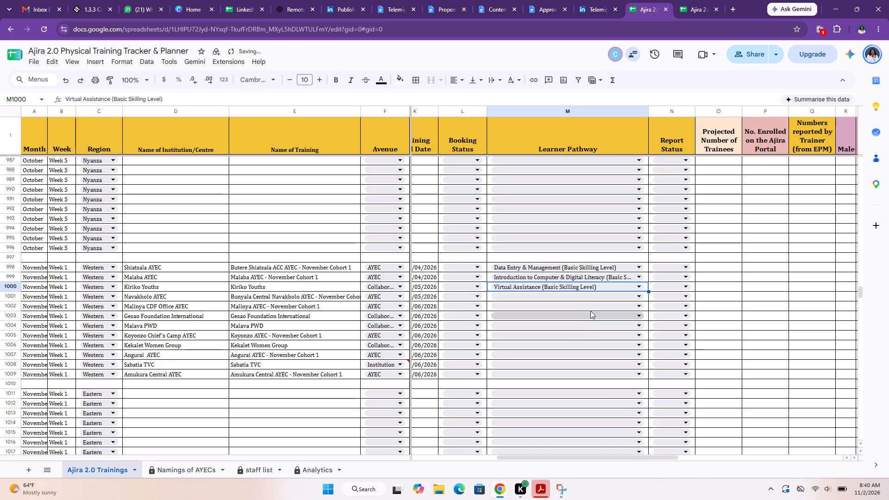
left_click(607, 299)
left_click(600, 312)
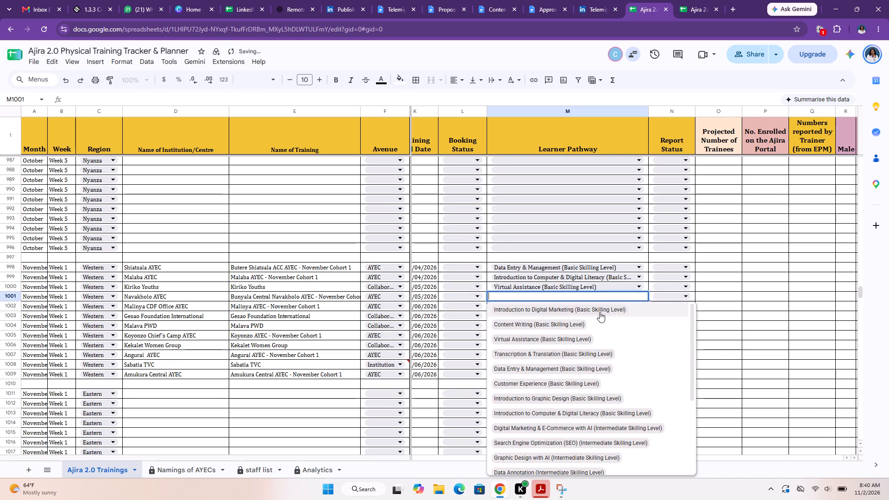
Following the Western Region form, set the Learner Pathway to Introduction to Computer & Digital Literacy in row 1002 and Introduction to Digital Marketing in rows 1003 and 1004.
left_click(679, 9)
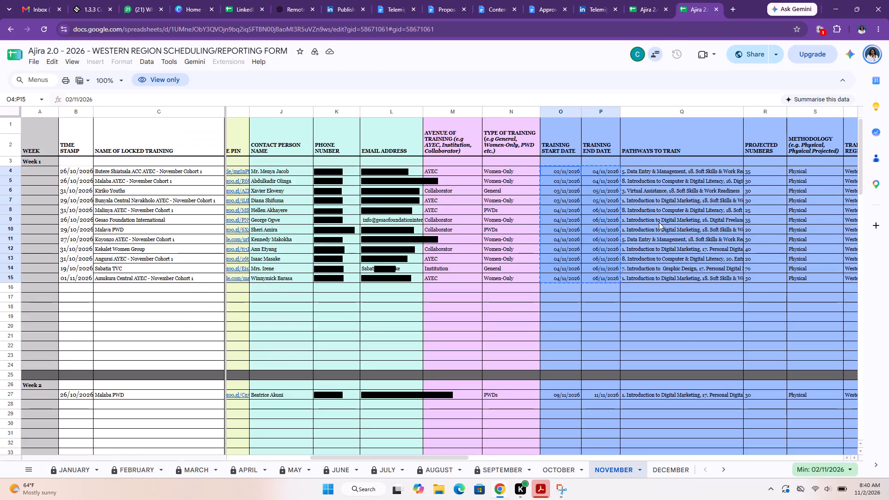
left_click(636, 7)
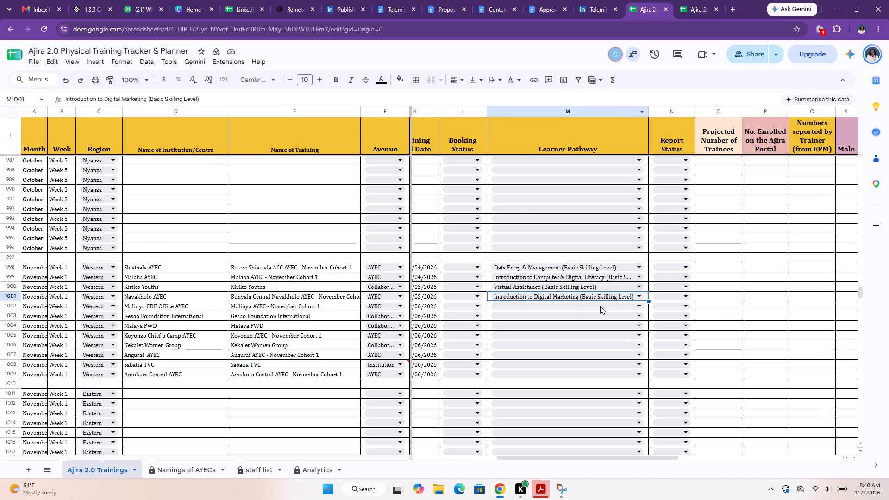
left_click(602, 306)
type("co")
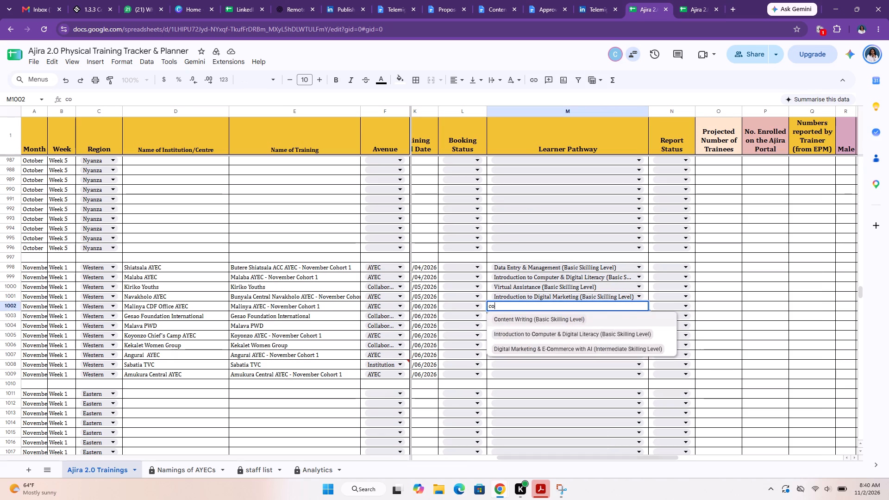
left_click(578, 332)
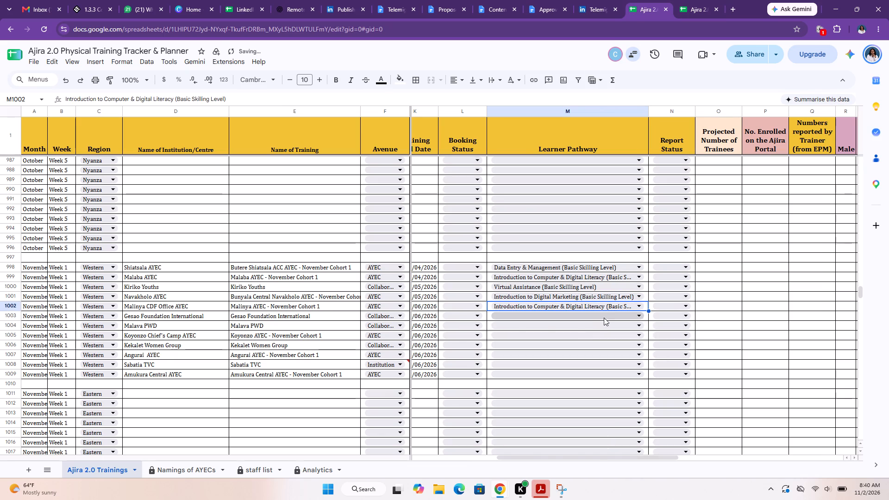
left_click(609, 316)
left_click(596, 331)
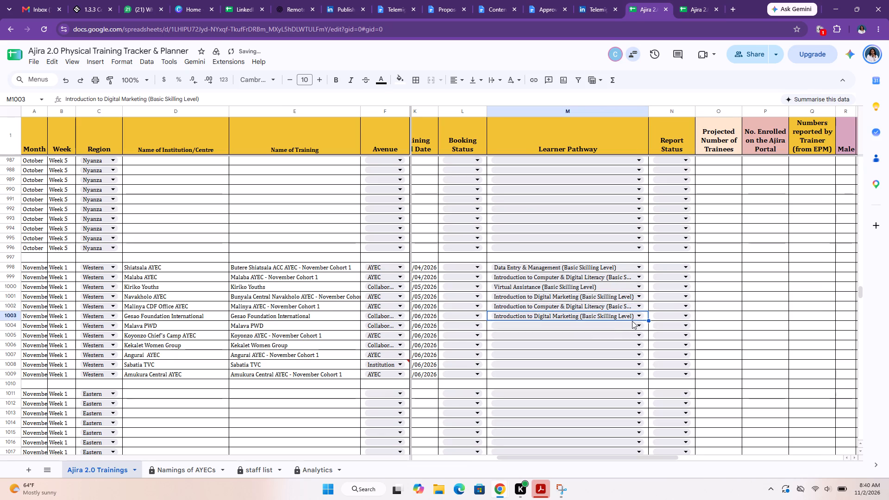
left_click_drag(649, 319, 643, 326)
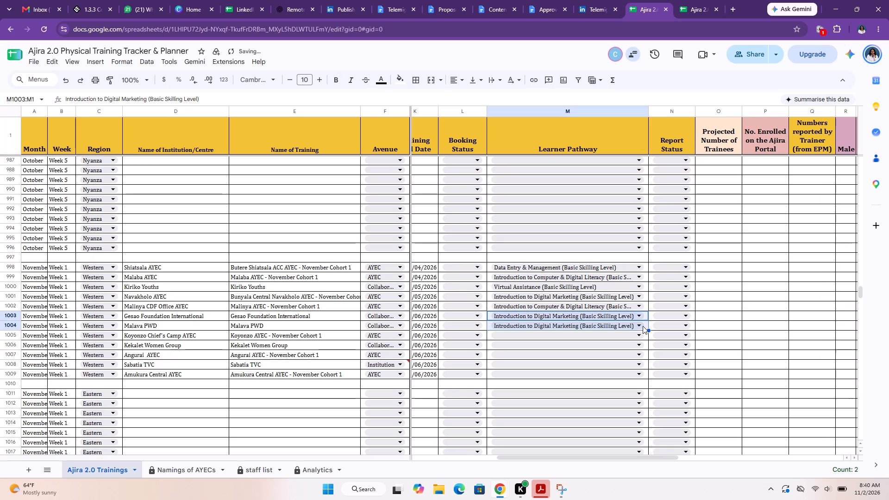
Set the Learner Pathway to Data Entry & Management in row 1005 and Introduction to Digital Marketing in row 1006, checking against the Western Region form.
left_click(640, 335)
type("da")
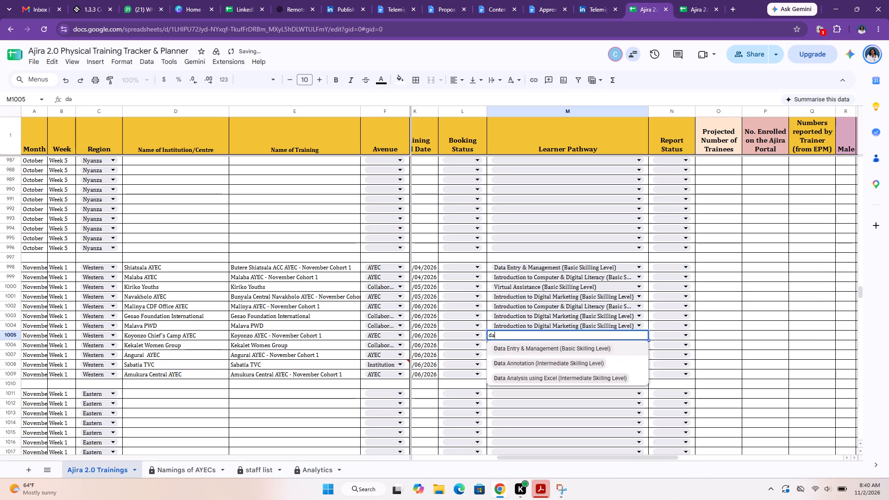
left_click(596, 343)
left_click(692, 6)
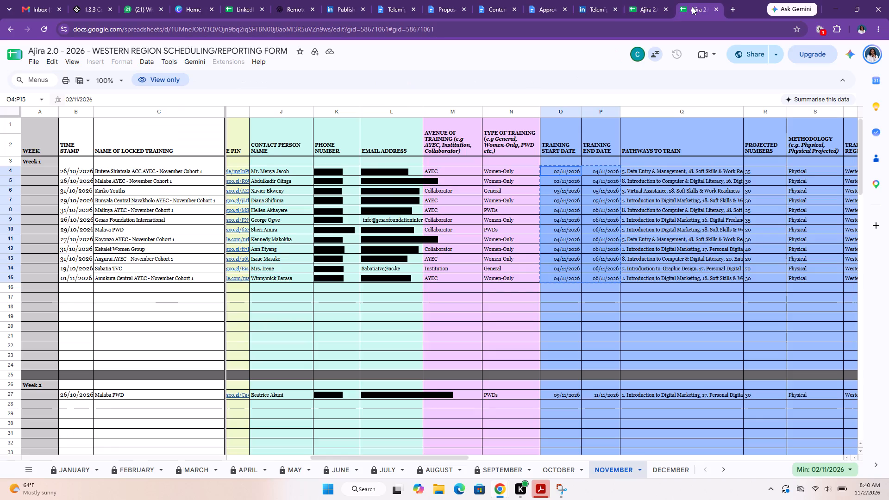
left_click(645, 8)
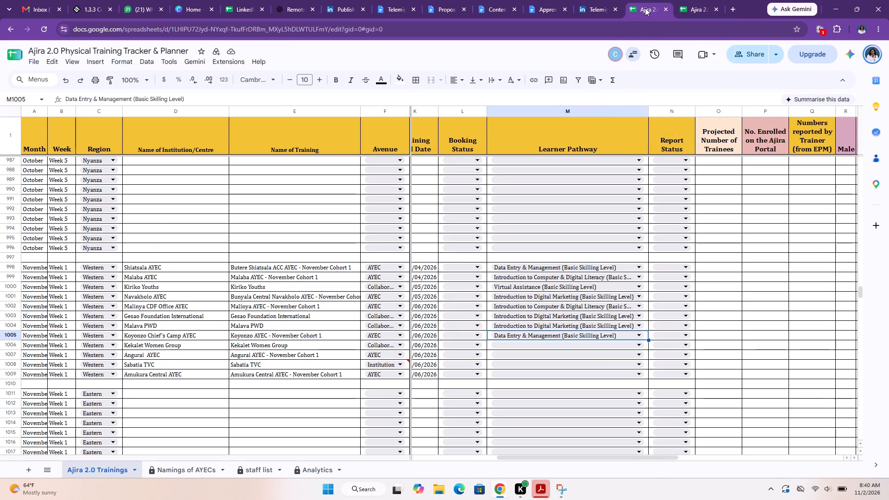
left_click(639, 347)
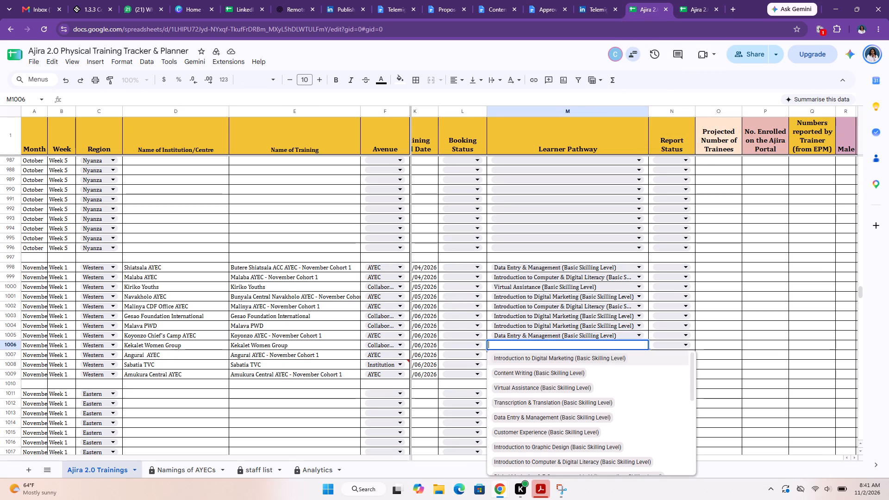
type("di")
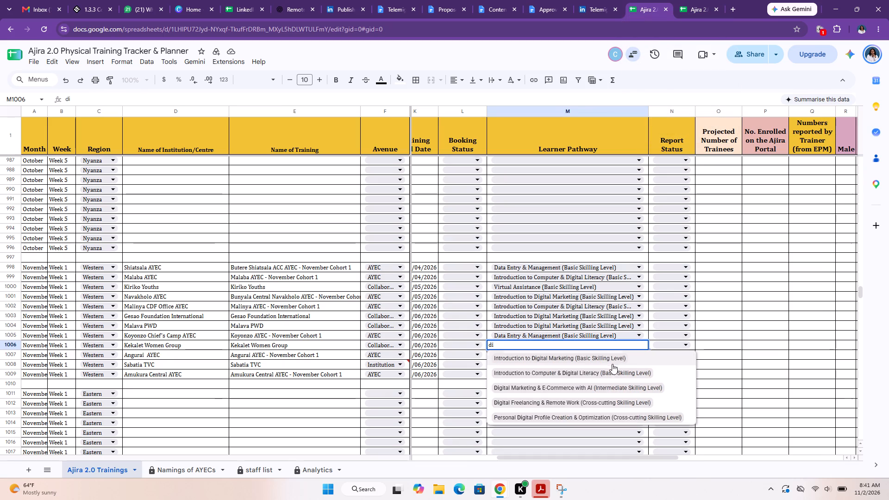
left_click(601, 359)
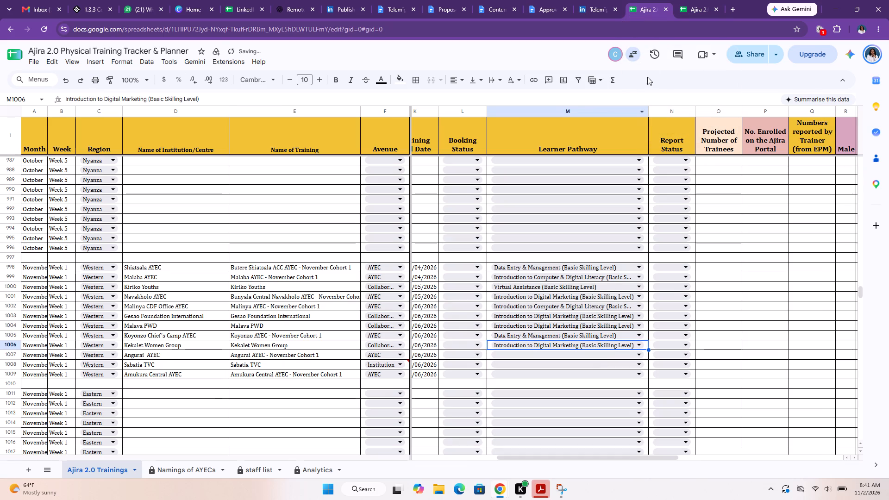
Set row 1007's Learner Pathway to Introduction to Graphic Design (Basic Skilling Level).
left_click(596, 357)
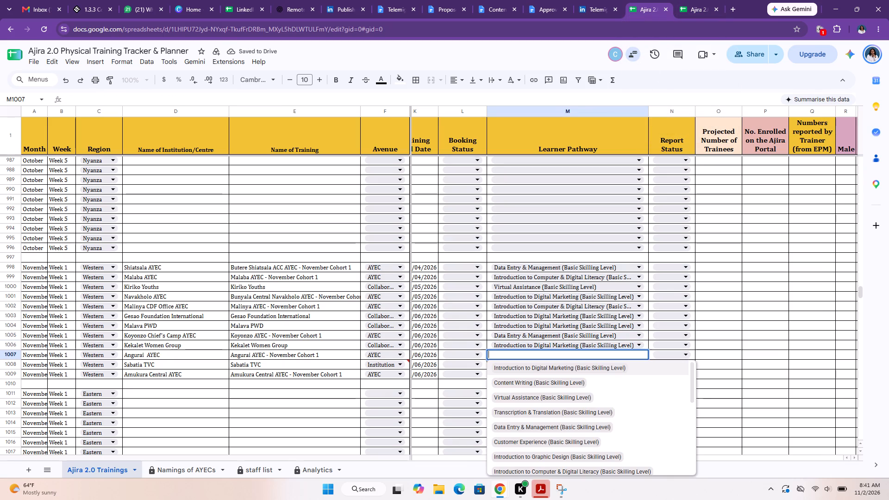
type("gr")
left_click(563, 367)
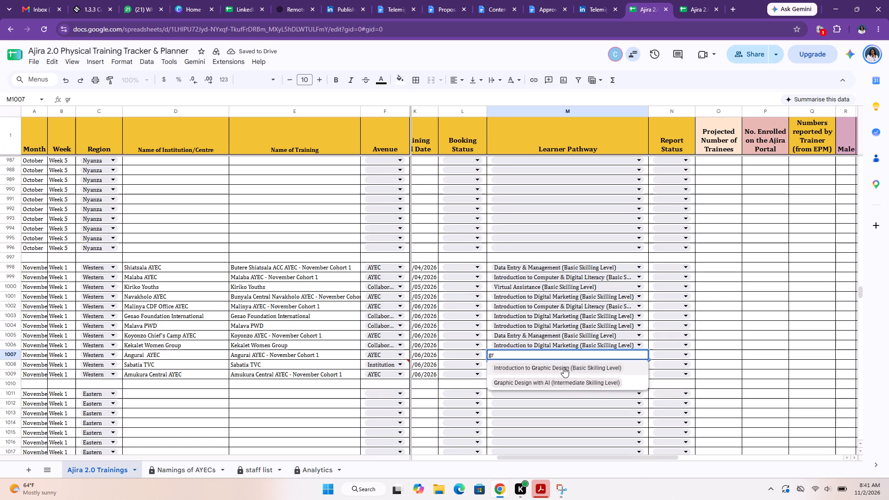
Check the Western Region form and change row 1007's Learner Pathway to Introduction to Computer & Digital Literacy (Basic Skilling Level).
left_click(685, 7)
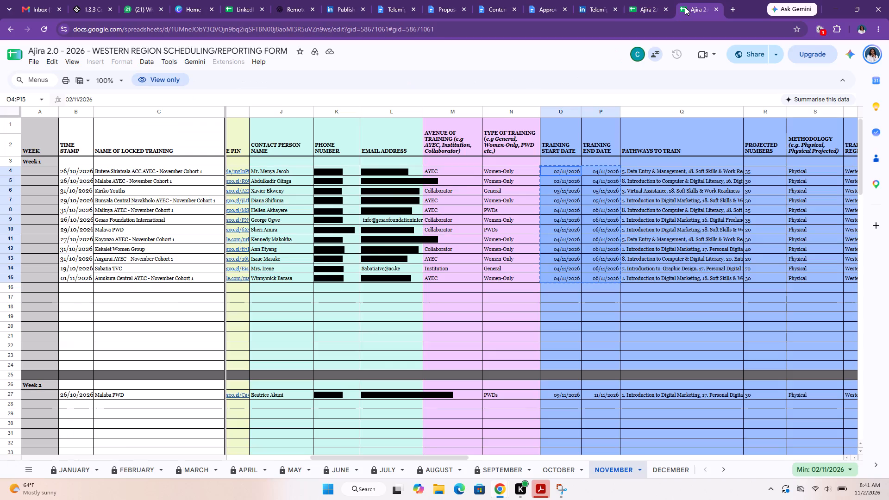
left_click(652, 5)
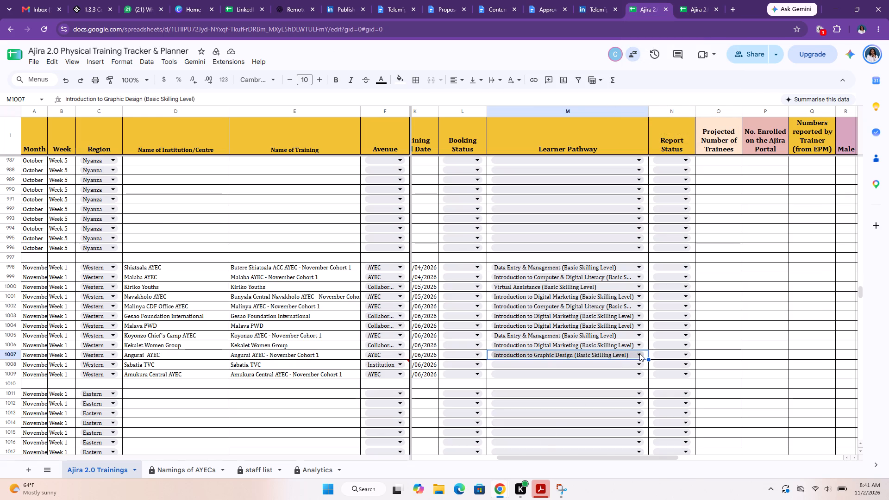
left_click(639, 353)
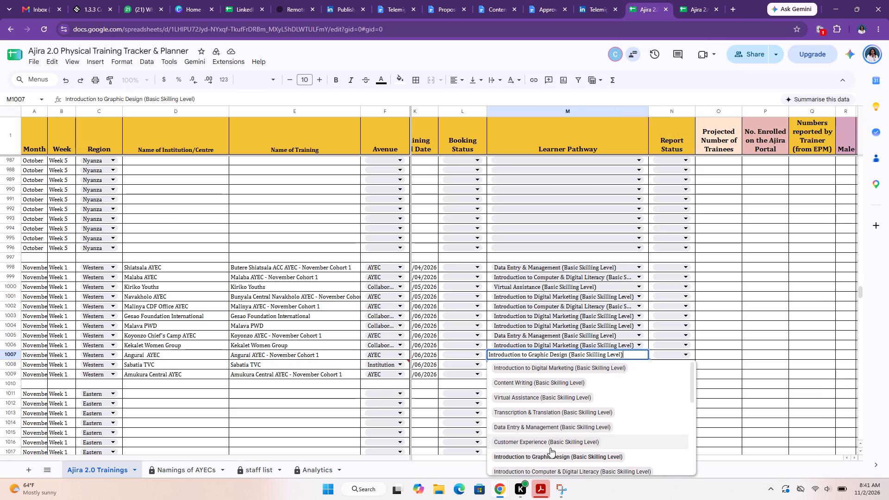
left_click(558, 470)
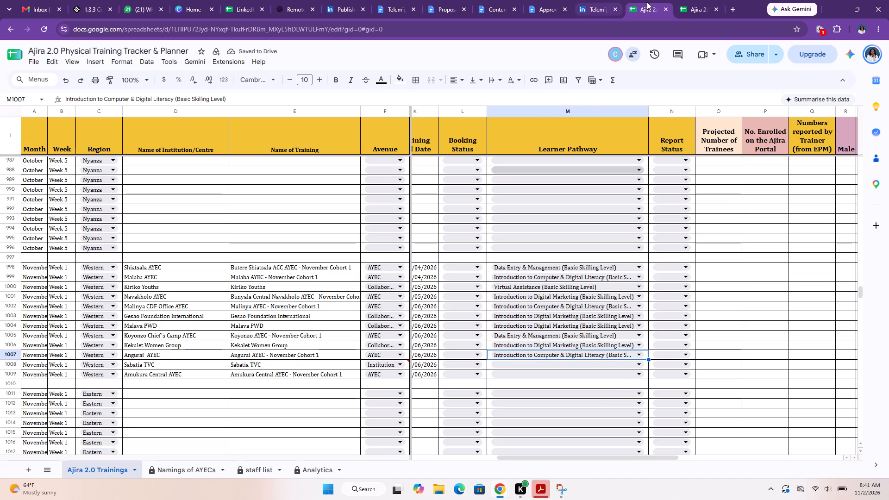
Copy the Week 1 projected numbers, cells R4 to R15, from the Western Region form's November sheet.
left_click(689, 8)
scroll(688, 217, "left", 2)
left_click_drag(681, 171, 676, 283)
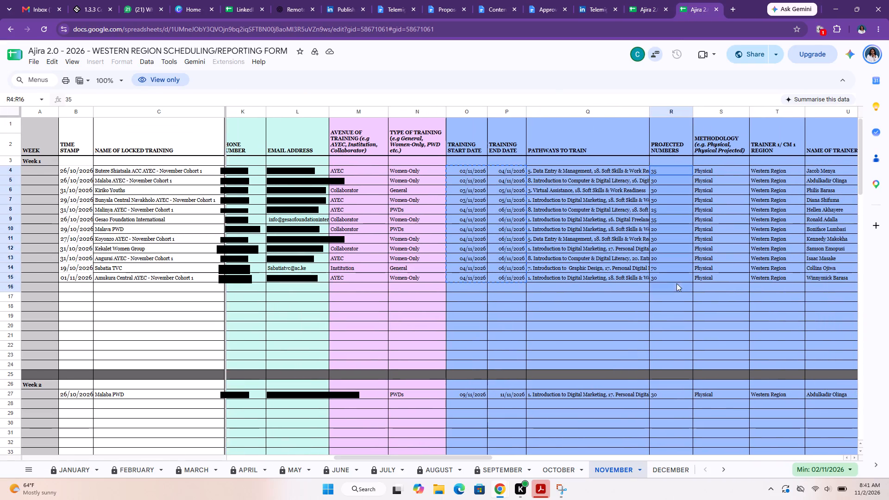
left_click_drag(676, 283, 678, 280)
key("ctrl+c")
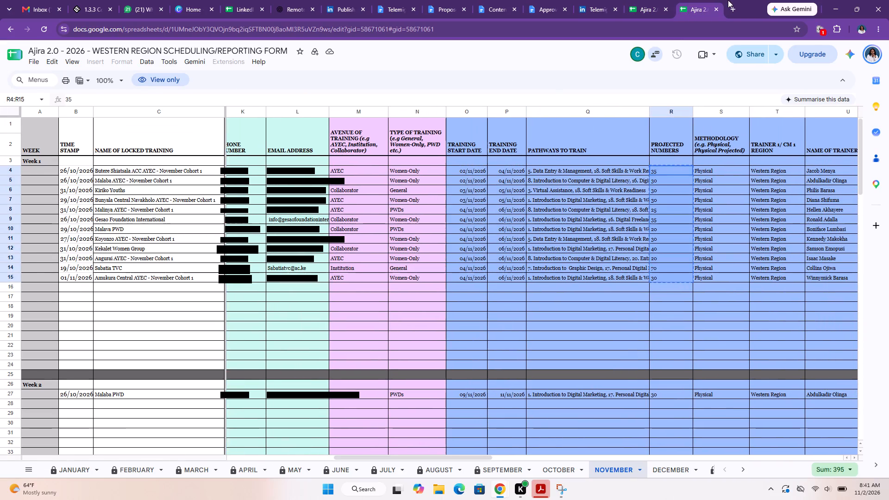
Set the Learner Pathway of the tracker's Sabatia TVC row 1008 to Introduction to Graphic Design (Basic Skilling Level).
left_click(649, 13)
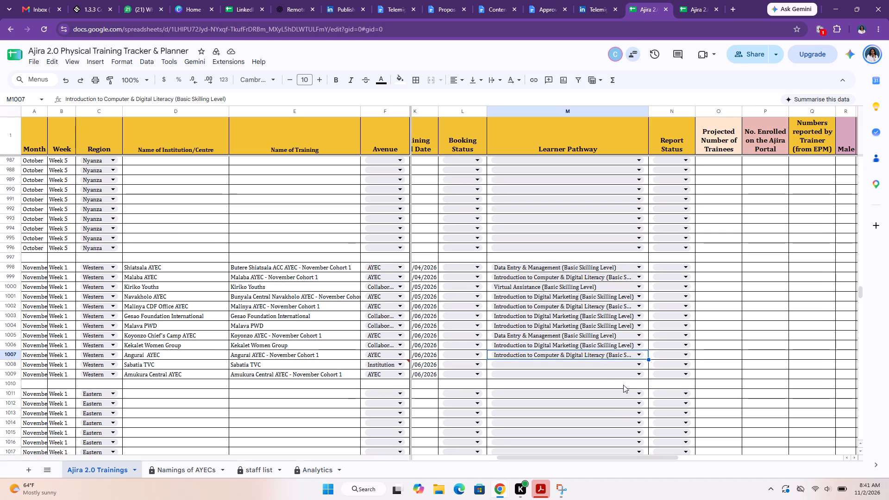
left_click(627, 365)
type("gr")
left_click(629, 378)
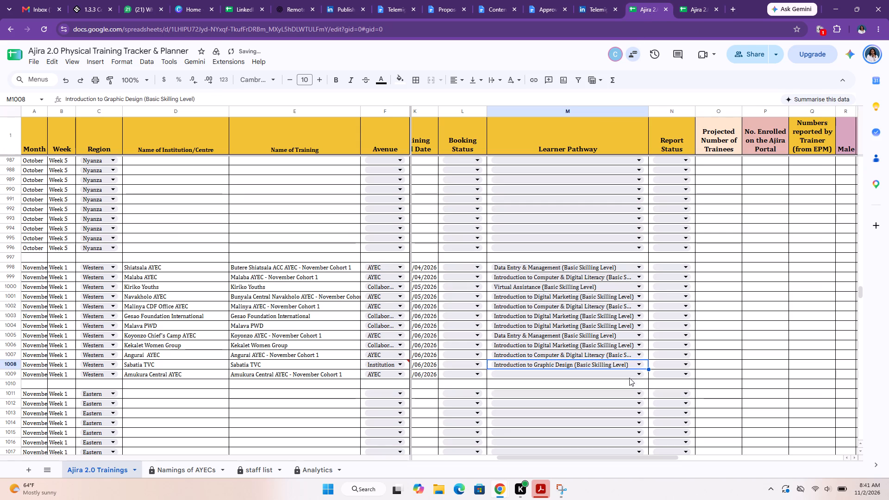
Set the Learner Pathway of the tracker's Amukura Central AYEC row 1009 to Introduction to Digital Marketing (Basic Skilling Level).
left_click(634, 376)
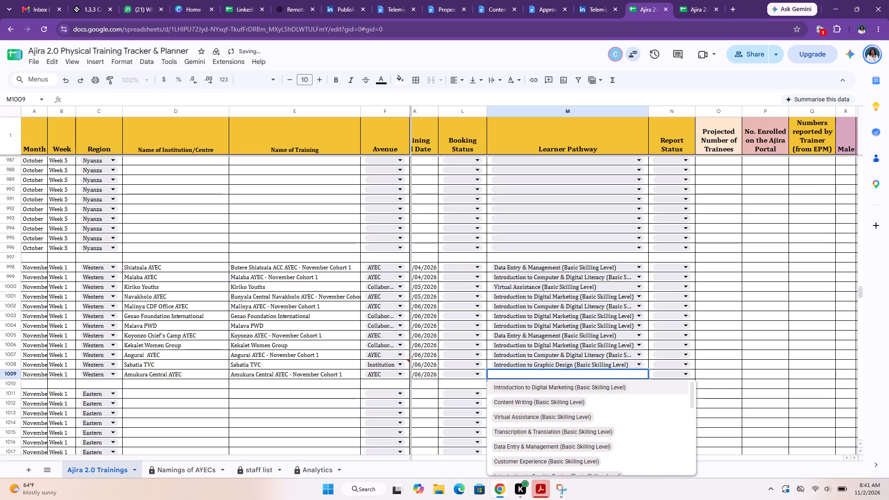
left_click(612, 387)
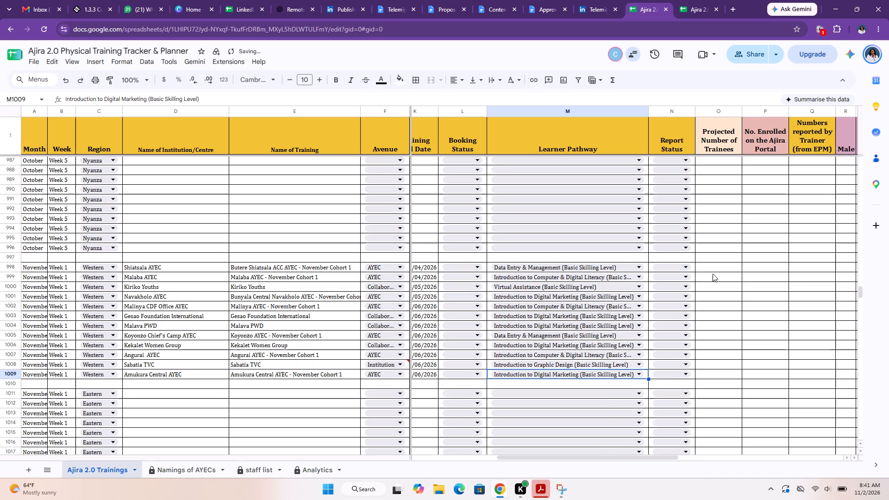
Paste the copied projected numbers, values only, into the Projected Number of Trainees column for rows 998 to 1009.
left_click(720, 266)
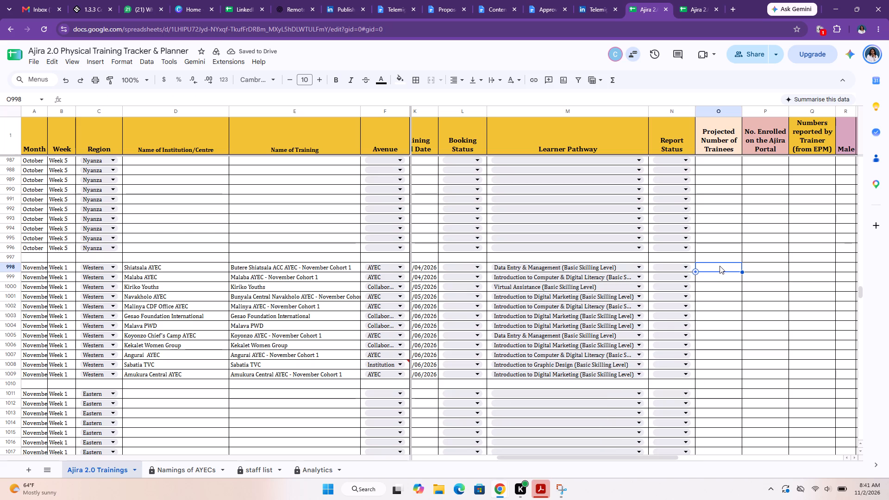
key("ctrl+shift+v")
Copy the Week 1 Trainer 1 names, U4 to U15, from the Western Region form's November sheet into the tracker's Trainer 1 column, starting at U998.
scroll(720, 266, "left", 6)
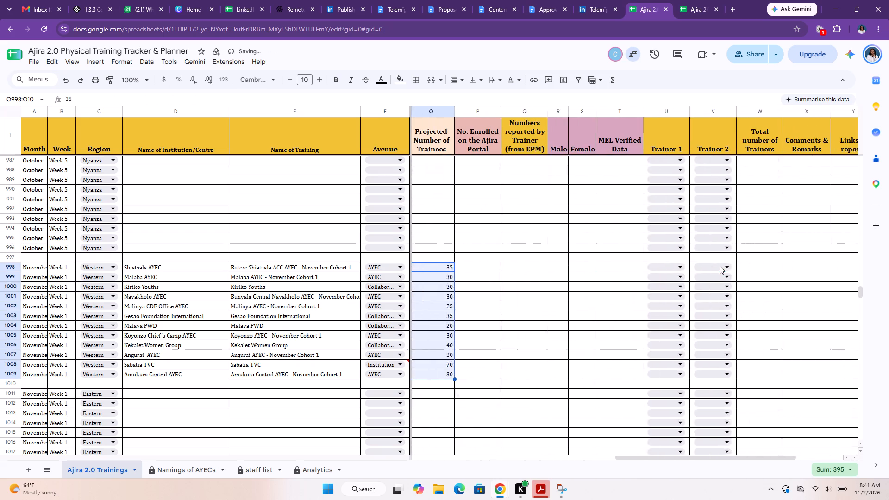
scroll(720, 266, "left", 3)
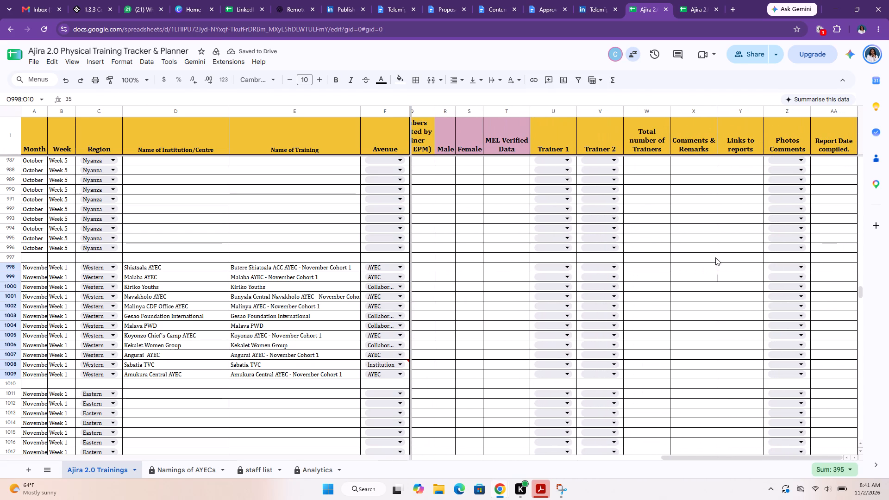
left_click(692, 7)
left_click_drag(749, 217, 750, 217)
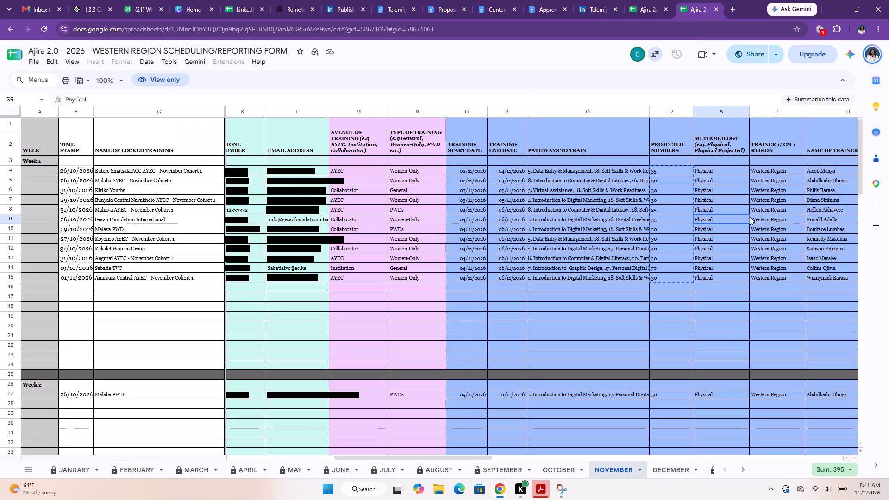
left_click_drag(750, 217, 820, 175)
scroll(820, 175, "left", 7)
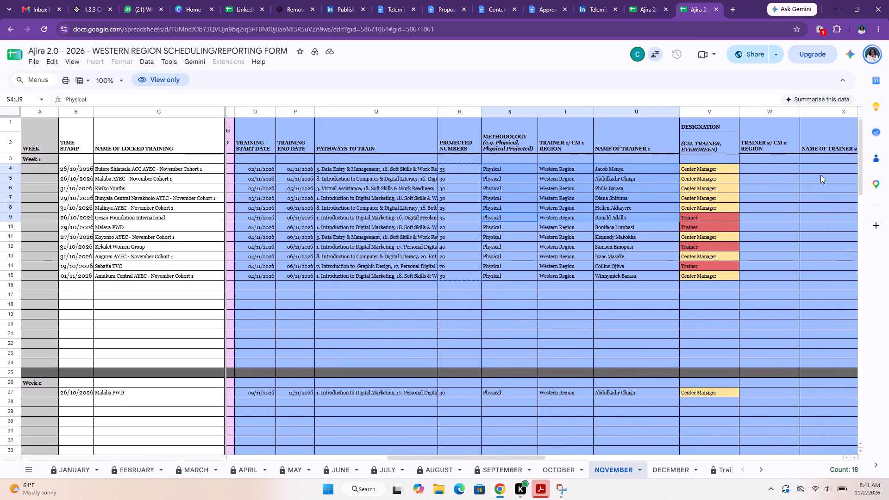
left_click(645, 187)
left_click_drag(642, 169, 658, 273)
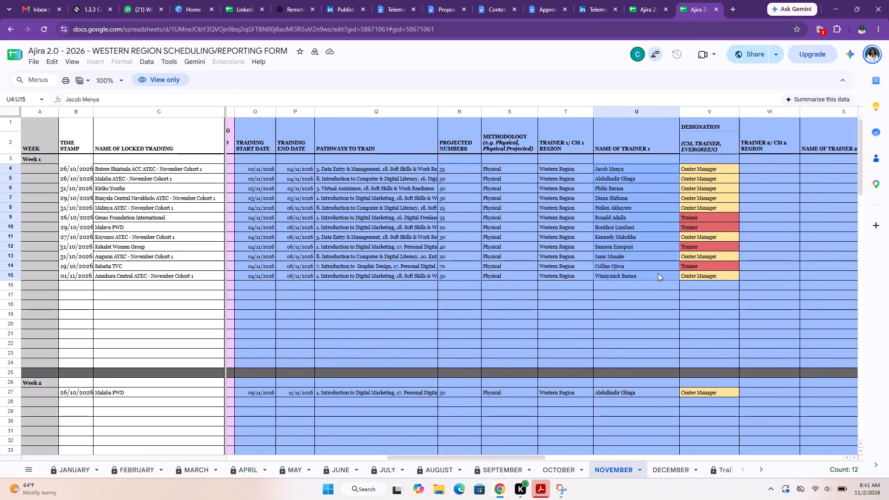
key("ctrl+c")
left_click(648, 12)
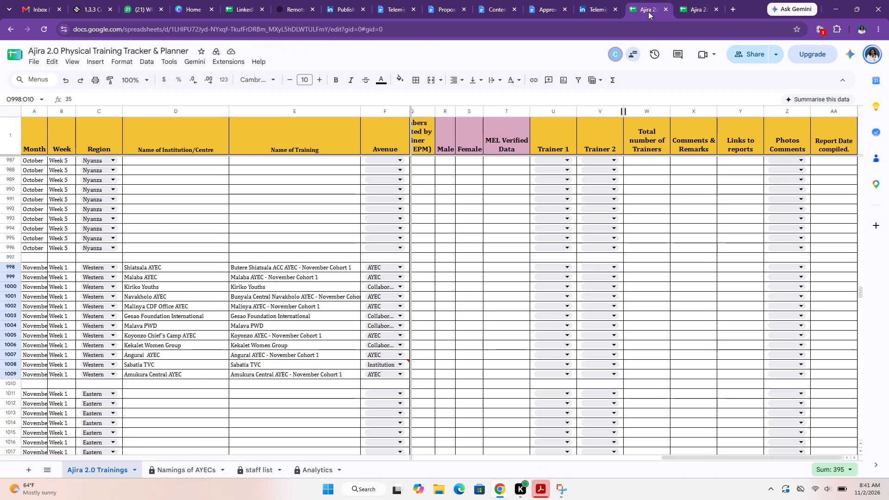
left_click(532, 270)
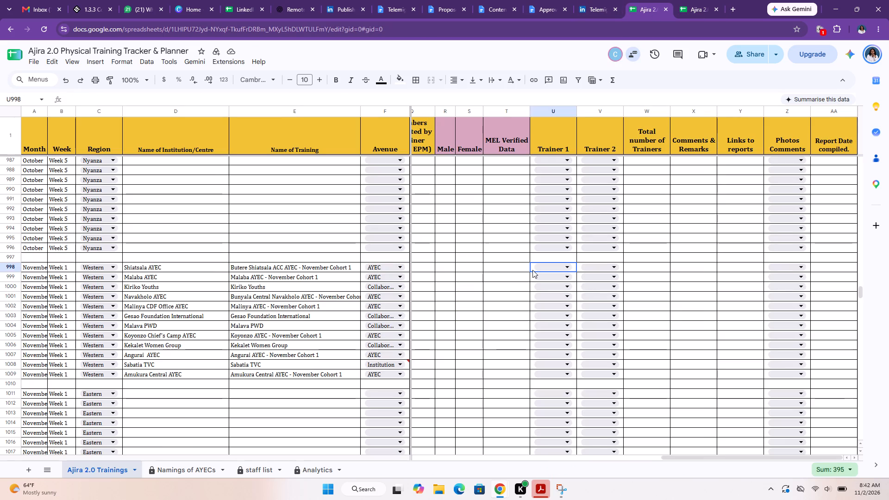
key("ctrl+v")
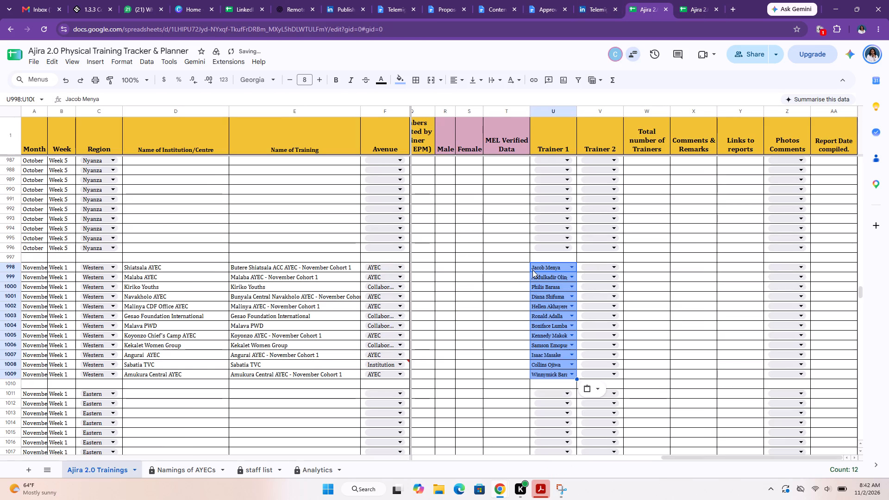
Set the fill colour of the Trainer 1 cells U998 to U1009 in the tracker to white.
left_click(400, 81)
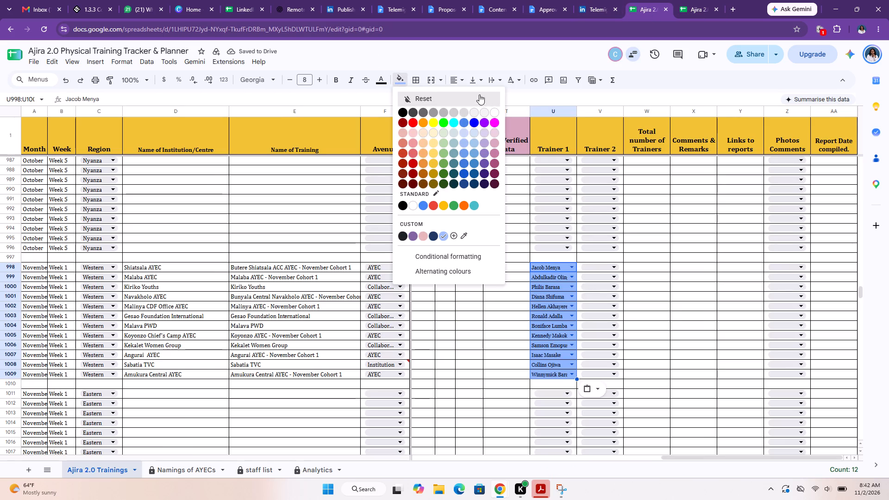
left_click(494, 112)
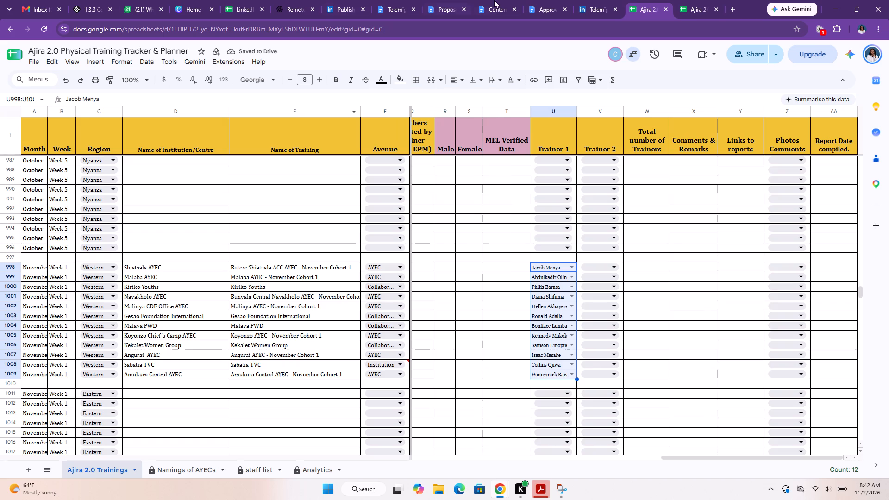
Open the Ajira 2.0 - 2026 Eastern Region scheduling/reporting form in place of the Western Region form, searching for "eas".
left_click(689, 11)
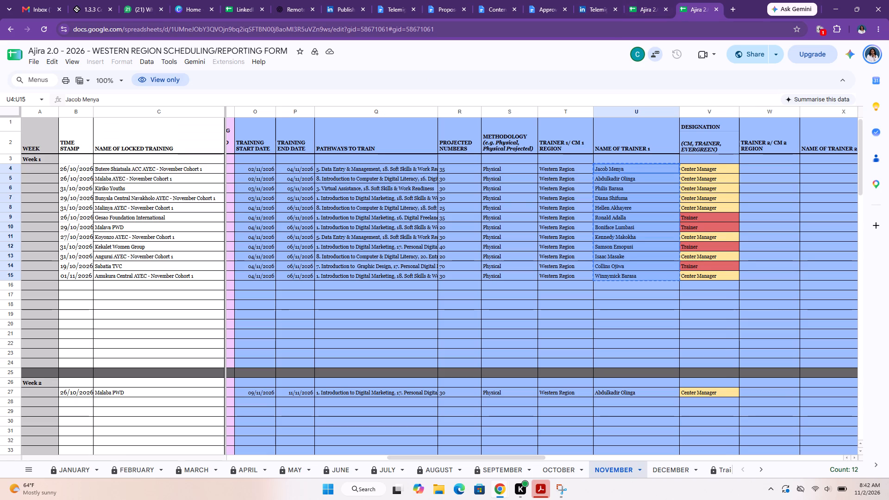
left_click(611, 25)
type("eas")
left_click(492, 99)
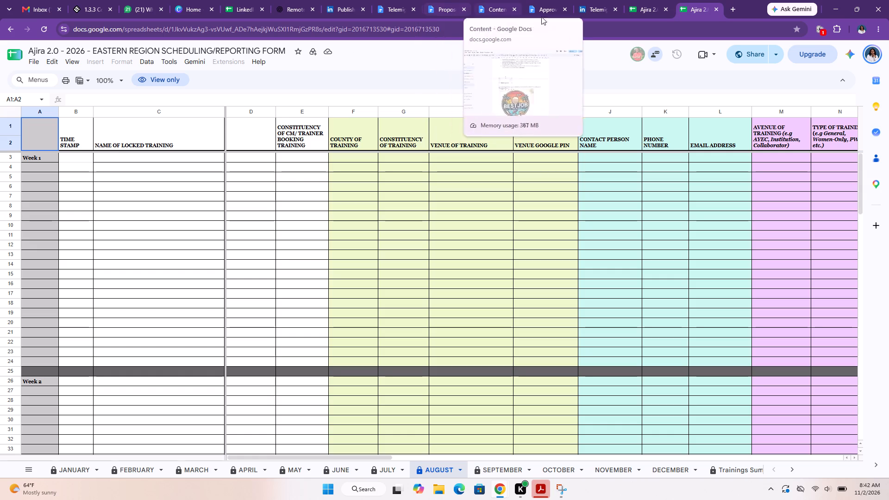
Switch to the Approval Content document and open the options of its Breedj document tab.
left_click(551, 7)
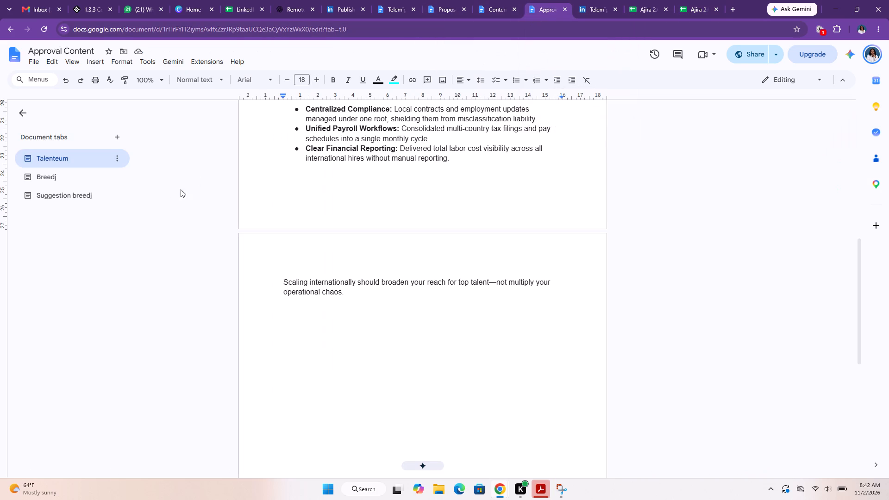
left_click(89, 183)
left_click(117, 177)
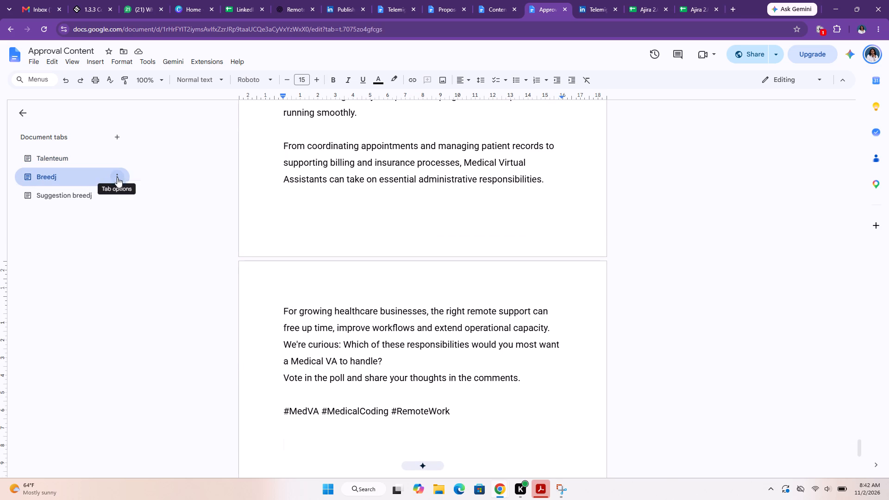
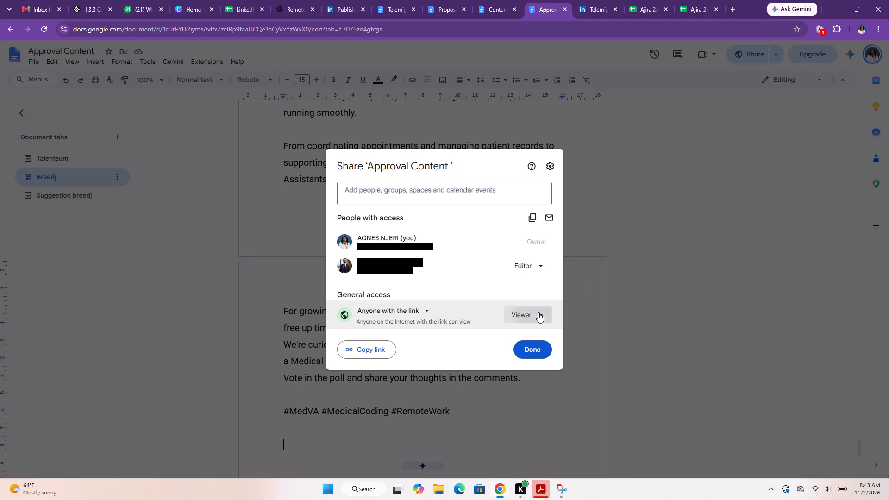
Change the Approval Content document's general access so that anyone with the link is an Editor.
left_click(496, 396)
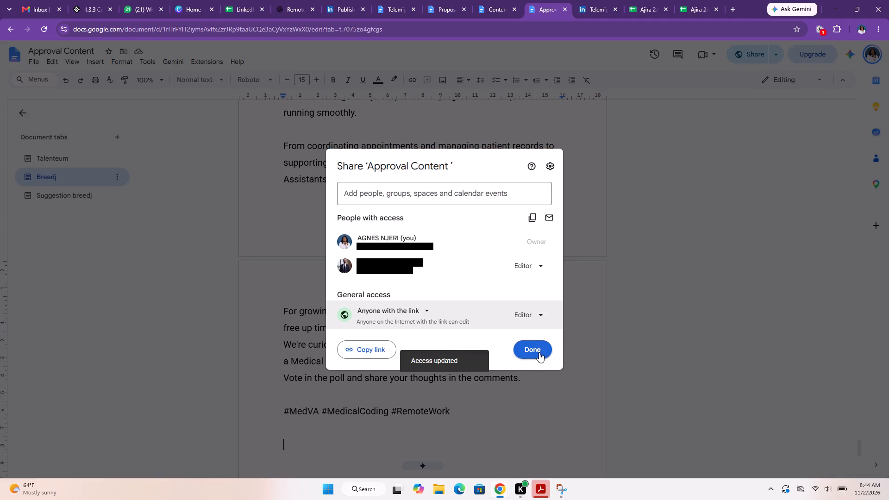
Close the sharing settings of the Approval Content document.
left_click(539, 352)
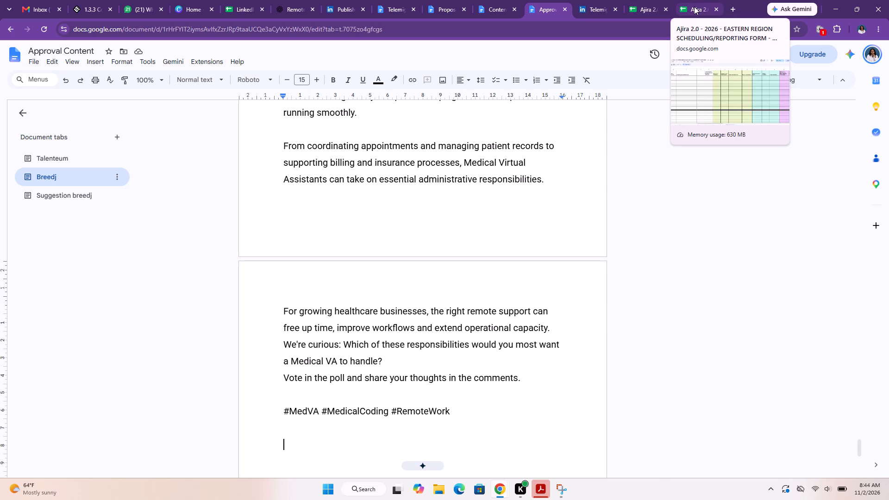
Examine the October trainings from Week 1 to Week 5 in the Eastern Region scheduling form.
left_click(694, 6)
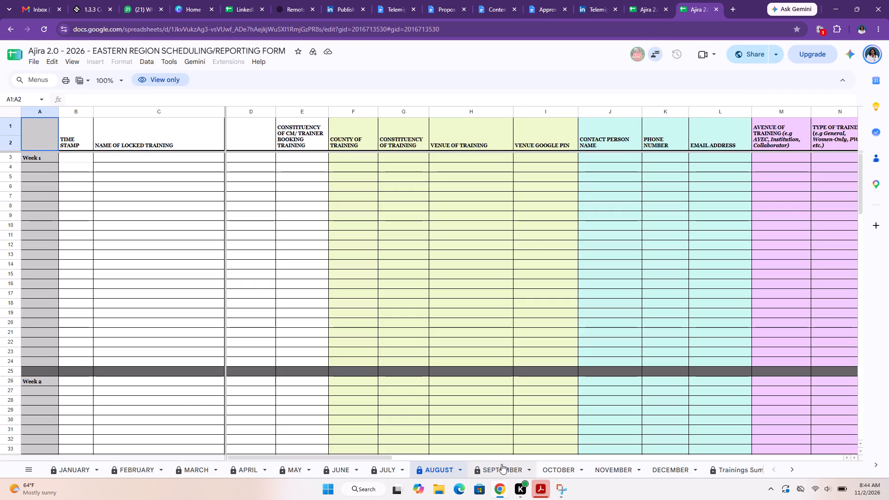
left_click(501, 464)
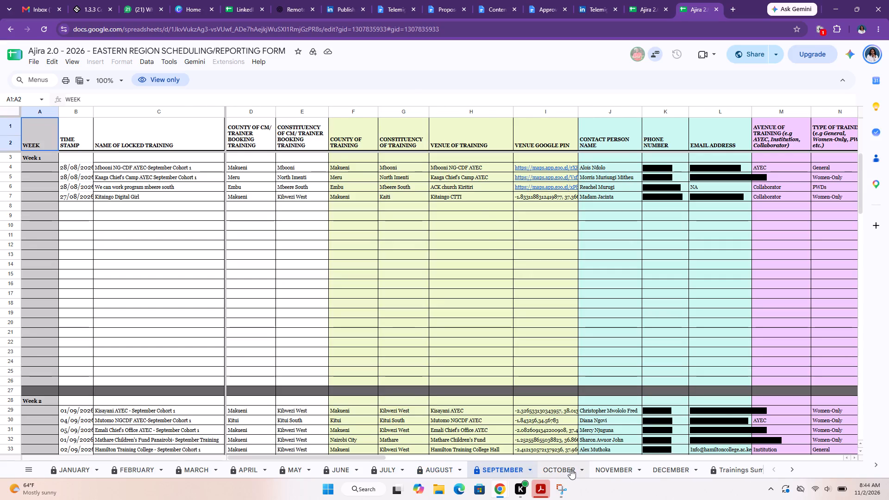
left_click(569, 469)
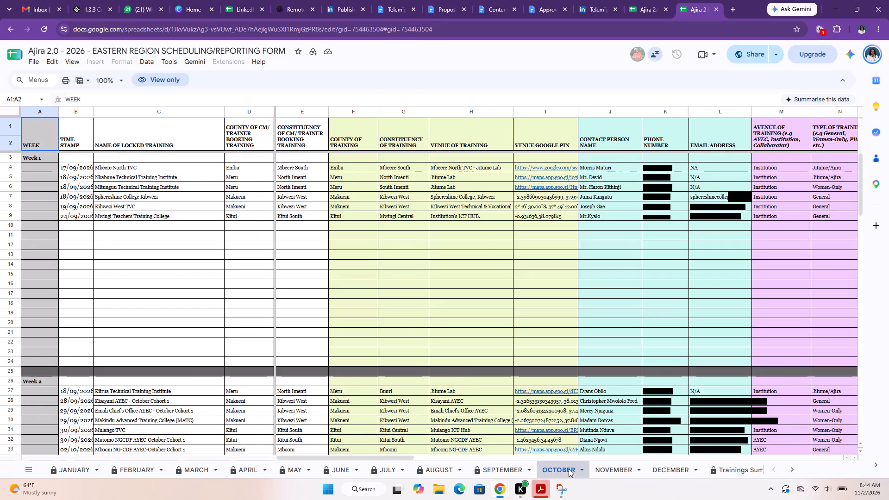
scroll(363, 254, "down", 10)
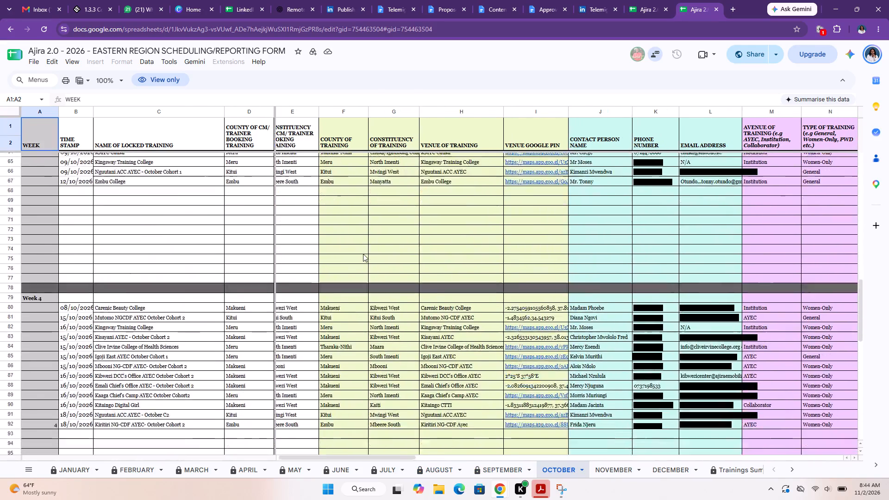
scroll(363, 254, "down", 7)
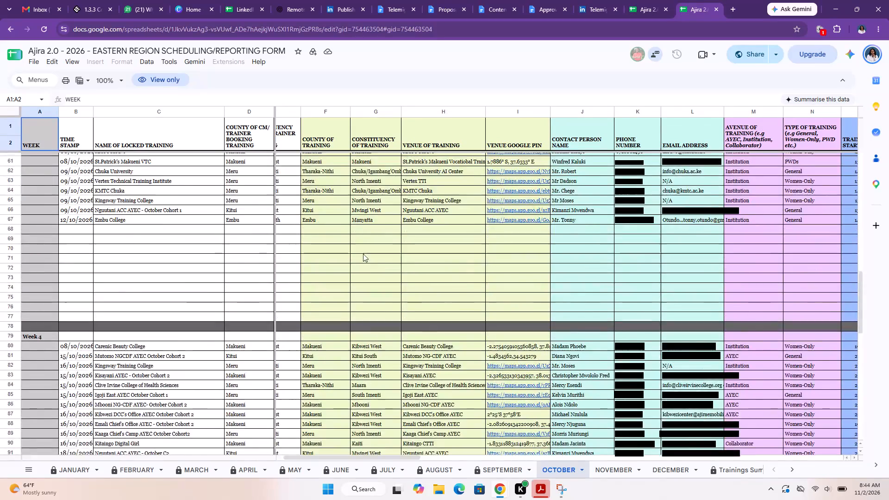
scroll(363, 254, "down", 2)
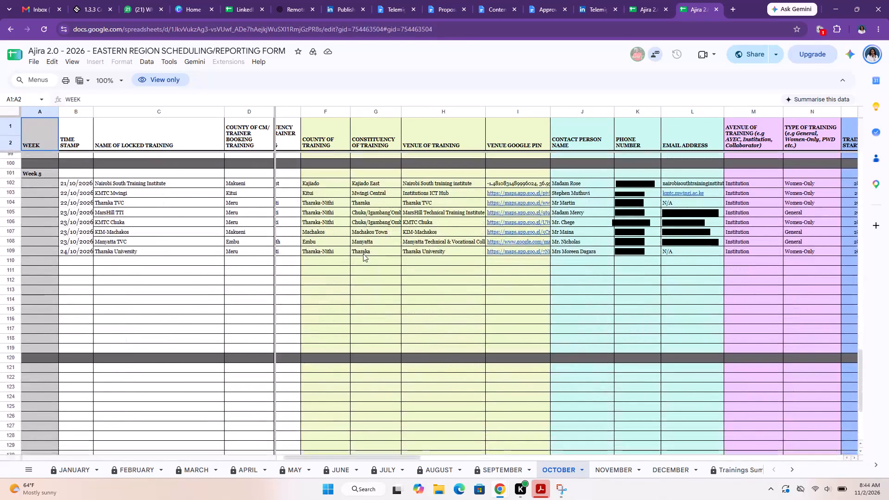
Compare the tracker's October Week 4 Eastern rows with the Week 4 block of the Eastern Region form's October sheet.
left_click(642, 6)
scroll(253, 267, "up", 7)
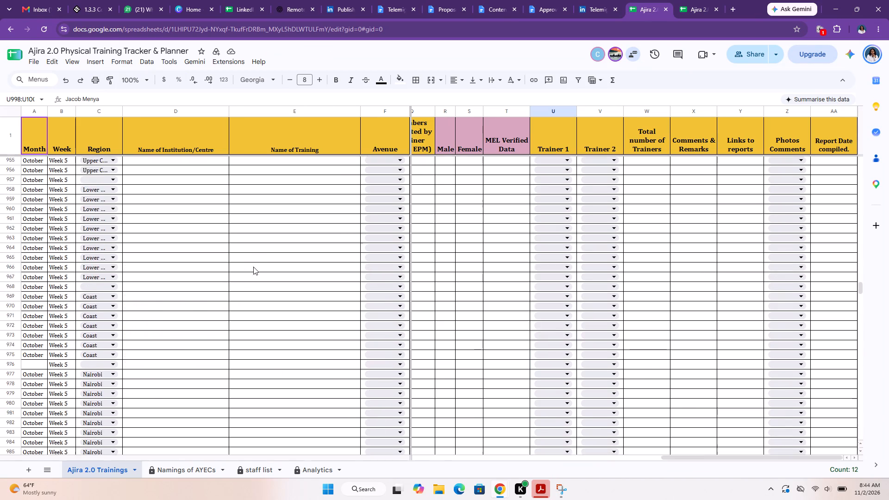
scroll(253, 267, "up", 5)
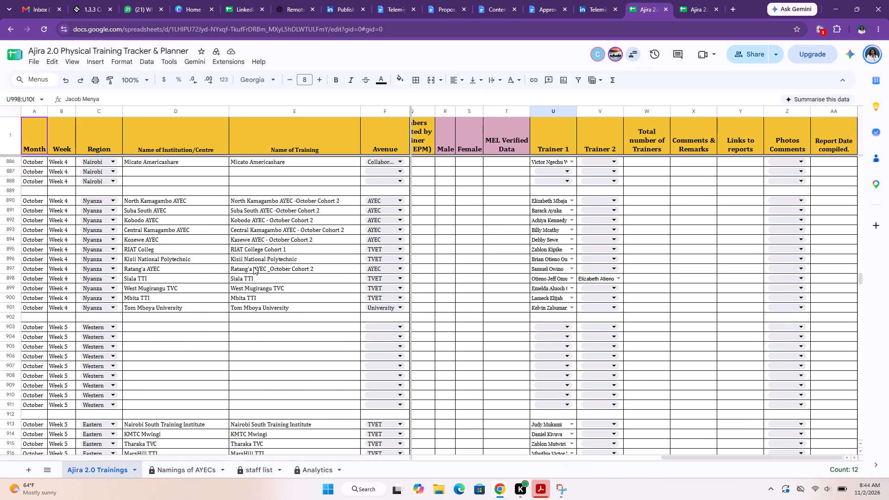
scroll(253, 267, "up", 10)
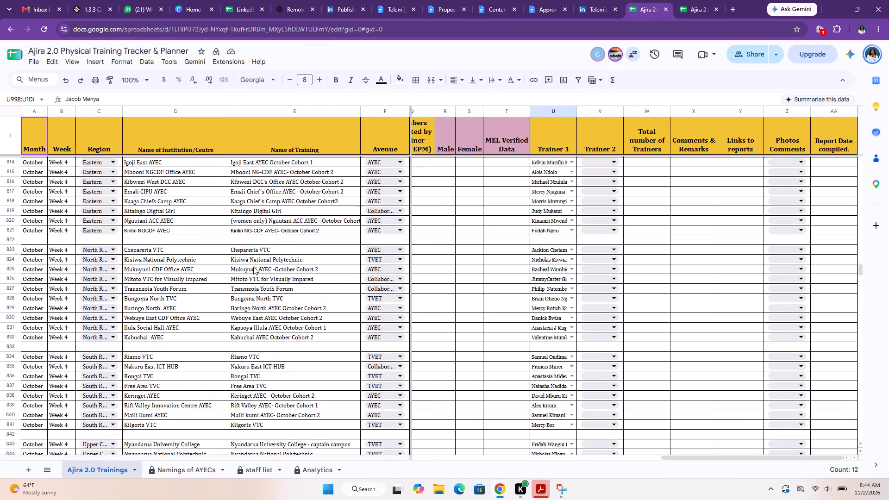
scroll(253, 267, "up", 4)
scroll(253, 267, "down", 8)
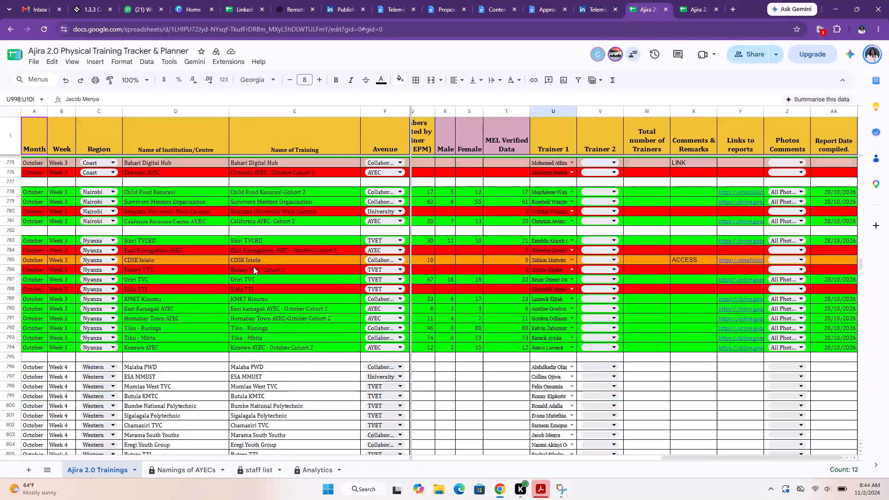
scroll(253, 267, "down", 4)
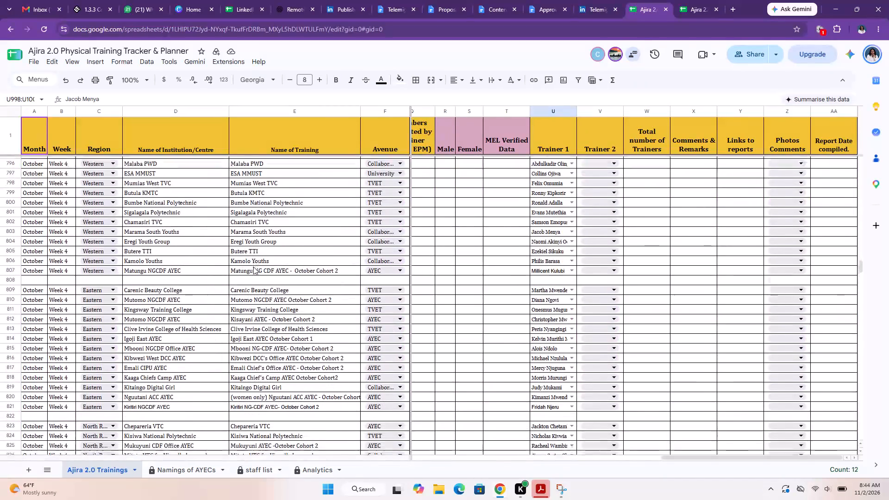
scroll(253, 267, "down", 2)
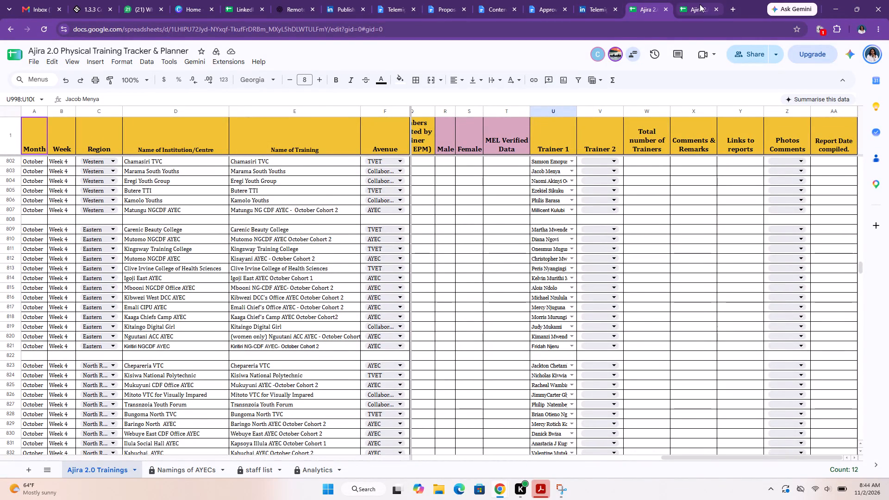
left_click(700, 4)
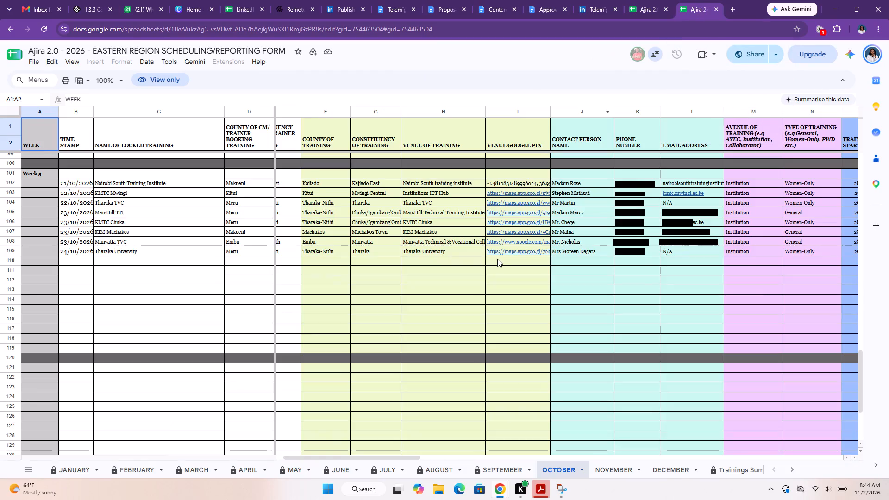
scroll(497, 259, "up", 6)
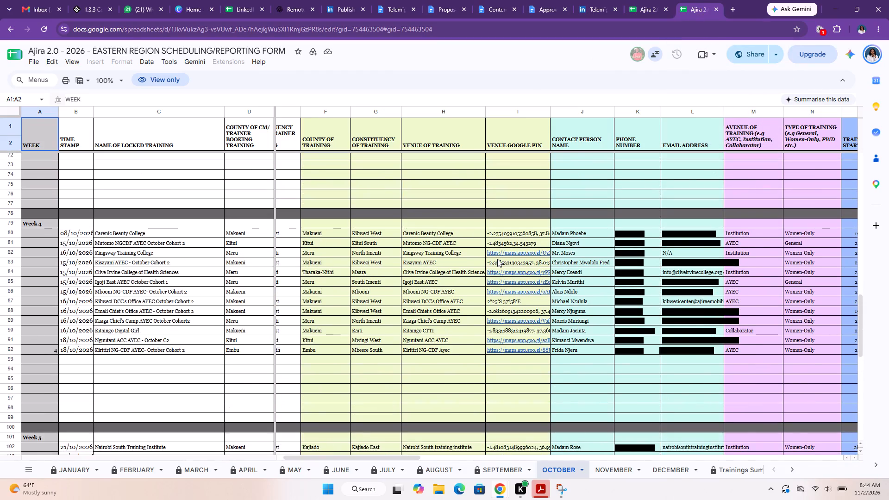
left_click(645, 2)
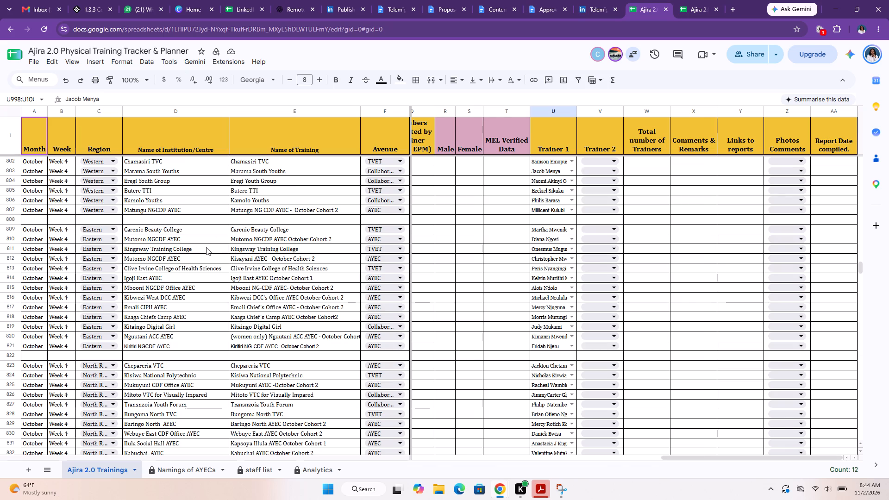
Replace the institution name in tracker cell D812 with Kisayani AYEC, copied from the Namings of AYECs sheet and pasted values only.
left_click(254, 269)
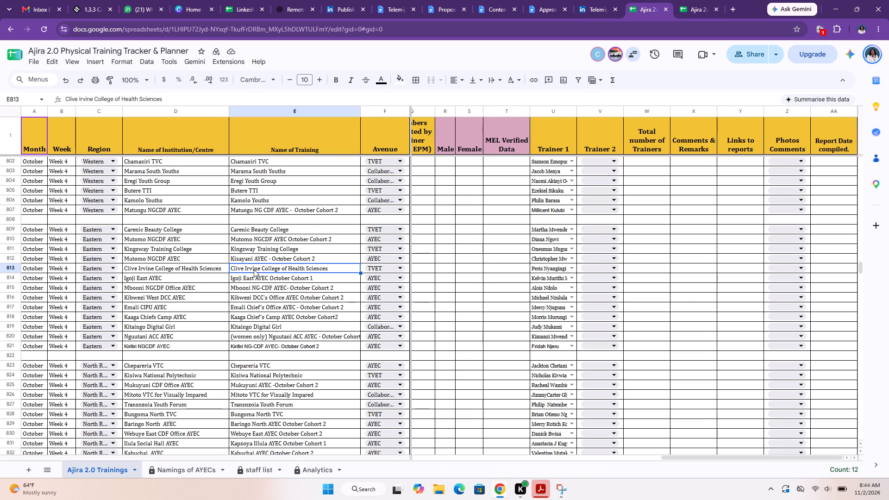
left_click(175, 473)
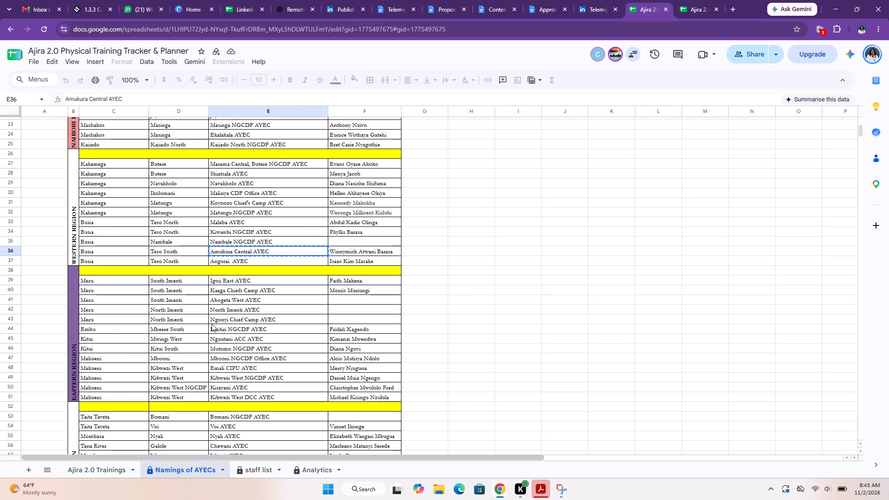
scroll(212, 324, "down", 2)
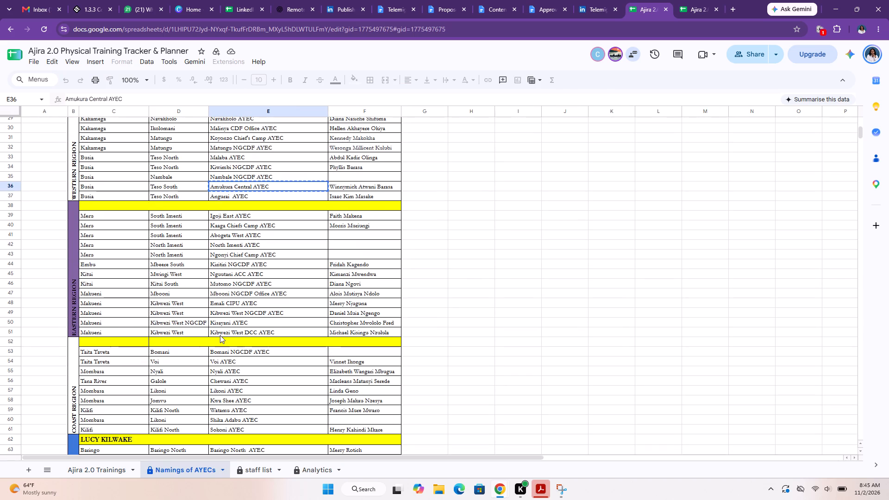
left_click(229, 323)
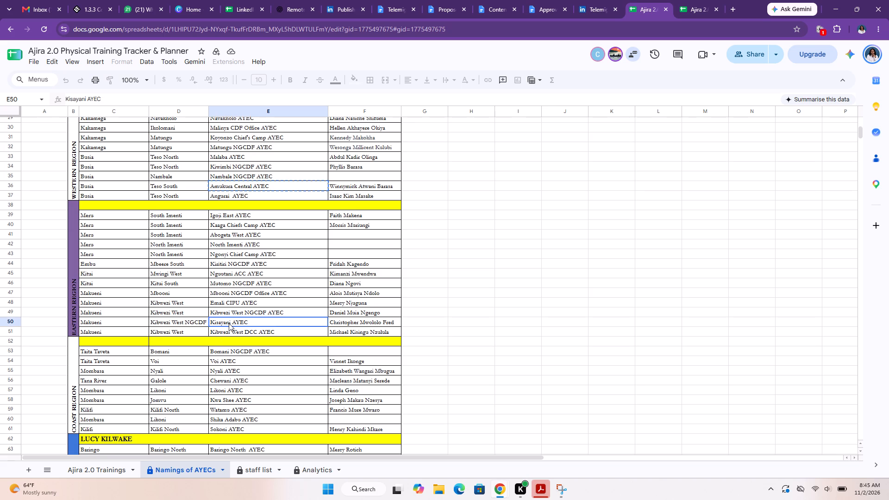
key("ctrl+c")
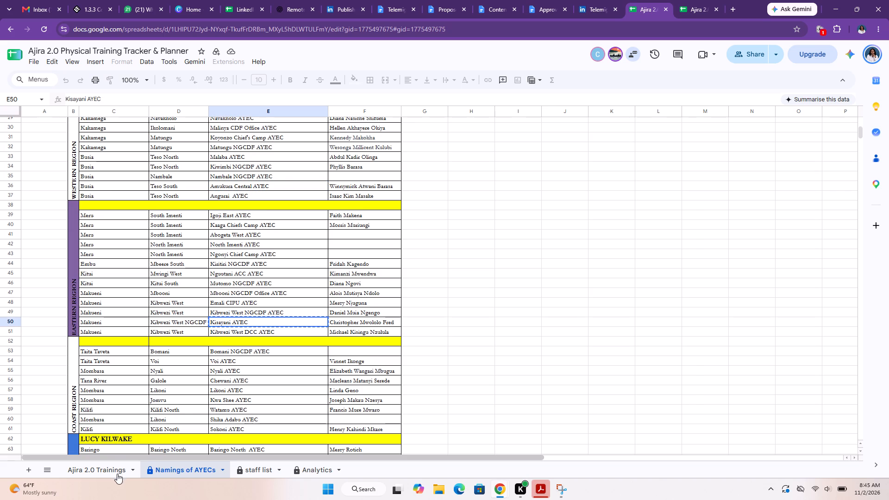
left_click(114, 468)
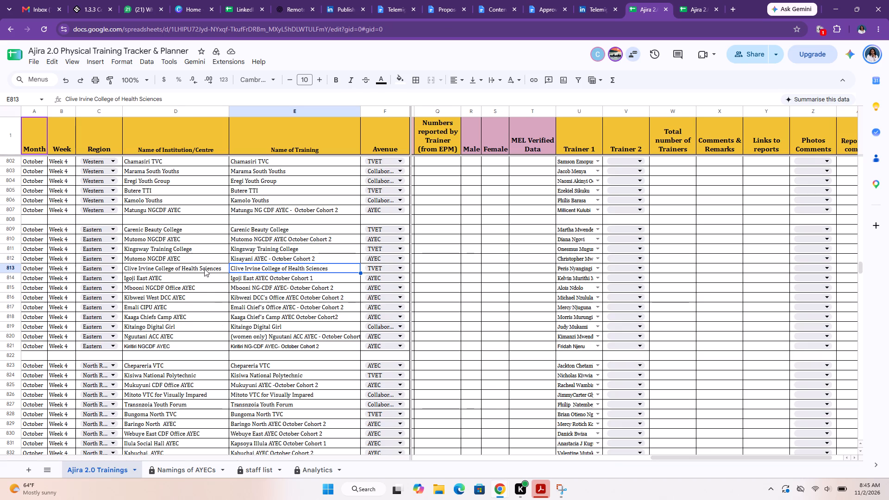
left_click(172, 261)
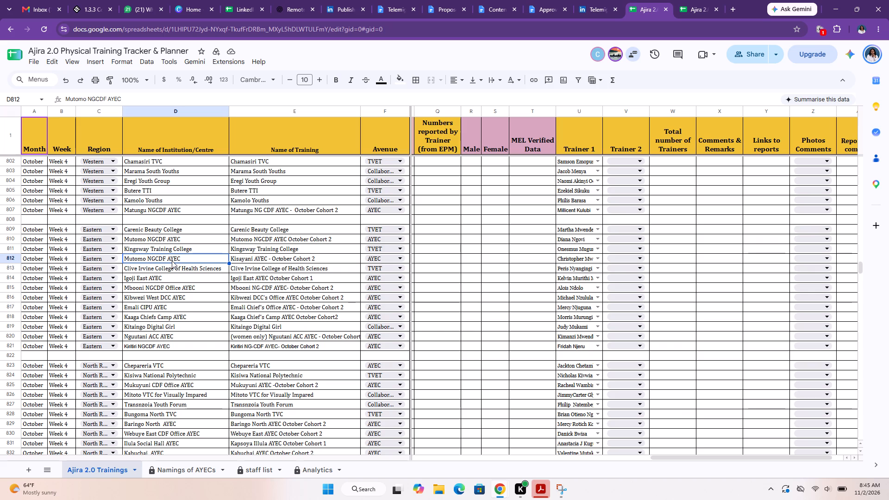
key("ctrl+shift+v")
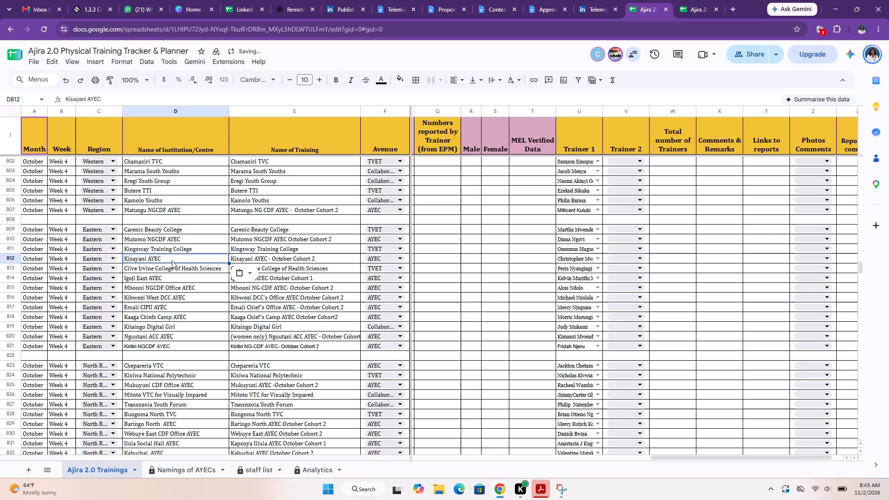
Check the tracker's October Week 4 Eastern entries against the Namings of AYECs sheet and the Eastern Region form's October Week 4 block.
left_click(274, 257)
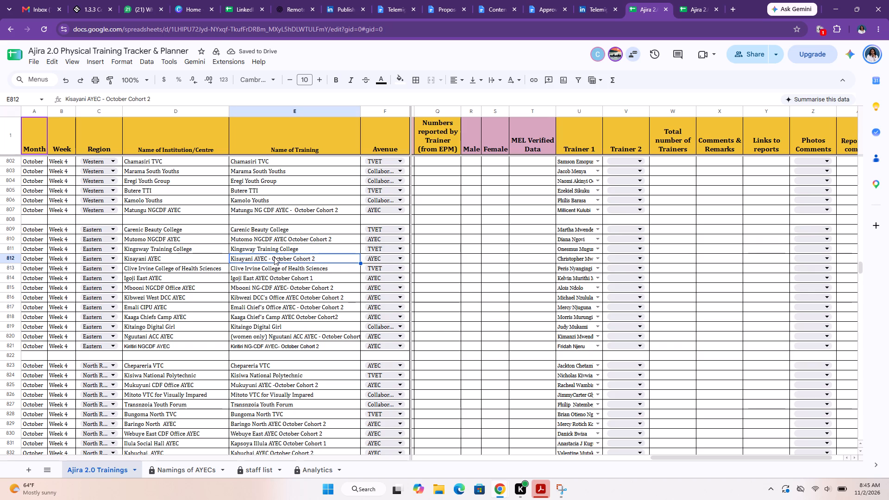
left_click(195, 471)
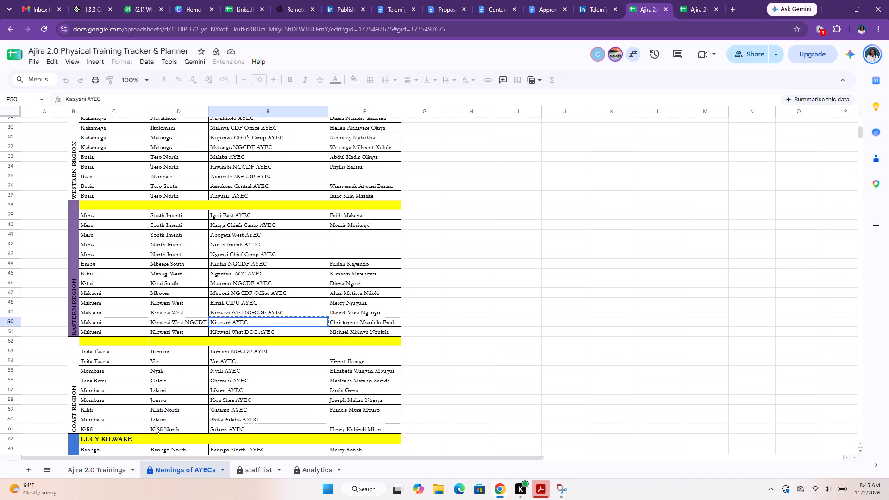
left_click(98, 469)
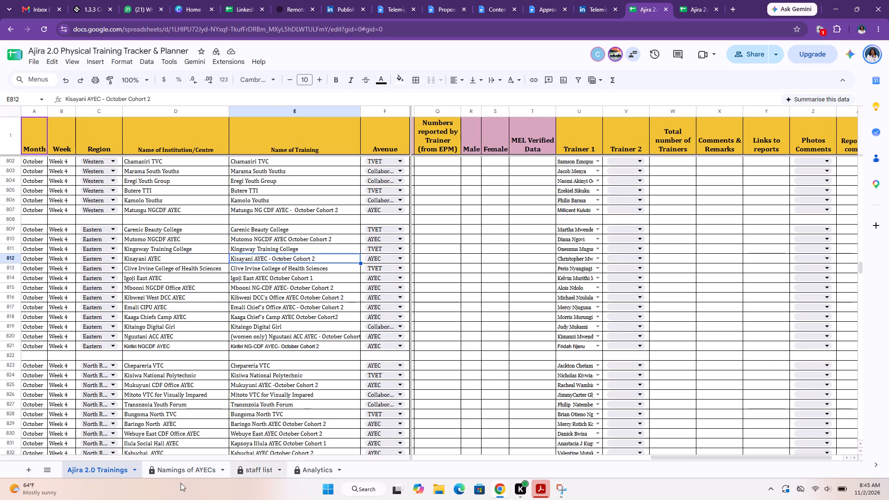
left_click(177, 469)
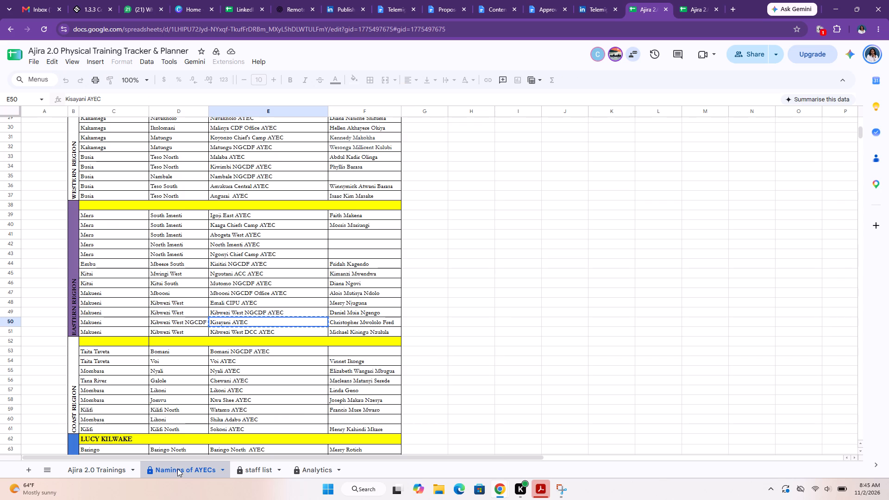
left_click(107, 466)
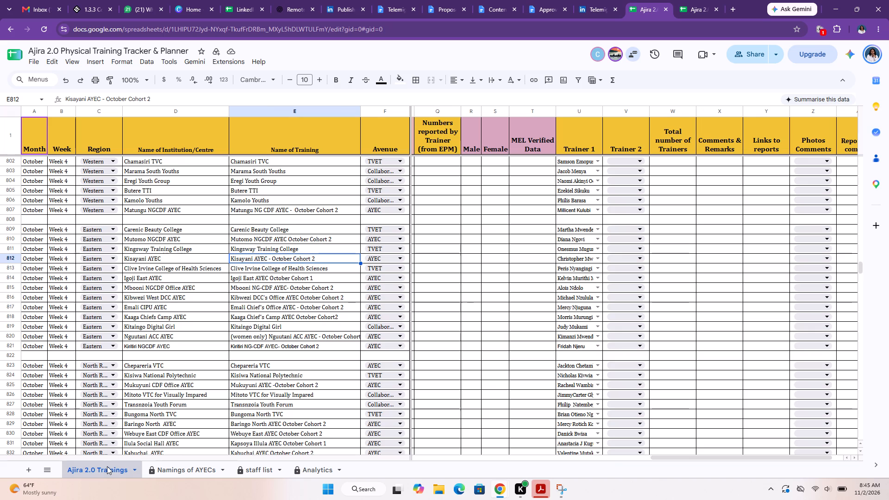
left_click(244, 273)
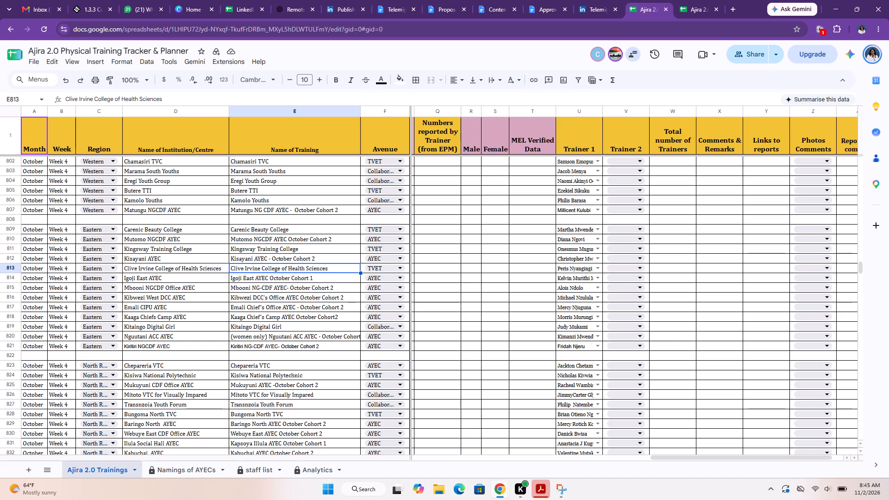
left_click(691, 5)
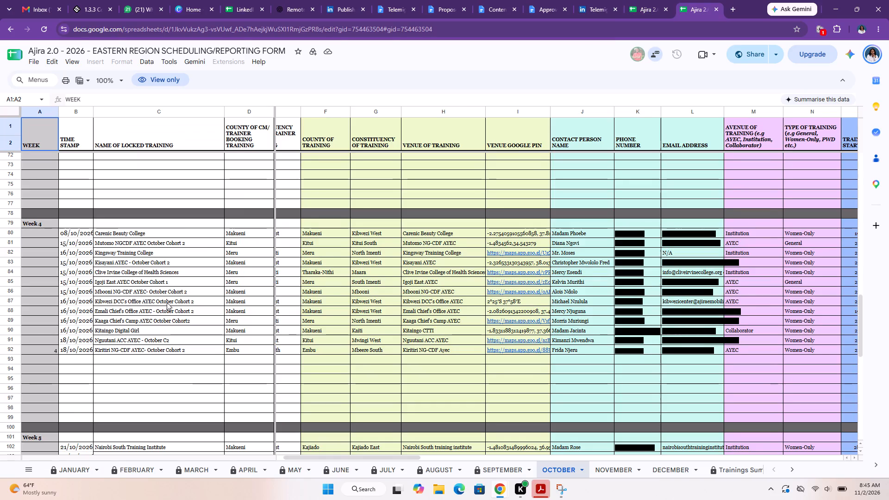
scroll(167, 302, "right", 2)
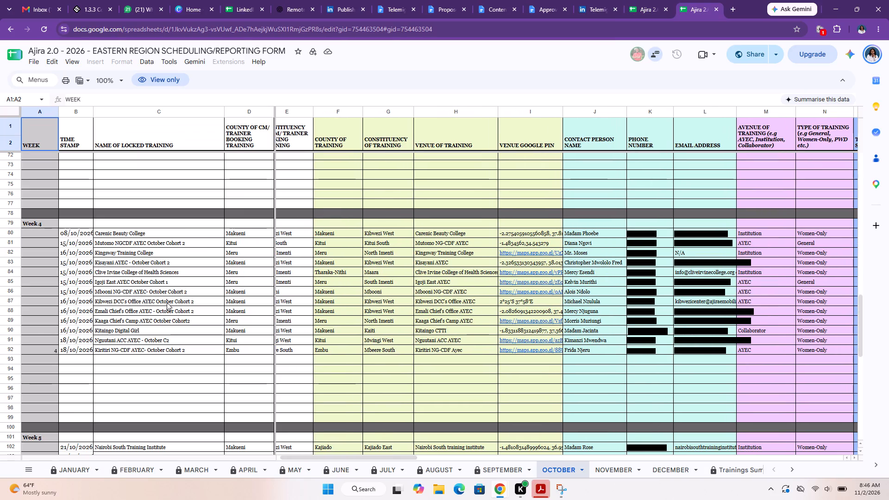
scroll(167, 302, "right", 2)
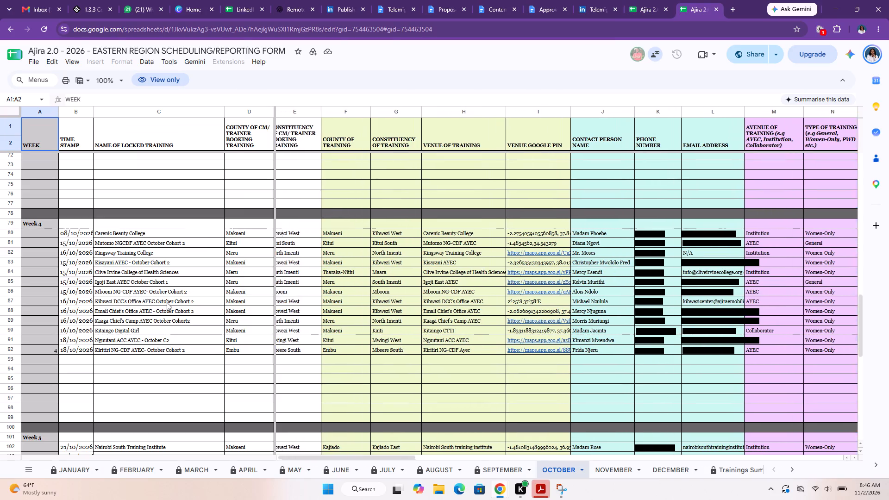
scroll(167, 302, "right", 2)
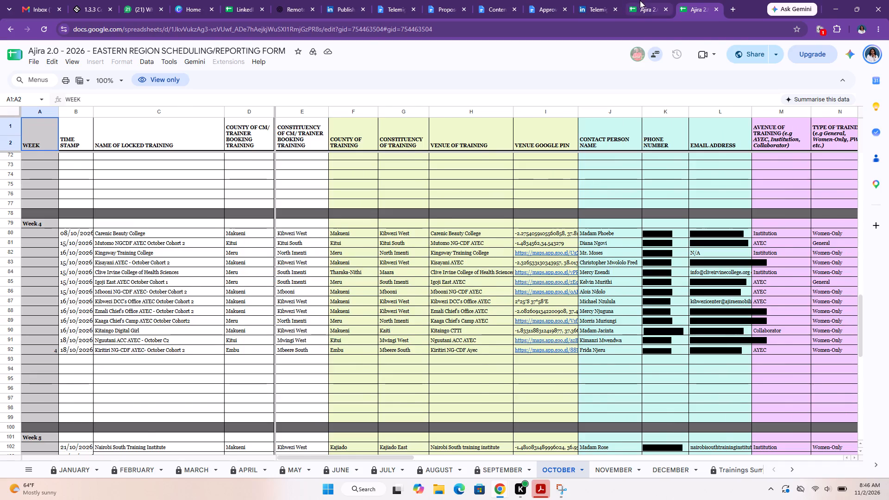
Compare the tracker's October Week 4 and Week 5 Eastern rows with the matching blocks of the Eastern Region form's October sheet.
left_click(641, 1)
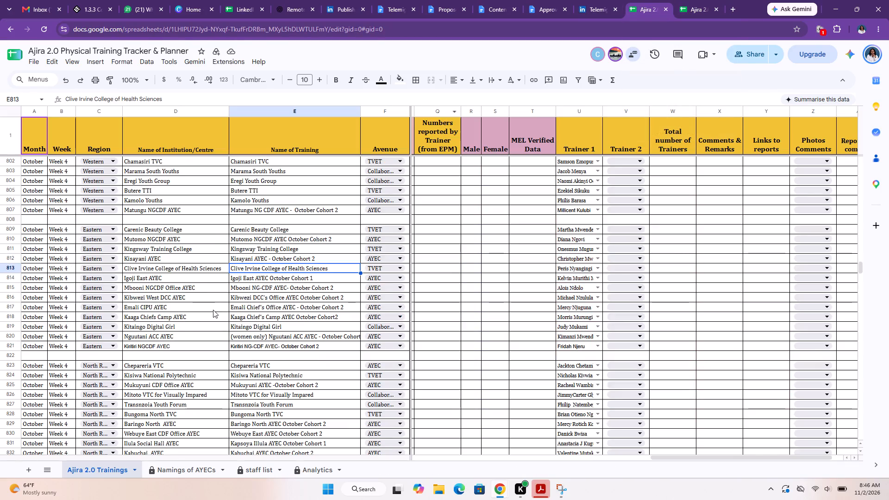
left_click(693, 8)
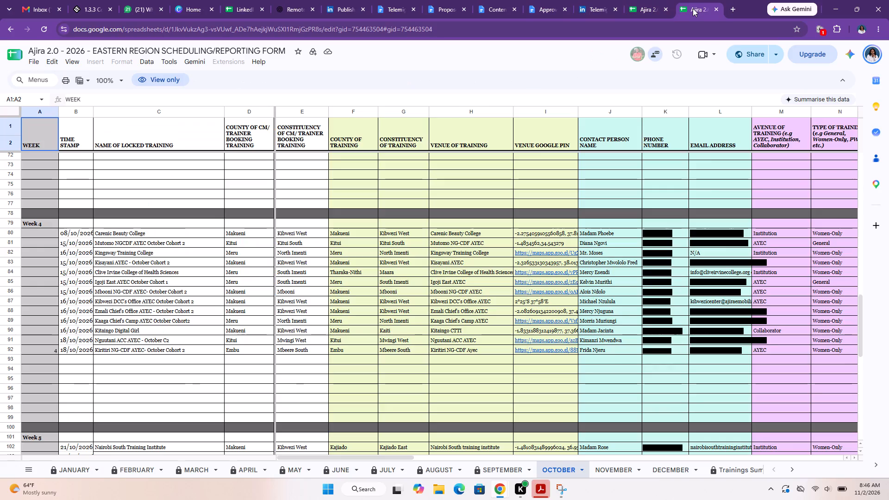
left_click(641, 5)
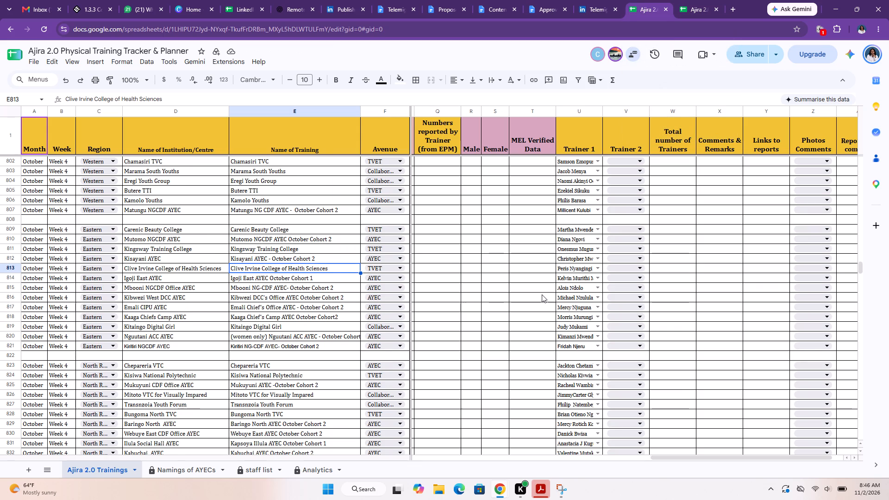
scroll(542, 294, "down", 14)
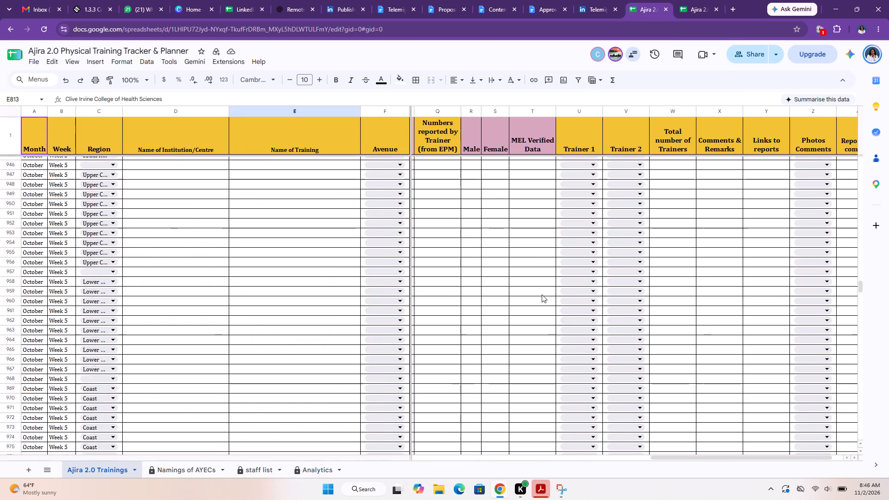
scroll(542, 294, "down", 2)
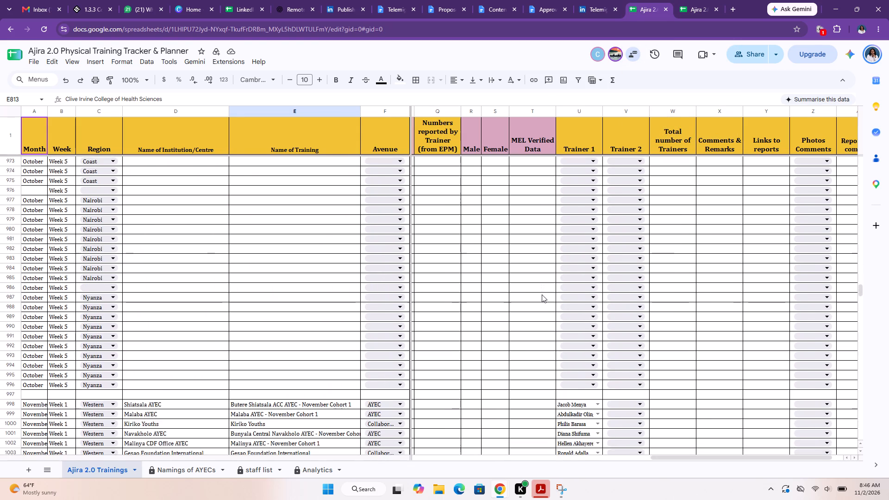
scroll(542, 294, "up", 1)
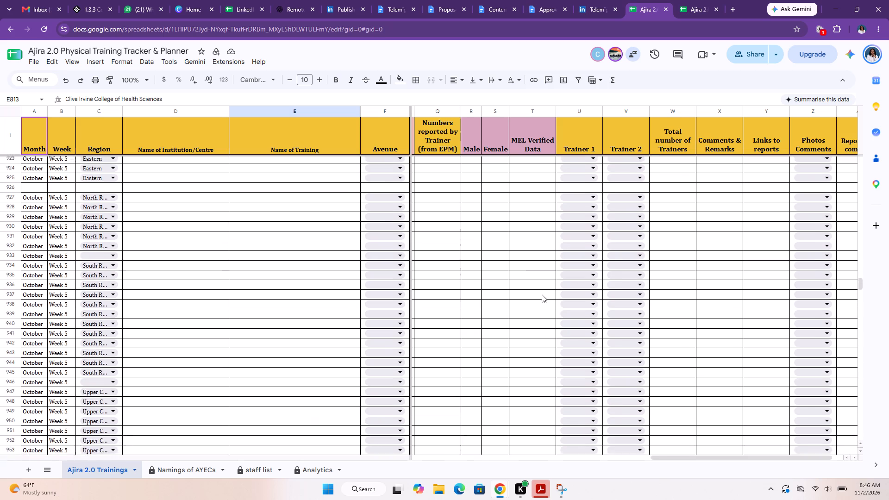
scroll(542, 294, "up", 4)
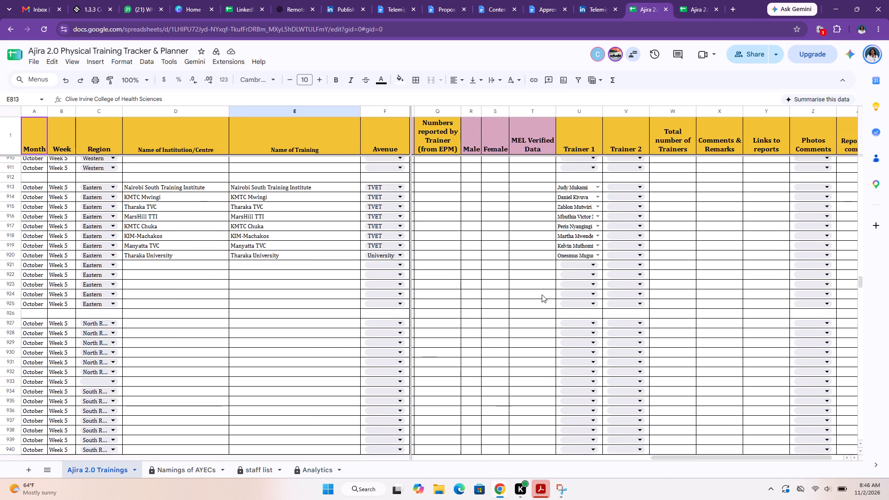
scroll(542, 294, "up", 1)
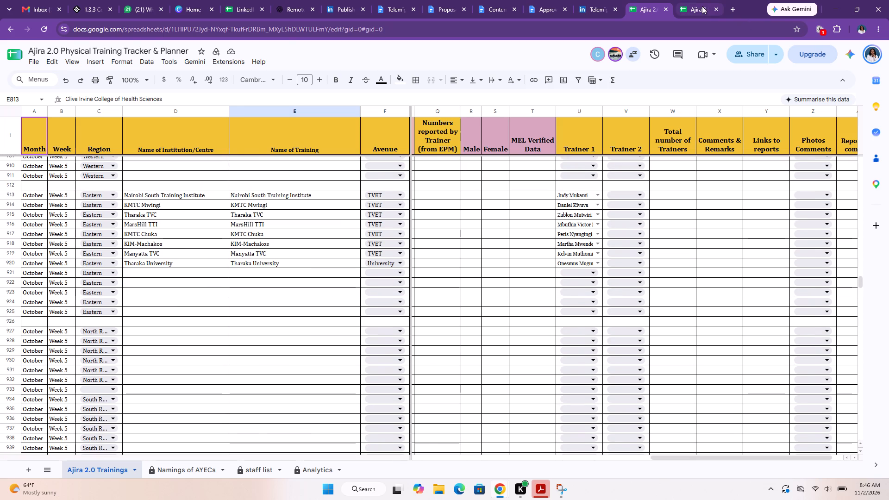
left_click(702, 6)
scroll(322, 310, "down", 2)
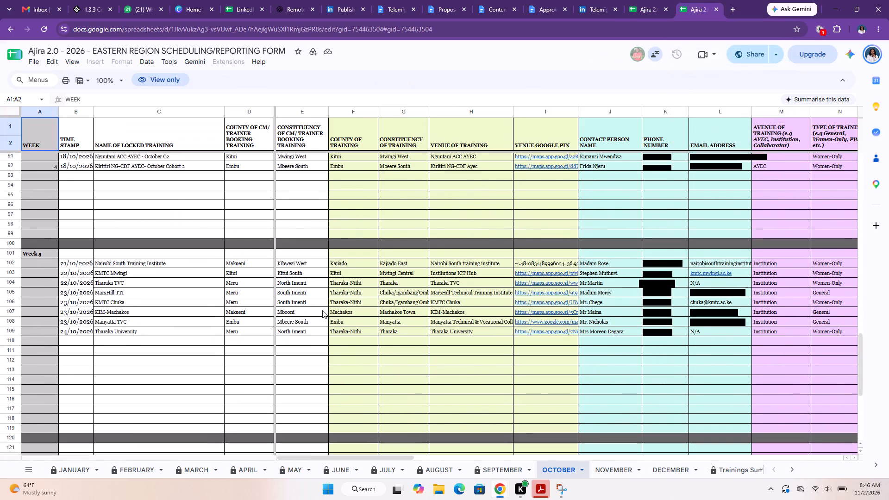
scroll(322, 310, "down", 2)
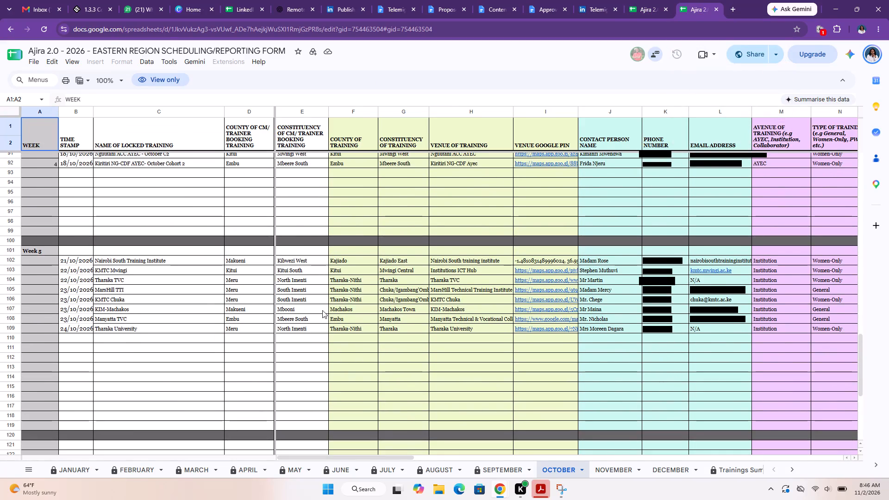
left_click(639, 4)
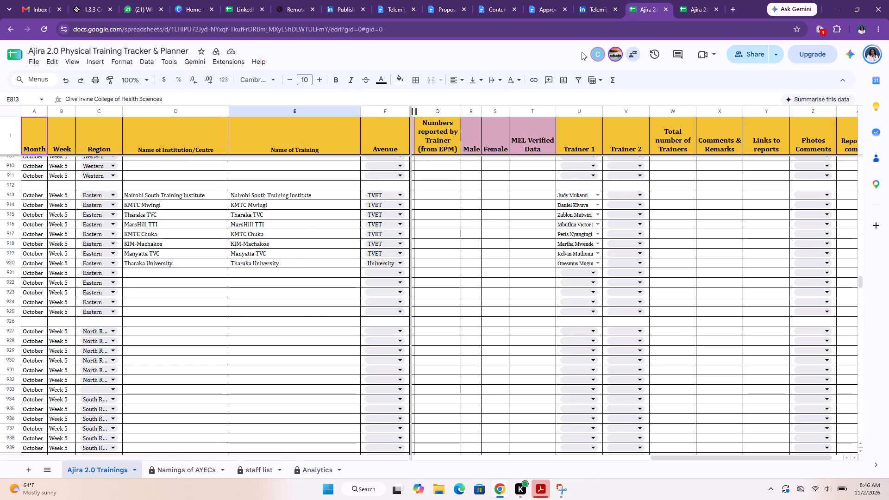
left_click(707, 2)
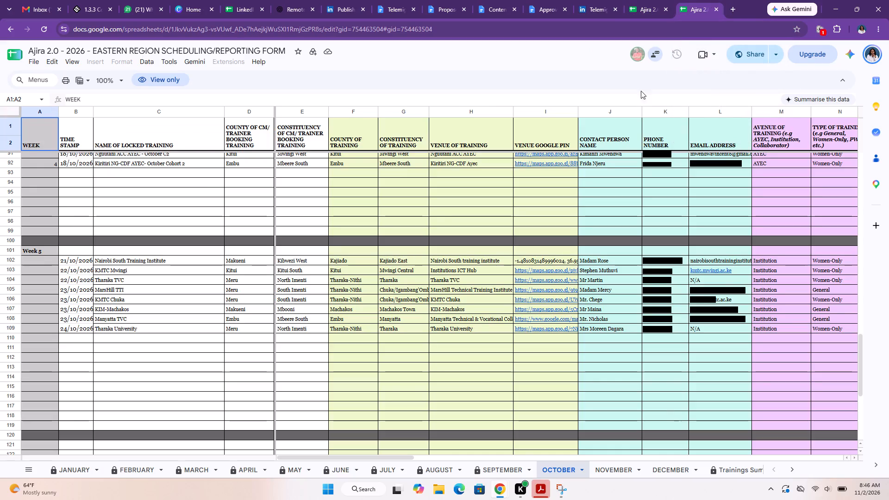
Examine the October Week 5 trainings' dates, pathways, trainers, reported numbers, enrolments and reporting links in the Eastern Region form.
scroll(576, 259, "left", 1)
scroll(576, 259, "down", 3)
scroll(576, 259, "up", 2)
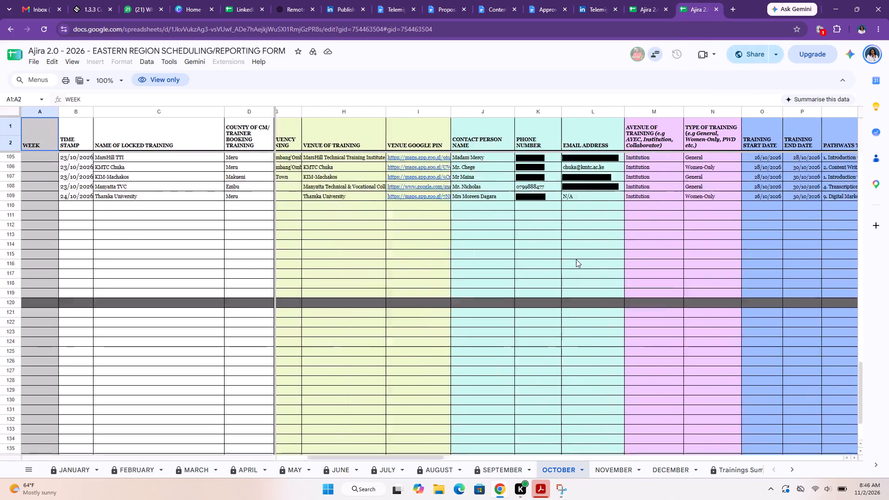
scroll(576, 259, "up", 2)
scroll(576, 259, "left", 4)
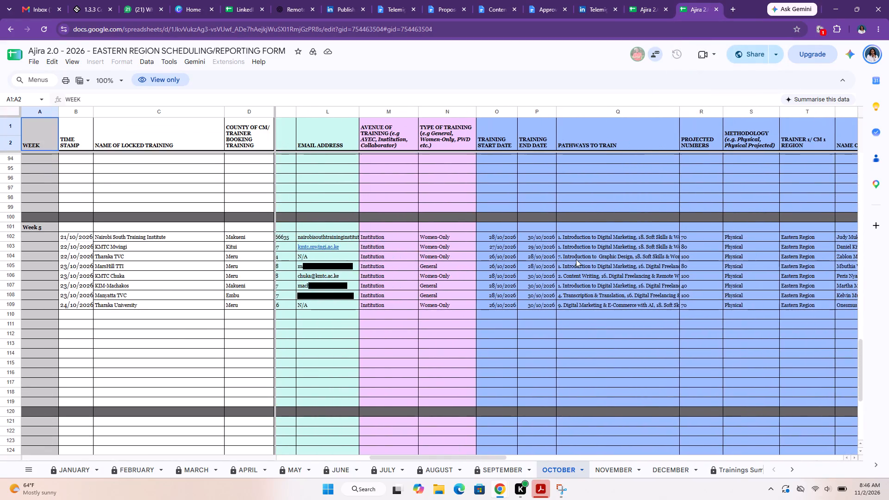
scroll(576, 259, "left", 12)
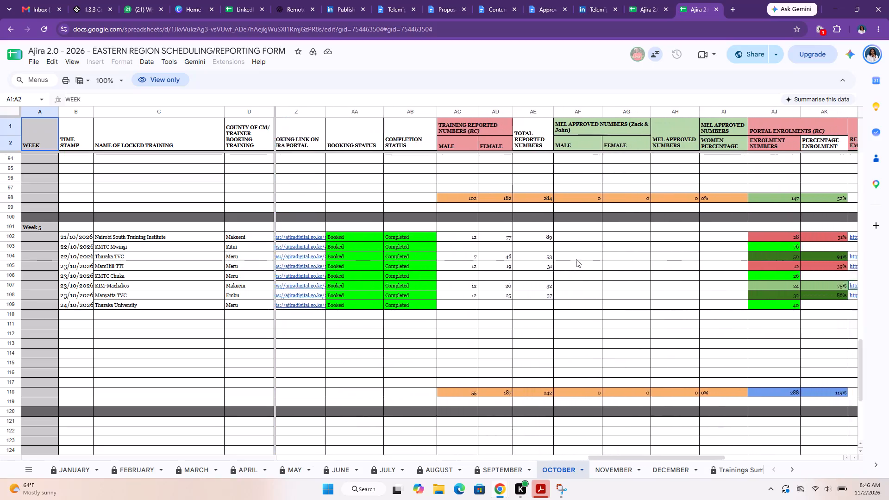
scroll(576, 259, "left", 7)
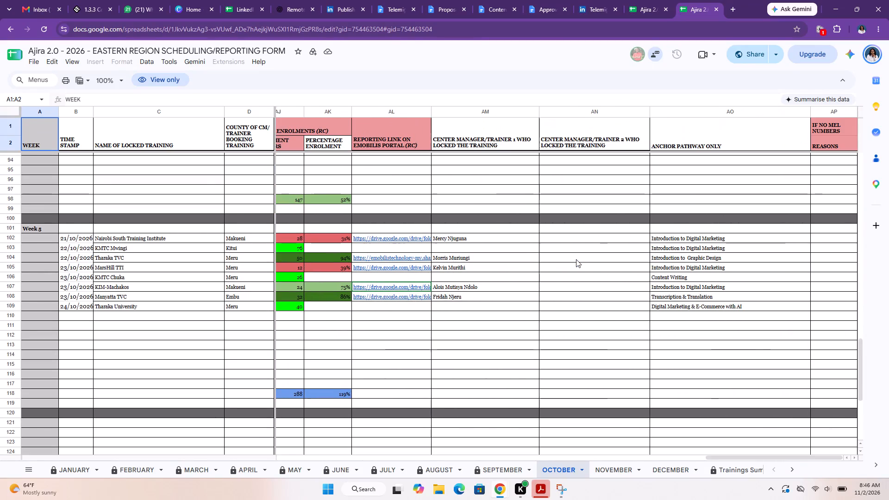
Copy the November Week 1 locked training names, C4:C14, from the Eastern Region form and paste values only into the tracker from E1011.
left_click(613, 475)
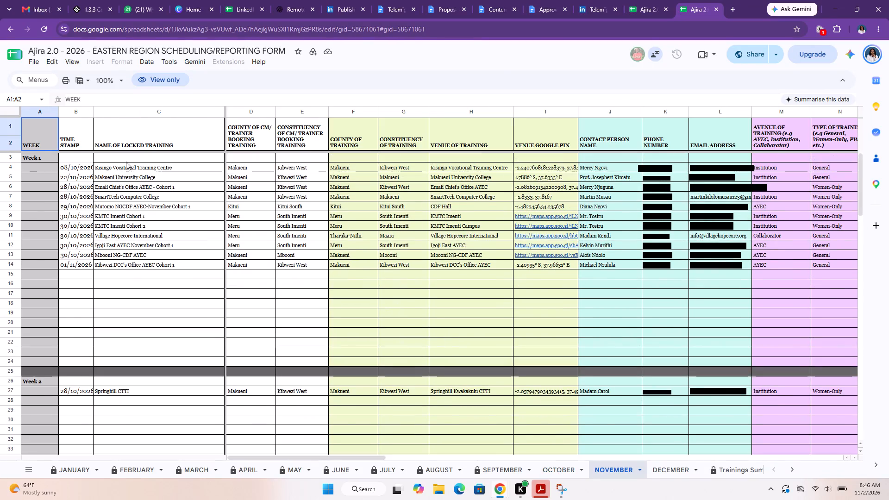
left_click_drag(143, 168, 153, 265)
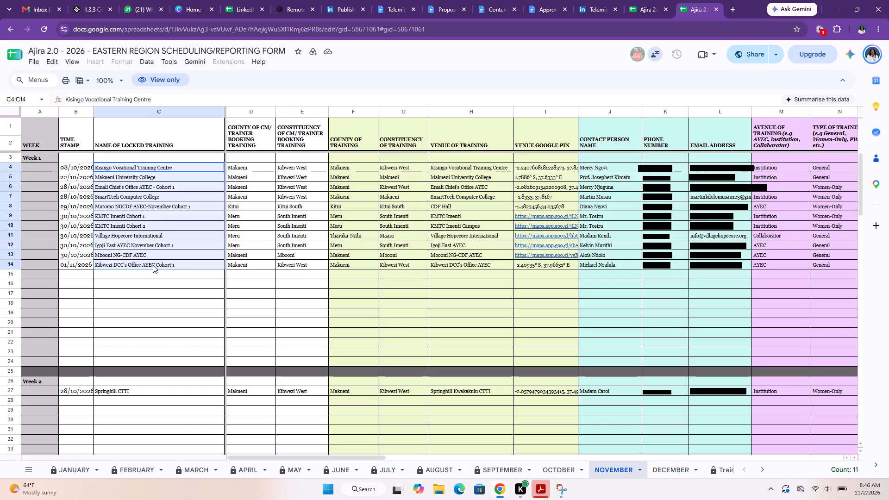
key("ctrl+c")
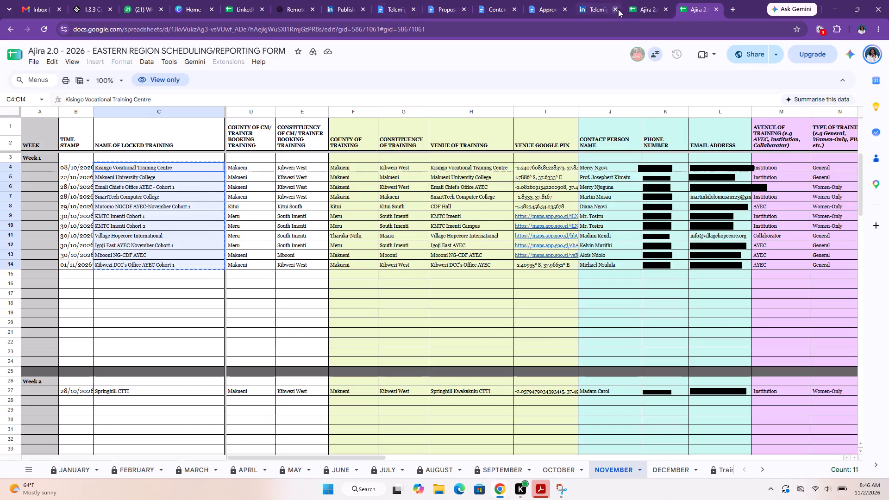
left_click(634, 8)
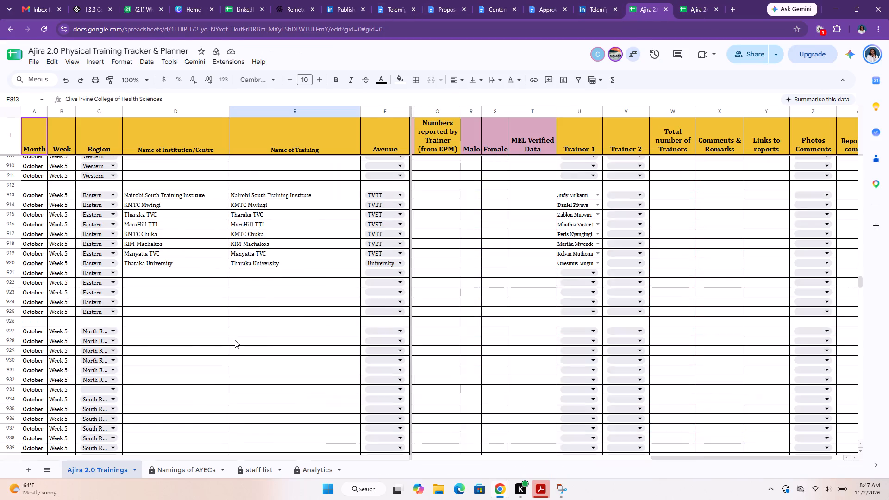
scroll(235, 340, "down", 9)
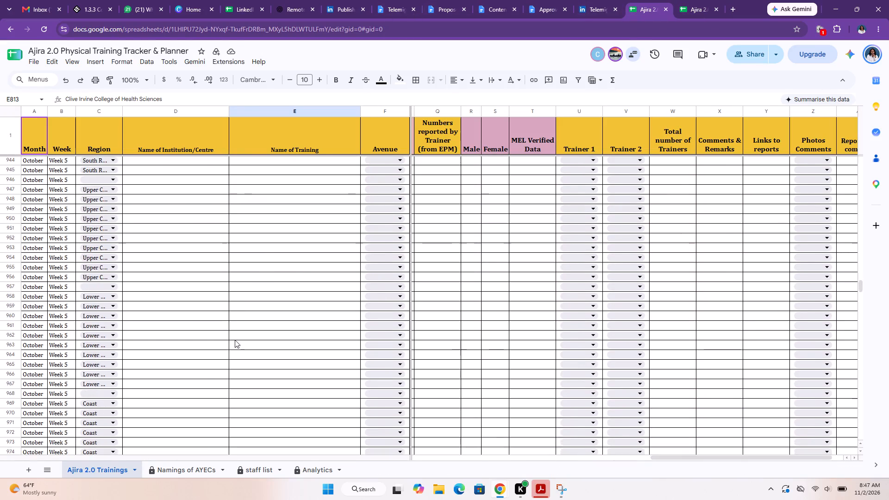
scroll(235, 340, "down", 11)
left_click(134, 256)
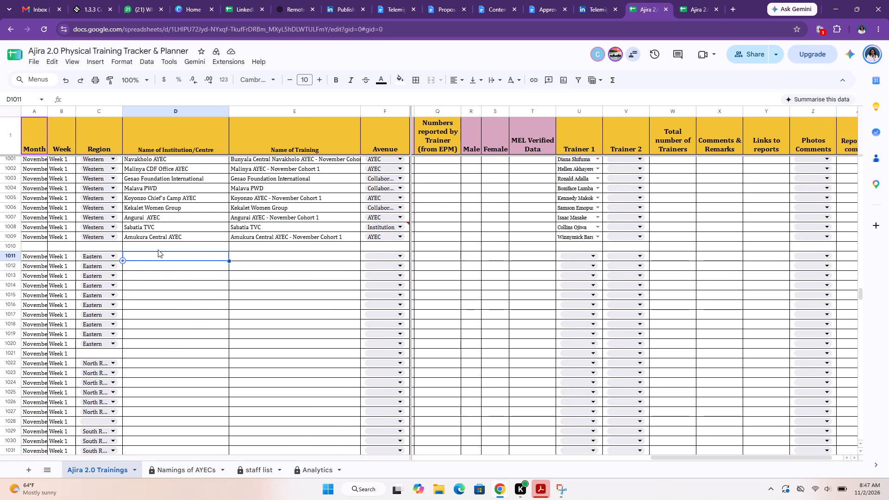
left_click(258, 261)
key("ctrl+shift+v")
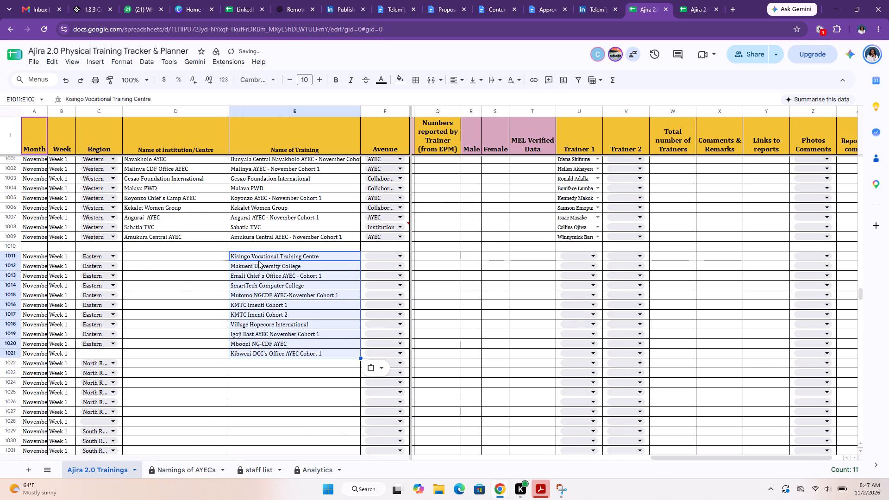
Fill the training names in E1011:E1021 across into the Name of Institution/Centre column, D1011:D1021.
left_click(361, 359)
left_click_drag(361, 357, 309, 350)
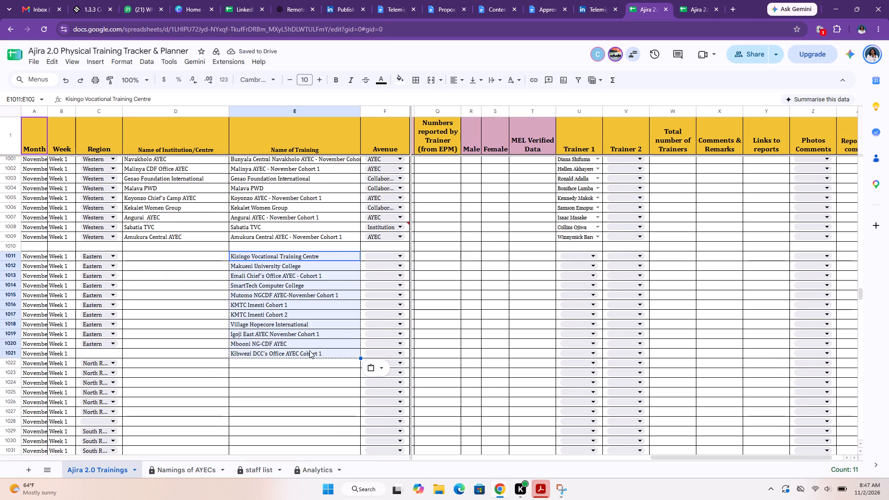
left_click_drag(309, 350, 210, 352)
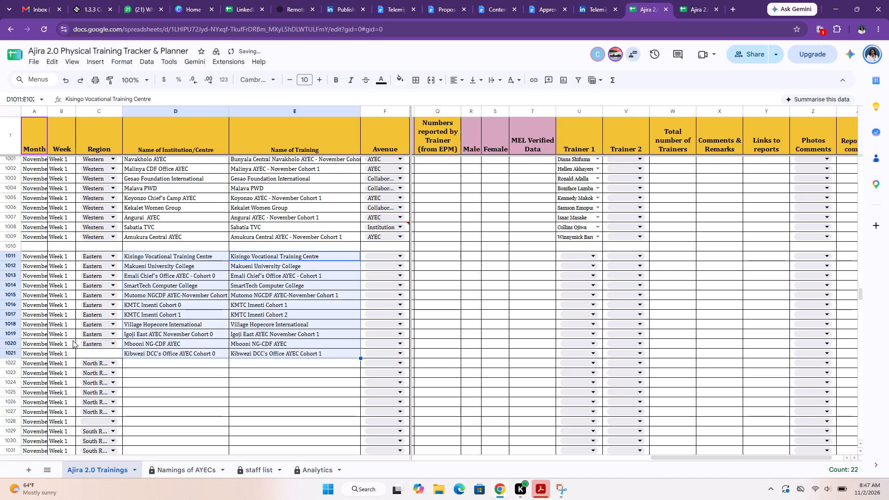
Extend the November, Week 1 and Eastern labels in columns A to C down to row 1021.
left_click_drag(40, 335, 91, 345)
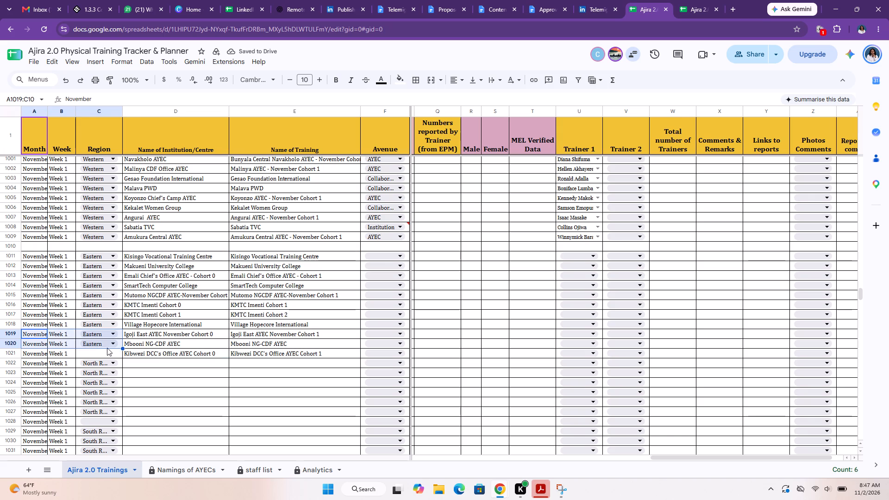
left_click_drag(123, 347, 117, 356)
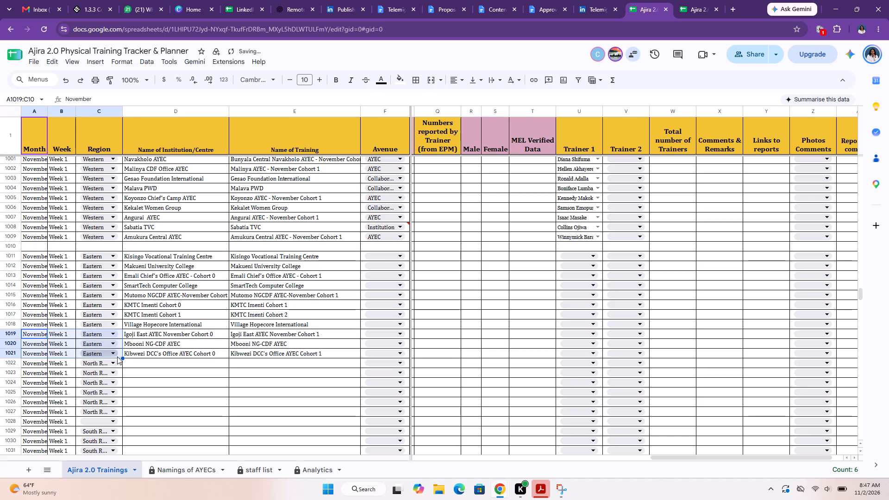
Clear the contents of row 1022 as a blank separator below the November Week 1 Eastern block.
left_click(11, 363)
key("BackSpace")
key("BackSpace")
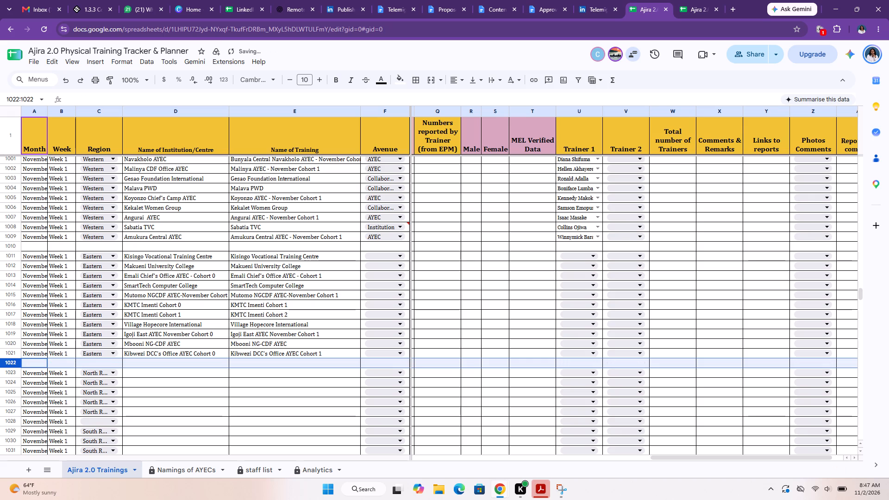
Replace the institution name in tracker cell D1013 with Emali CIPU AYEC, copied from the Namings of AYECs sheet and pasted values only.
left_click(197, 268)
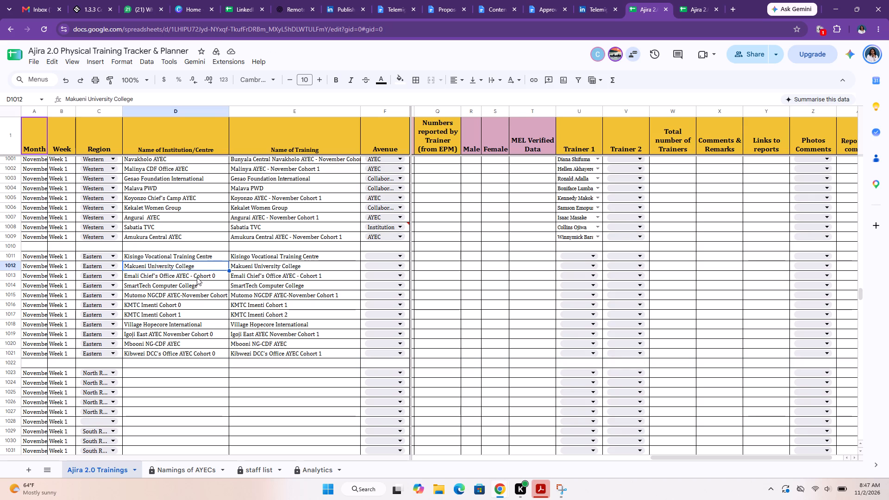
left_click(199, 277)
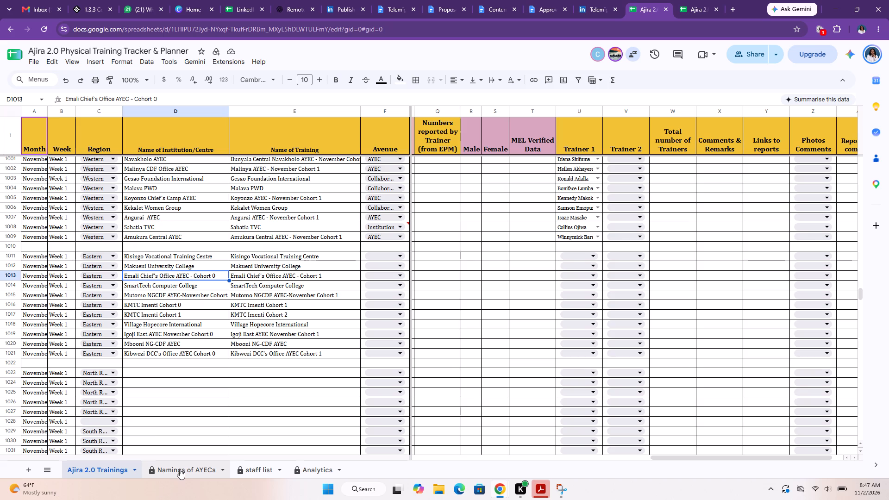
left_click(180, 469)
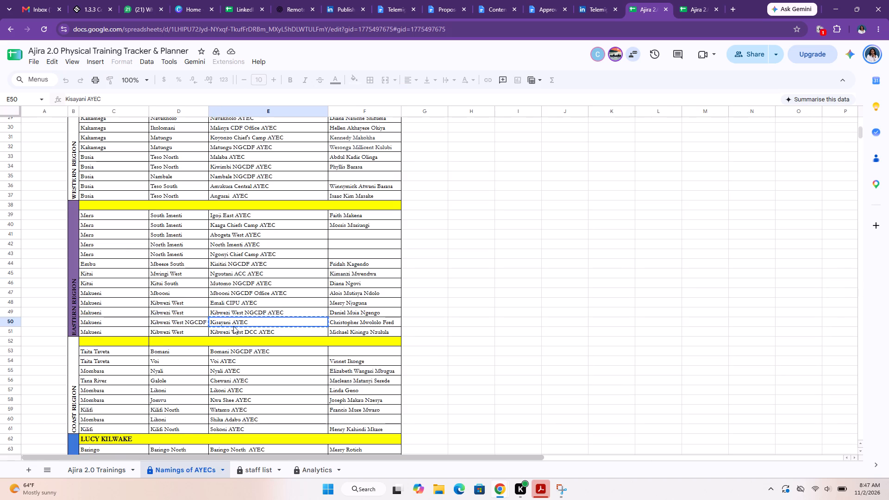
left_click(236, 301)
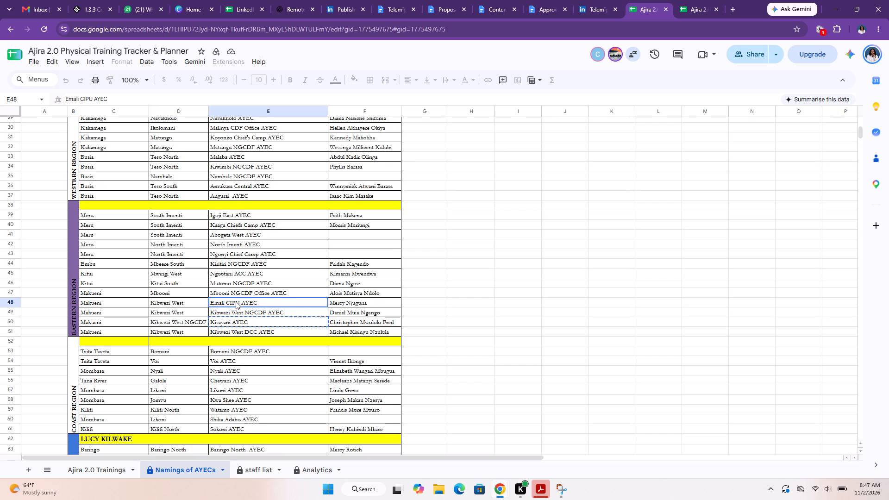
key("ctrl+c")
left_click(98, 468)
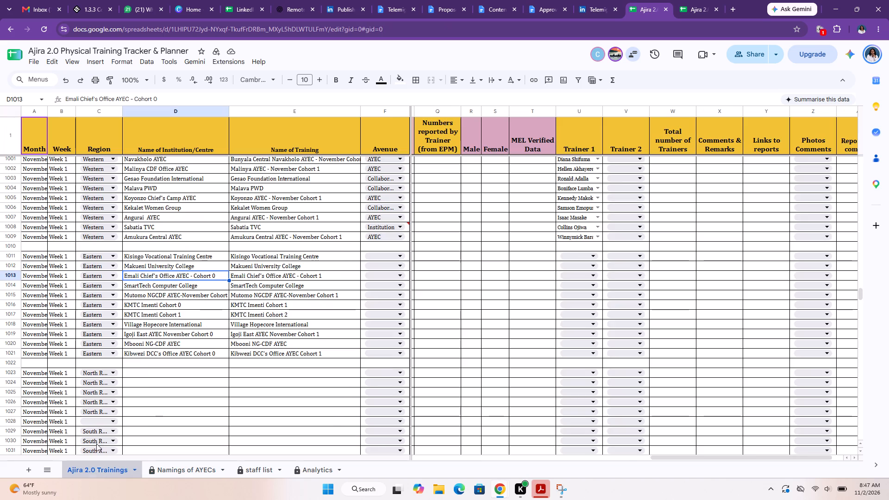
key("ctrl+shift+v")
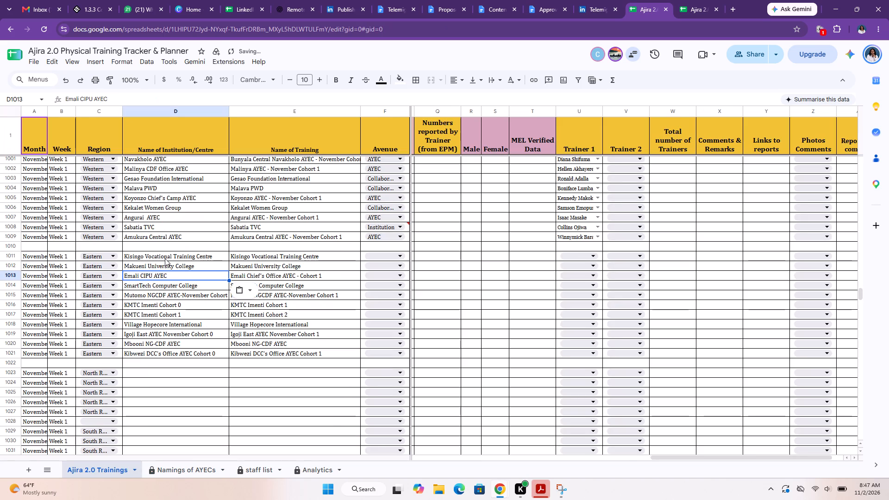
Replace the institution name in tracker cell D1015 with Mutomo NGCDF AYEC, copied from the Namings of AYECs sheet and pasted as values only.
left_click(189, 295)
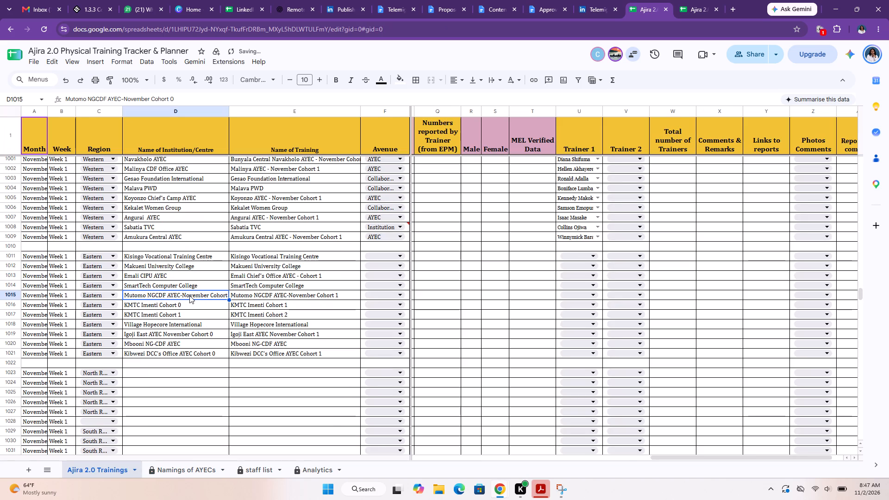
left_click(195, 469)
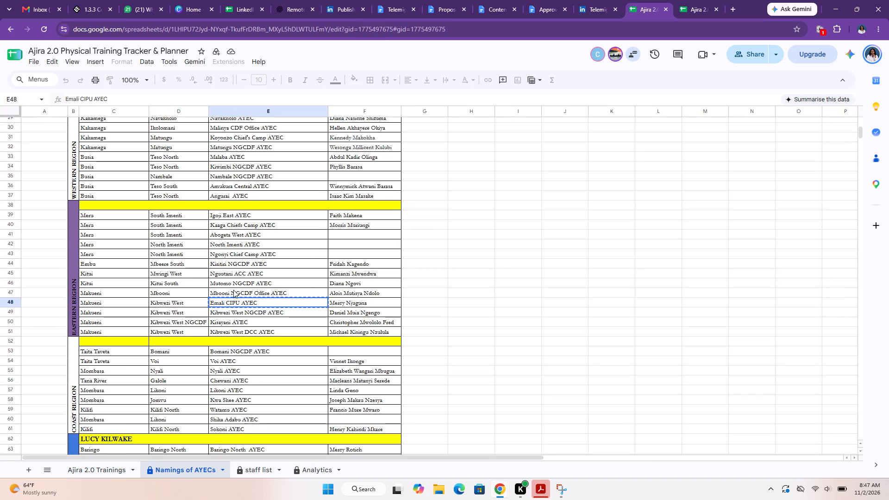
left_click(236, 281)
key("ctrl+c")
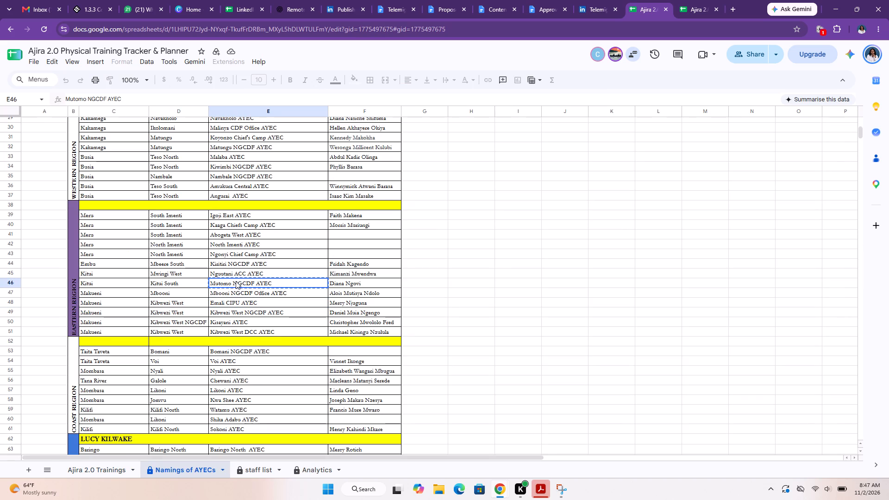
left_click(99, 466)
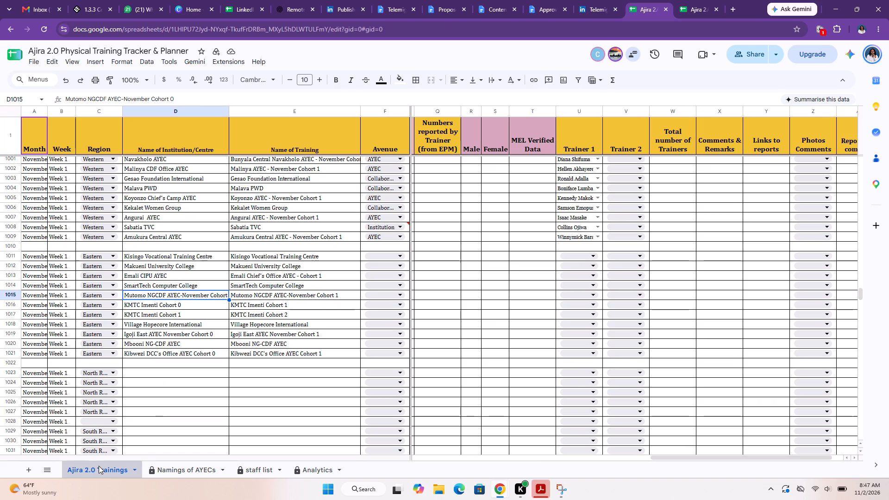
key("ctrl+shift+v")
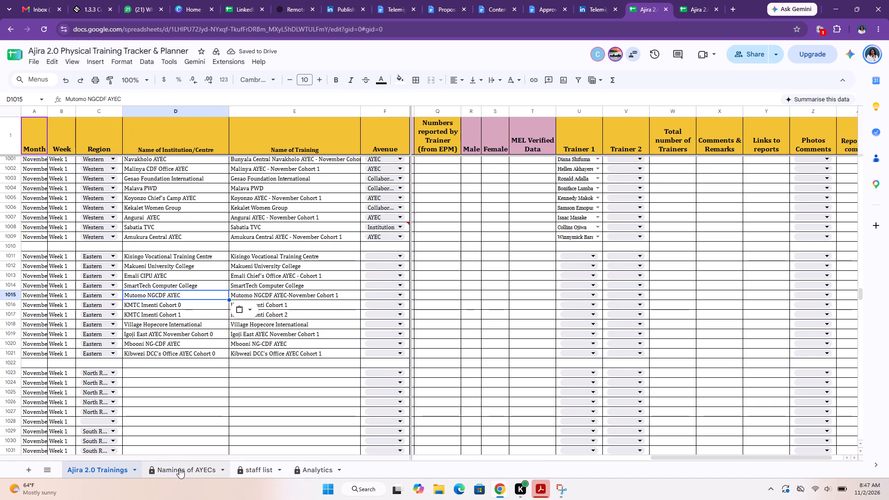
Remove the cohort suffixes from the institution names in D1016 and D1017 so both read KMTC Imenti.
double_click(199, 305)
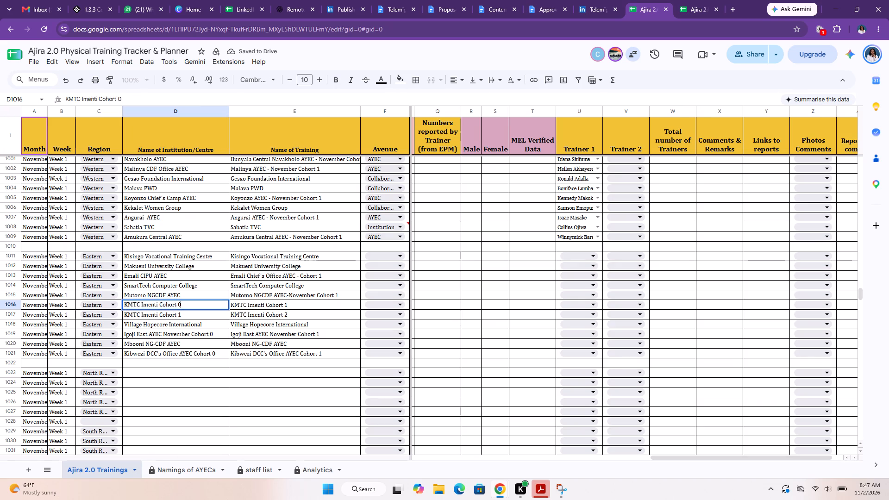
left_click_drag(194, 304, 158, 303)
key("BackSpace")
double_click(166, 314)
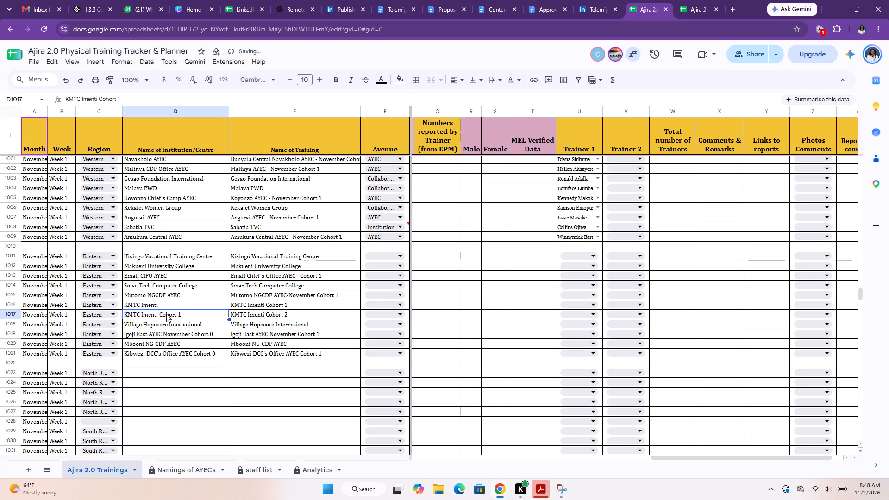
left_click_drag(185, 312, 160, 312)
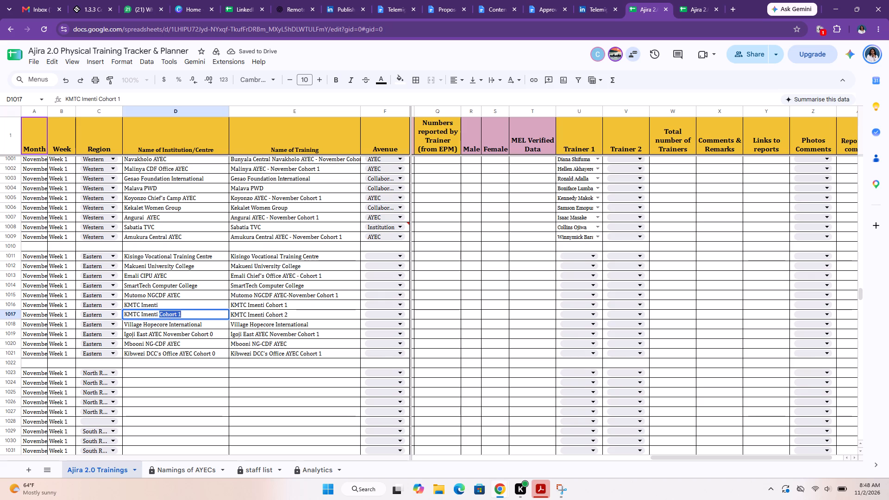
left_click_drag(160, 312, 160, 311)
key("BackSpace")
key("BackSpace")
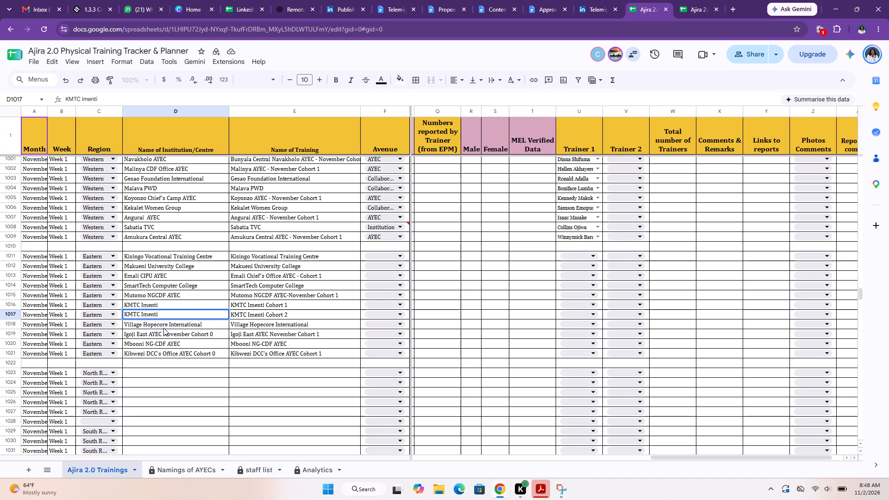
Replace the institution name in tracker cell D1019 with Igoji East AYEC, copied from the Namings of AYECs sheet and pasted as values only.
left_click(163, 328)
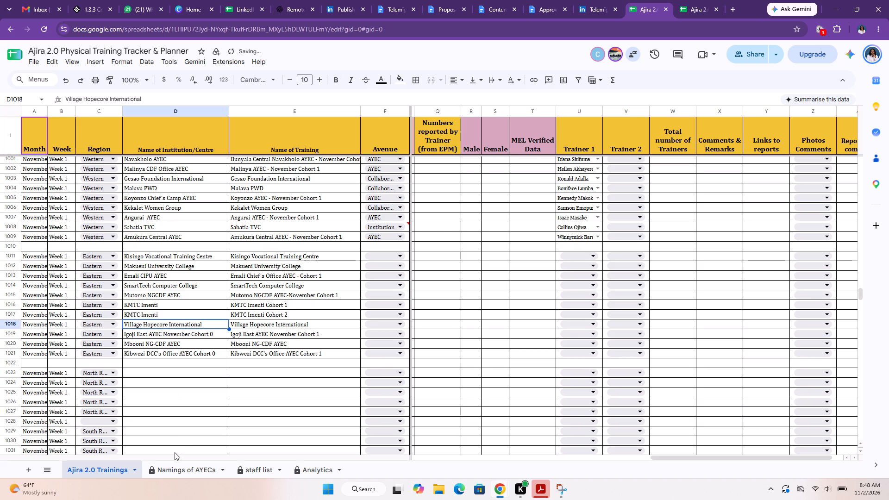
left_click(178, 469)
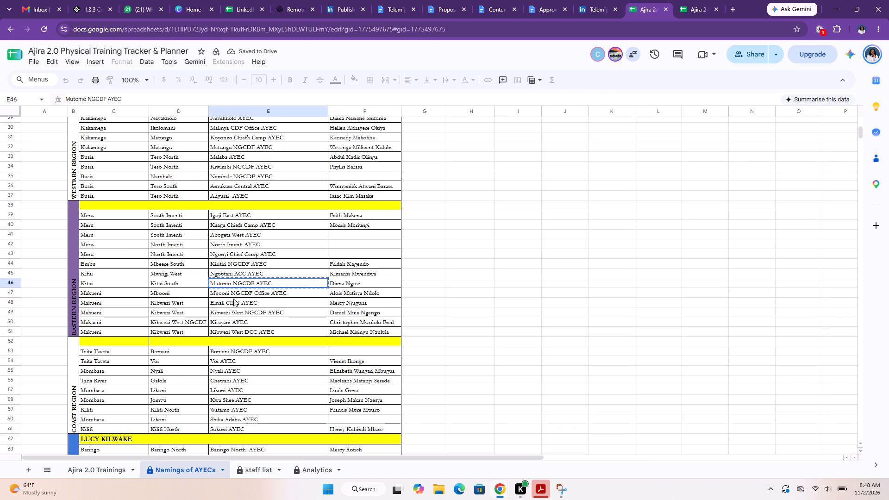
left_click(250, 214)
key("ctrl+c")
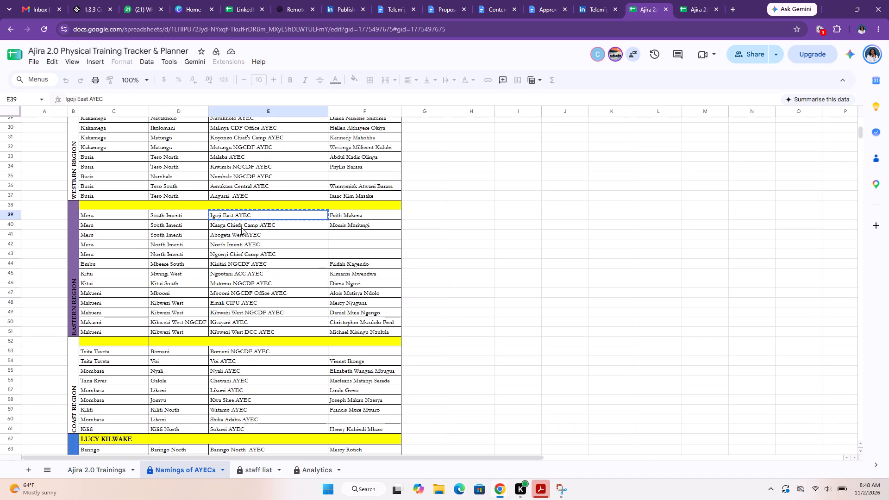
left_click(107, 461)
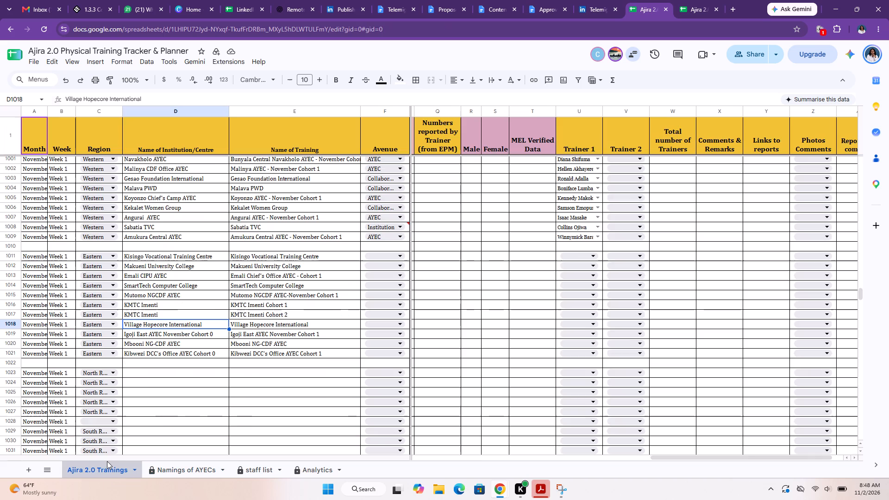
left_click(163, 335)
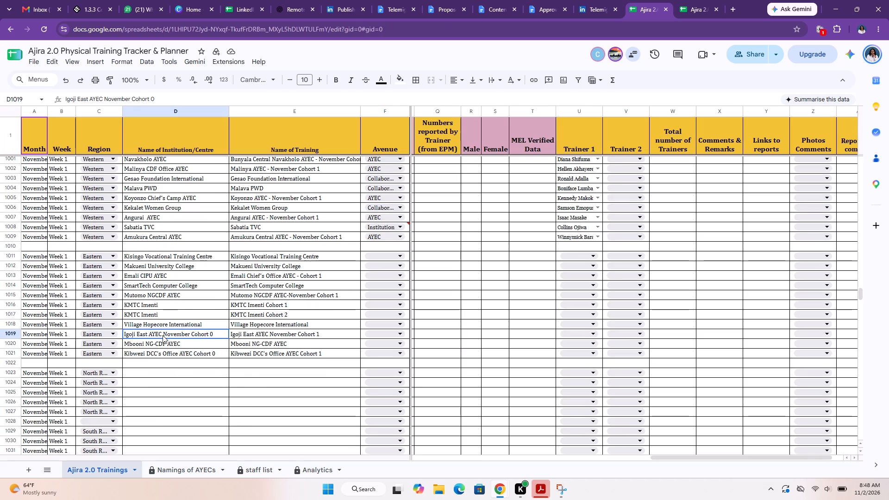
key("ctrl+shift+v")
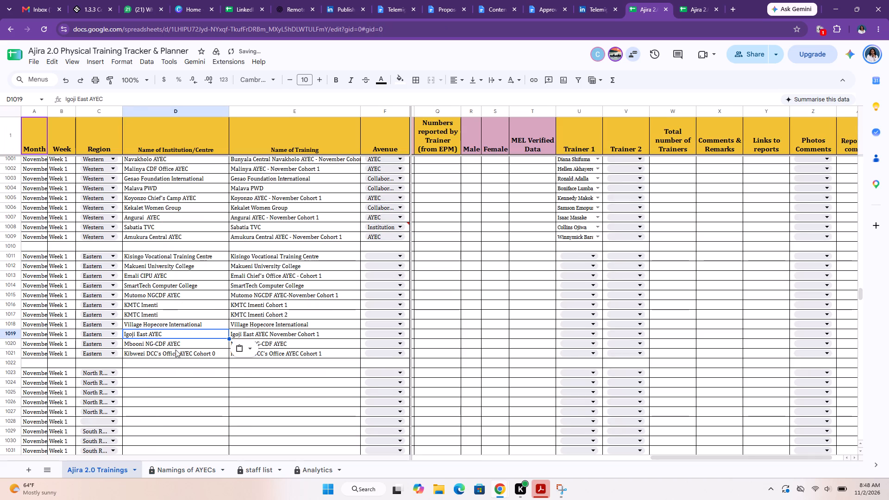
Replace the institution name in tracker cell D1020 with Mbooni NGCDF Office AYEC, copied from the Namings of AYECs sheet and pasted as values only.
left_click(174, 467)
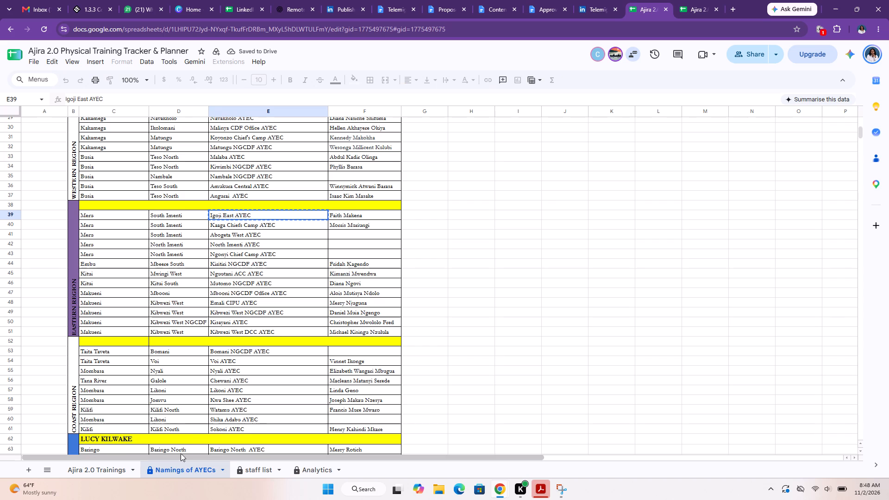
left_click(232, 293)
key("ctrl+c")
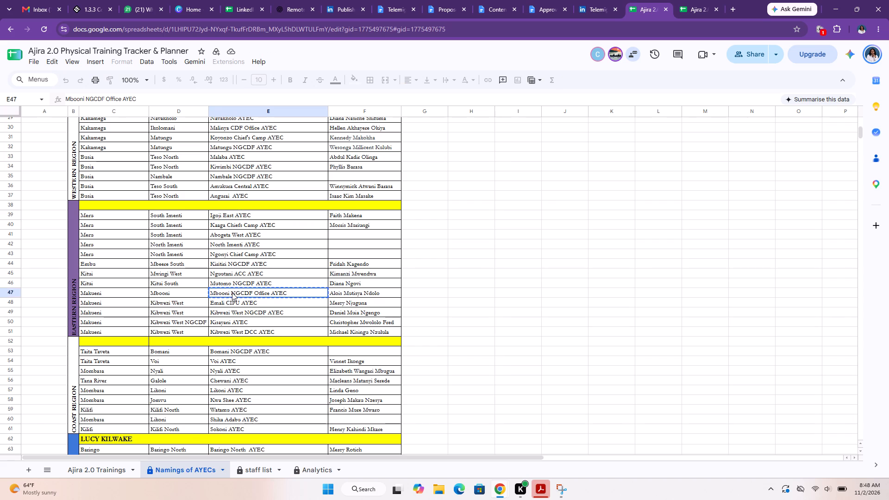
left_click(94, 467)
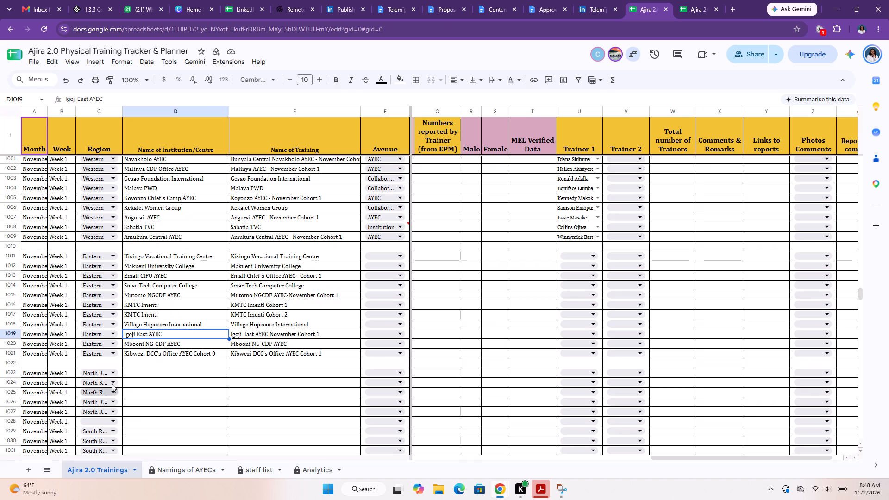
left_click(146, 347)
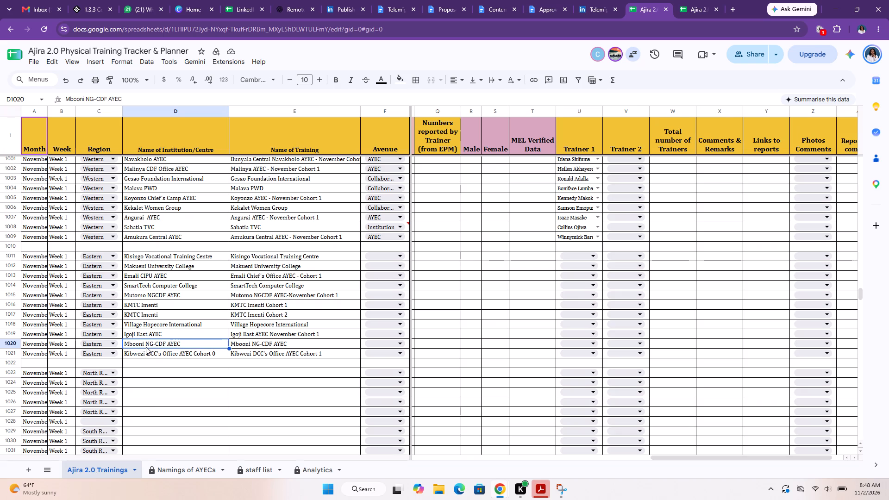
key("ctrl+shift+v")
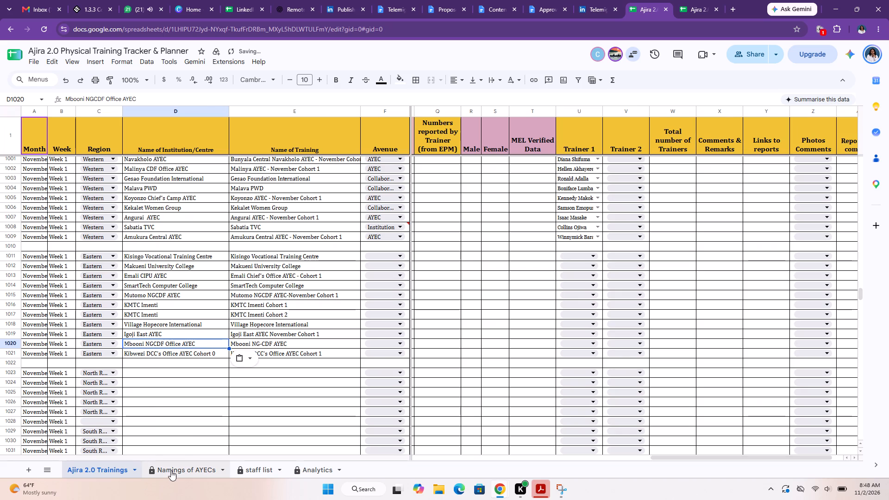
Replace the institution name in tracker cell D1021 with Kibwezi West DCC AYEC, copied from the Namings of AYECs sheet and pasted as values only.
left_click(171, 470)
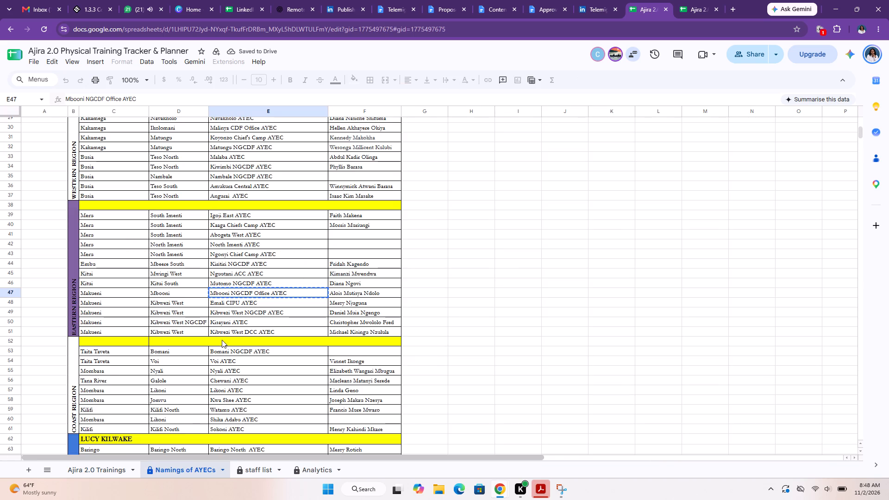
left_click(231, 333)
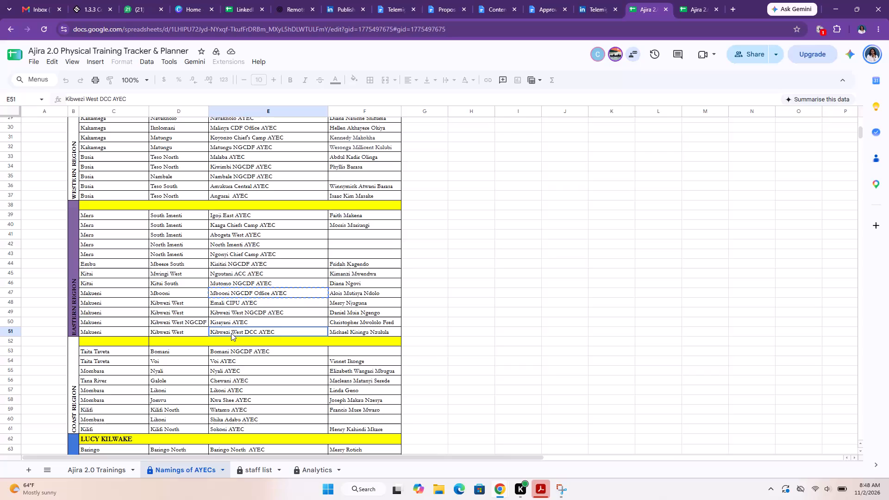
key("ctrl+c")
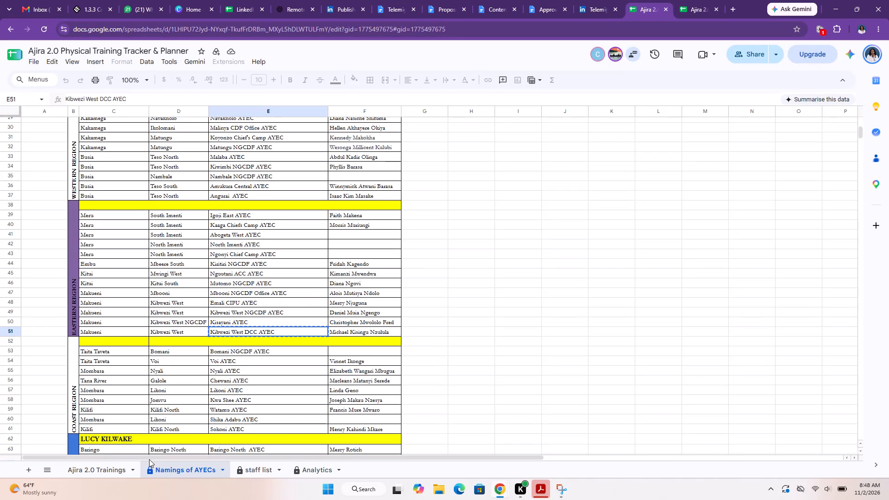
left_click(108, 468)
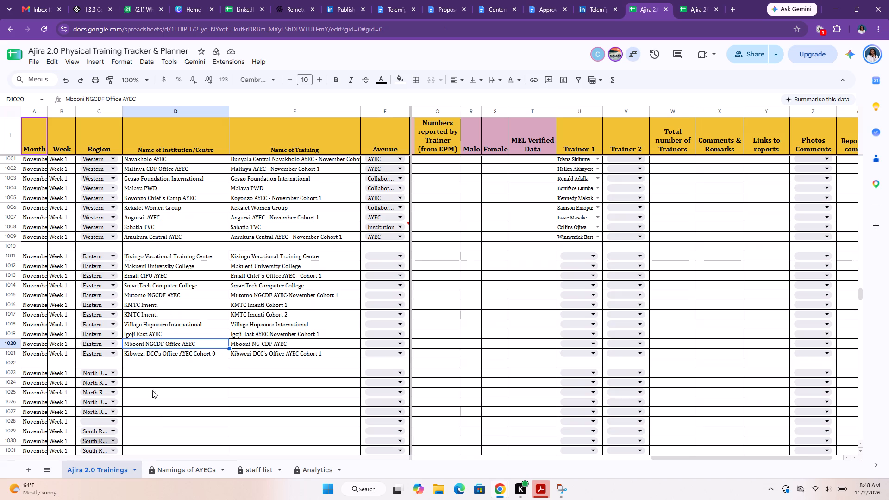
left_click(174, 356)
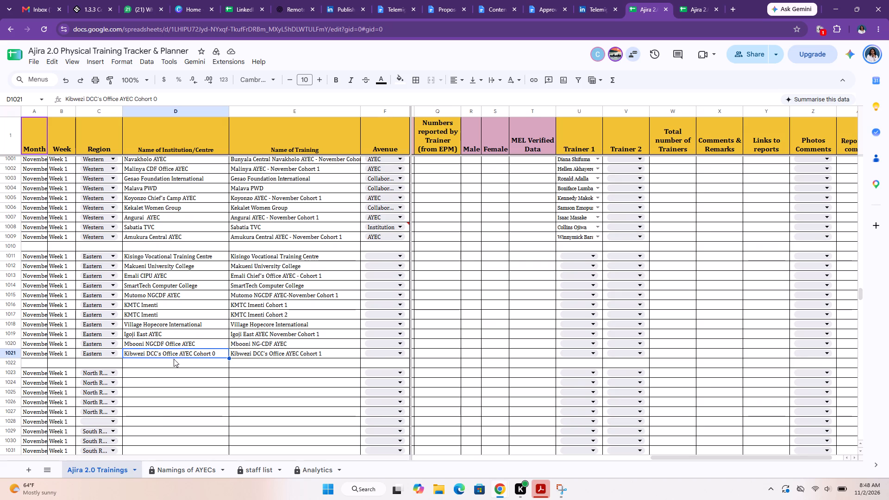
left_click(177, 469)
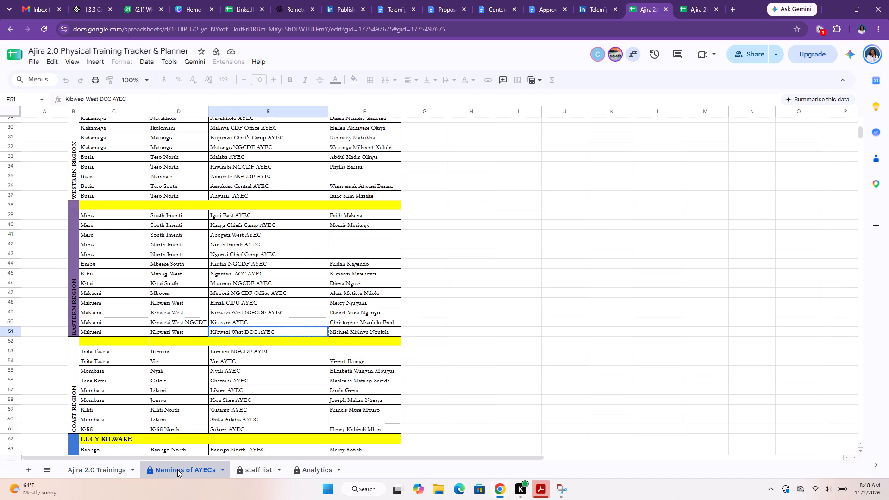
left_click(99, 464)
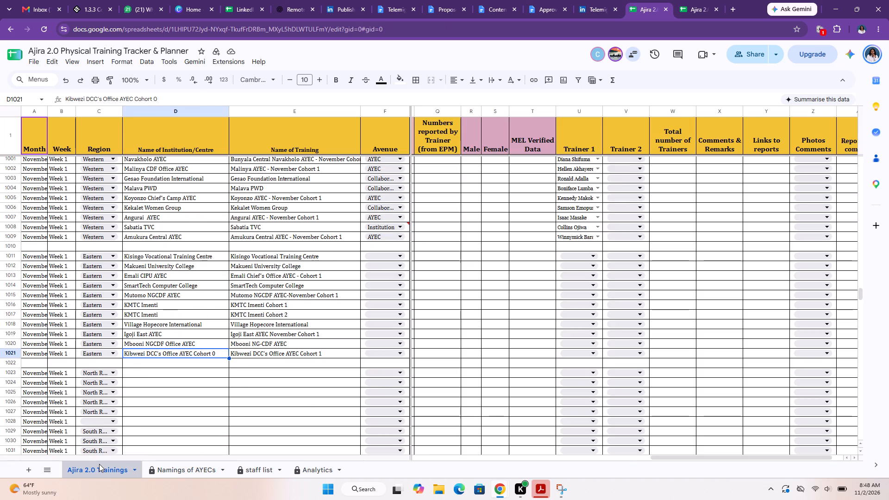
key("ctrl+shift+c")
left_click(162, 358, "ctrl+shift")
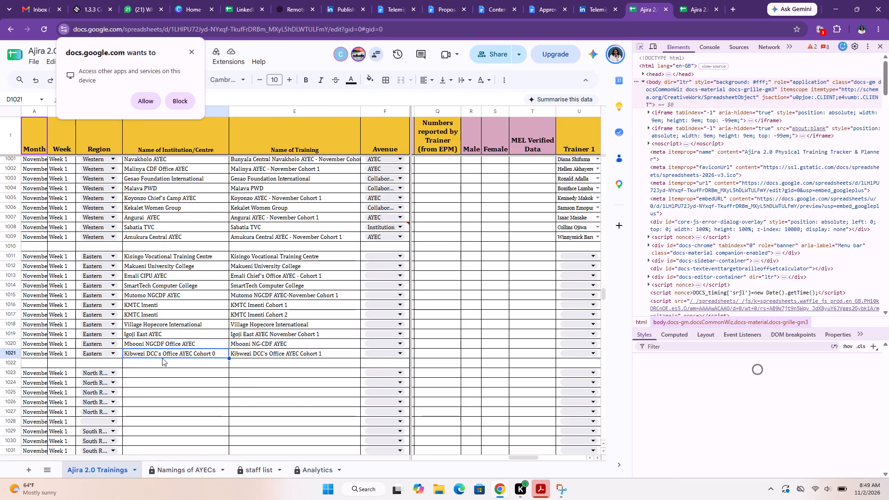
left_click(438, 313)
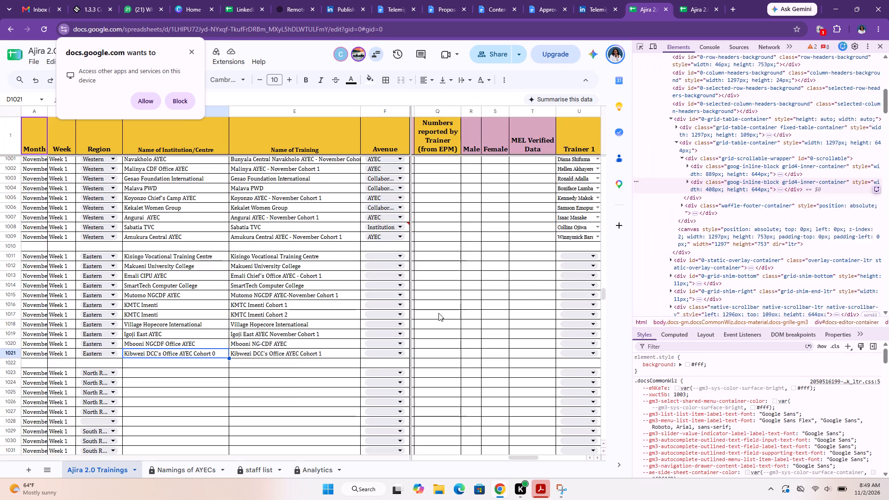
left_click(179, 355)
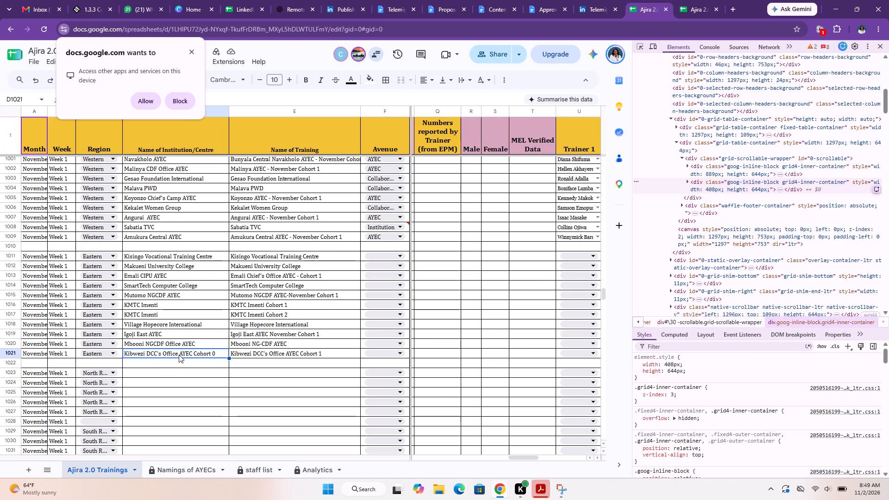
key("ctrl+shift+v")
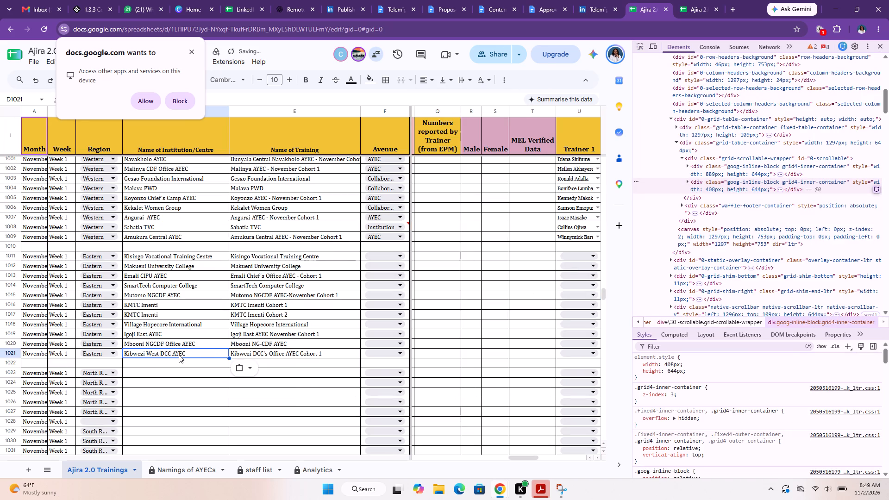
left_click(878, 44)
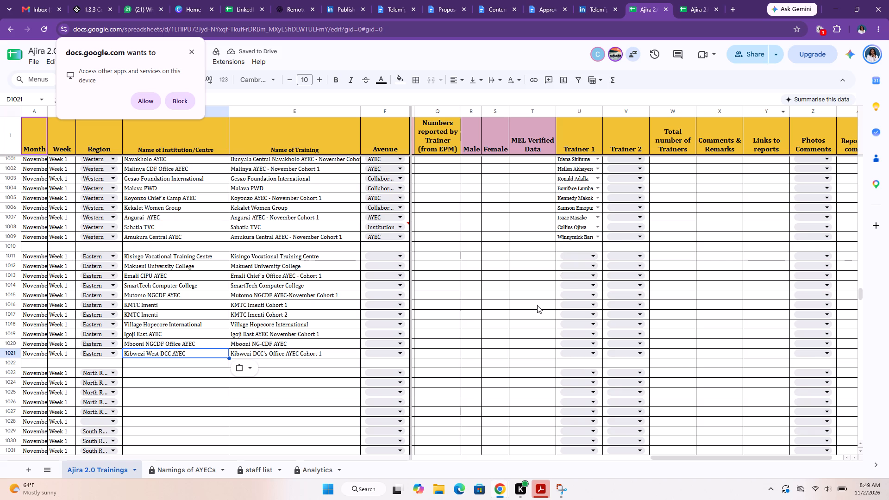
left_click(537, 305)
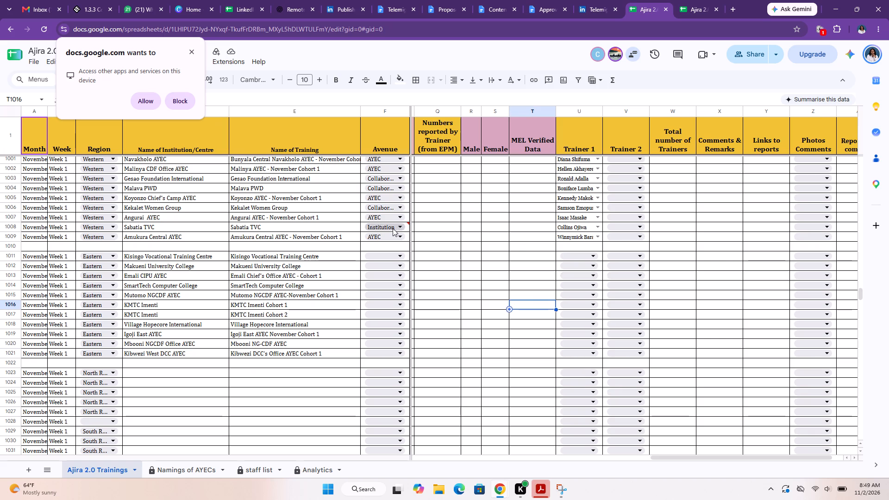
Set the Avenue of the Western Sabatia TVC entry in F1008 to TVET.
left_click(401, 226)
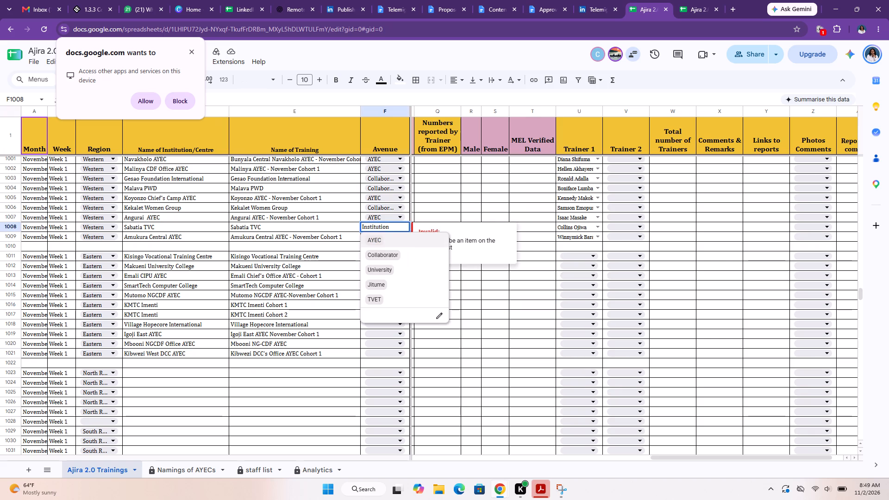
left_click(382, 298)
Copy the November Week 1 training counties and constituencies (F4:G14) from the Eastern scheduling form into tracker G1011:H1021 as values only.
scroll(382, 298, "up", 5)
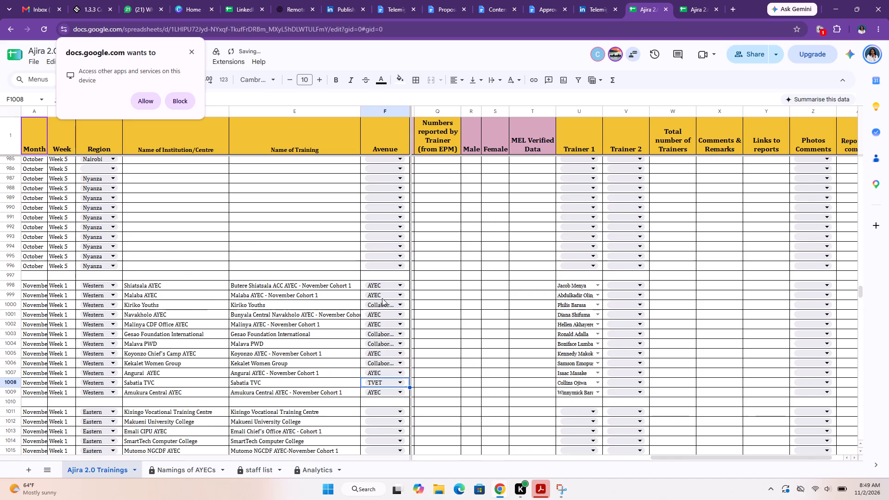
scroll(382, 298, "down", 4)
scroll(382, 298, "right", 1)
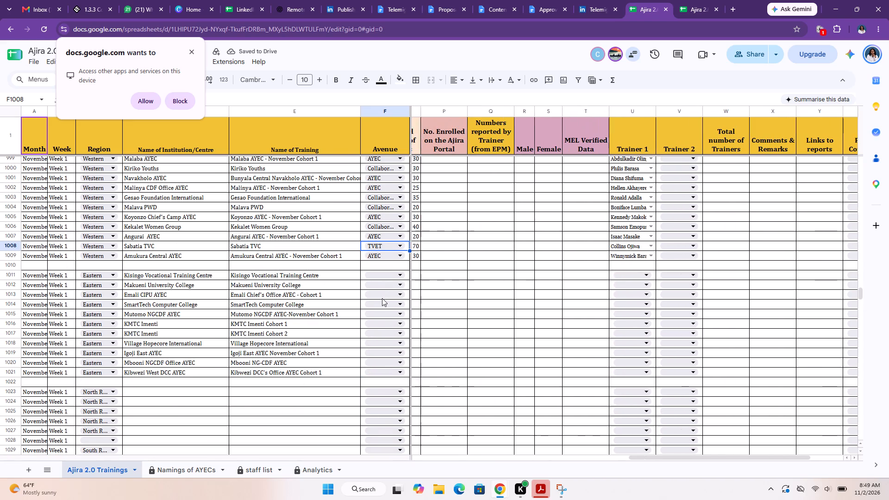
scroll(382, 298, "right", 6)
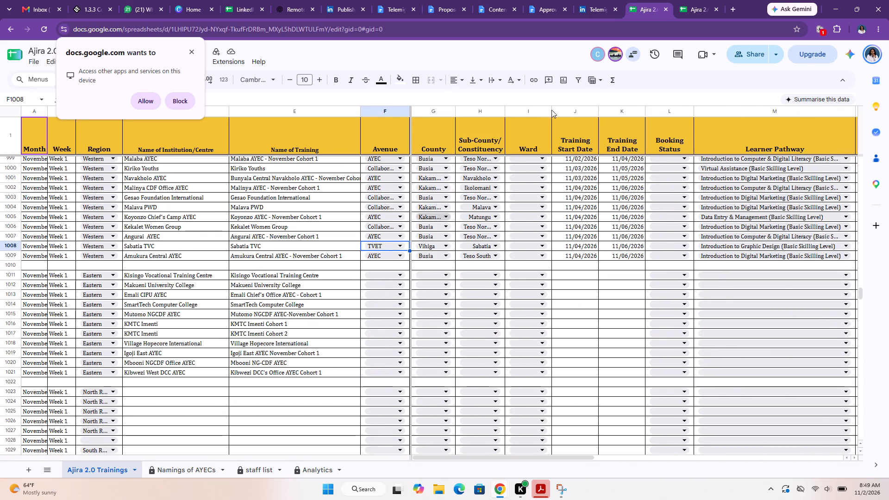
left_click(690, 6)
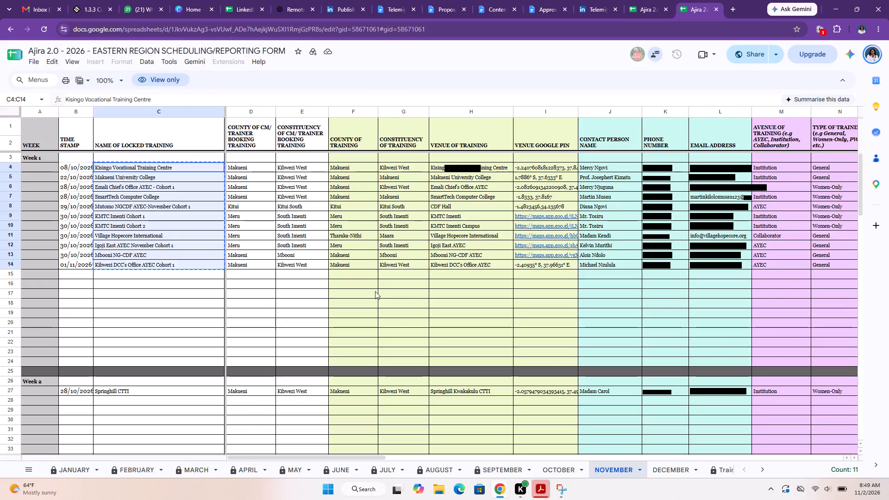
scroll(375, 291, "left", 11)
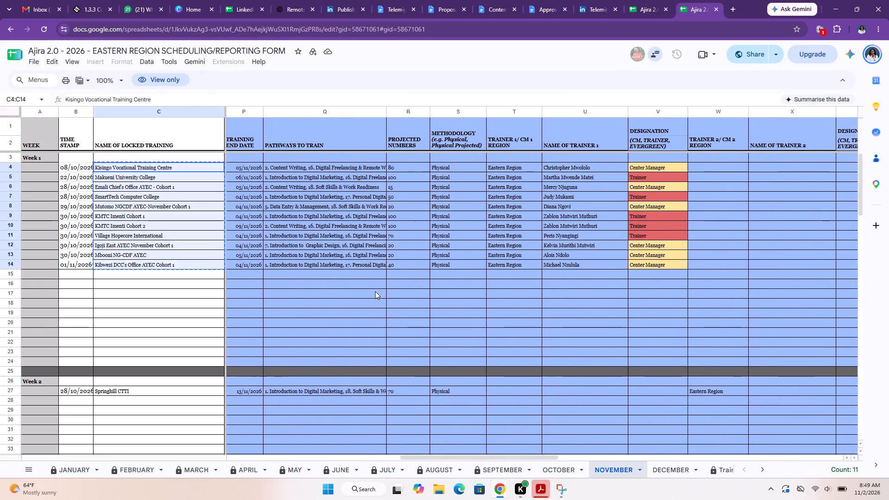
scroll(375, 291, "right", 5)
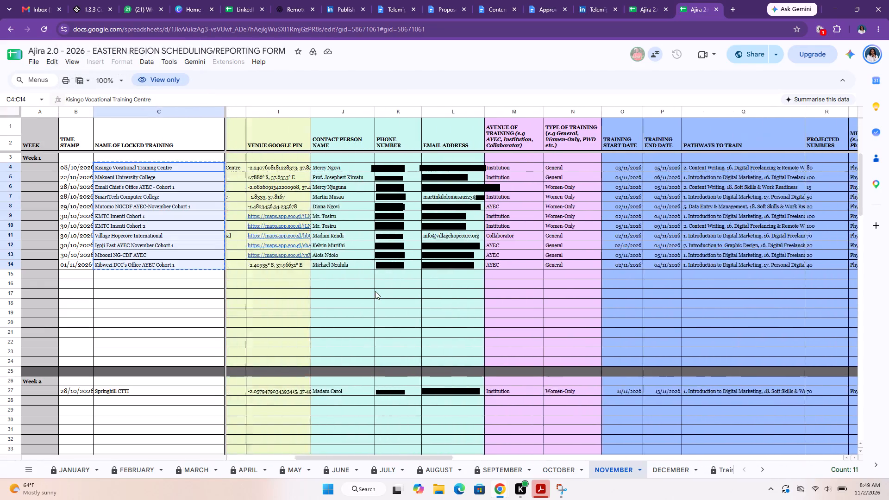
scroll(375, 291, "right", 5)
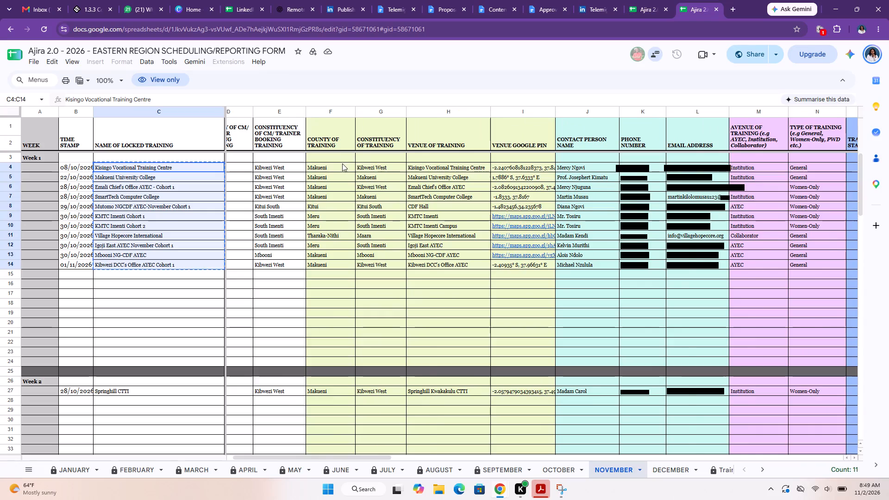
left_click_drag(343, 164, 390, 261)
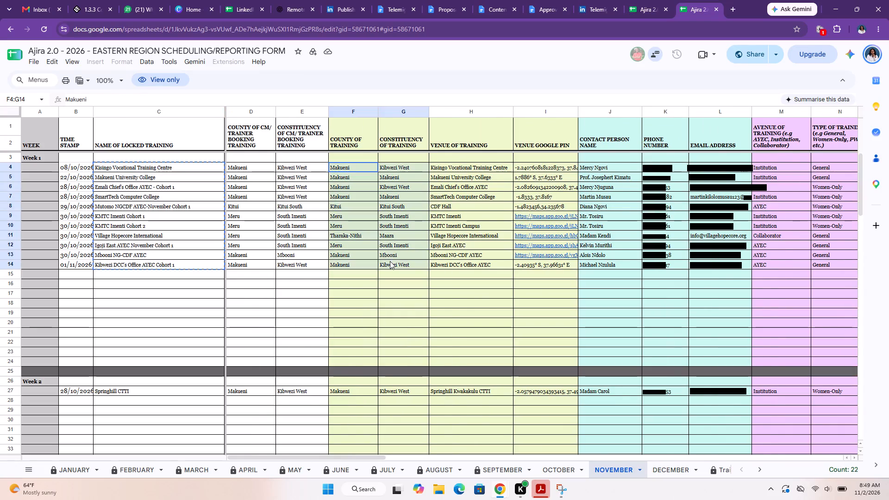
key("ctrl+c")
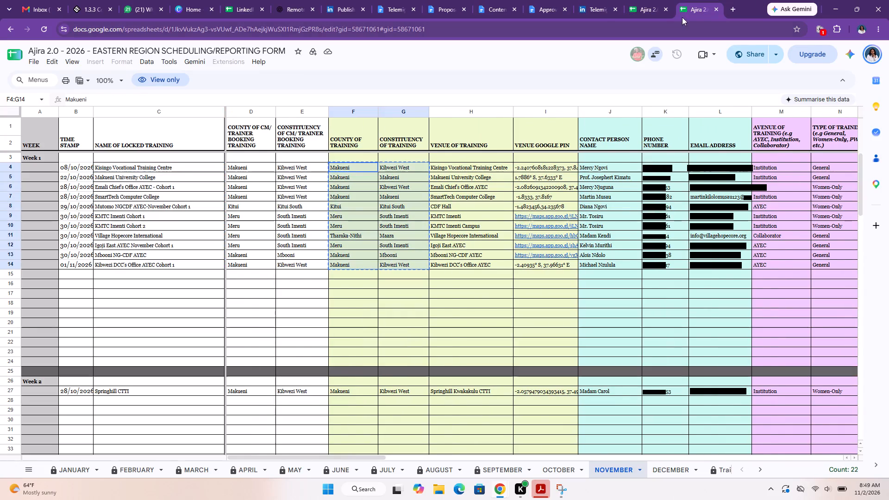
left_click(642, 6)
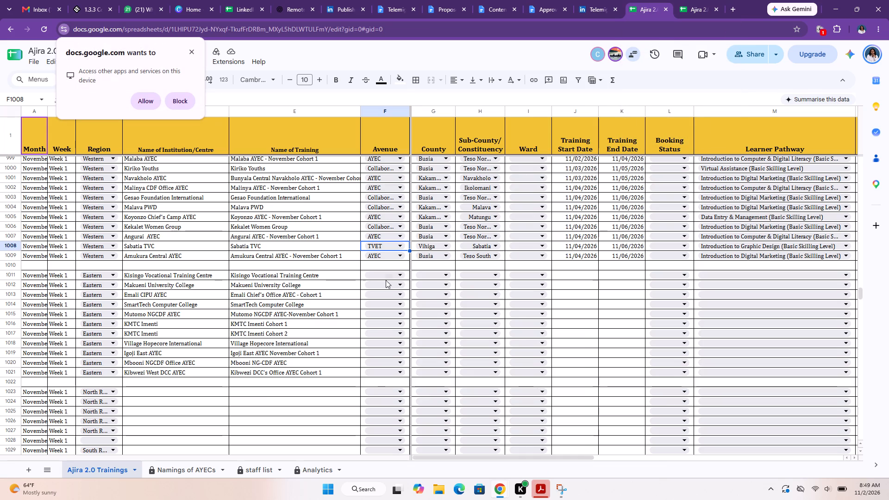
left_click(414, 273)
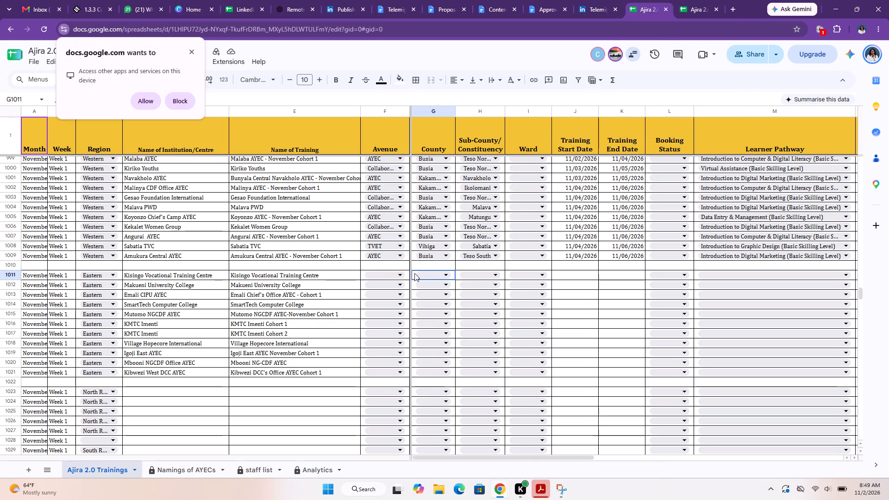
key("ctrl+shift+v")
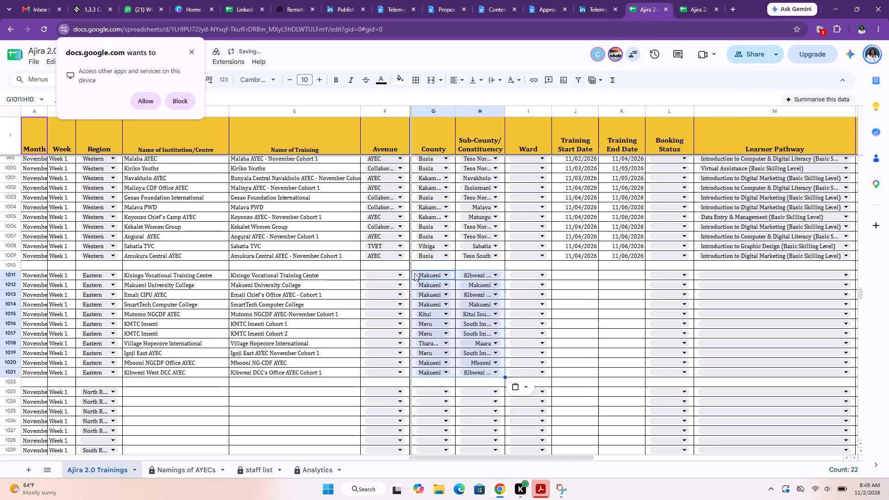
Copy the Week 1 avenues of training (M4:M14) from the Eastern form into tracker F1011:F1021 as values only.
left_click(684, 8)
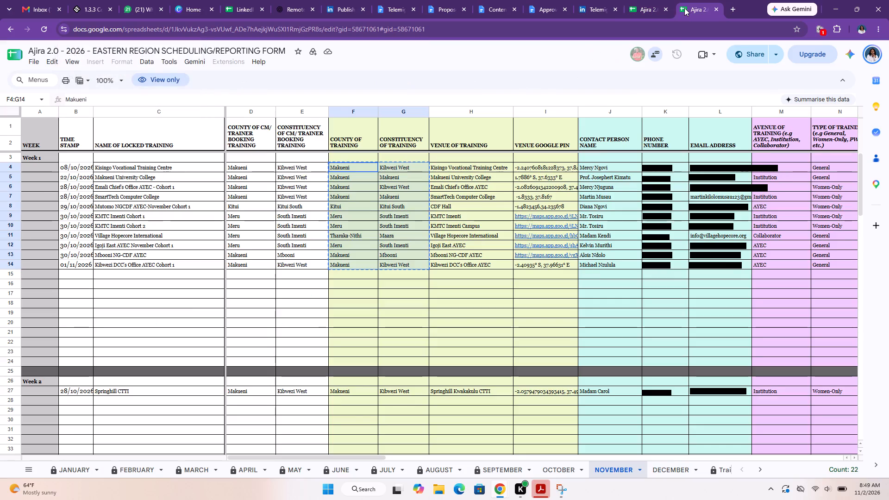
scroll(596, 270, "left", 4)
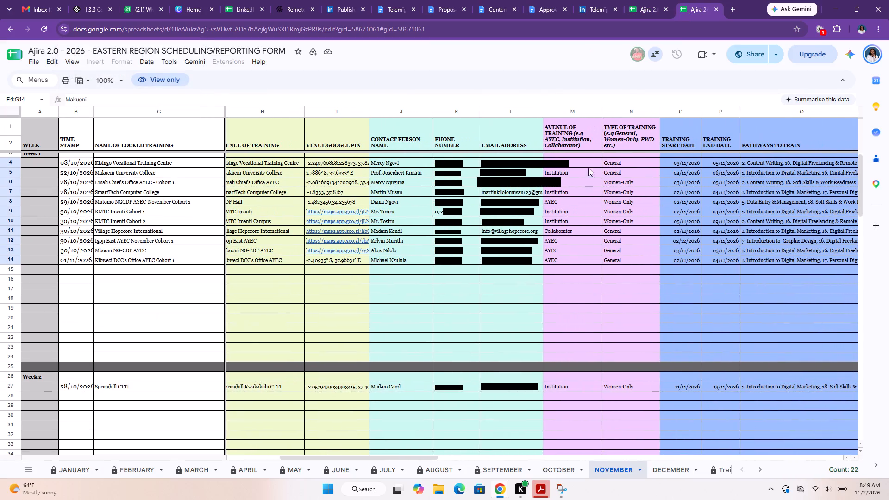
left_click_drag(591, 161, 561, 259)
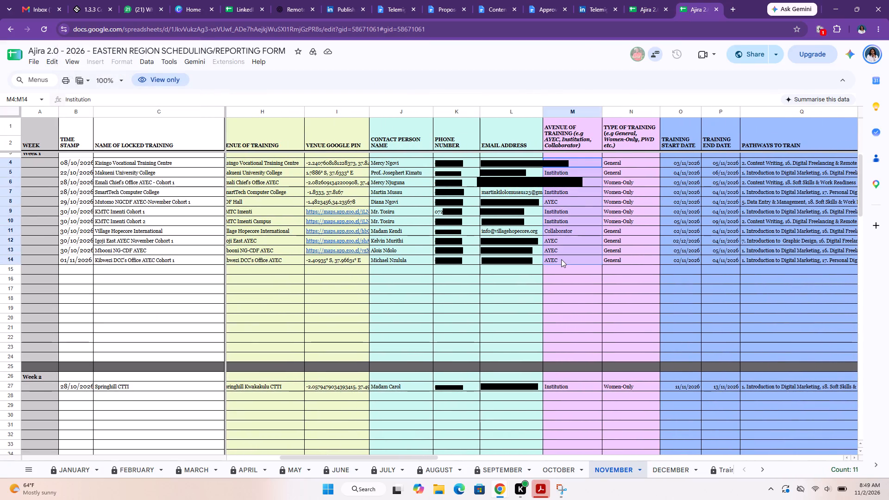
key("ctrl+c")
left_click(639, 3)
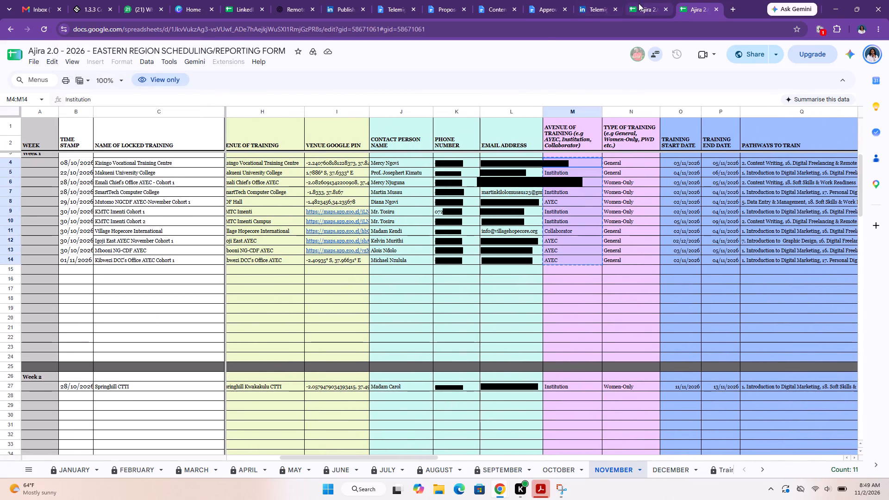
left_click(362, 277)
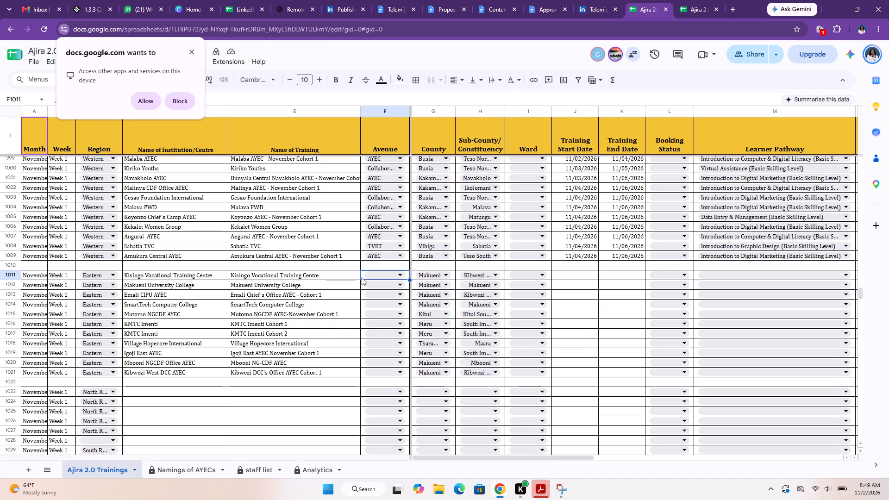
key("ctrl+shift+v")
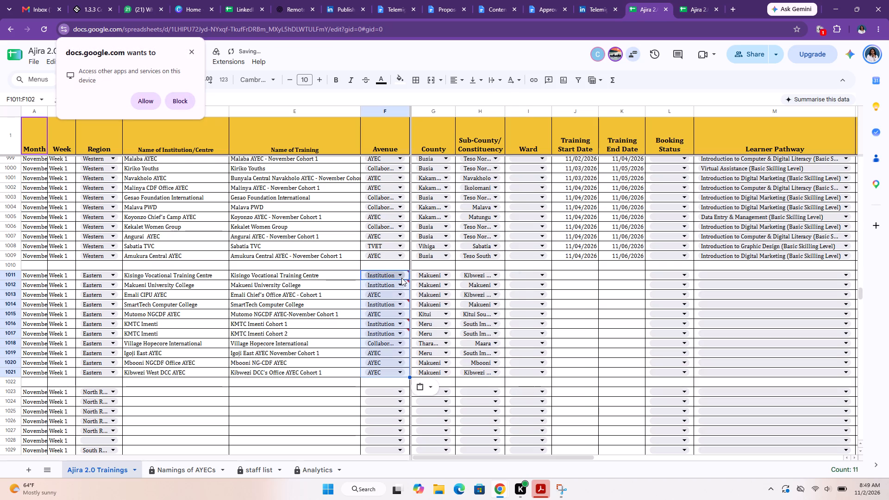
Correct the Avenue values to TVET for Kisingo Vocational Training Centre and SmartTech Computer College, and University for Makueni University College.
left_click(401, 278)
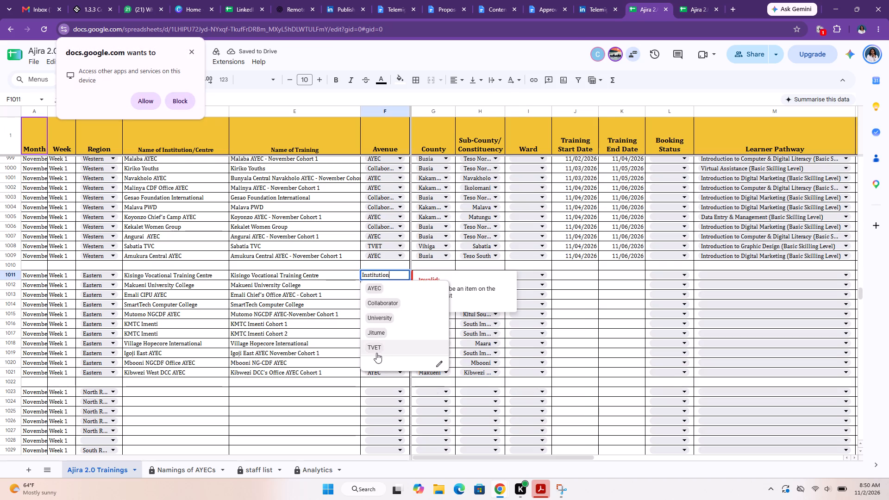
left_click(376, 353)
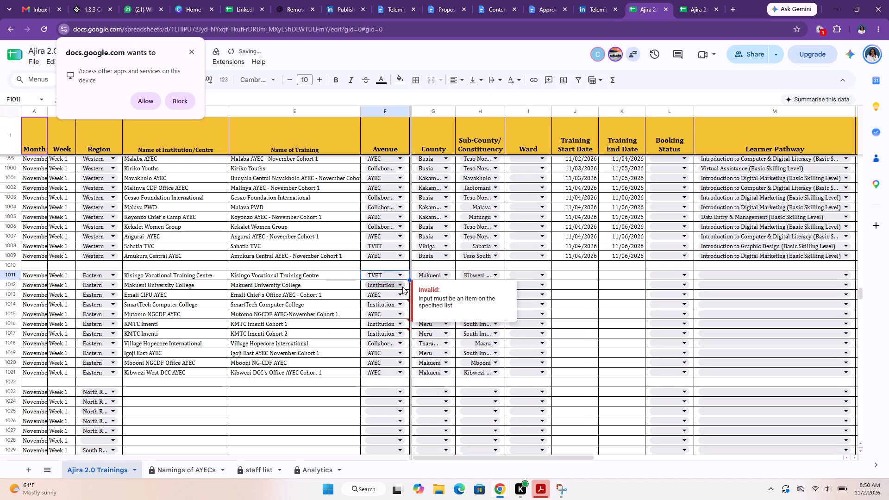
left_click(402, 287)
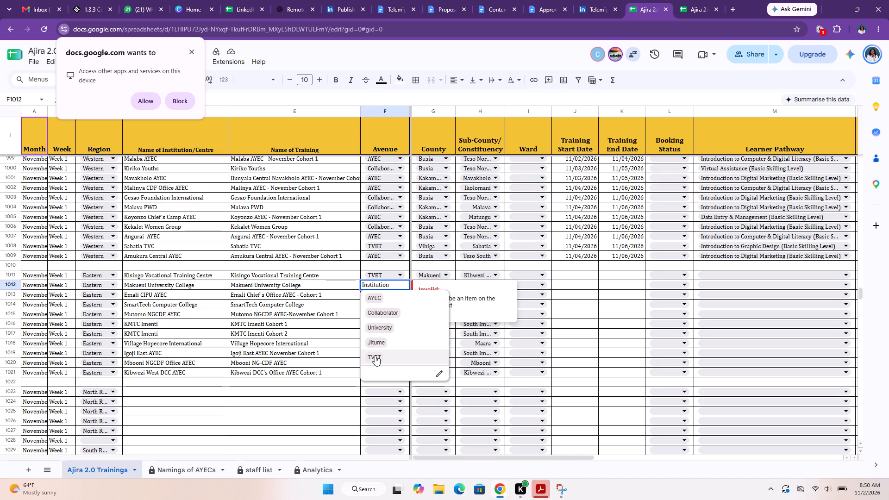
left_click(386, 321)
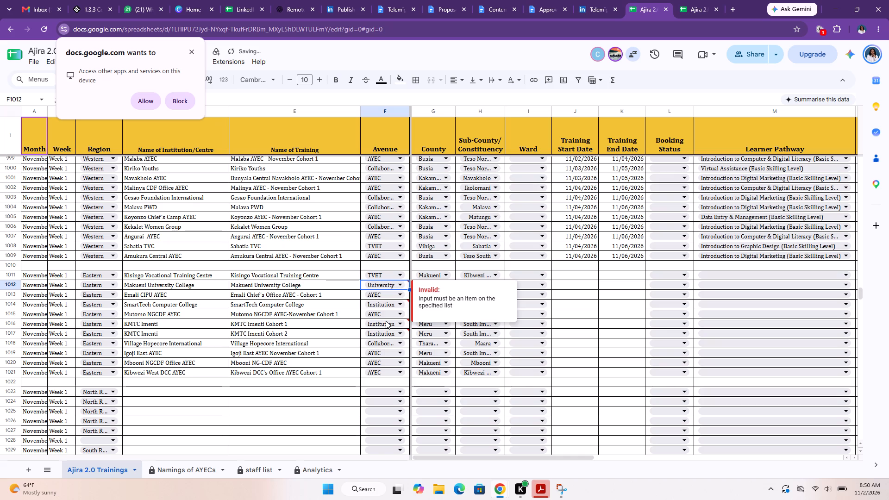
left_click(402, 305)
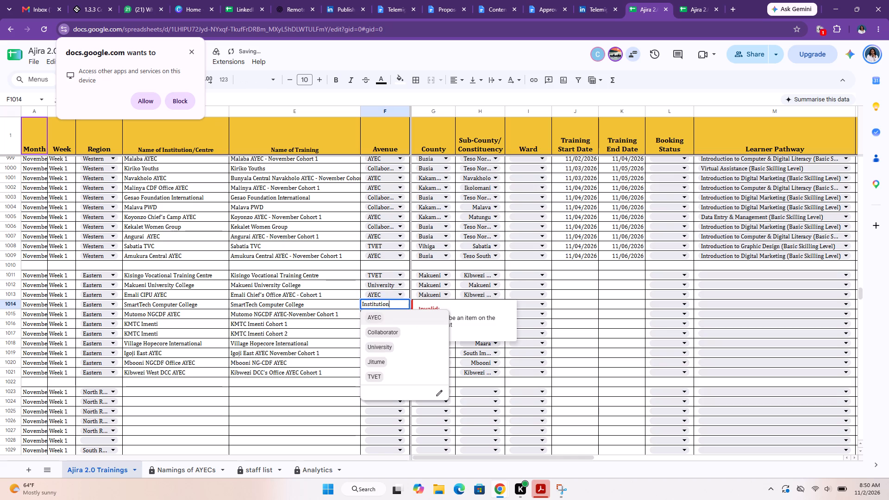
left_click(375, 376)
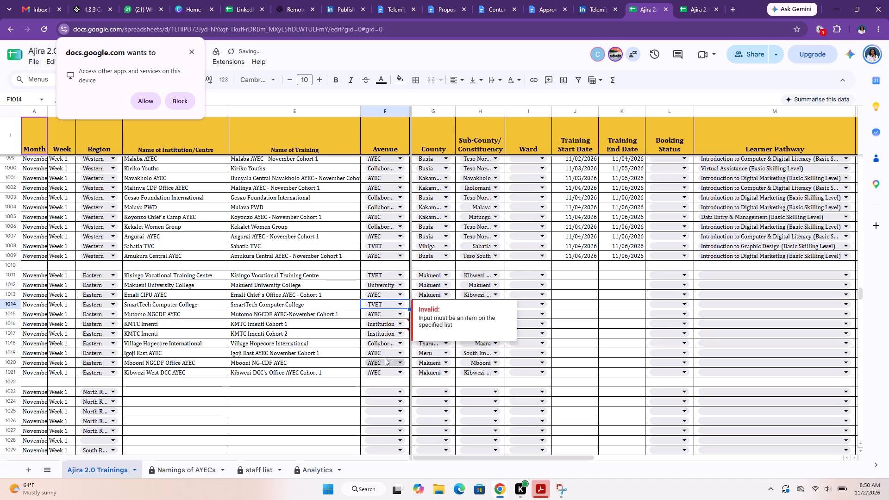
Set the Avenue to TVET for both KMTC Imenti entries in F1016 and F1017, filling down from the first.
left_click(399, 321)
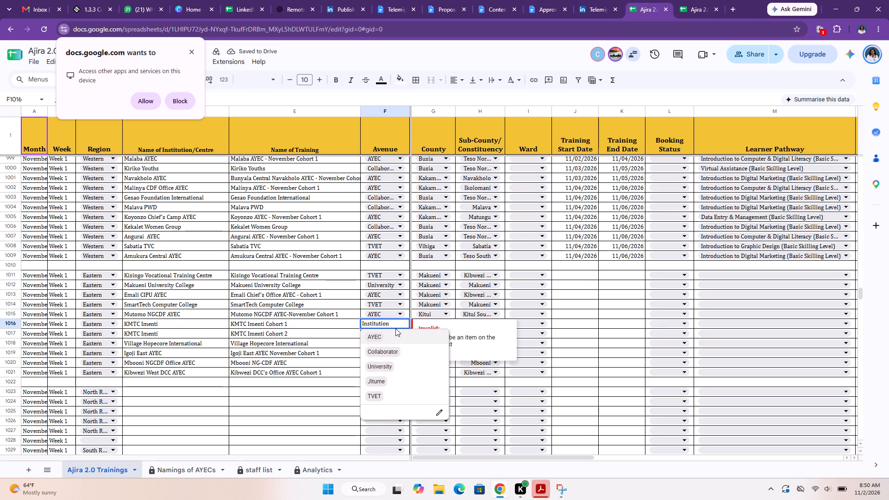
left_click(347, 325)
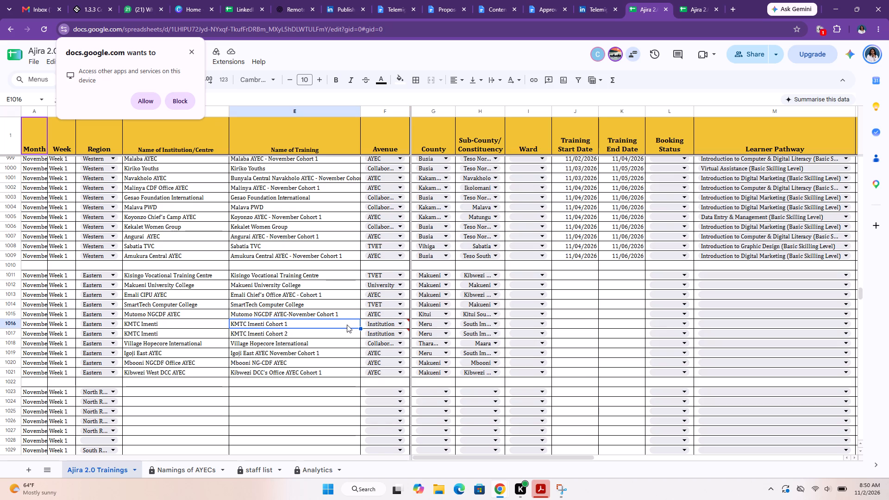
left_click_drag(400, 323, 381, 396)
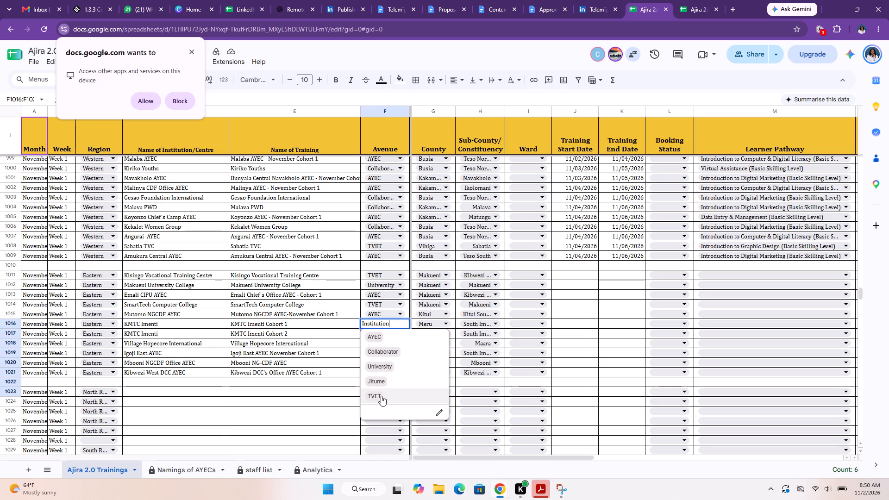
left_click(381, 396)
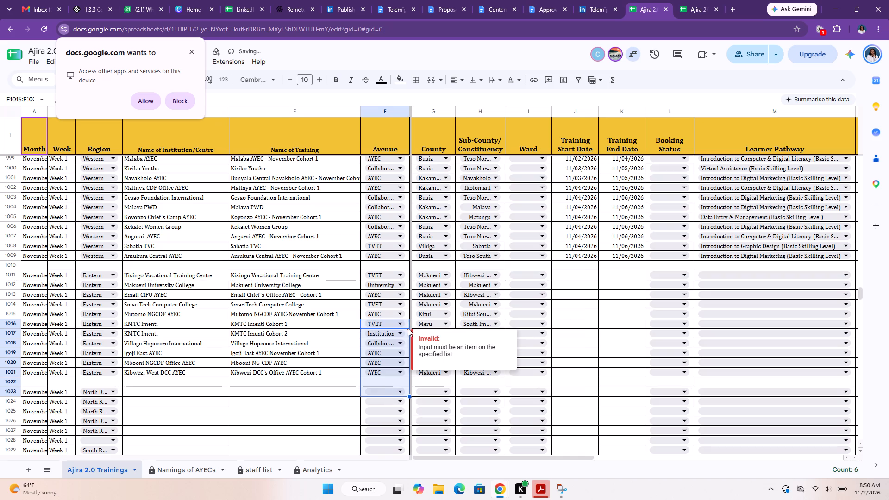
left_click(408, 324)
left_click_drag(409, 327, 408, 334)
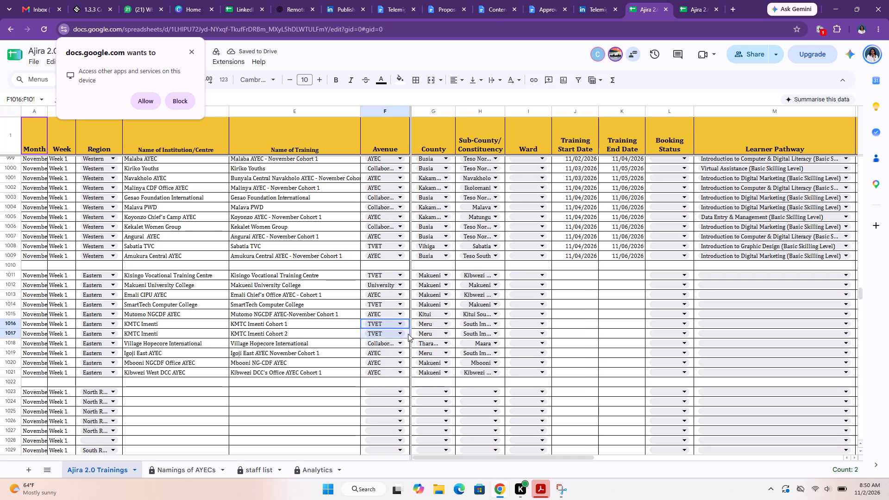
Copy the Week 1 training start and end dates (O4:P14) from the Eastern form into tracker J1011:K1021 as values only.
left_click(685, 2)
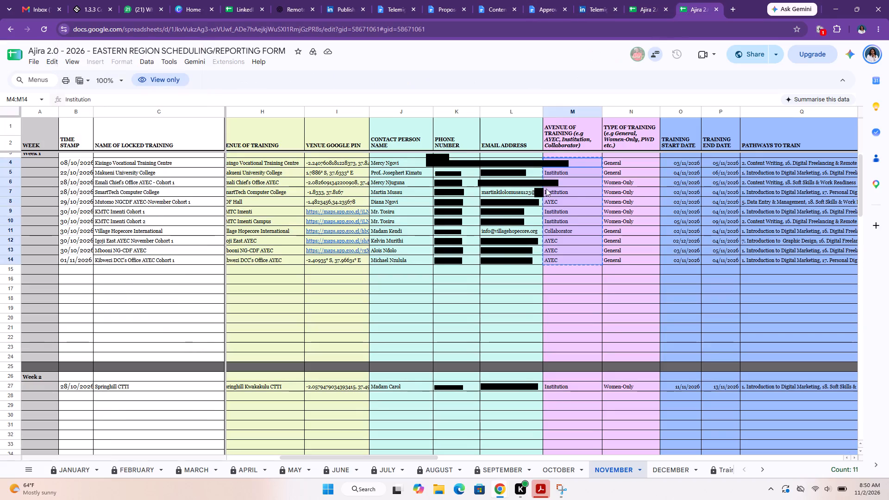
scroll(518, 264, "left", 4)
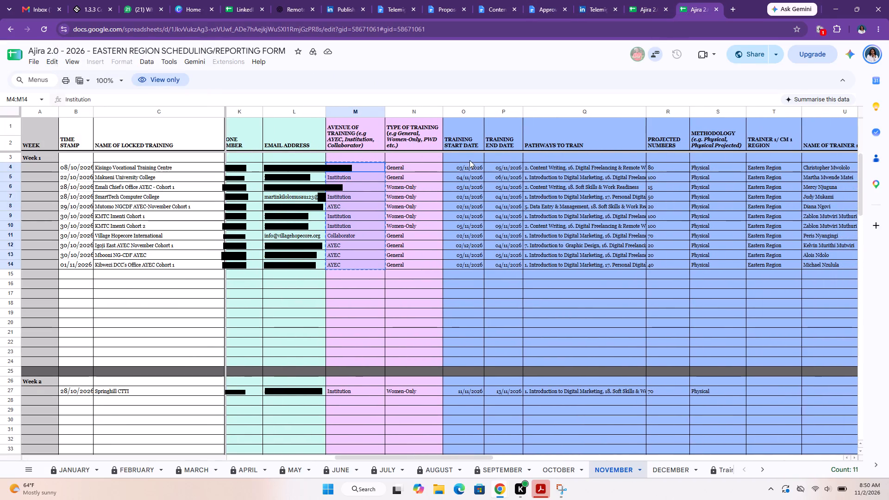
left_click_drag(472, 168, 497, 264)
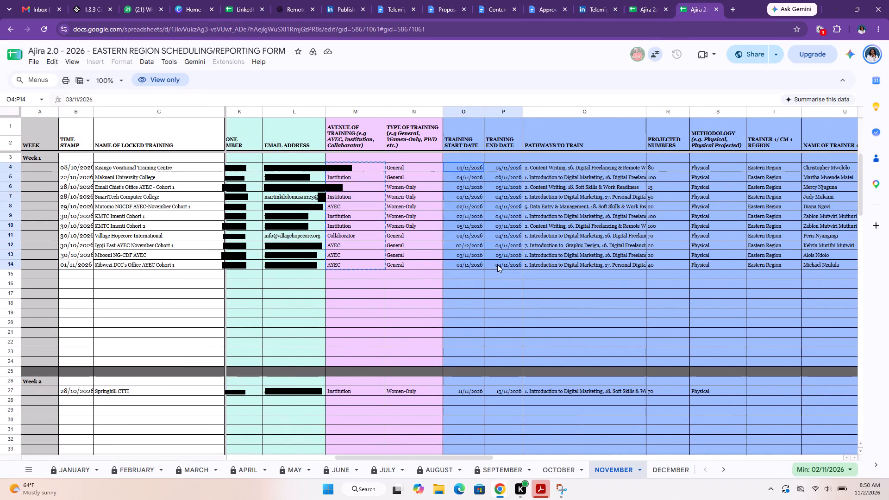
left_click_drag(497, 264, 497, 265)
key("ctrl+c")
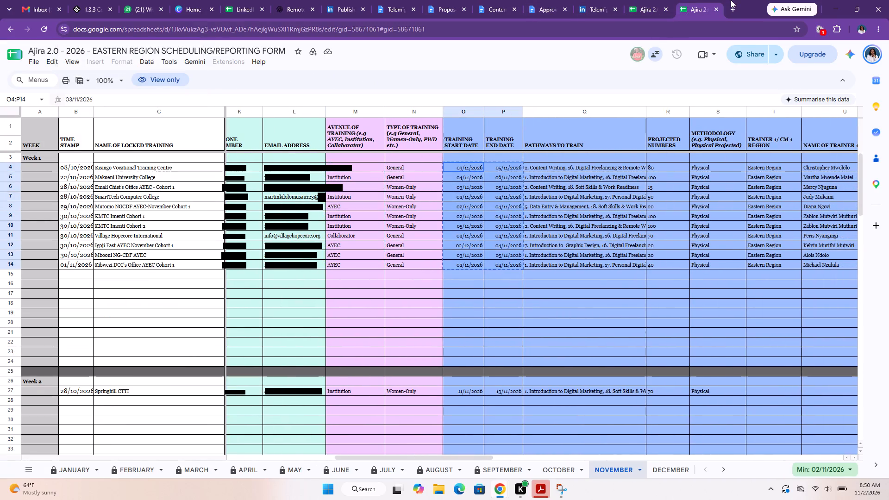
left_click(651, 9)
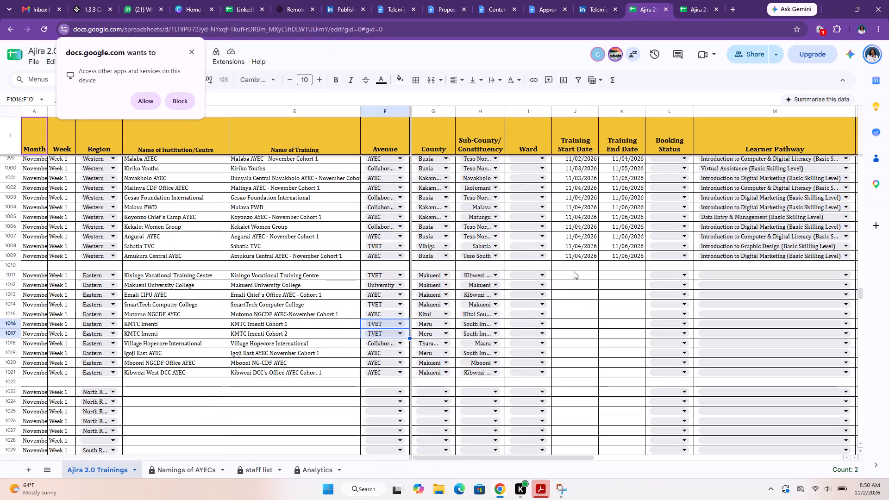
left_click(575, 276)
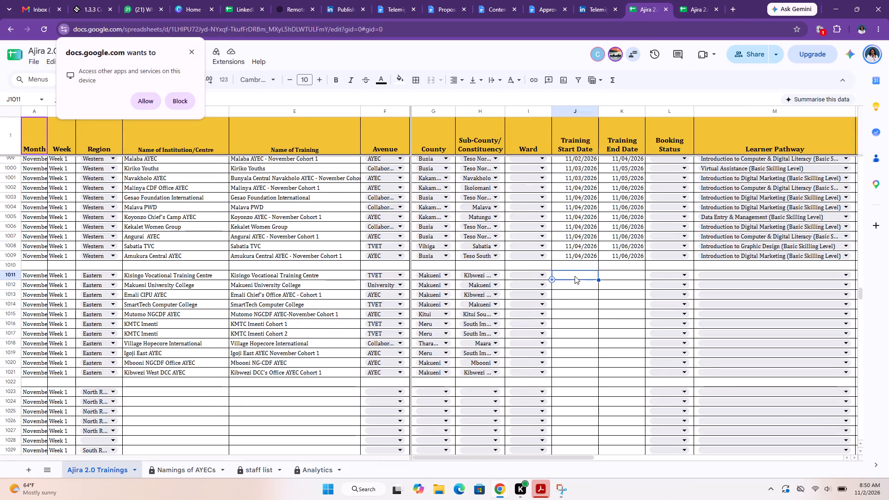
key("ctrl+shift+v")
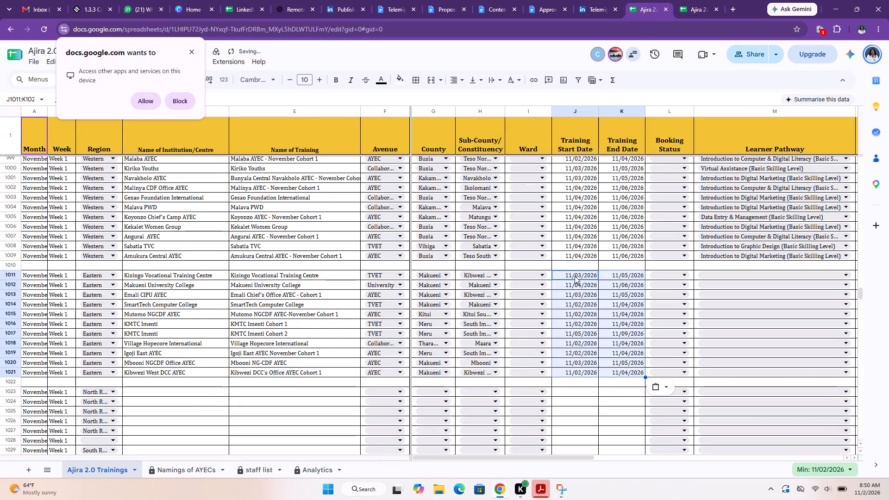
Set the Learner Pathway in M1011 and M1013 to Content Writing (Basic Skilling Level), and in M1012 and M1014 to Introduction to Digital Marketing (Basic Skilling Level).
left_click(692, 5)
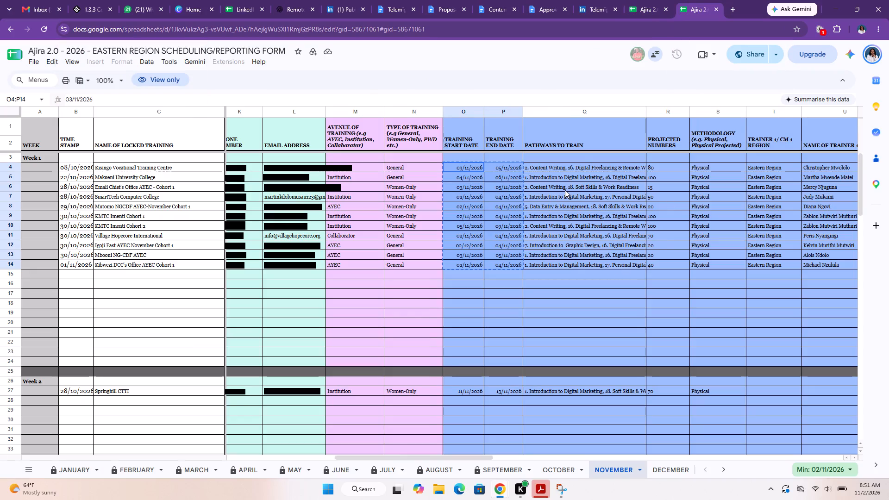
left_click(645, 11)
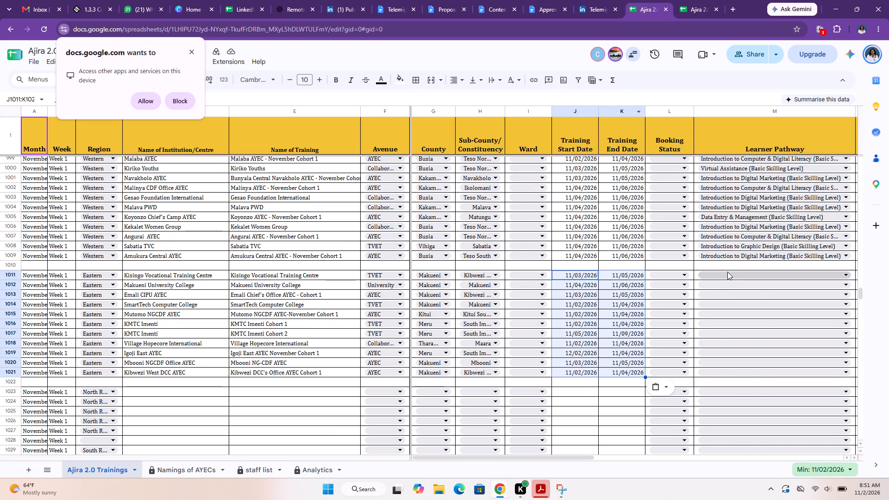
scroll(727, 272, "left", 4)
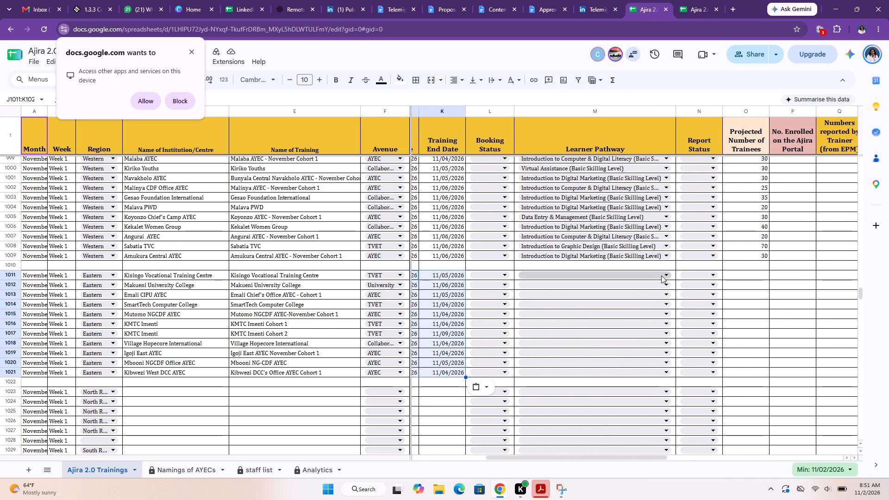
left_click(661, 275)
left_click(642, 302)
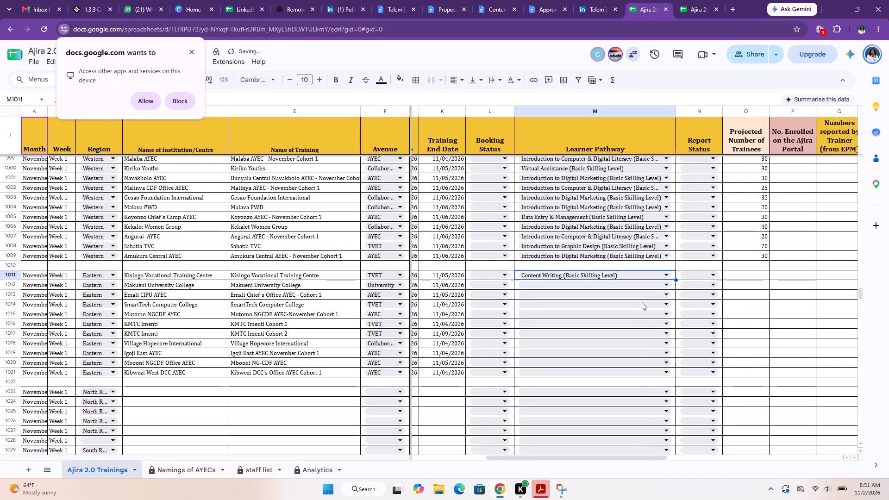
left_click(657, 287)
left_click(651, 297)
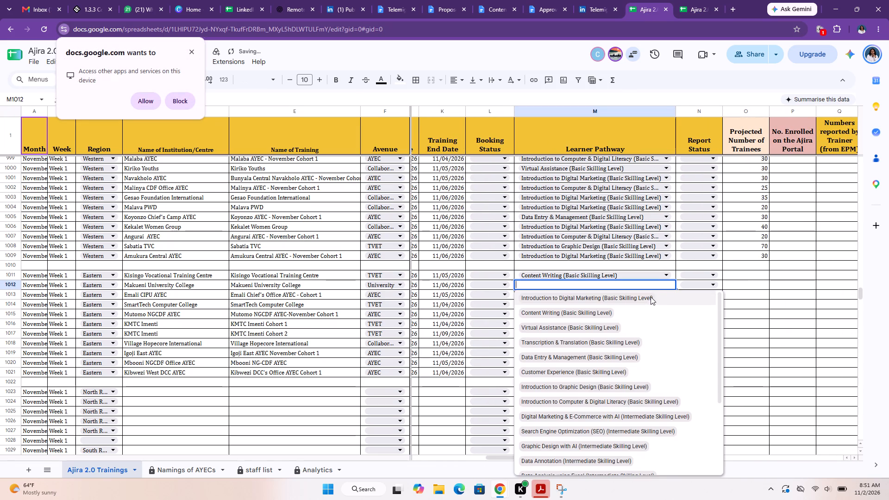
left_click(657, 295)
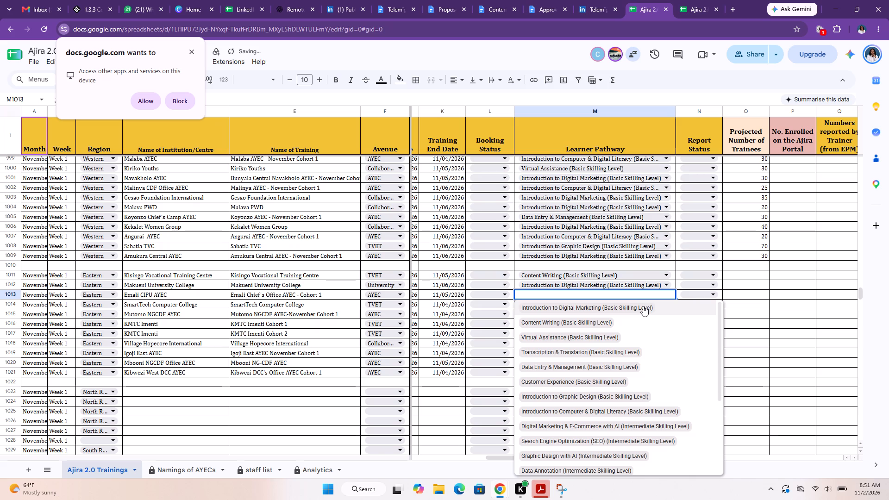
left_click(633, 321)
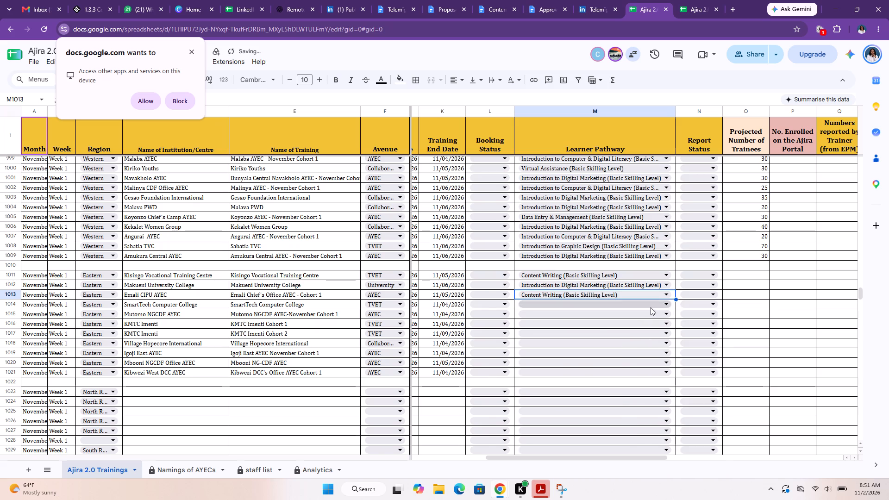
left_click(651, 307)
left_click(635, 319)
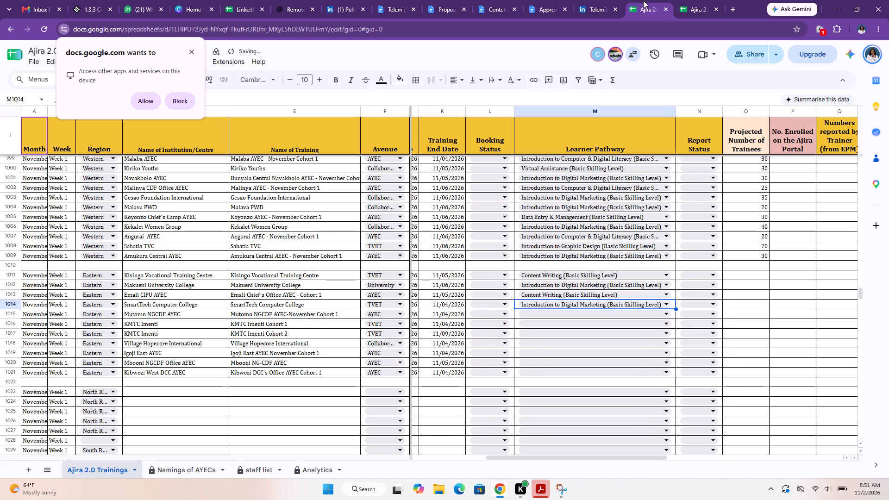
Following the Eastern form, set the basic-level Learner Pathway to Data Entry & Management in M1015, Introduction to Digital Marketing in M1016 and Content Writing in M1017.
left_click(694, 8)
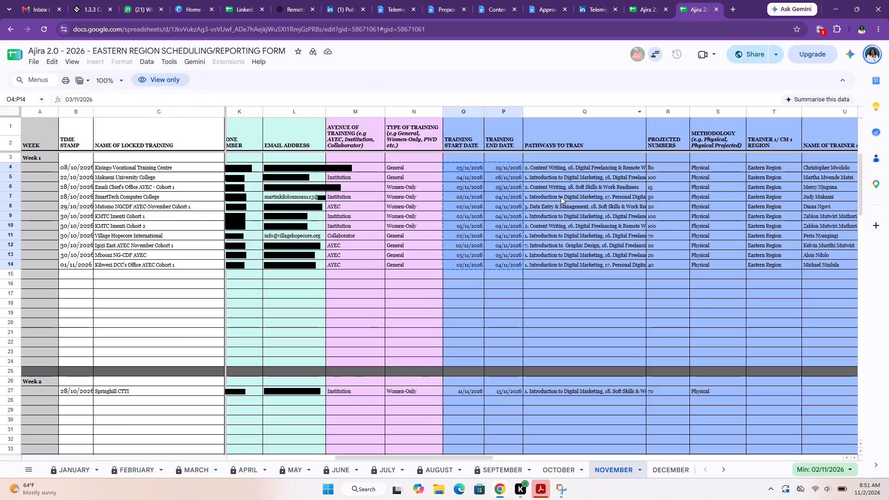
left_click(557, 207)
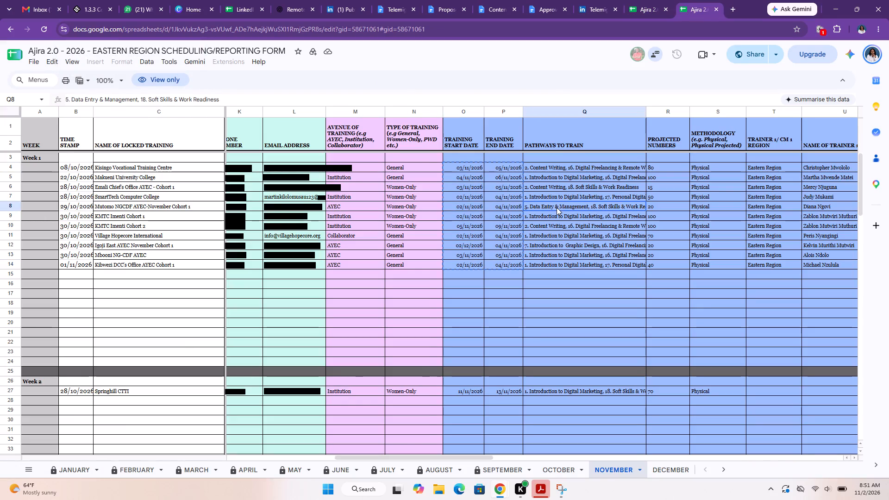
left_click(645, 4)
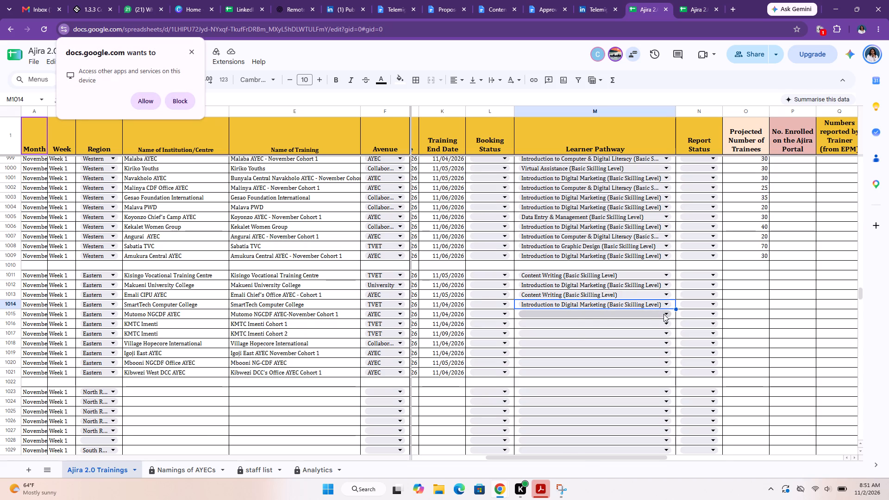
left_click(664, 314)
type("da")
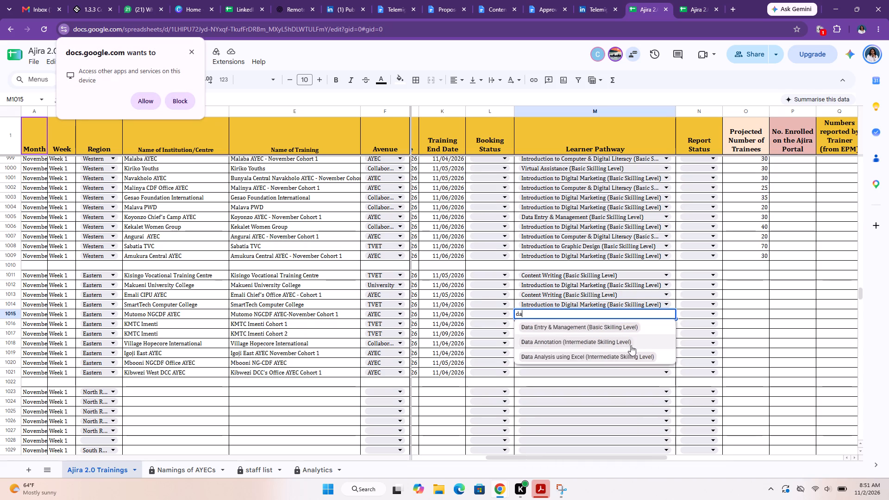
left_click(626, 331)
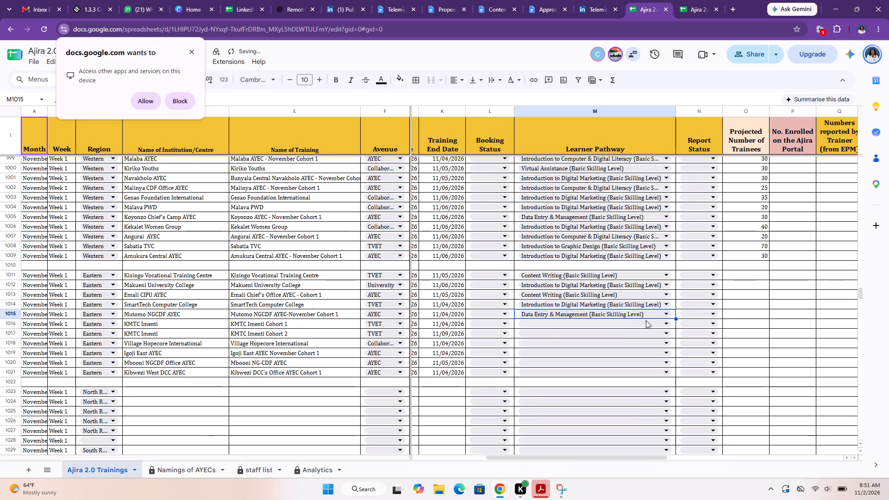
left_click(650, 323)
left_click(637, 339)
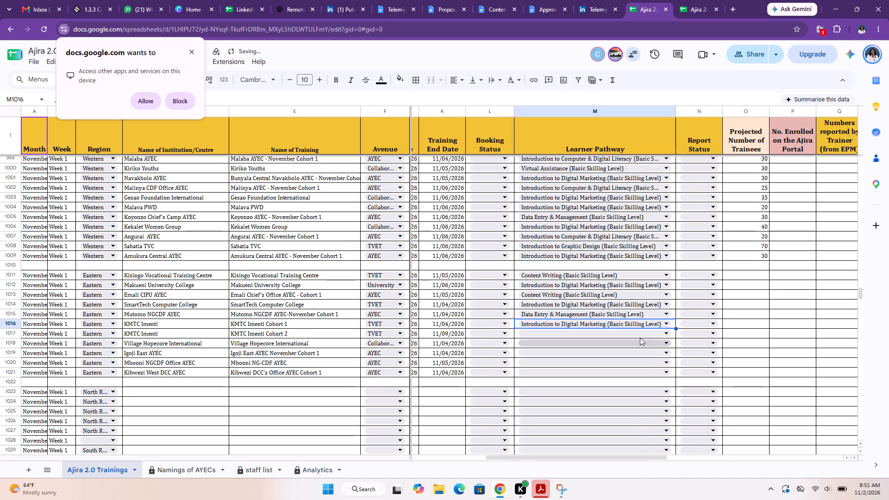
left_click(645, 333)
left_click(618, 358)
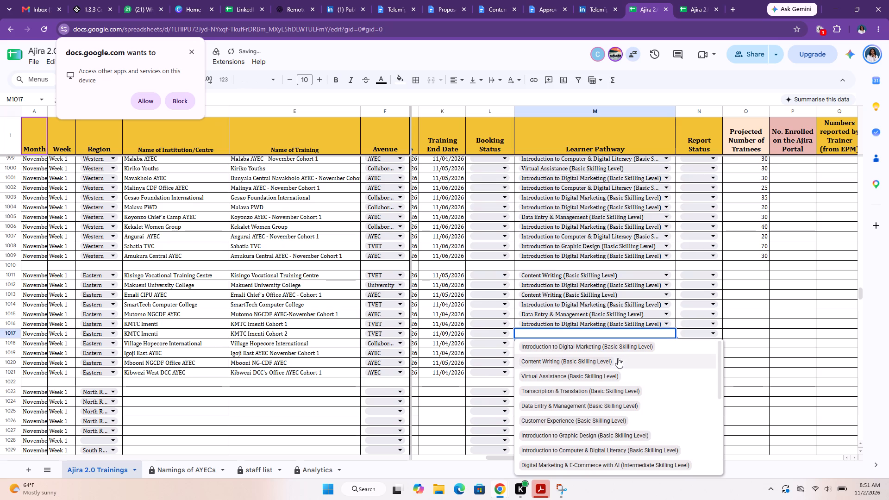
Set basic-level pathways: Introduction to Digital Marketing in M1018, Introduction to Graphic Design in M1019, and Introduction to Digital Marketing in M1020, filled down to M1021.
left_click(698, 11)
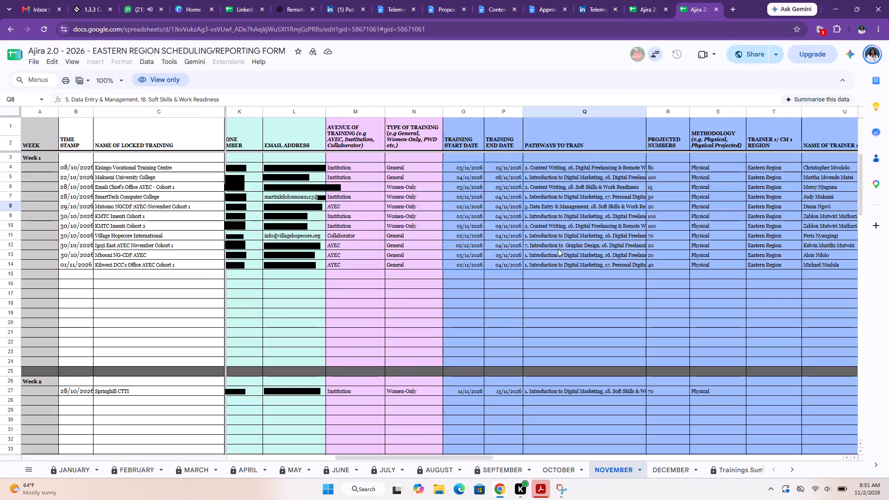
left_click(652, 7)
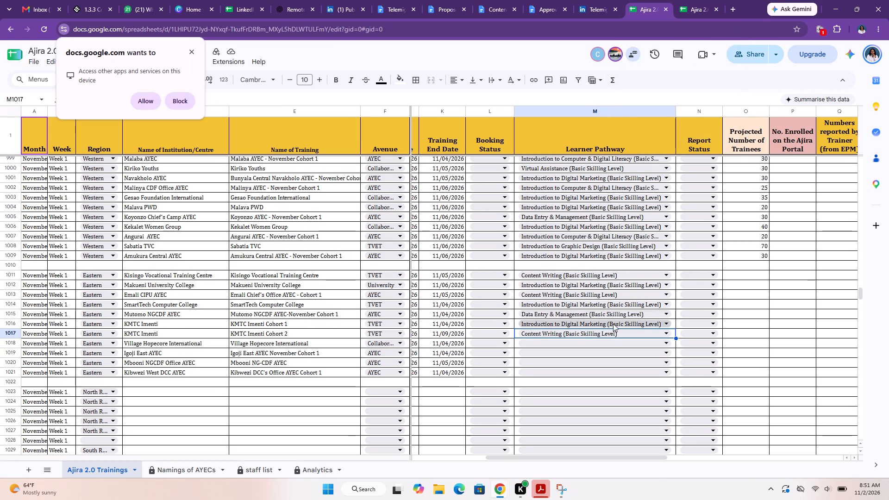
left_click(623, 342)
left_click(620, 357)
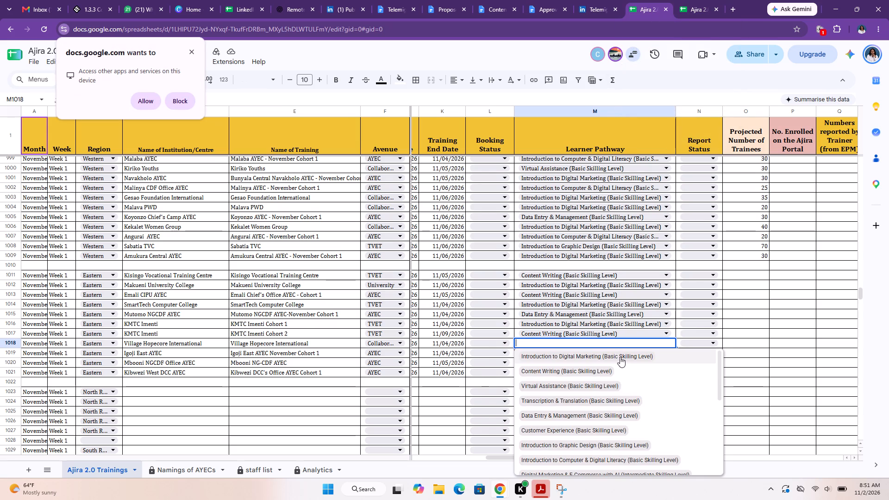
left_click(631, 355)
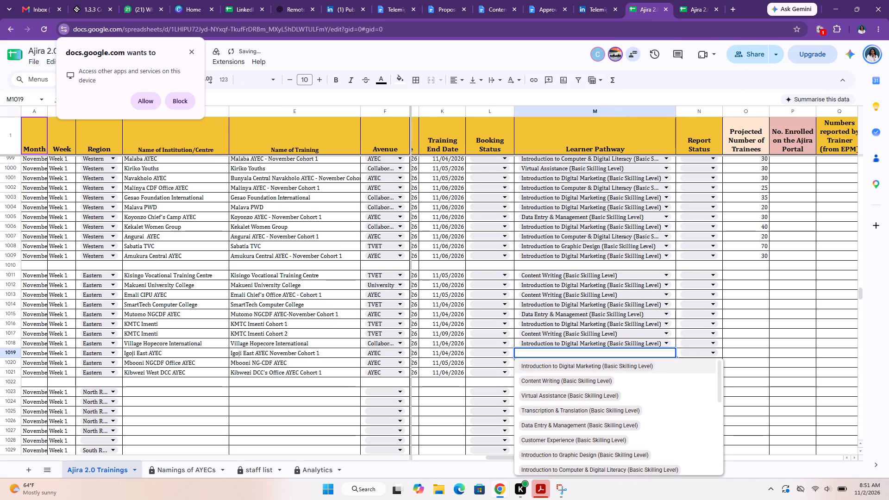
type("gr")
left_click(611, 370)
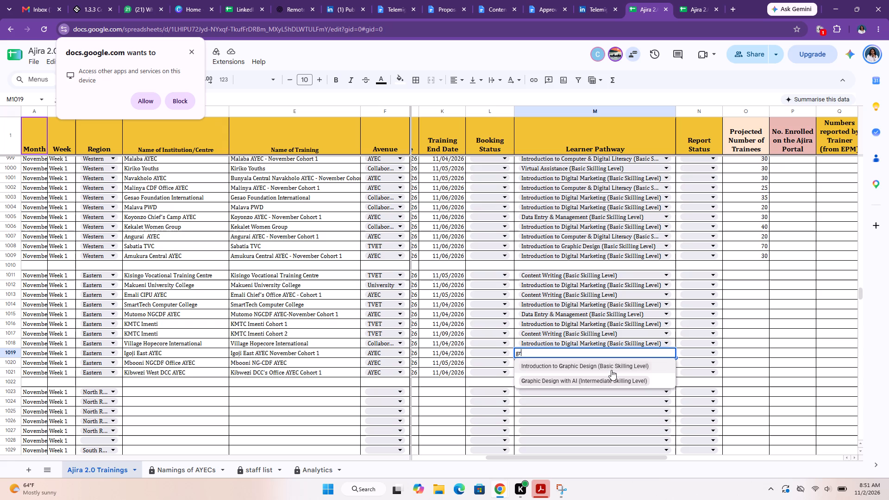
left_click(638, 360)
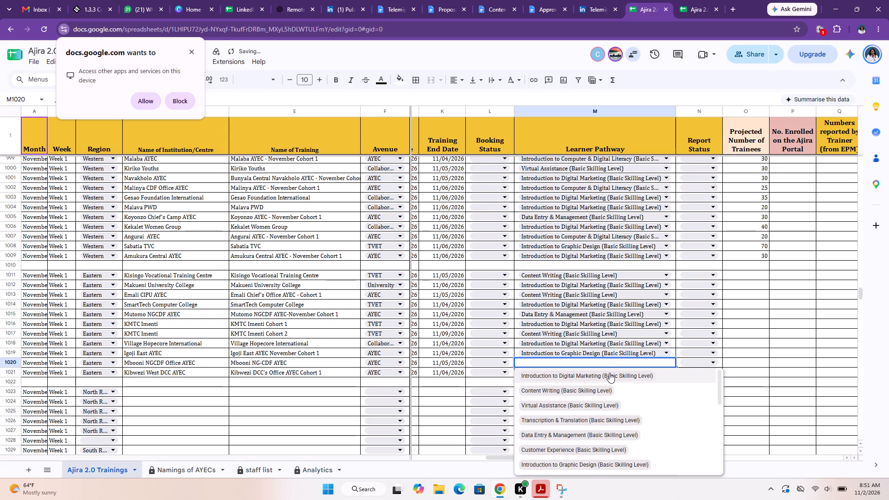
left_click(609, 373)
left_click_drag(676, 365, 674, 371)
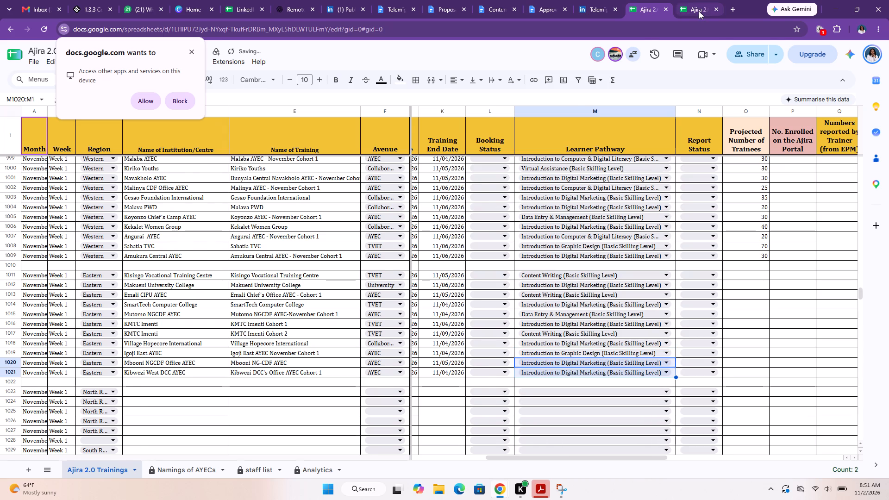
Copy the Week 1 projected numbers (R4:R14) from the Eastern form into the tracker's Projected Number of Trainees cells O1011:O1021 as values only.
left_click(699, 11)
left_click_drag(677, 166, 675, 202)
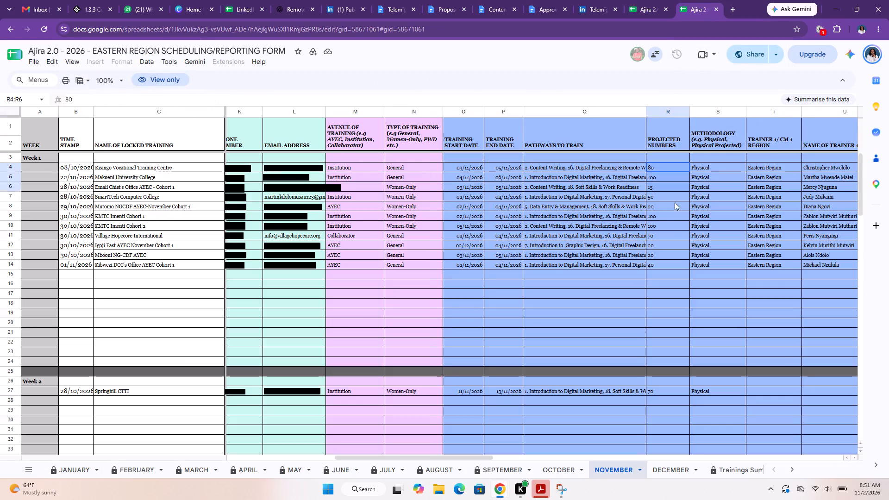
left_click_drag(675, 202, 676, 262)
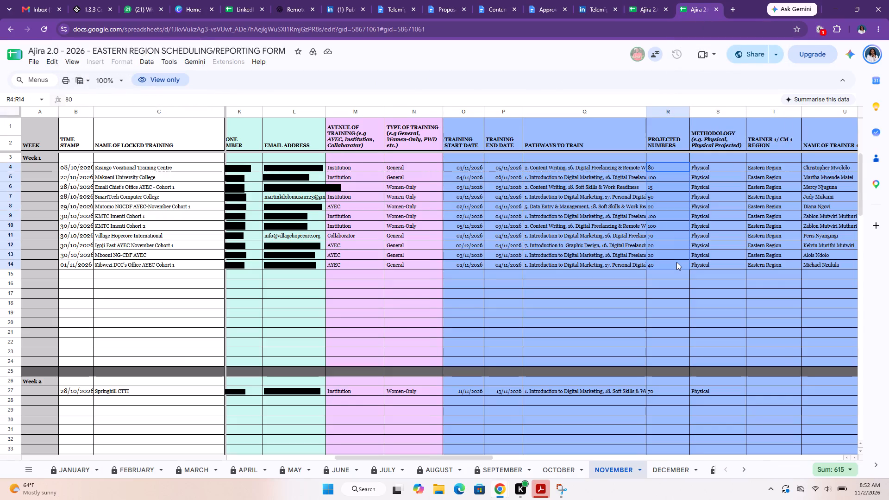
key("ctrl+c")
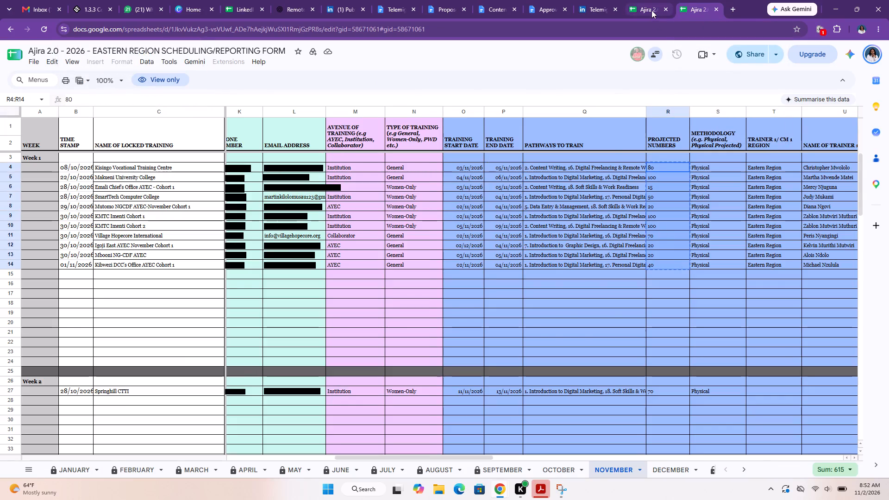
left_click(651, 10)
left_click(754, 276)
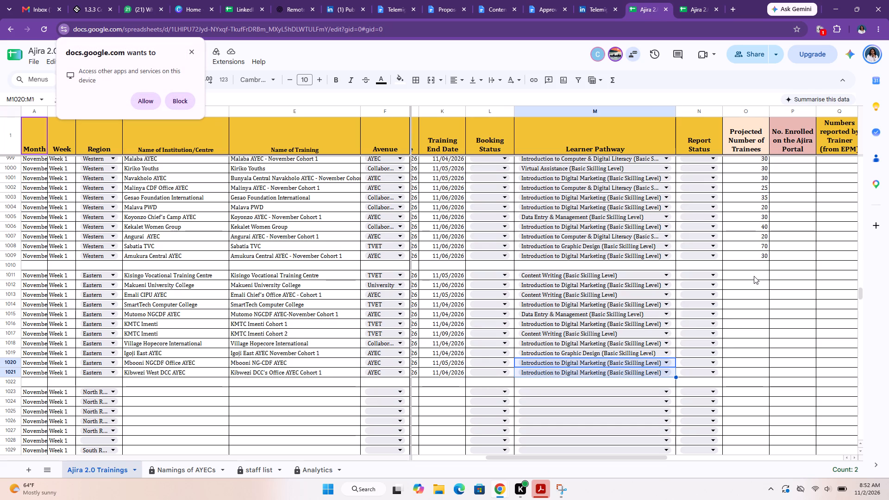
key("ctrl+shift+v")
Copy the Week 1 Name of Trainer 1 entries (U4:U14) from the Eastern form into the tracker's Trainer 1 cells U1011:U1021.
scroll(754, 276, "left", 2)
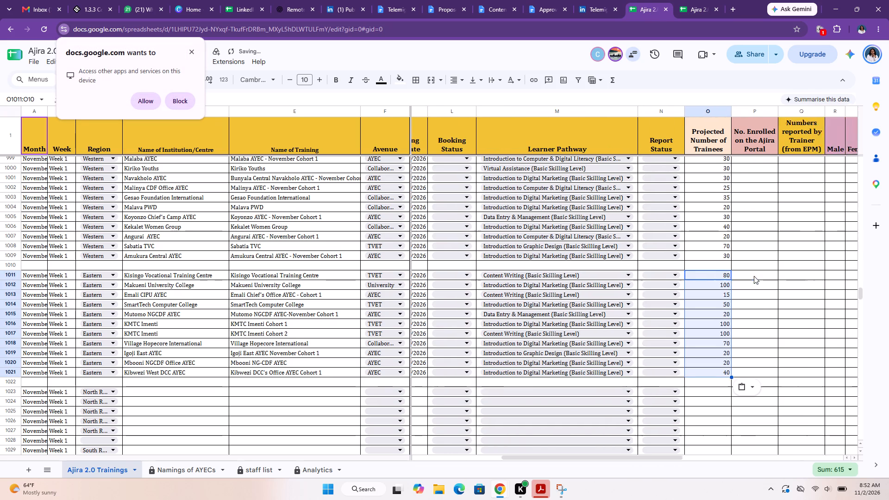
scroll(754, 276, "left", 8)
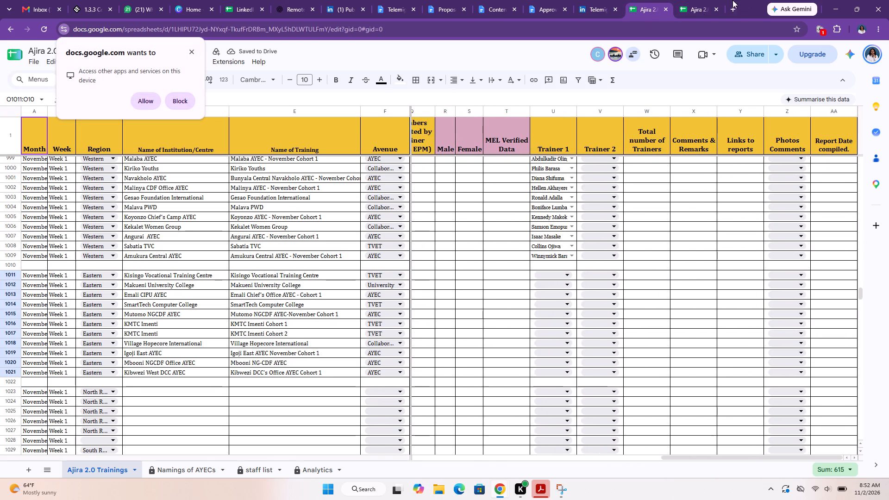
left_click(688, 12)
scroll(643, 198, "left", 6)
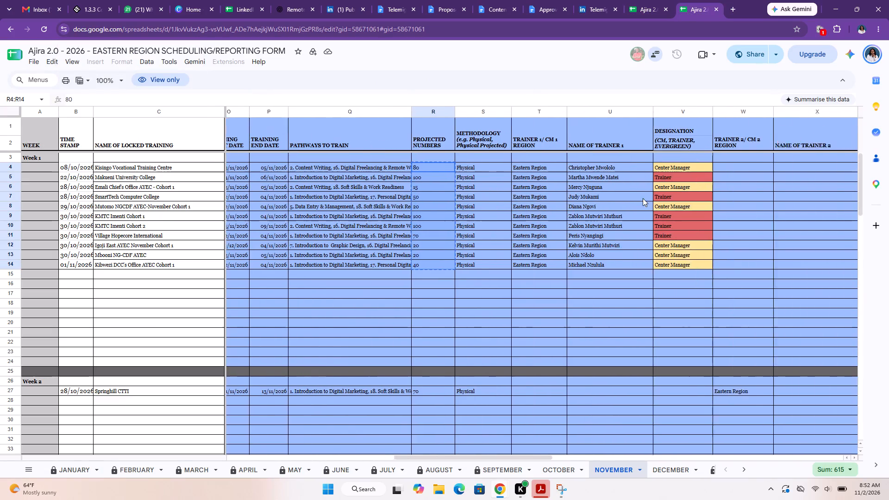
left_click_drag(540, 169, 542, 262)
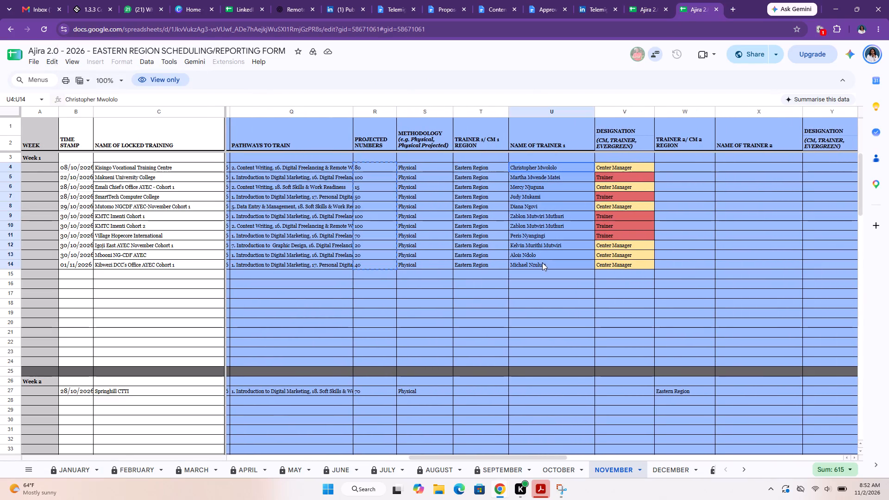
left_click_drag(542, 262, 542, 263)
key("ctrl+c")
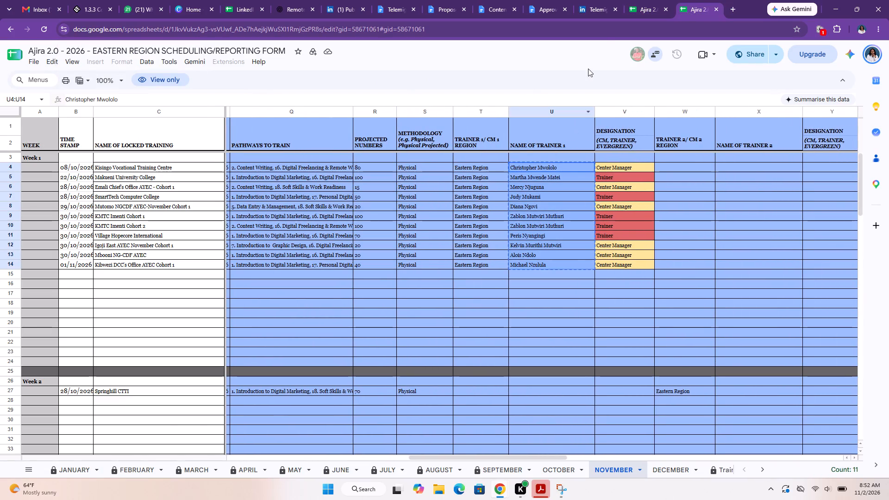
left_click(645, 10)
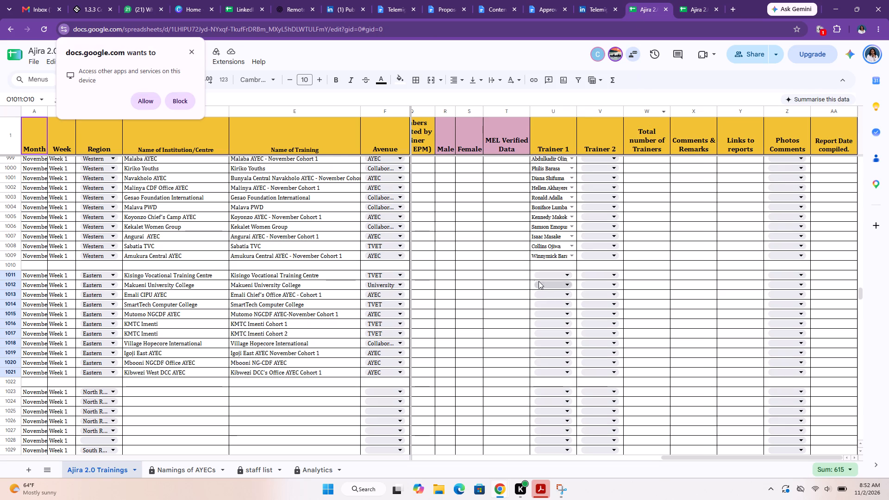
left_click(533, 274)
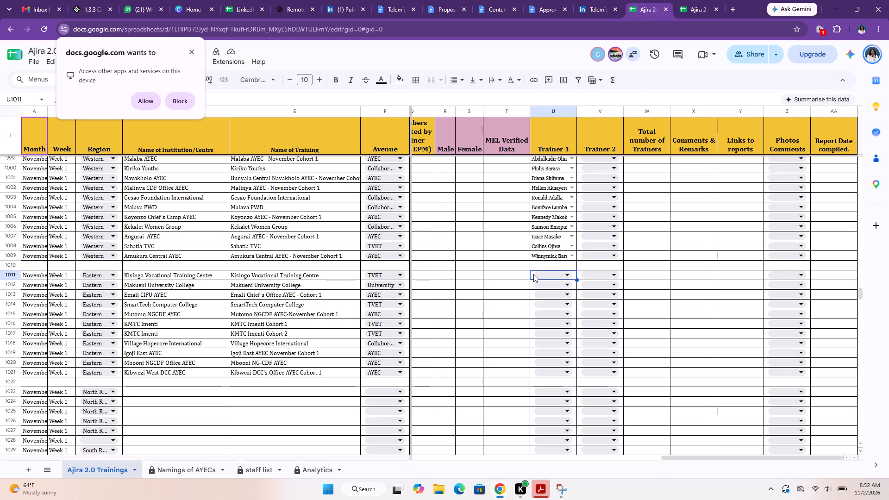
key("ctrl+v")
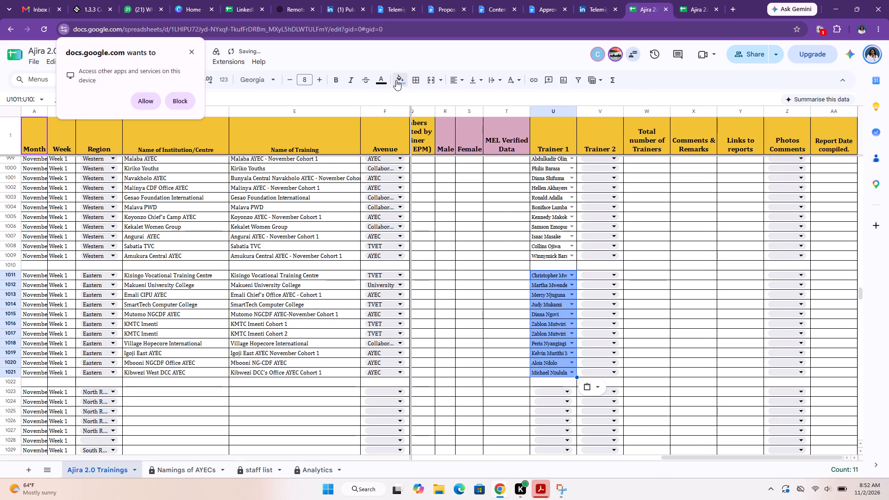
Remove the pasted blue fill from the tracker's Trainer 1 cells U1011:U1021.
left_click(396, 80)
left_click(493, 109)
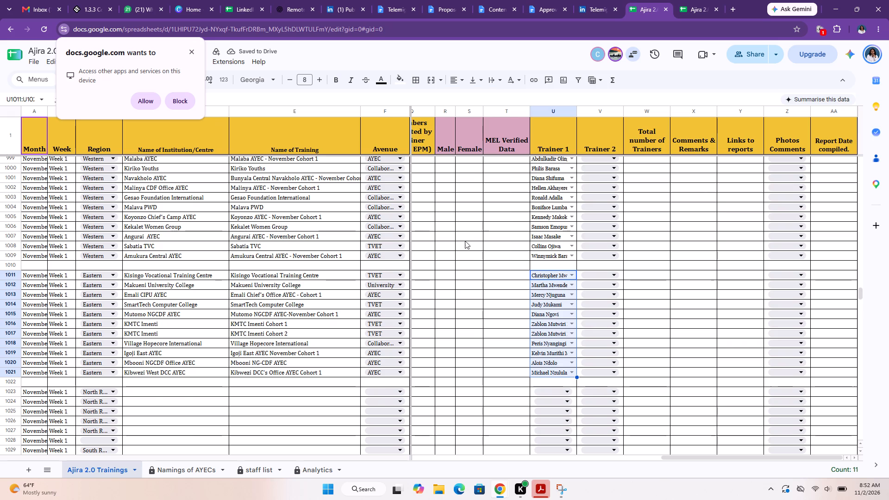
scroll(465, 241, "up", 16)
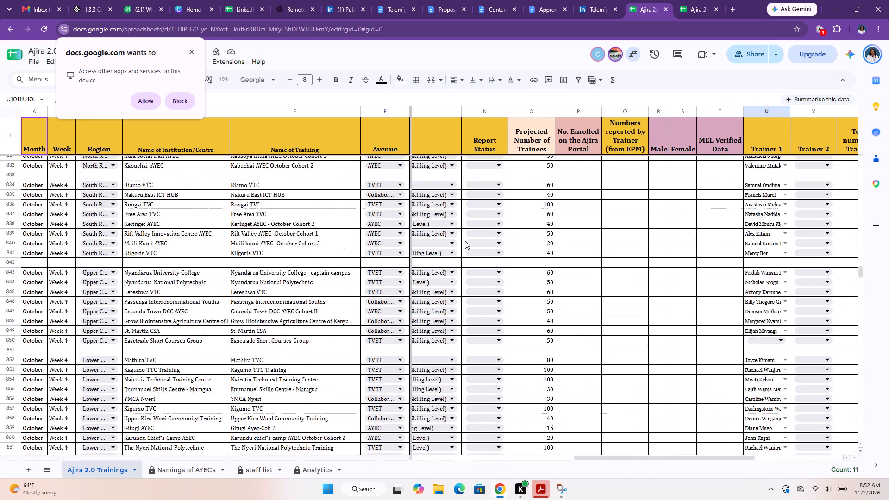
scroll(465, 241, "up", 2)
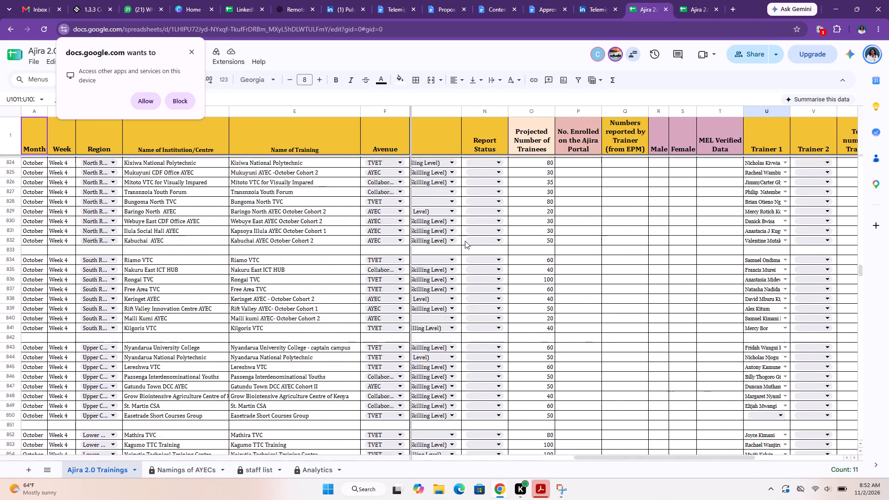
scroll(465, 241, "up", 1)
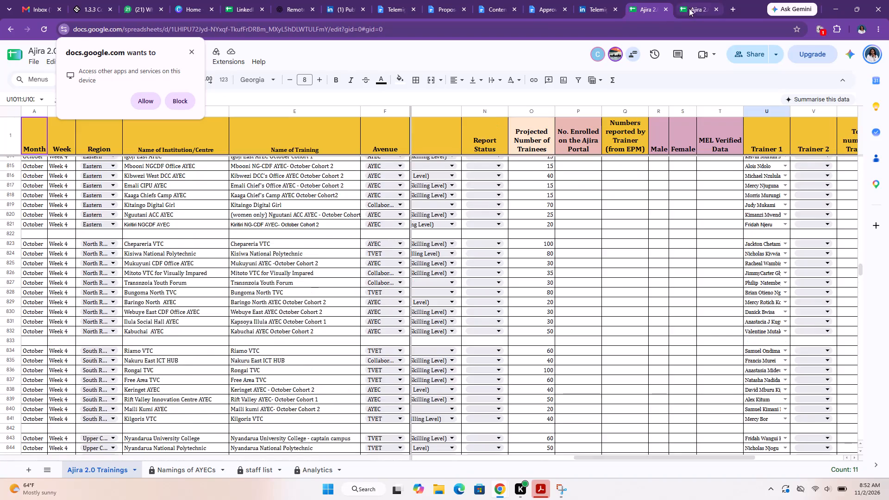
Open the bookmarked Ajira 2.0 - 2026 - North Rift Region Scheduling/Reporting Form in place of the Eastern form, searching for "north".
left_click(693, 13)
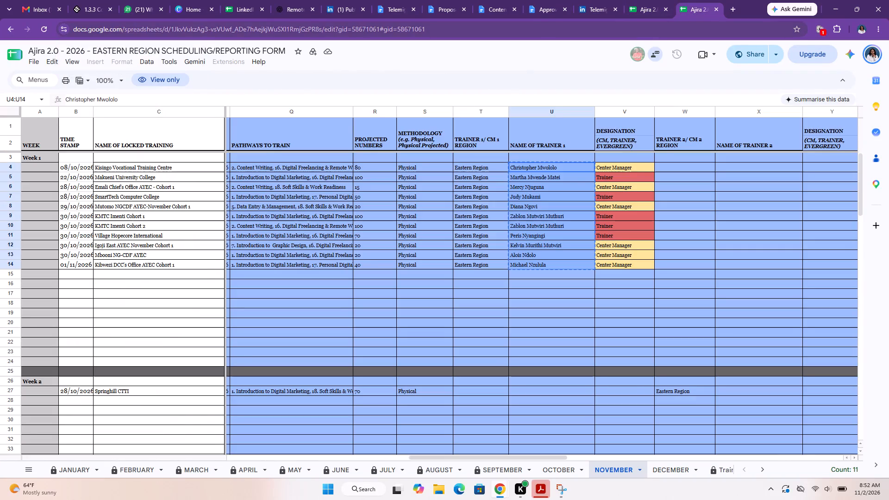
left_click(637, 28)
type("north")
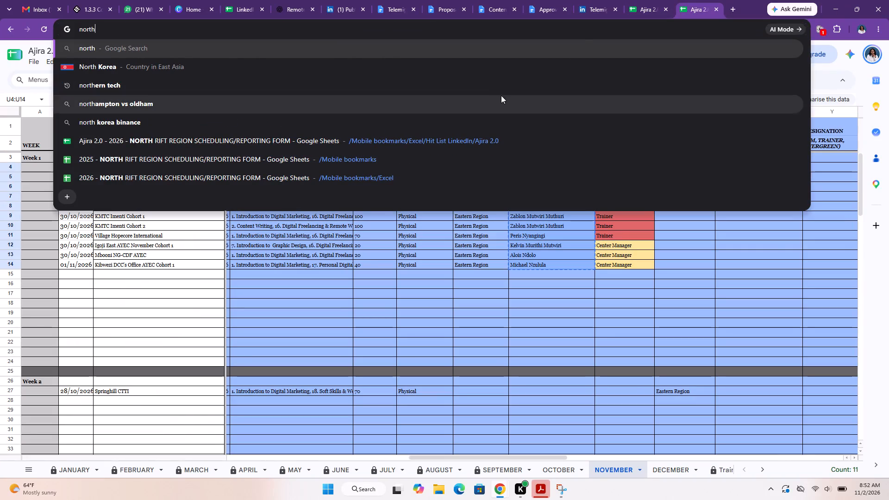
left_click(461, 138)
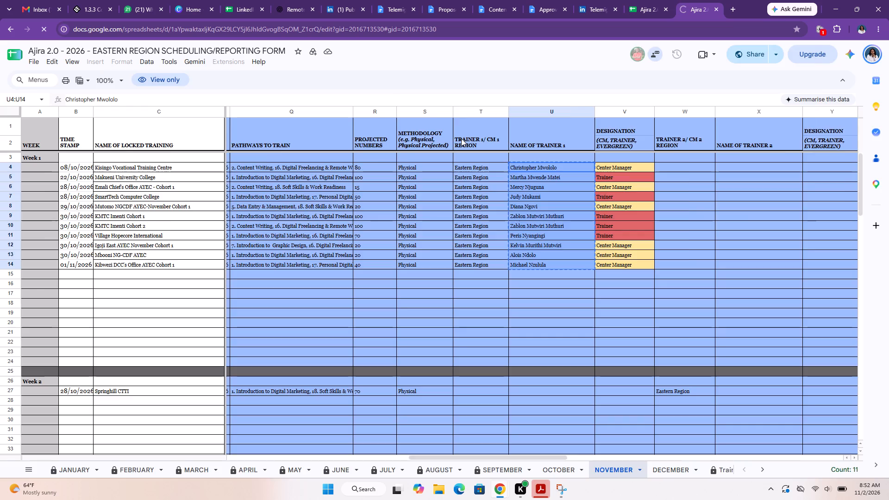
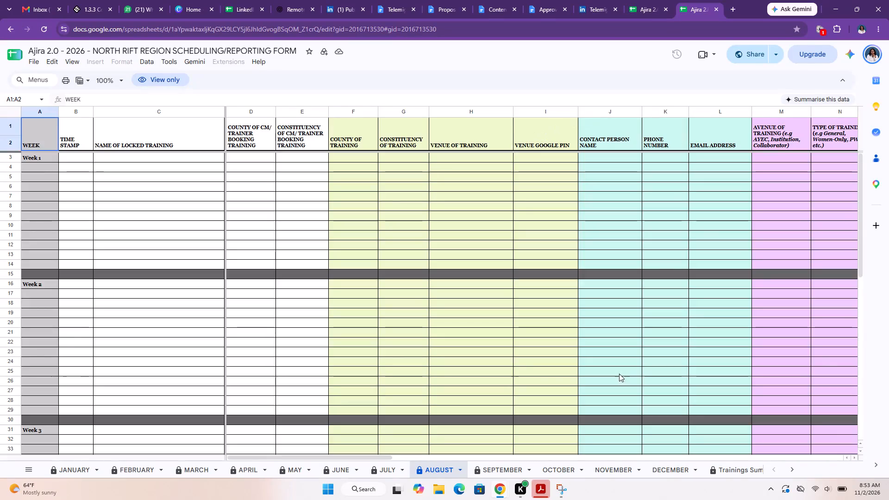
Compare the North Rift form's October Week 4 trainings with the tracker's North Rift October Week 4 rows for missing entries.
left_click(556, 468)
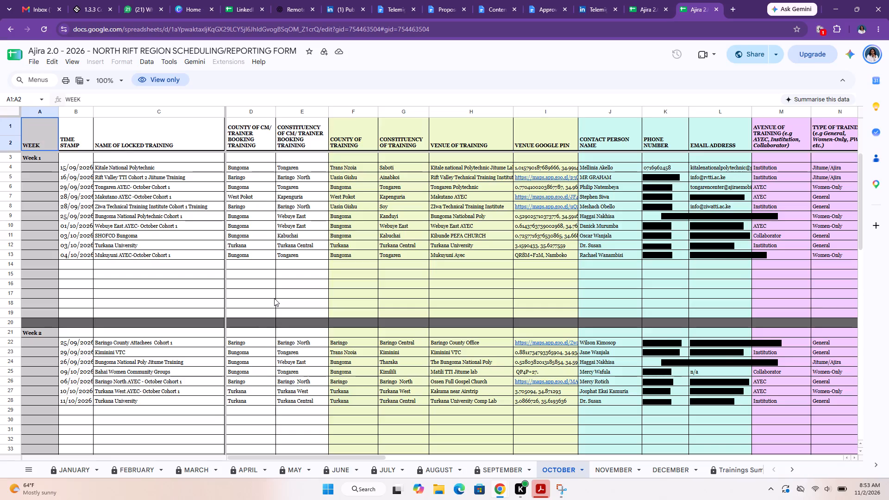
scroll(274, 298, "down", 8)
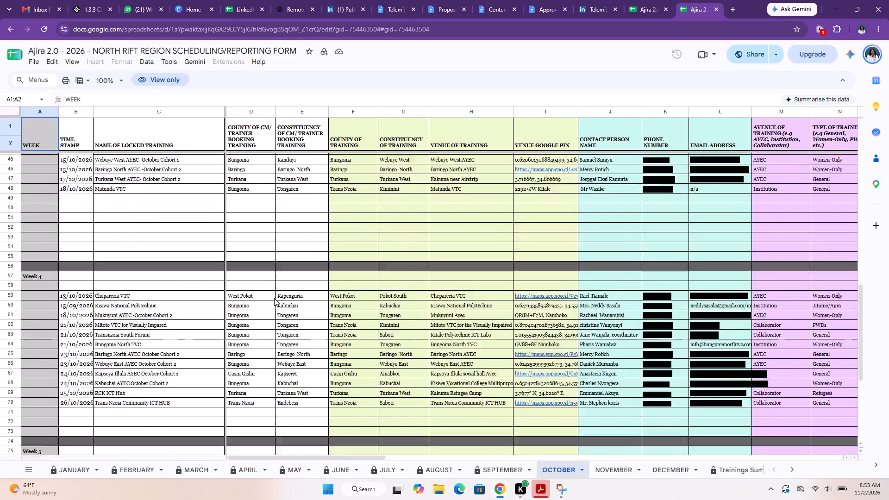
scroll(274, 298, "down", 1)
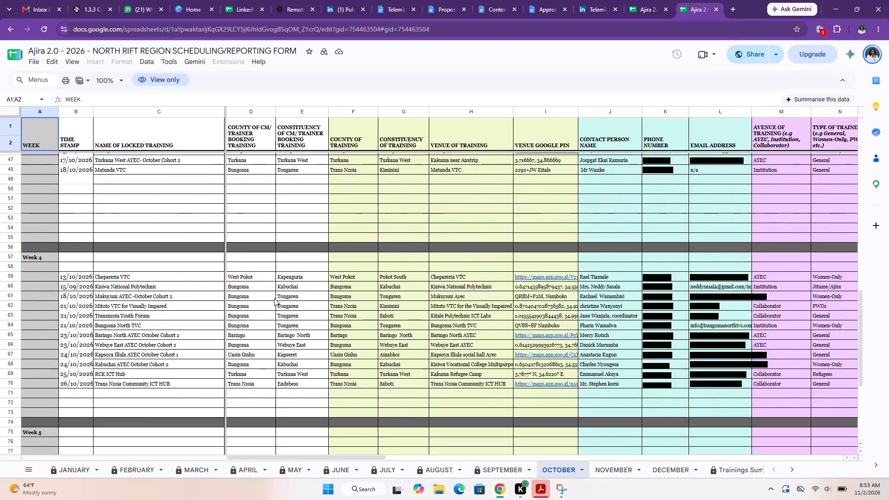
scroll(274, 298, "down", 1)
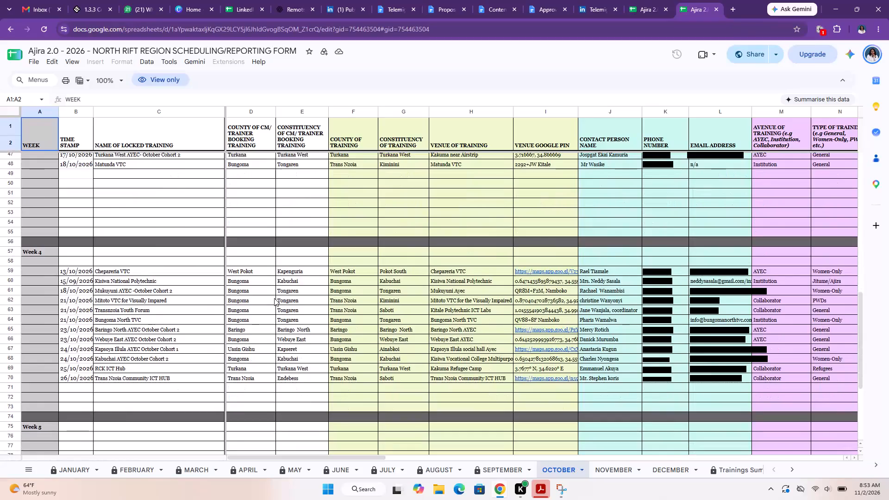
left_click(645, 0)
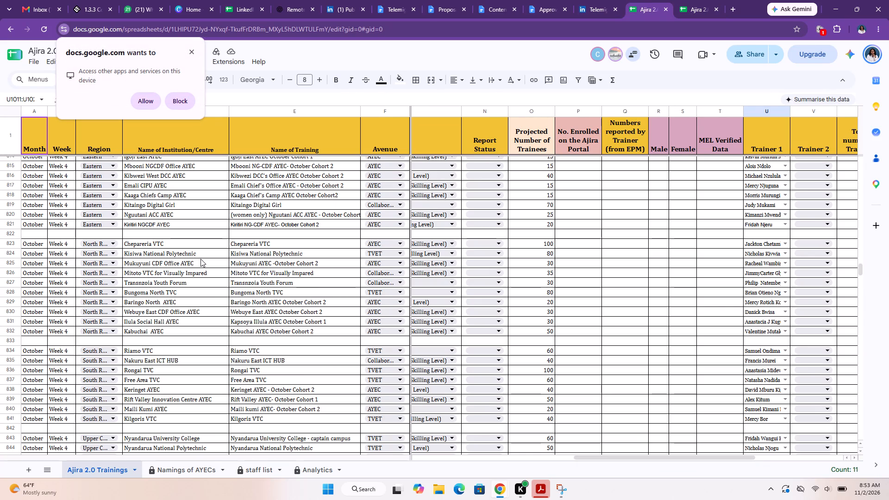
left_click(187, 273)
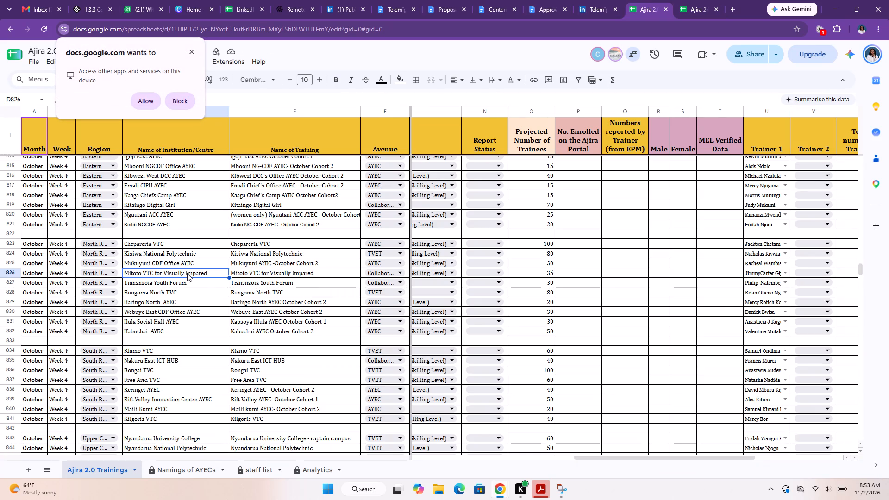
left_click(687, 9)
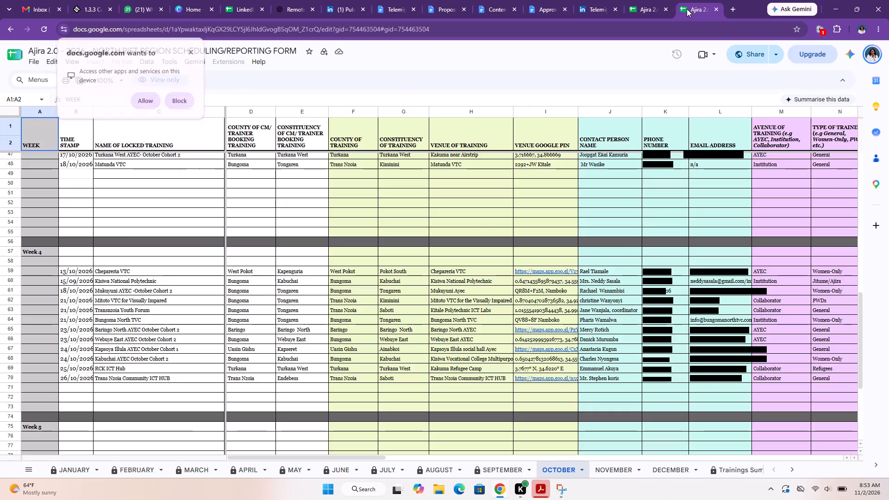
left_click(130, 328)
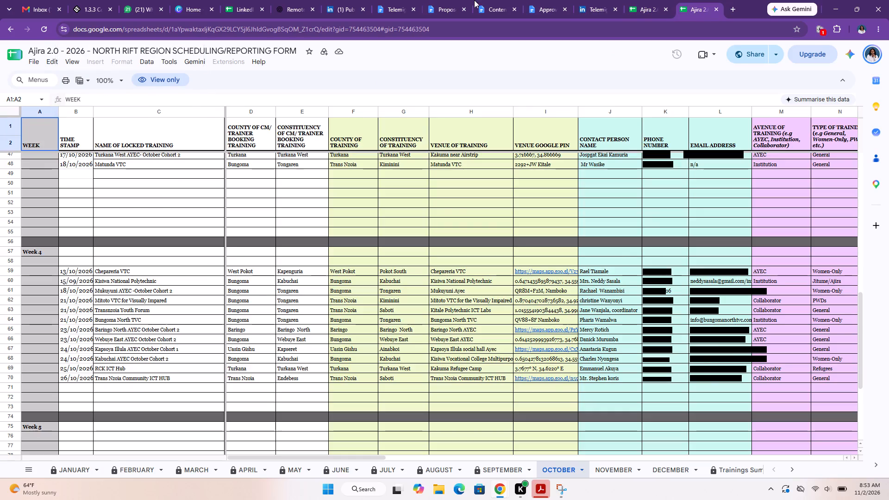
left_click(637, 5)
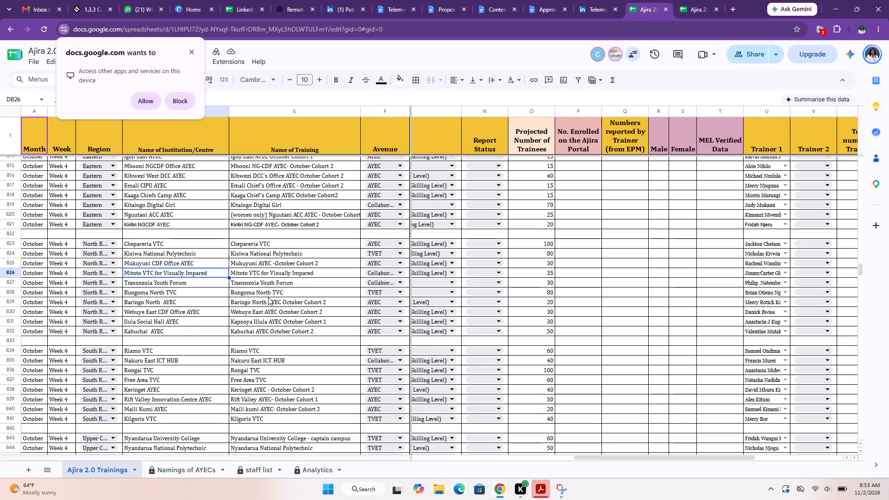
left_click(266, 314)
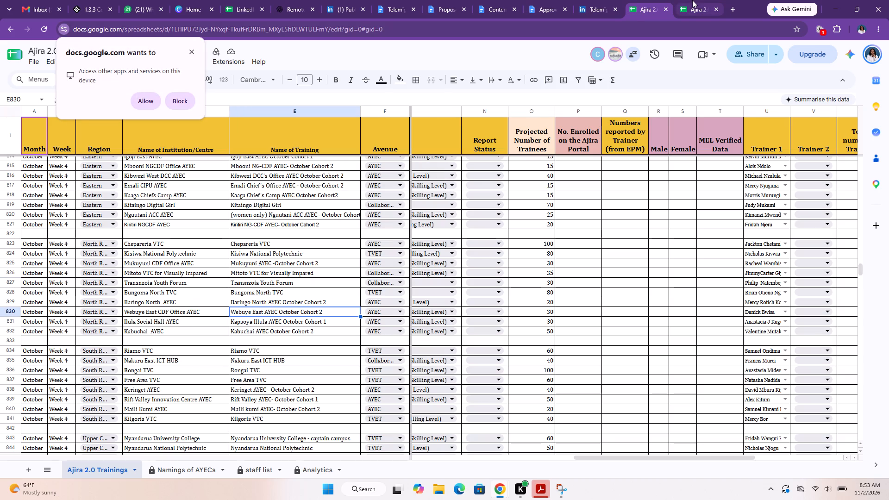
left_click(691, 1)
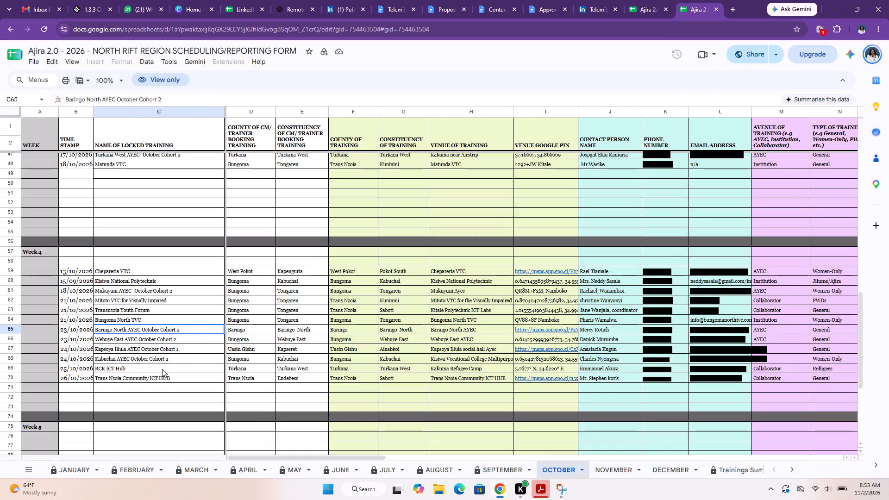
Copy the Week 4 training names in C69:C70 as values only into D833:D834, in two rows newly inserted below tracker row 832.
left_click_drag(163, 368, 169, 375)
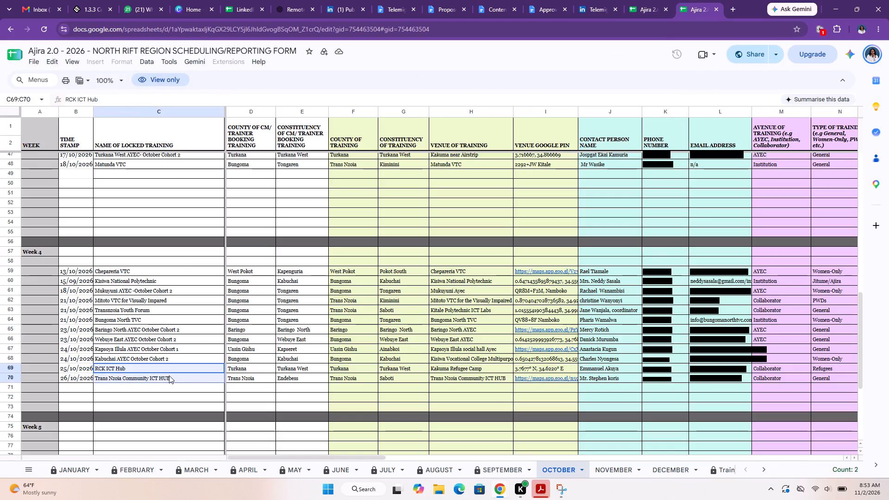
key("ctrl+c")
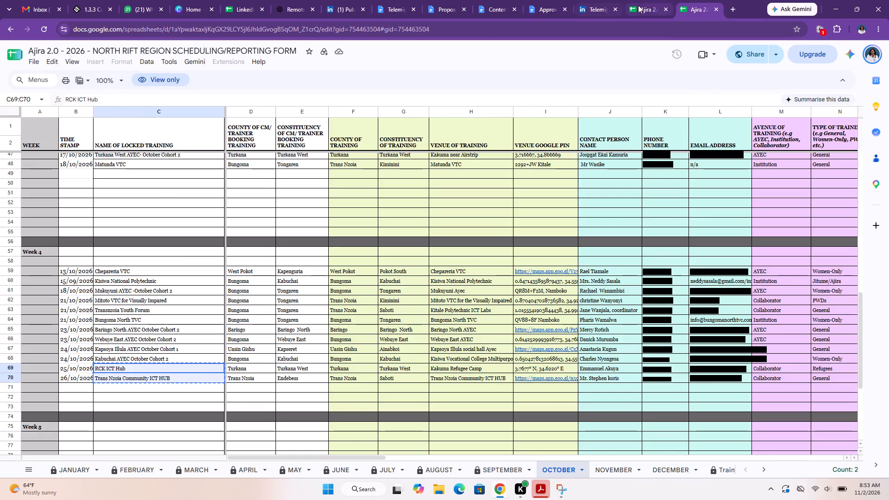
left_click(638, 5)
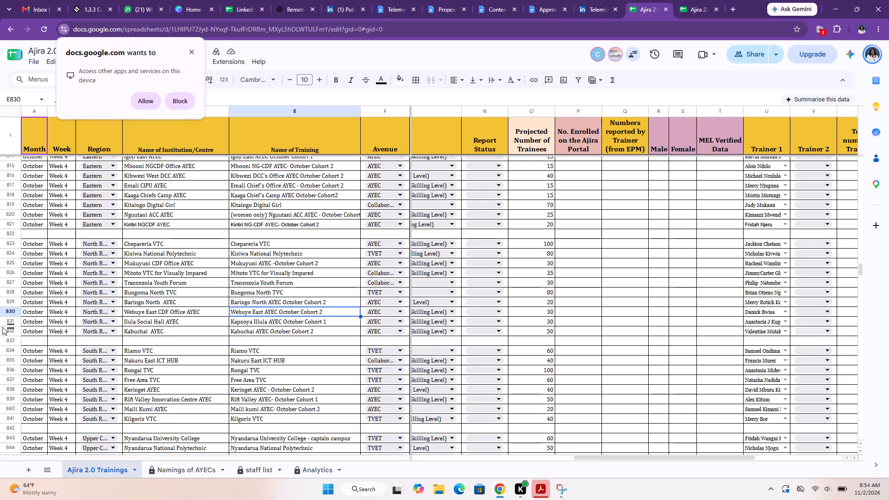
left_click_drag(9, 322, 13, 328)
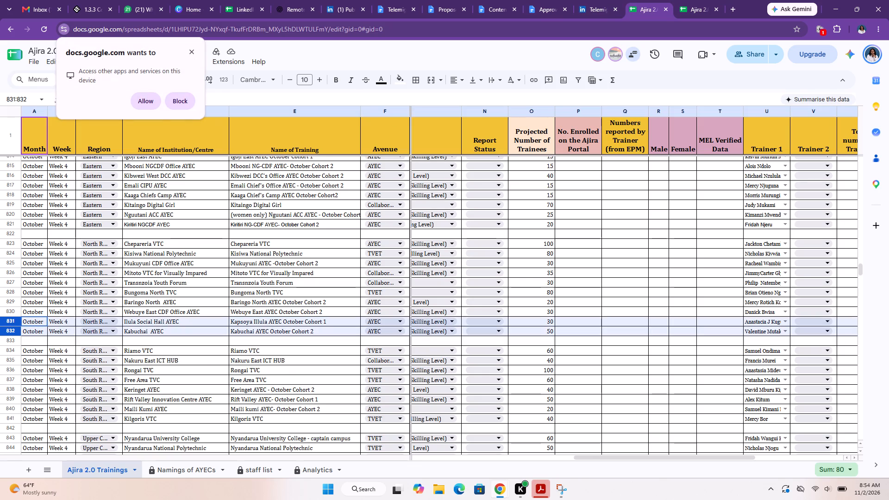
right_click(13, 328)
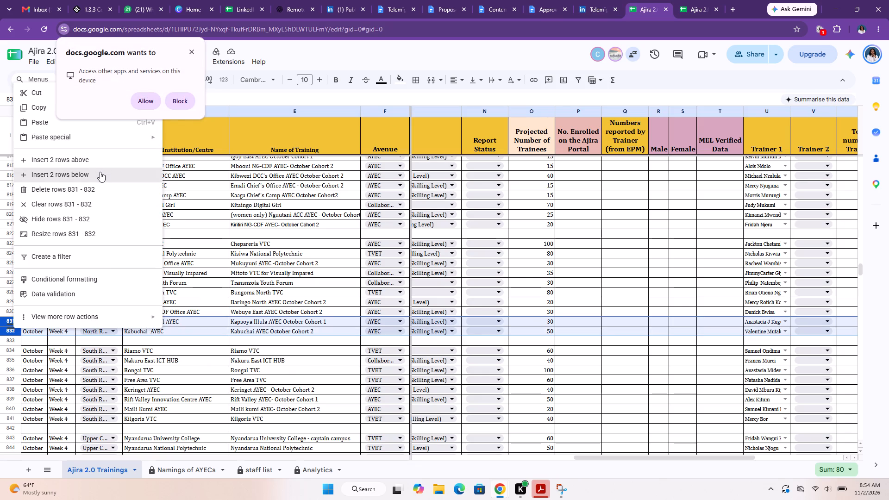
left_click(100, 172)
left_click(187, 341)
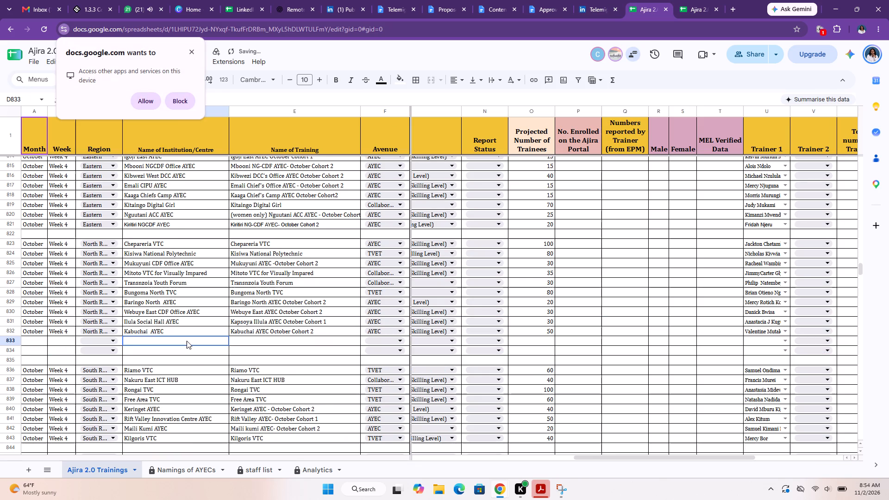
key("ctrl+shift+v")
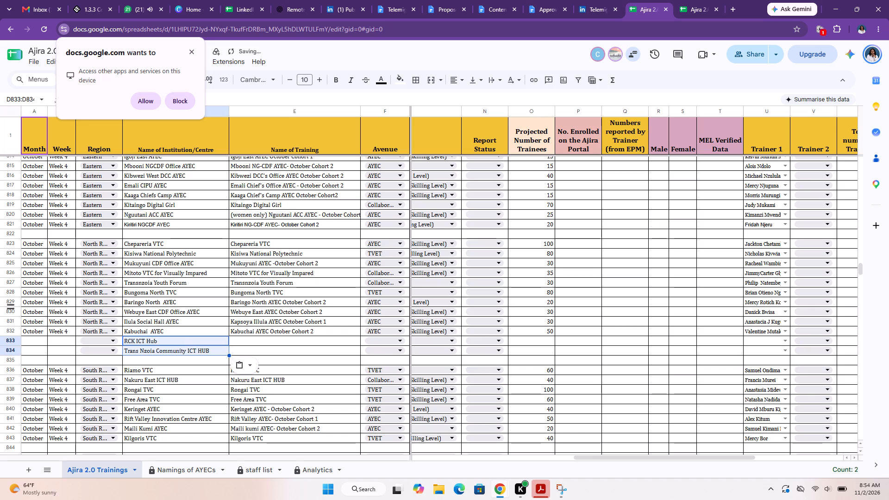
Fill the October, Week 4 and North Rift entries from A831:C832 down through the tracker's rows 833 and 834.
left_click_drag(31, 321, 101, 331)
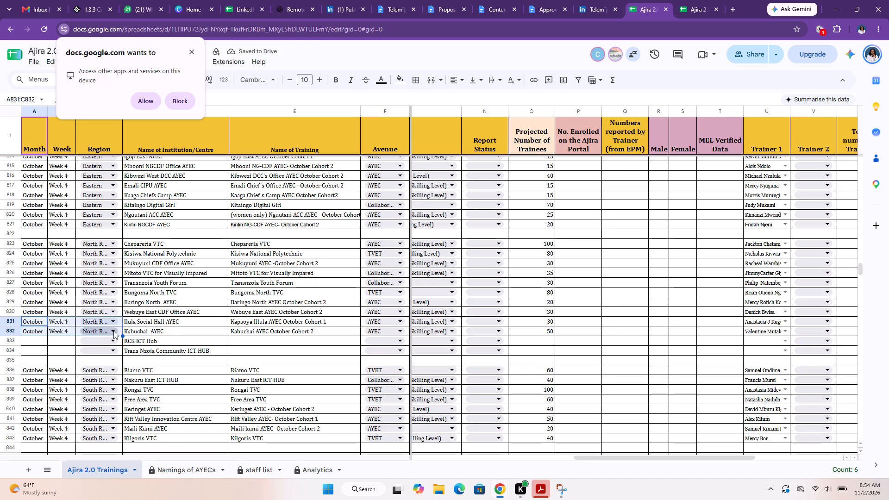
left_click_drag(123, 335, 119, 353)
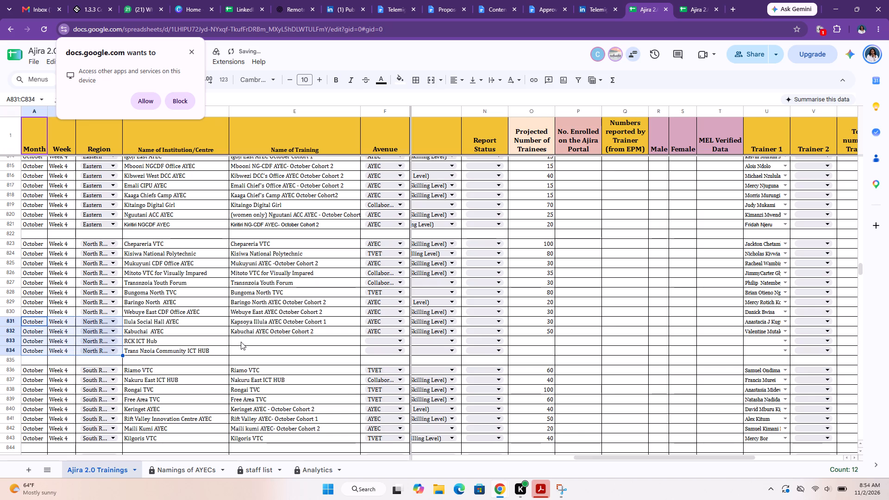
Paste the two copied training names as values only into the tracker's Name of Training cells E833:E834.
left_click(241, 342)
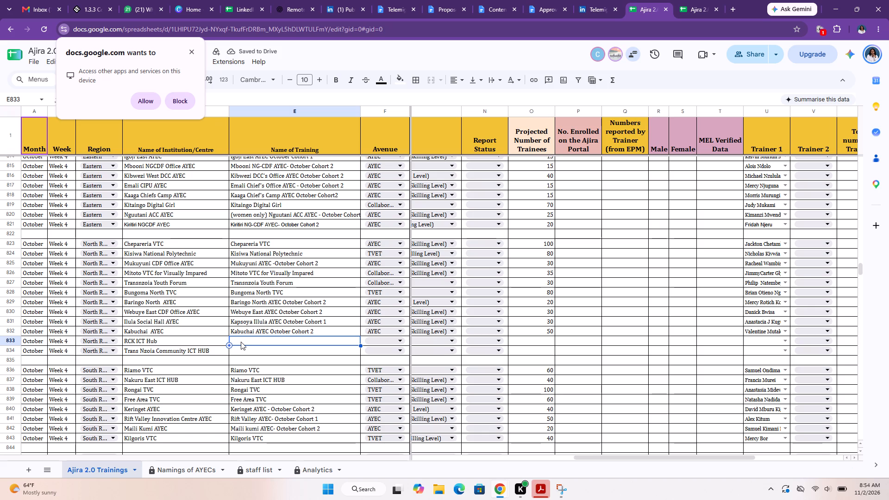
key("ctrl+shift+v")
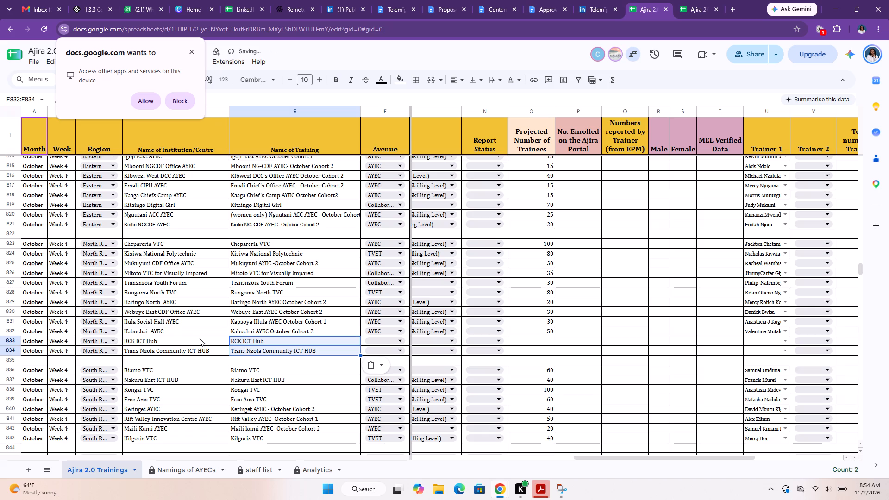
Set the Avenue to Collaborator for RCK ICT Hub and Trans Nzoia Community ICT HUB in F833:F834.
left_click(405, 341)
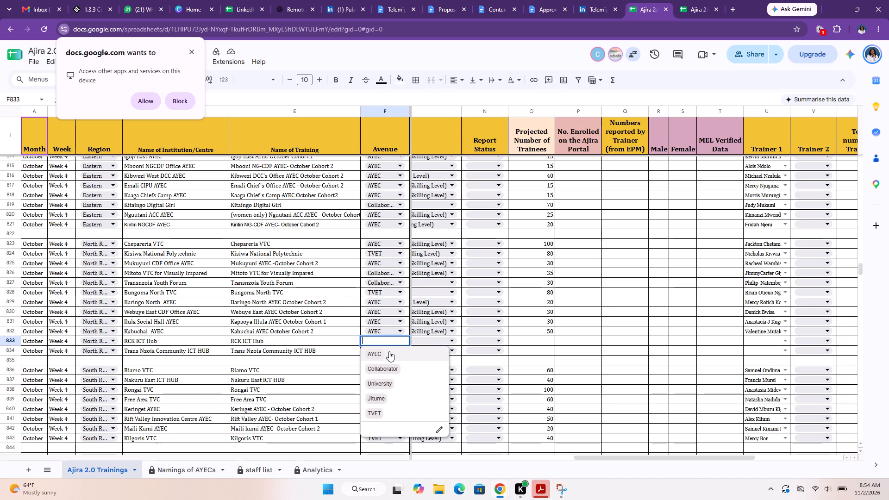
left_click(389, 369)
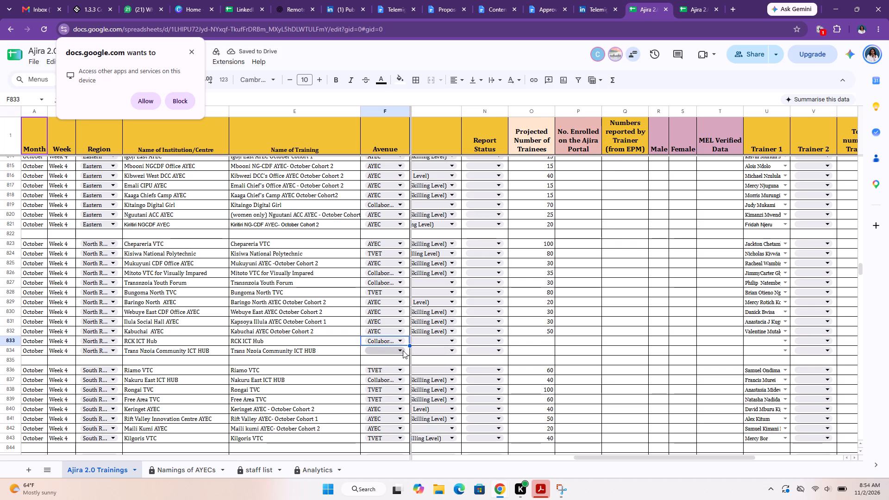
left_click_drag(409, 344, 408, 350)
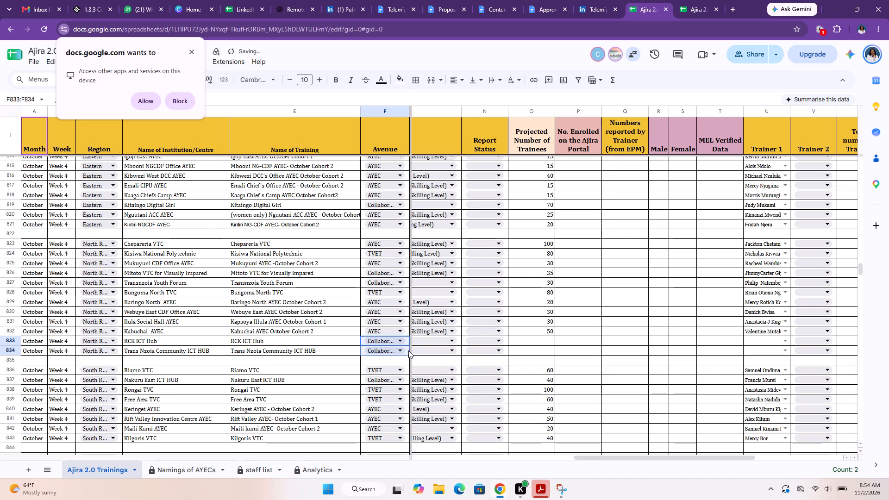
Copy the county and constituency values (F69:G70) from the North Rift form into the tracker's cells G833:H834 as values only.
scroll(435, 351, "right", 8)
scroll(435, 351, "up", 3)
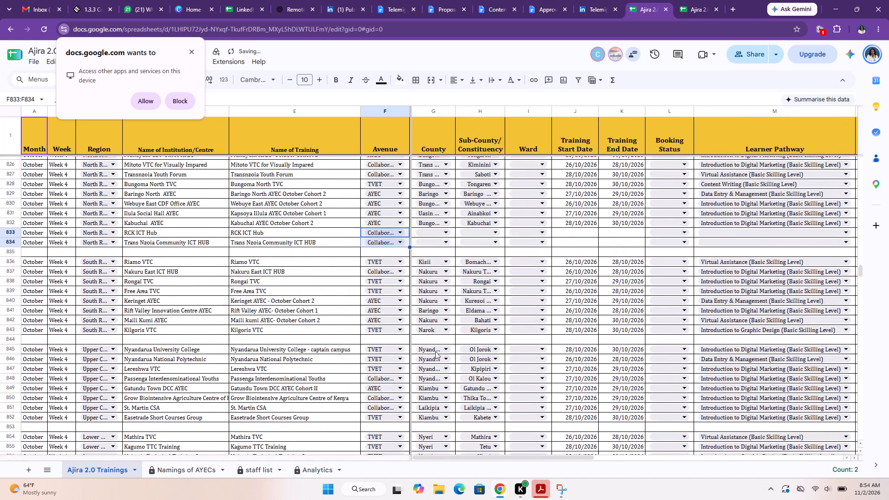
left_click(701, 5)
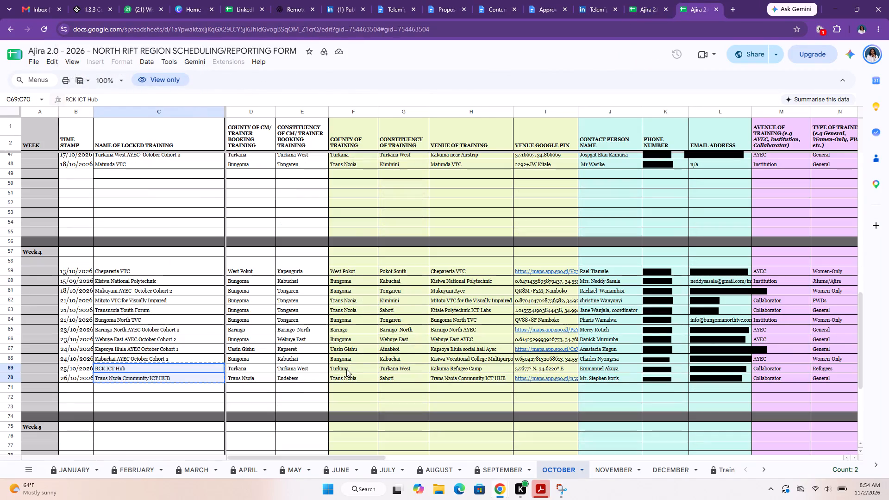
left_click_drag(346, 369, 396, 376)
key("ctrl+c")
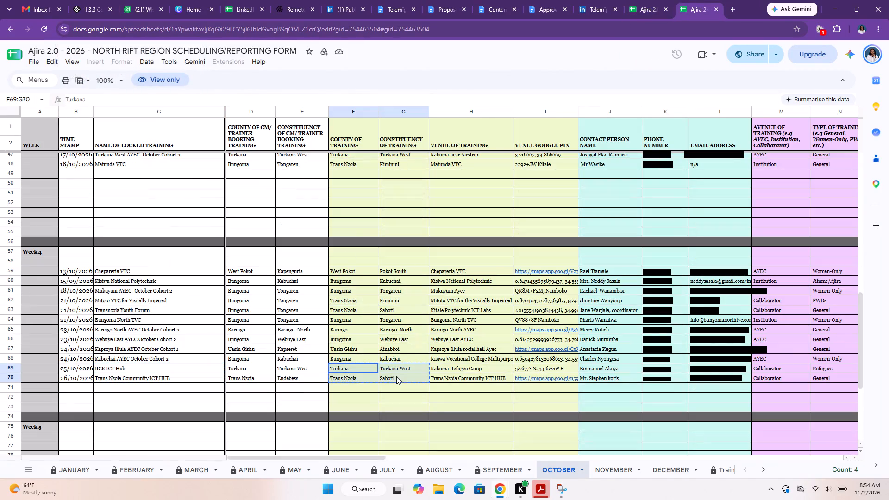
left_click(649, 7)
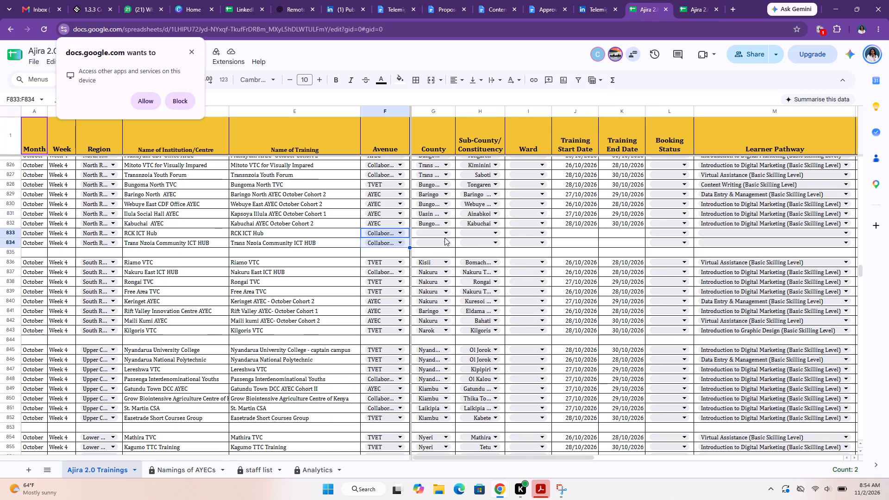
left_click(412, 236)
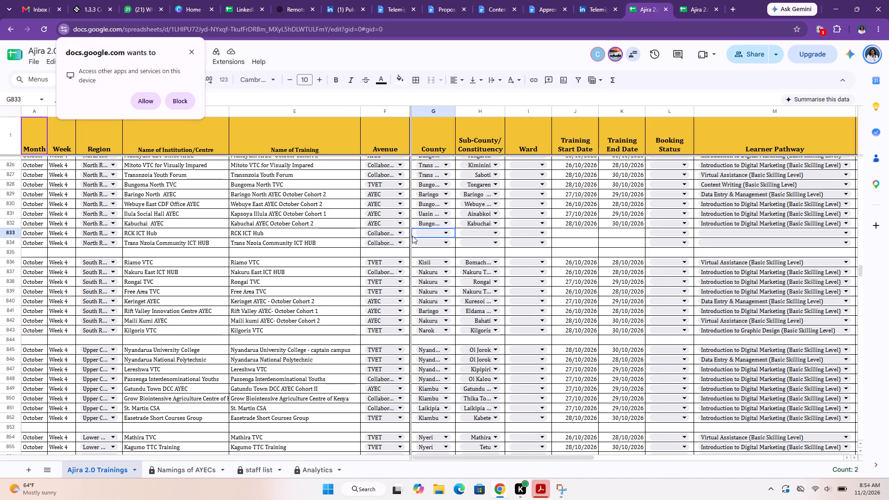
key("ctrl+shift+v")
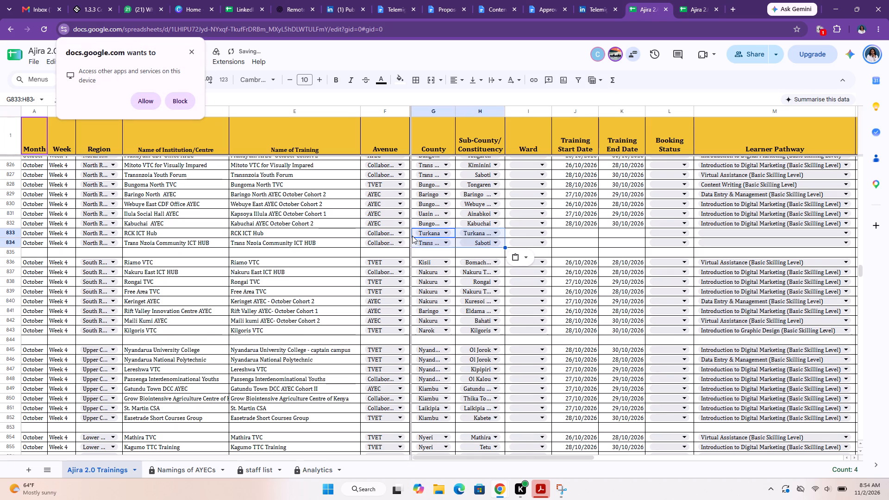
Copy the training start and end dates (O69:P70) from the North Rift form into the tracker's cells J833:K834 as values only.
left_click(688, 3)
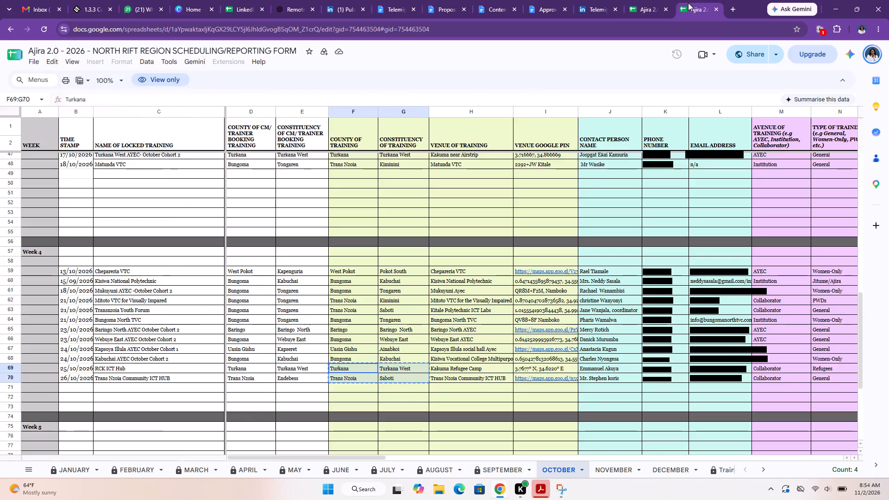
scroll(557, 400, "left", 10)
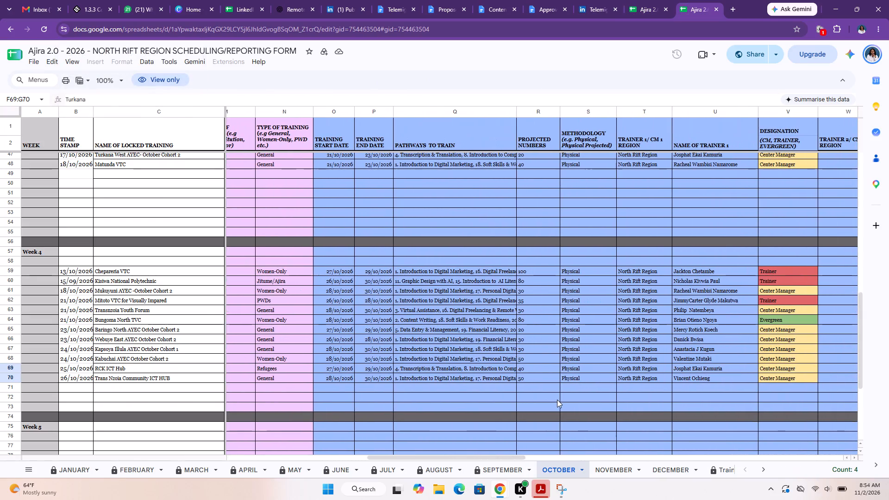
left_click_drag(333, 369, 380, 376)
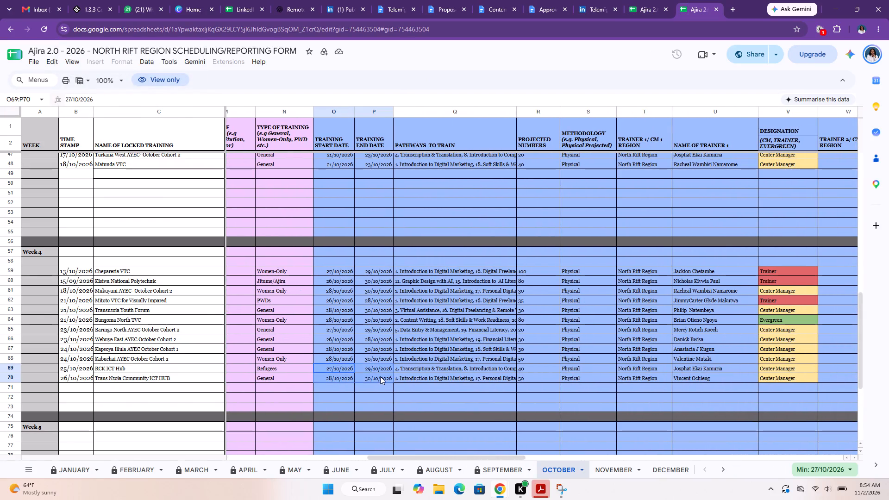
key("ctrl+c")
left_click(643, 0)
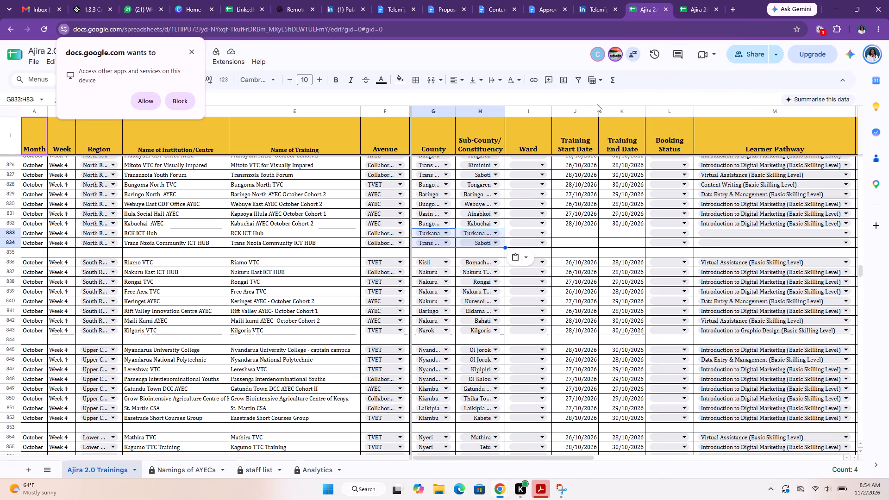
left_click(565, 233)
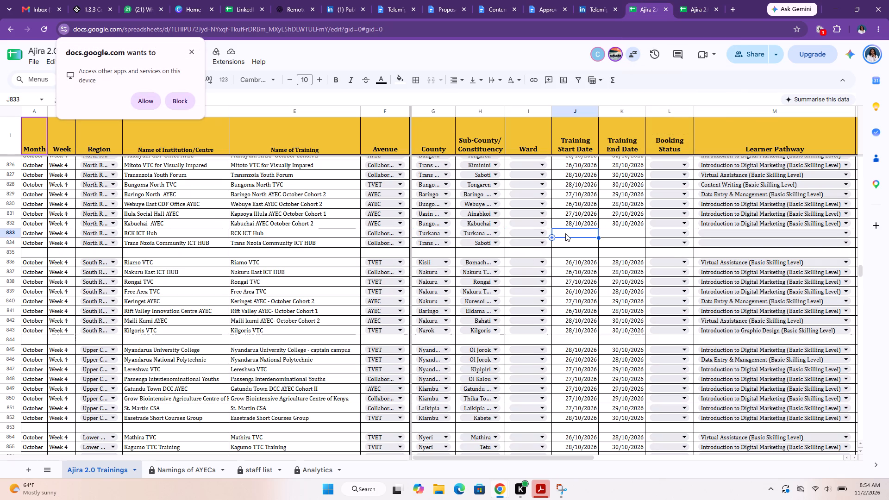
key("ctrl+shift+v")
Set the Learner Pathway to Transcription & Translation for RCK ICT Hub and Introduction to Digital Marketing for Trans Nzoia Community ICT HUB, both Basic Skilling Level.
scroll(565, 233, "left", 4)
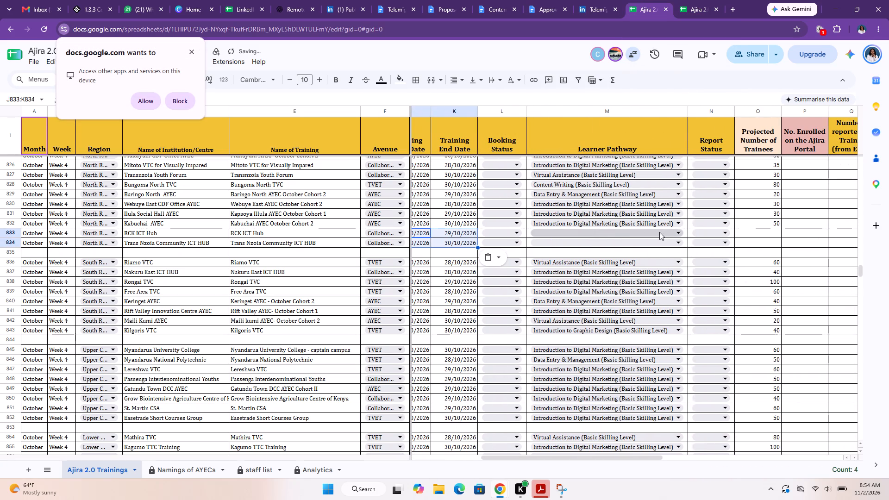
left_click(663, 232)
type("tran")
left_click(657, 245)
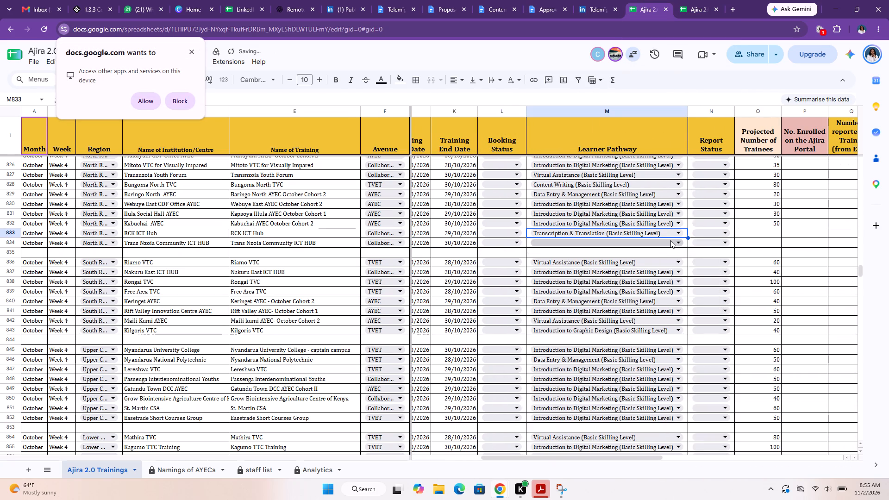
left_click(673, 240)
type("digi")
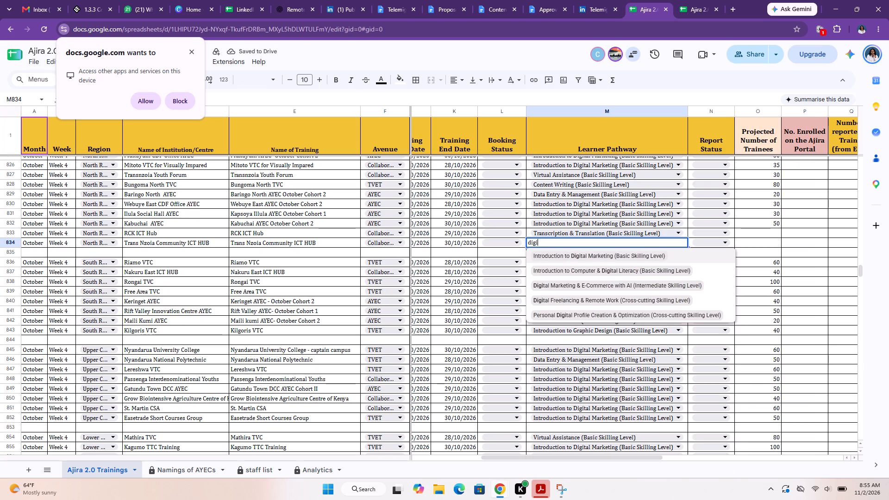
left_click(613, 256)
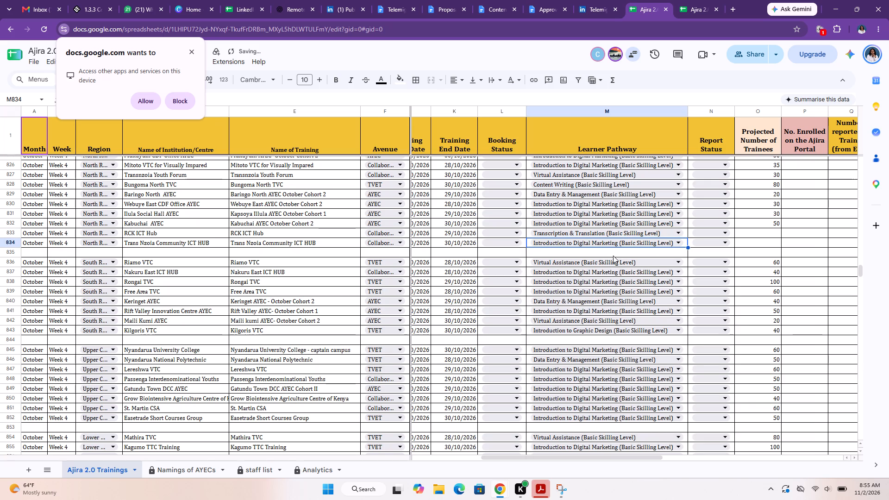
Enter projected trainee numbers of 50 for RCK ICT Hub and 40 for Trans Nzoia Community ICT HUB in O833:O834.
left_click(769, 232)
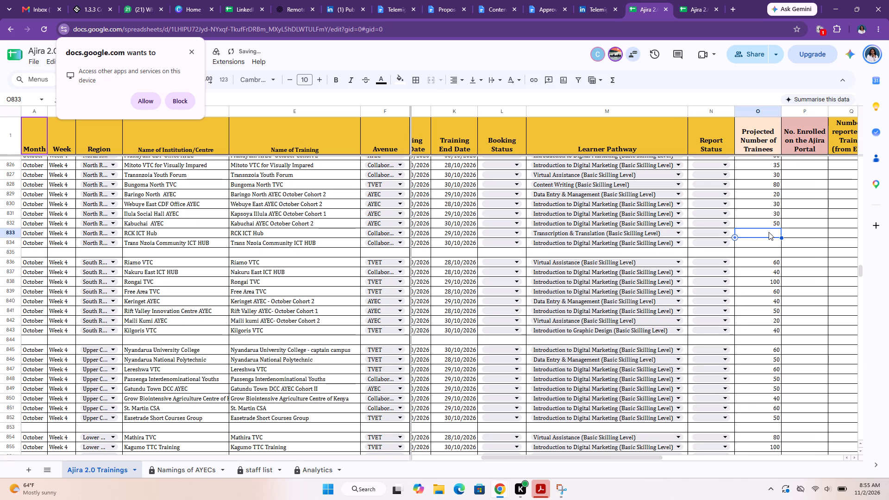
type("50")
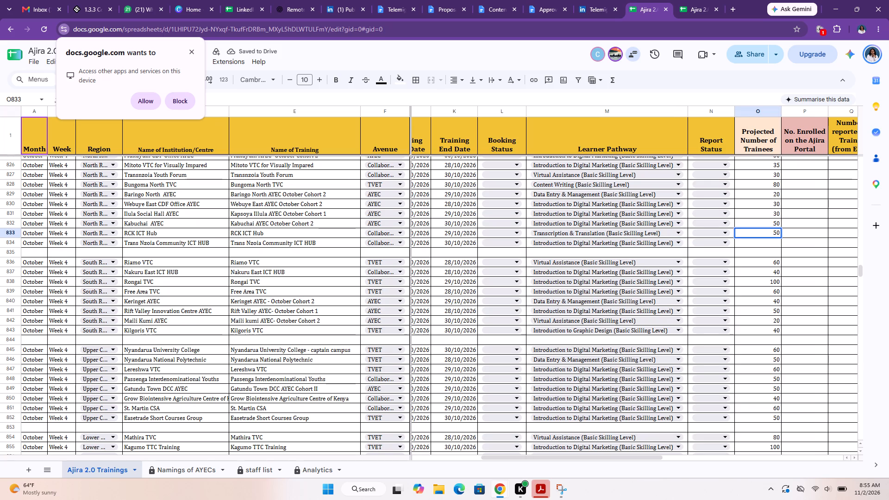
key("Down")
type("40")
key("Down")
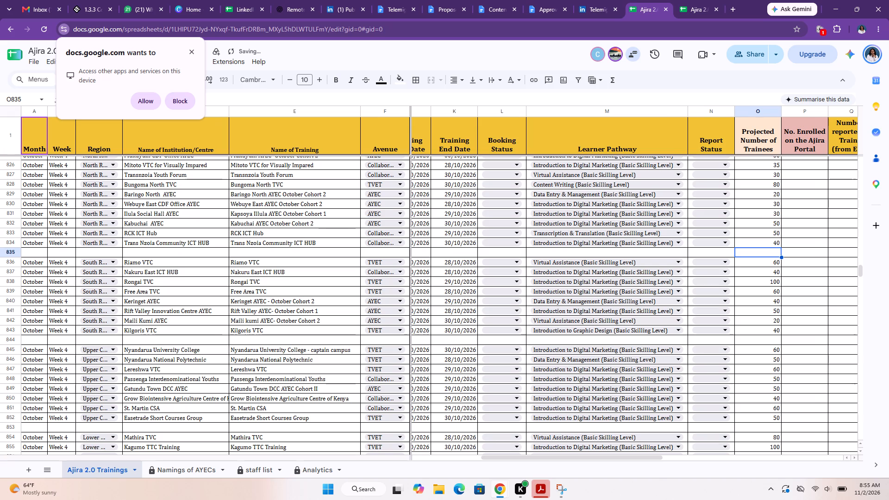
Copy the two Trainer 1 names in U69:U70 of the North Rift form's October sheet.
scroll(769, 232, "left", 8)
left_click(697, 8)
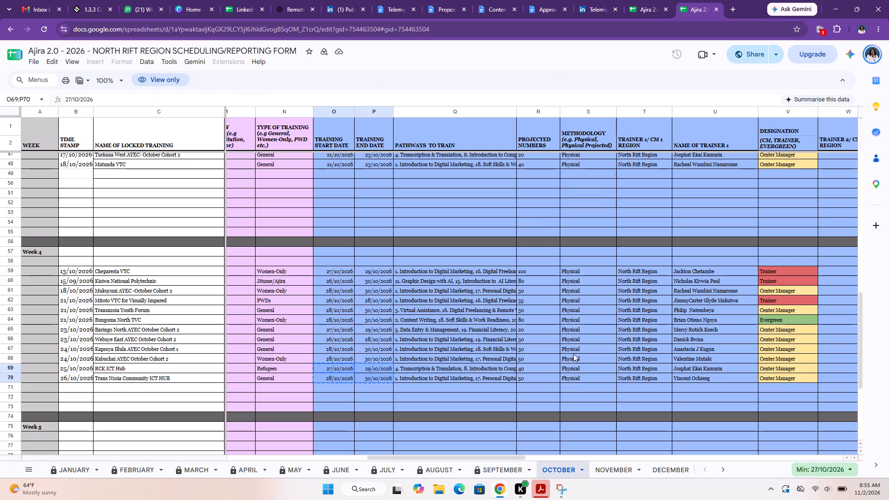
scroll(574, 354, "left", 4)
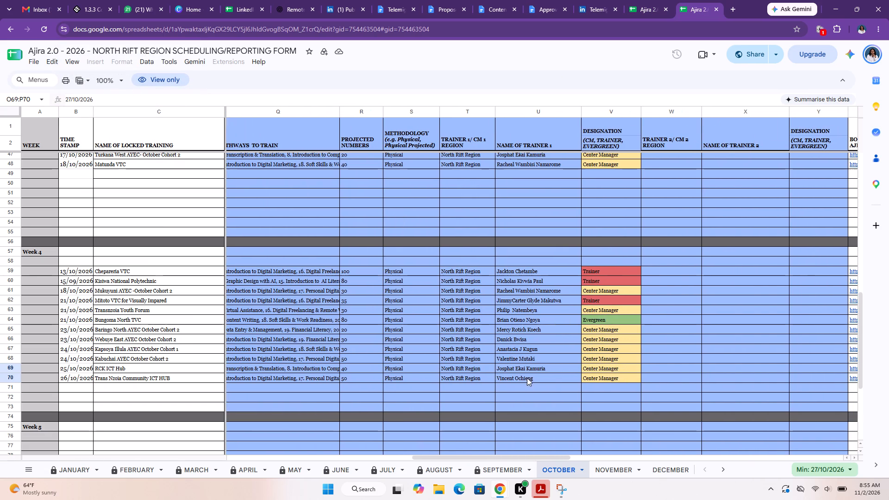
left_click_drag(532, 369, 539, 378)
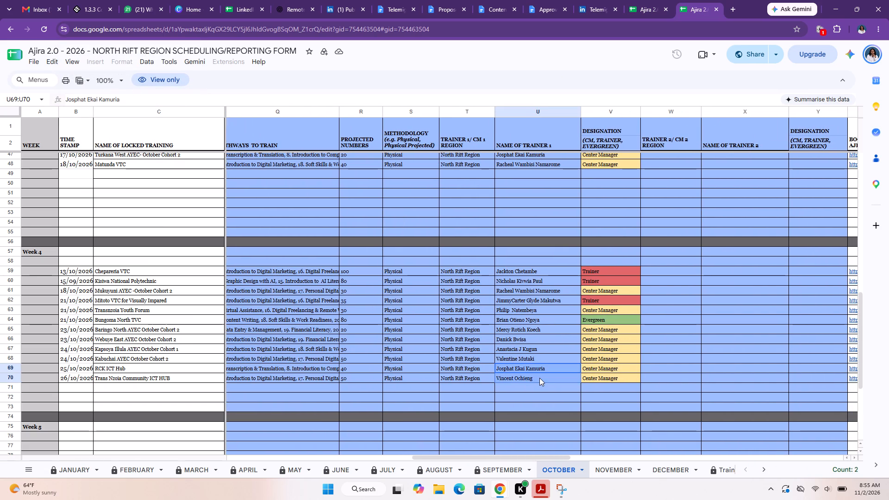
key("ctrl+c")
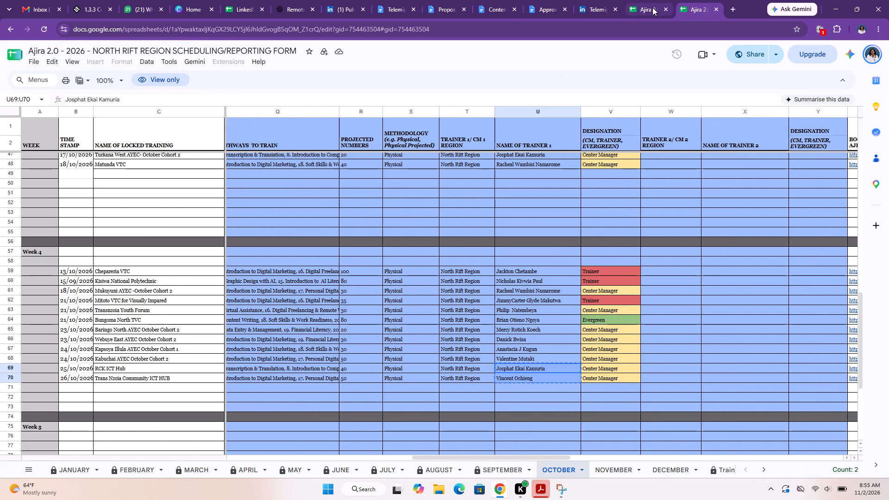
Set the tracker's projected number of trainees to 40 for RCK ICT Hub and 50 for Trans Nzoia Community ICT HUB.
left_click(652, 7)
scroll(443, 258, "right", 1)
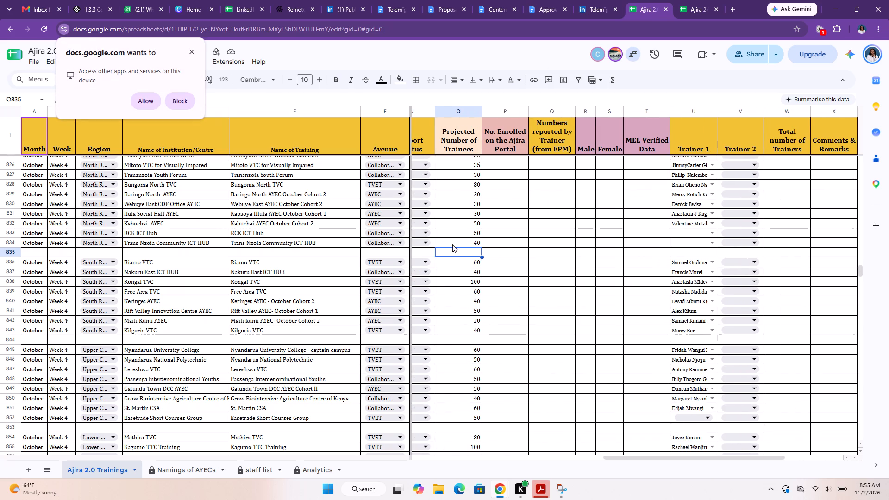
left_click(464, 230)
type("40")
key("Down")
type("50")
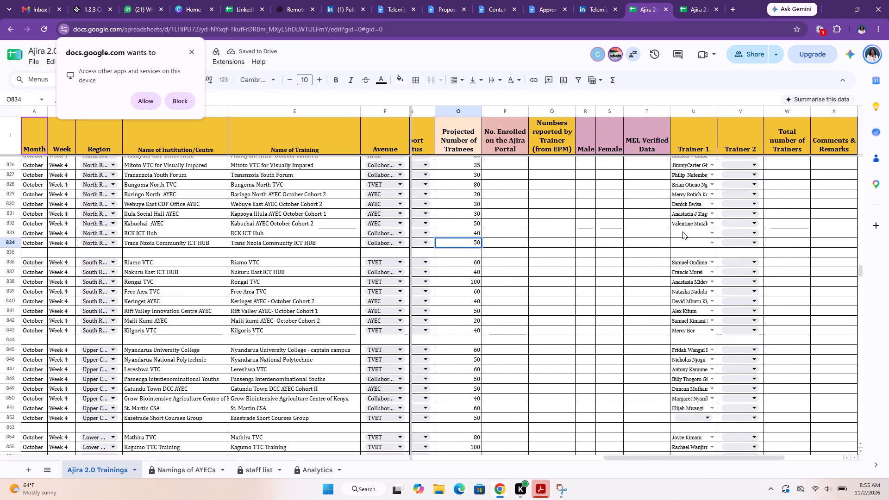
Paste the copied trainer names into the tracker's Trainer 1 cells U833:U834 and give those cells a white fill.
left_click(682, 231)
key("ctrl+v")
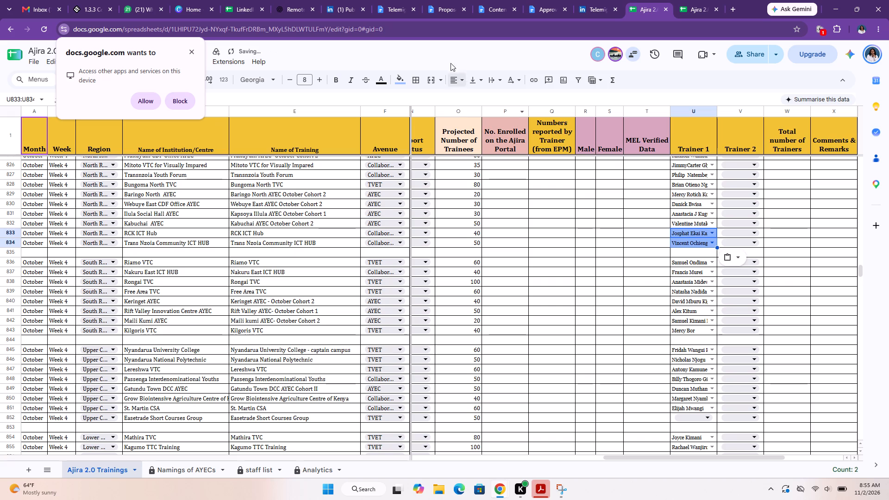
left_click(400, 81)
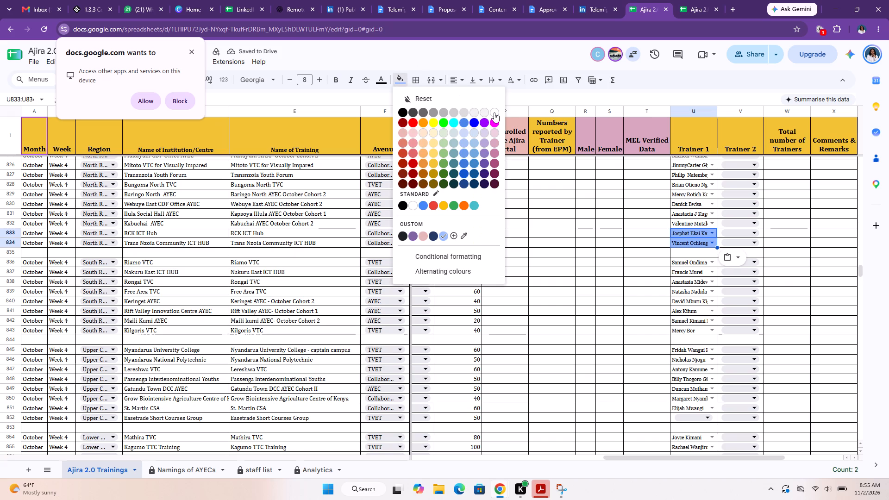
left_click(494, 112)
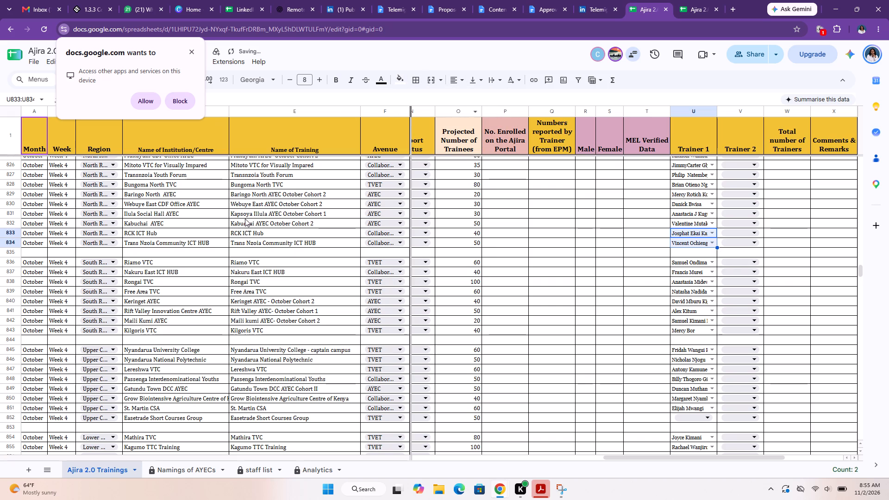
Open the November sheet of the North Rift scheduling form.
scroll(290, 278, "down", 15)
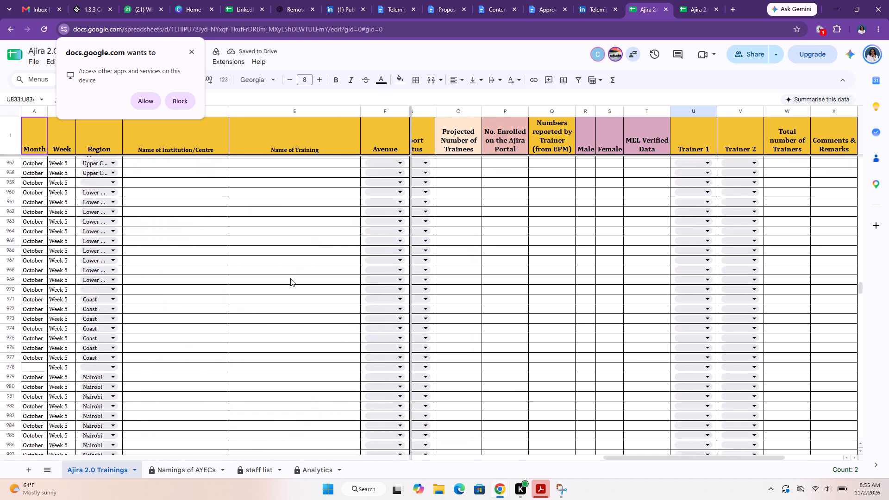
scroll(290, 278, "up", 5)
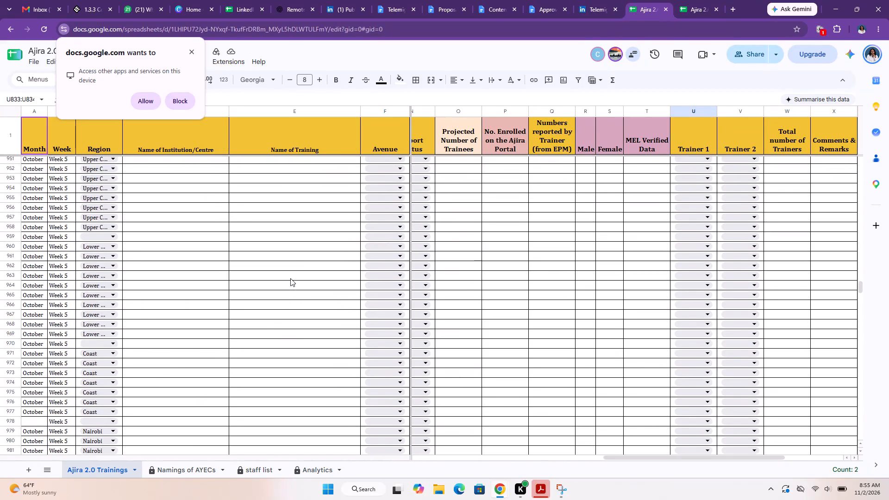
left_click(700, 6)
scroll(362, 260, "down", 2)
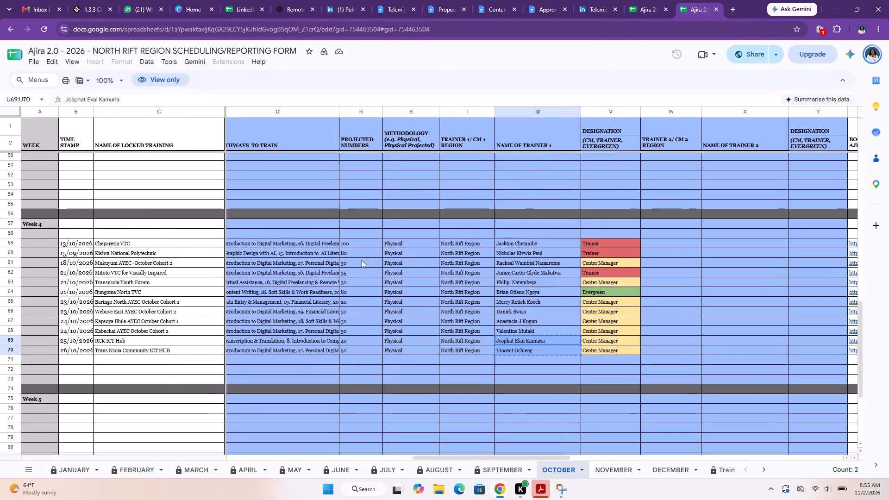
scroll(362, 260, "down", 2)
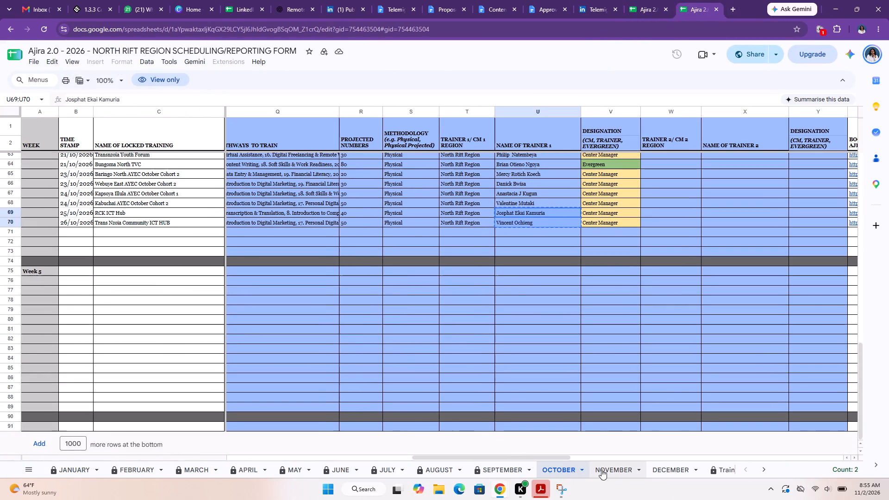
left_click(601, 469)
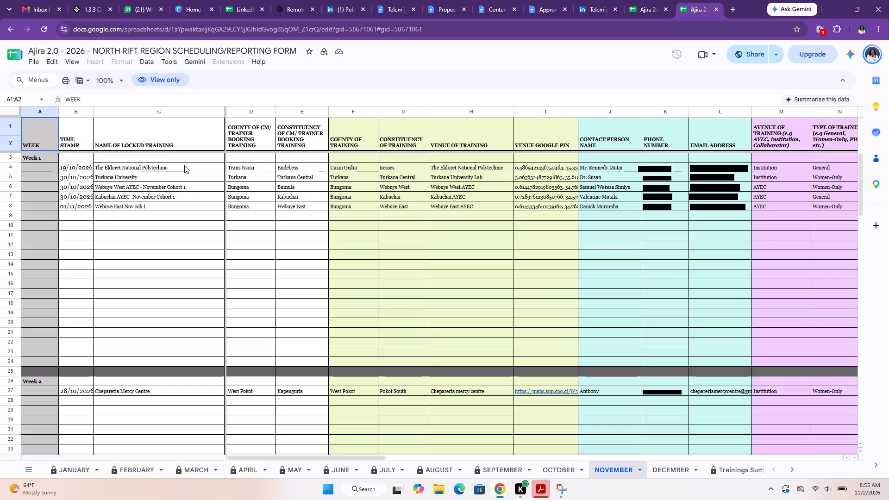
Copy the Week 1 locked training names in C4:C8, from The Eldoret National Polytechnic to Webuye East Nov coh I.
left_click_drag(184, 165, 177, 206)
key("ctrl+c")
left_click(177, 206, "ctrl")
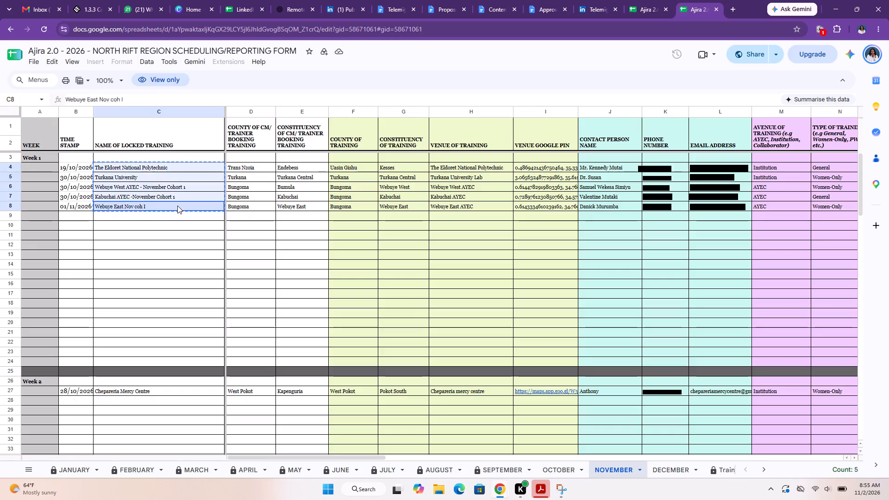
left_click(306, 293)
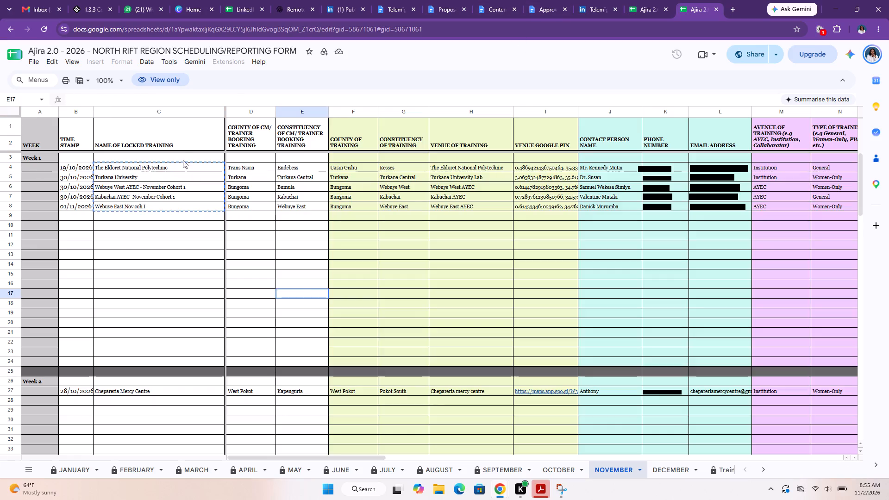
left_click_drag(183, 160, 183, 202)
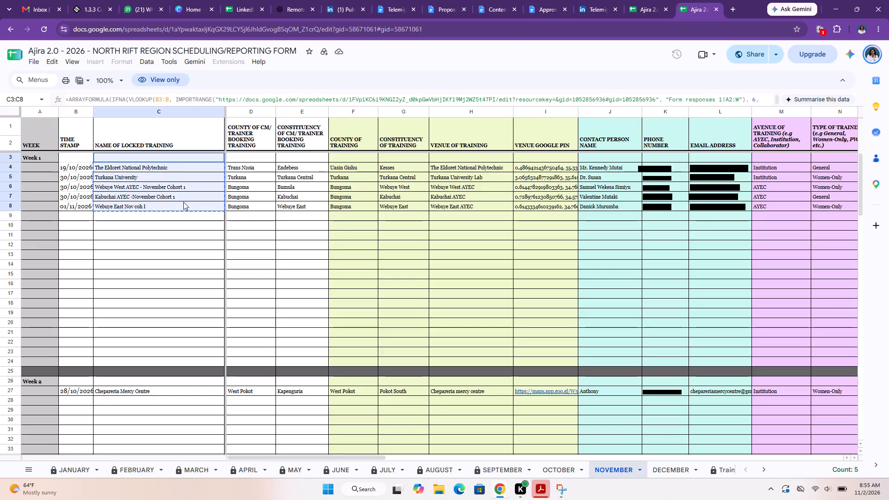
left_click(182, 165)
left_click_drag(182, 165, 194, 210)
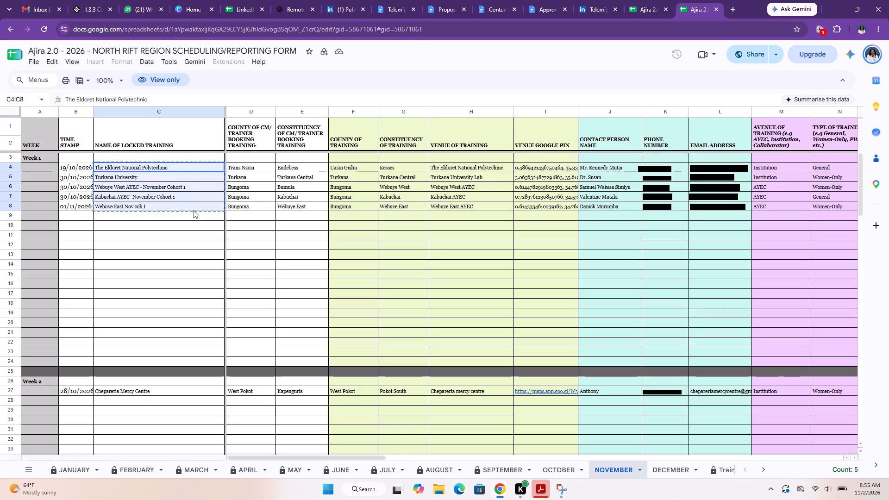
left_click_drag(194, 210, 194, 211)
key("ctrl+c")
Paste the copied training names as values into the tracker's E1025:E1029 and fill them across into the institution column D1025:D1029.
left_click(632, 9)
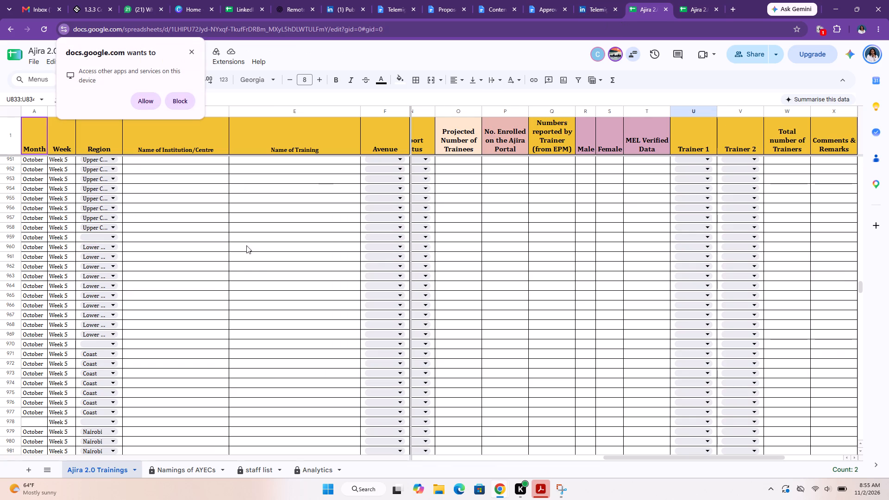
scroll(221, 277, "down", 8)
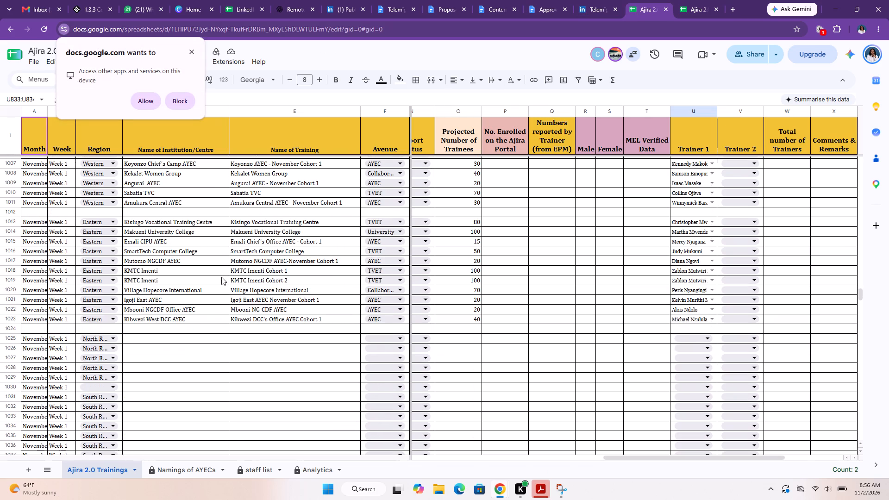
scroll(221, 277, "down", 1)
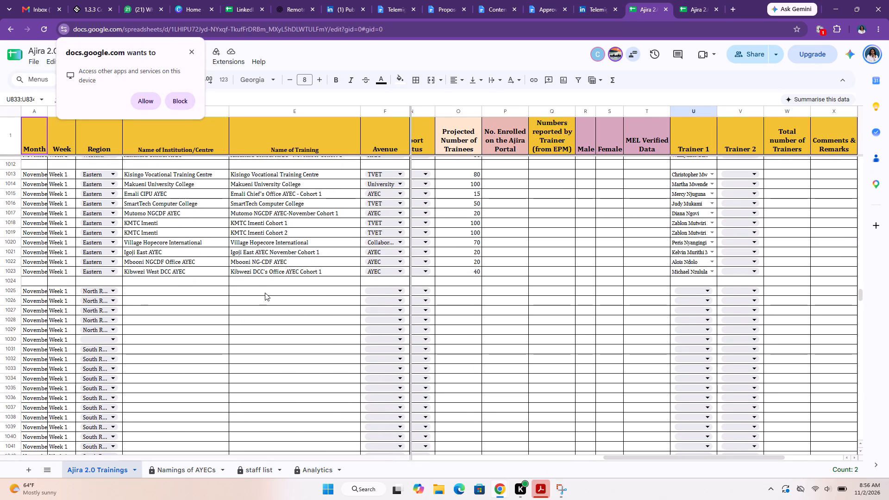
left_click(266, 293)
key("ctrl+shift+v")
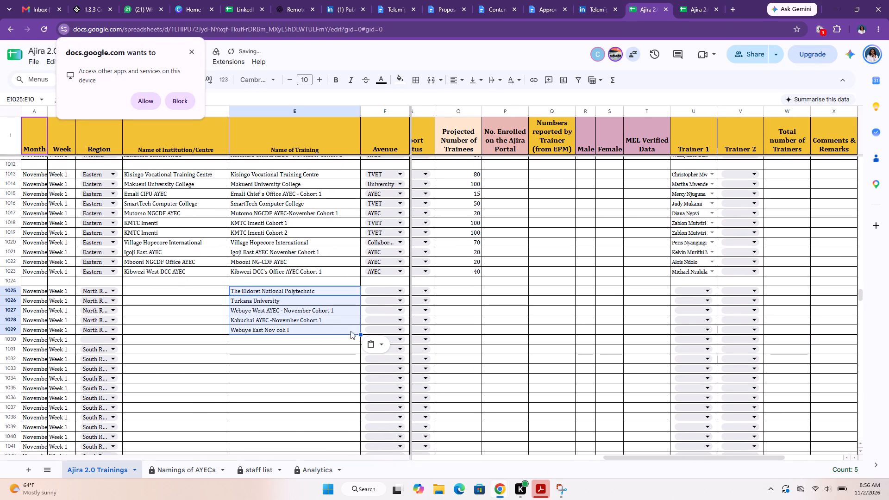
left_click_drag(361, 333, 217, 330)
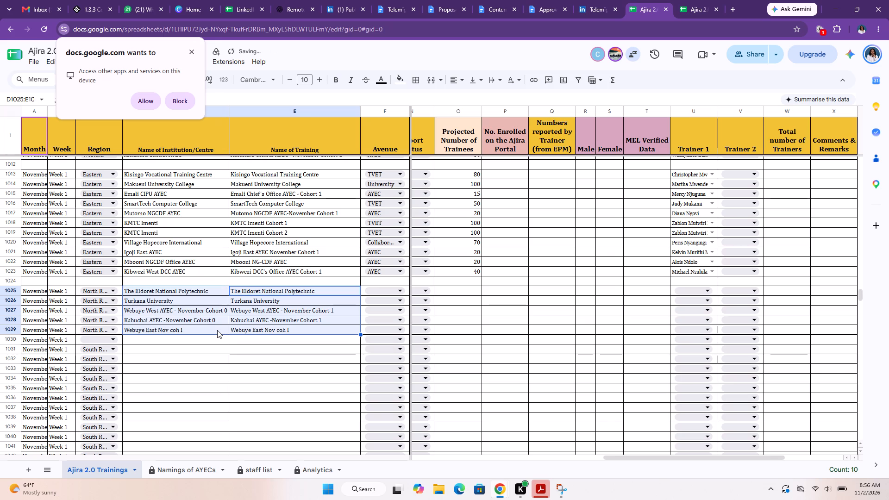
Replace the institution name in D1027 with Webuye West CIH AYEC, copied from the Namings of AYECs sheet and pasted as a value.
left_click(168, 311)
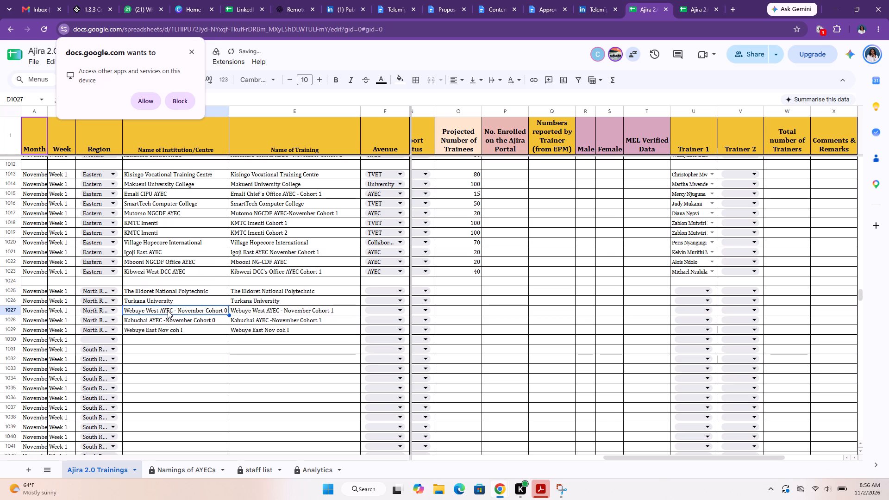
left_click(191, 473)
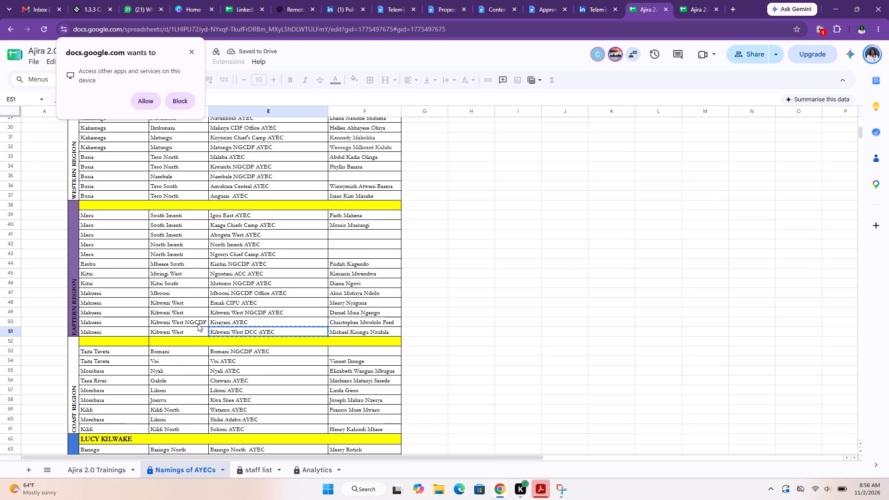
scroll(198, 324, "up", 3)
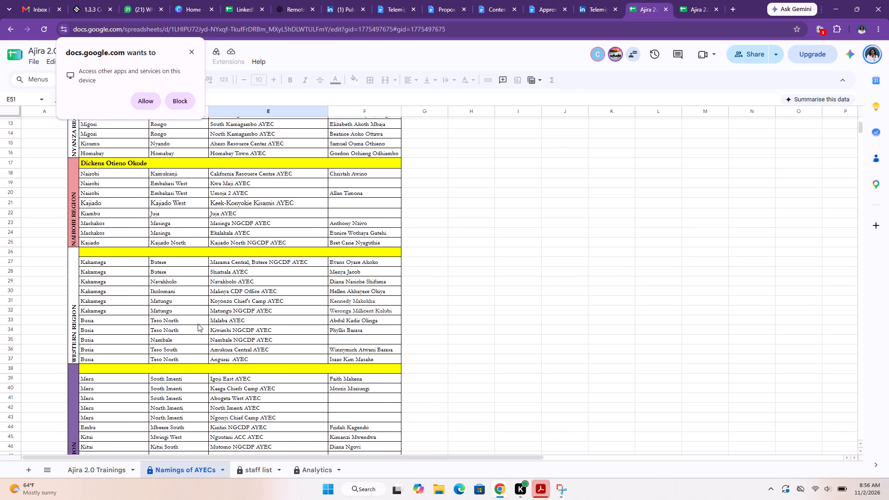
scroll(198, 324, "up", 5)
scroll(198, 324, "down", 7)
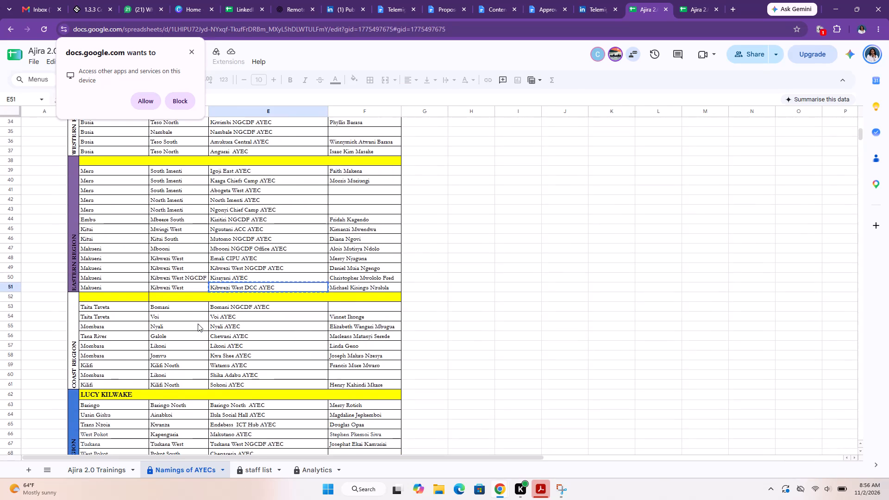
scroll(198, 324, "down", 2)
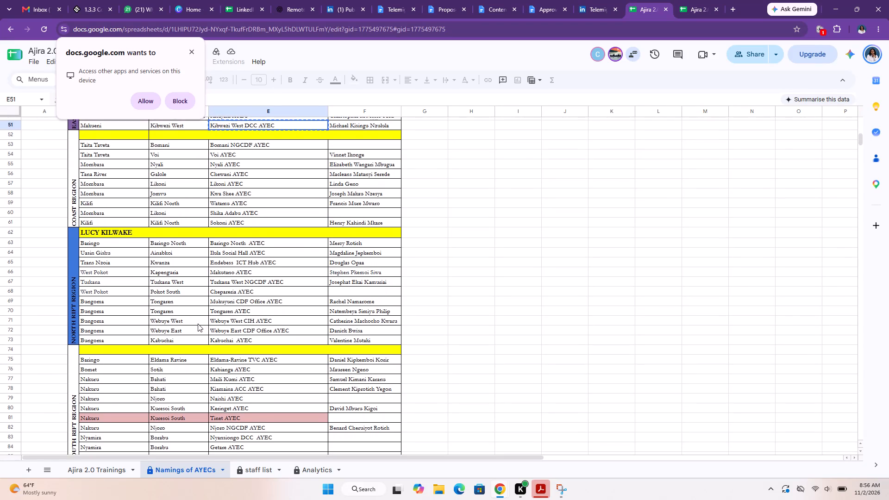
scroll(198, 324, "down", 3)
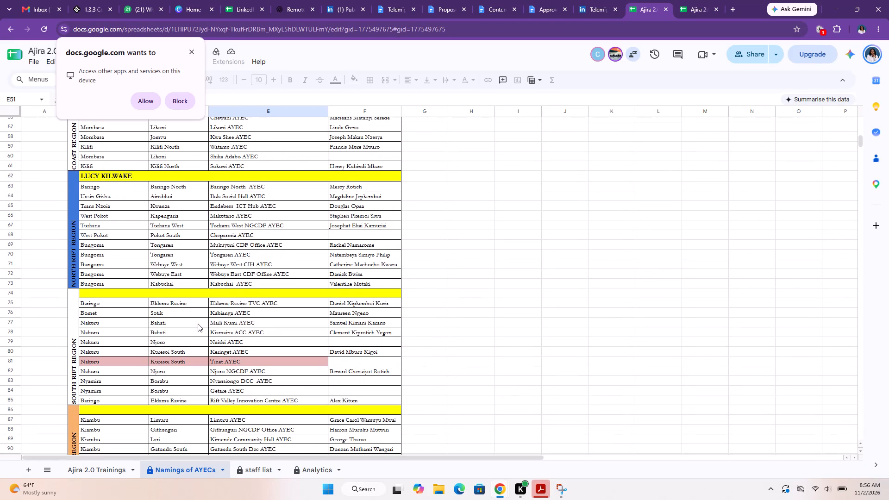
left_click(85, 468)
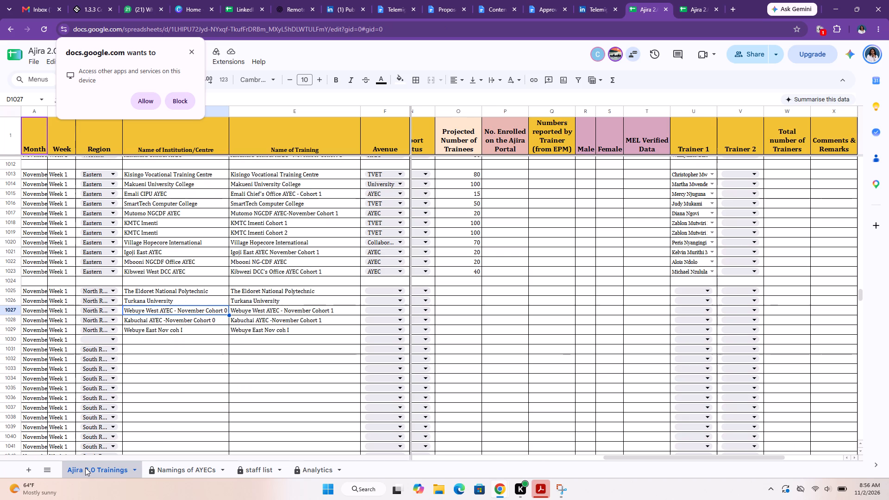
left_click(184, 472)
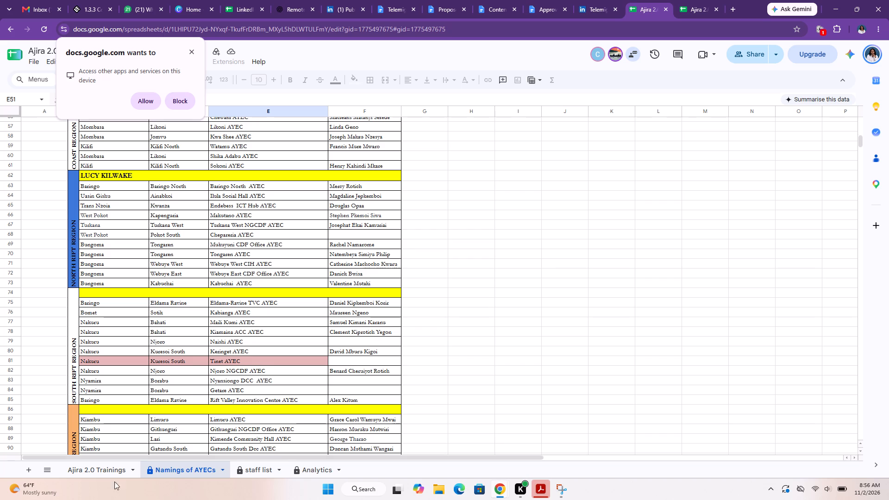
left_click(110, 470)
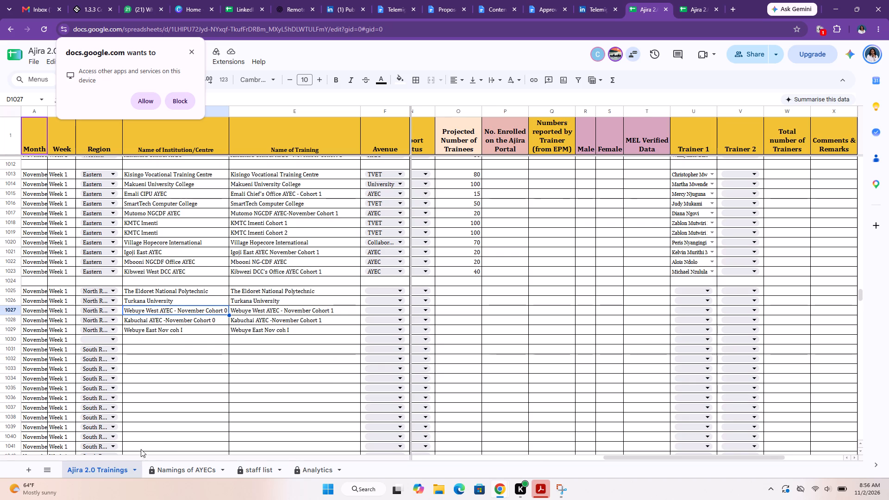
left_click(168, 469)
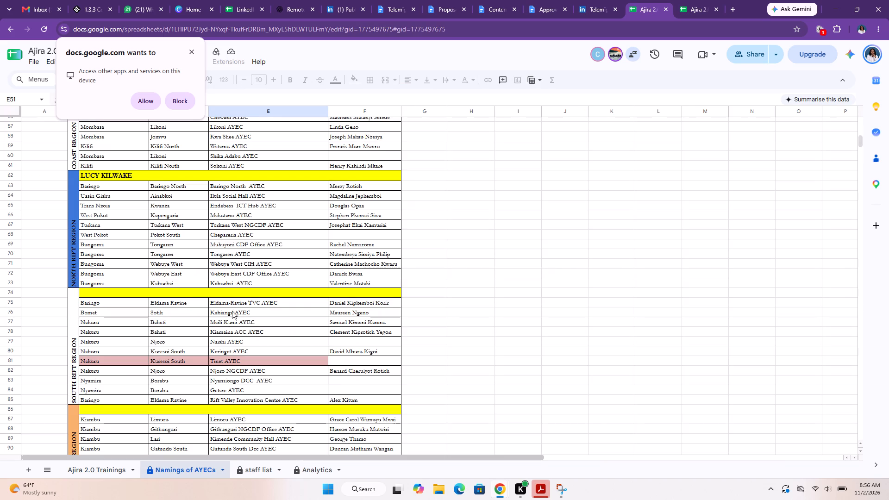
left_click(260, 262)
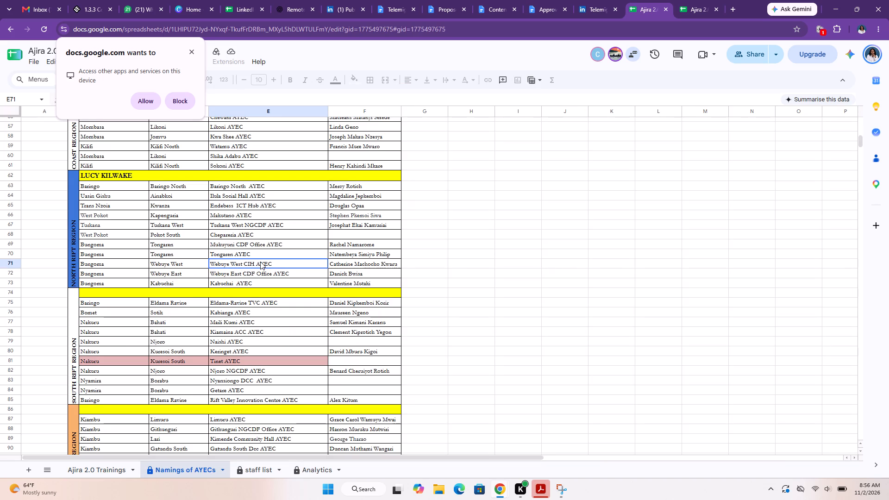
key("ctrl+c")
left_click(93, 465)
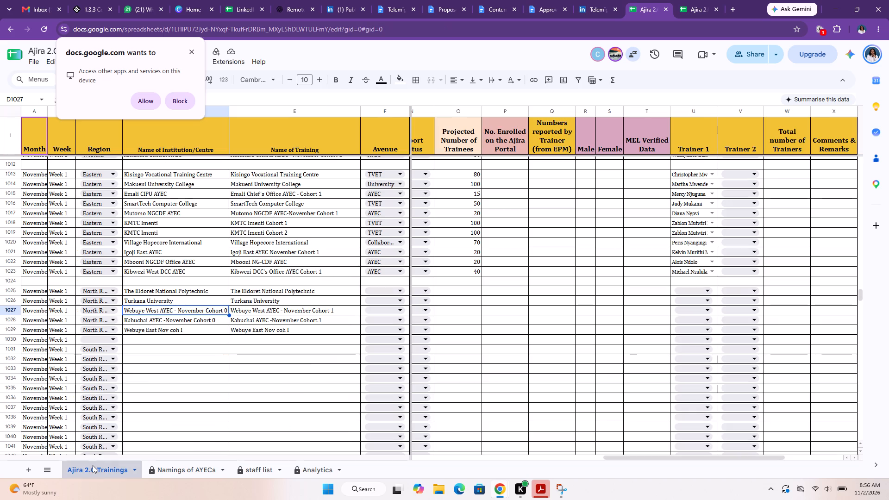
key("ctrl+shift+v")
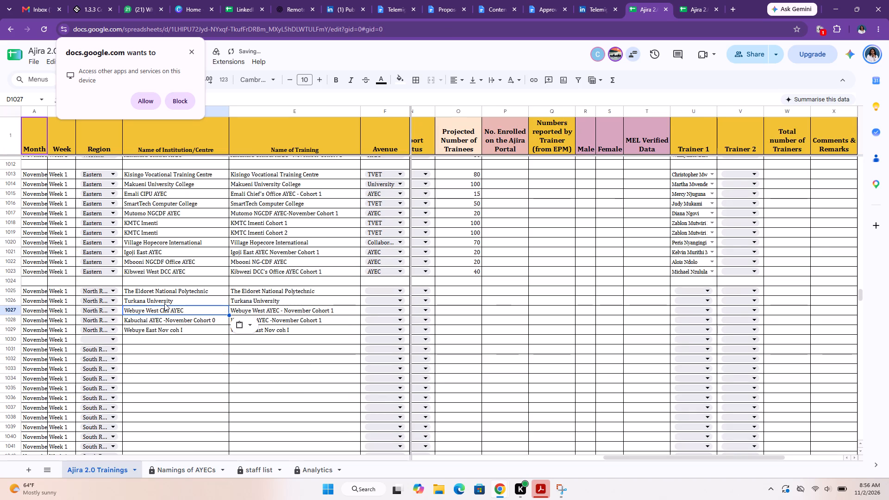
Replace the institution name in D1028 with Kabuchai AYEC, copied from the North Rift section of the Namings of AYECs sheet.
left_click(197, 469)
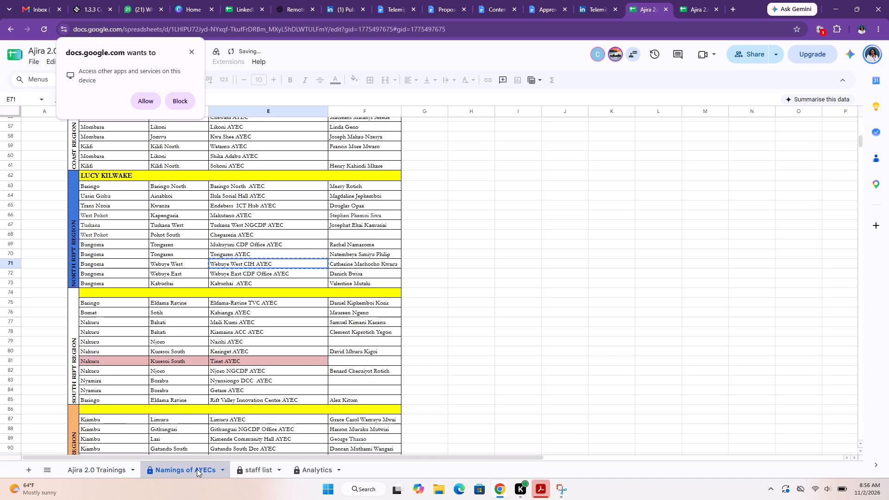
left_click(244, 283)
key("ctrl+c")
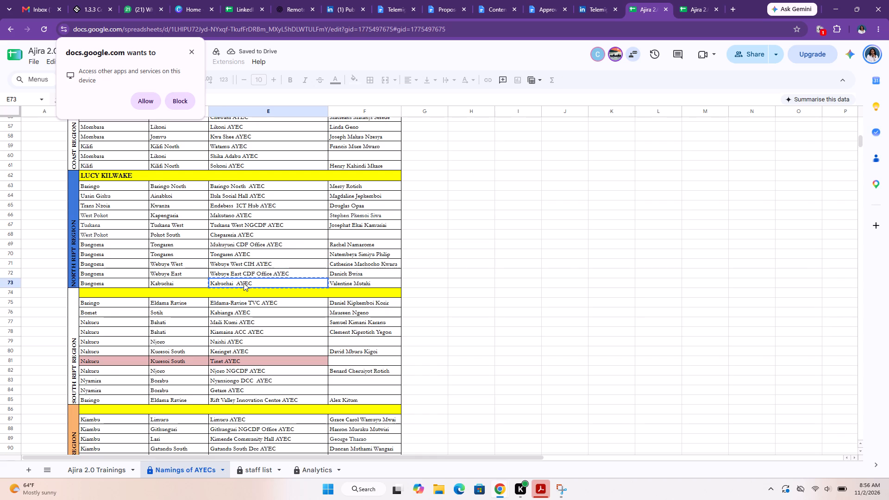
left_click(97, 472)
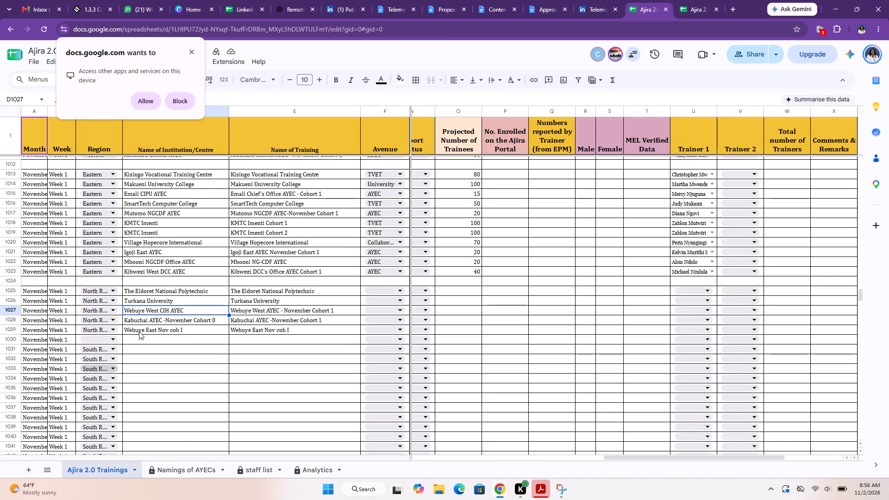
left_click(149, 321)
key("ctrl+shift+v")
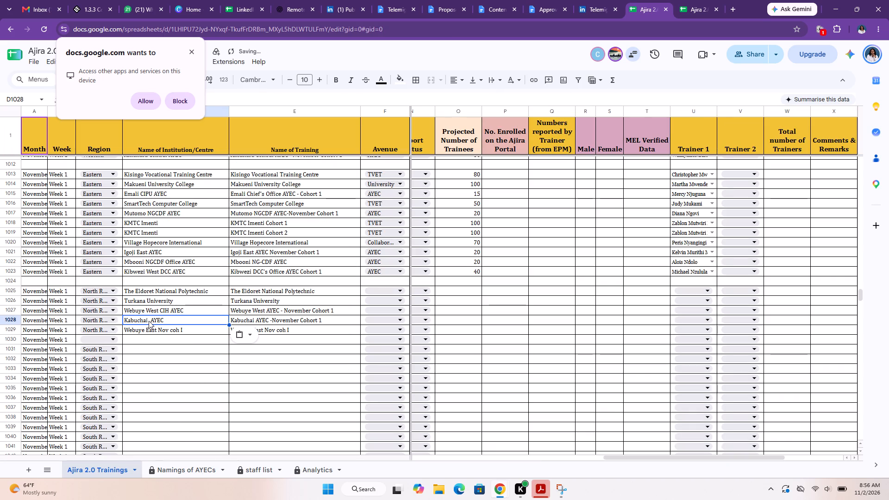
Replace the institution name in D1029 with Webuye East CDF Office AYEC, copied from the Namings of AYECs sheet.
left_click(164, 468)
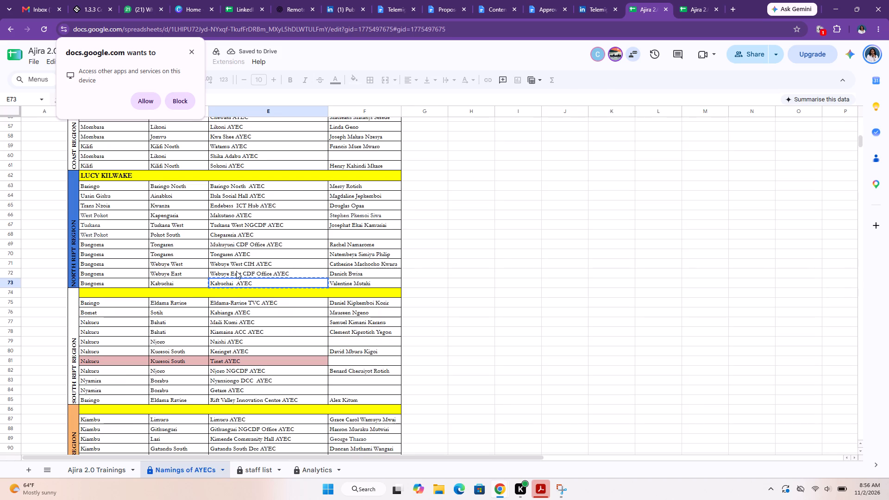
left_click(236, 271)
key("ctrl+c")
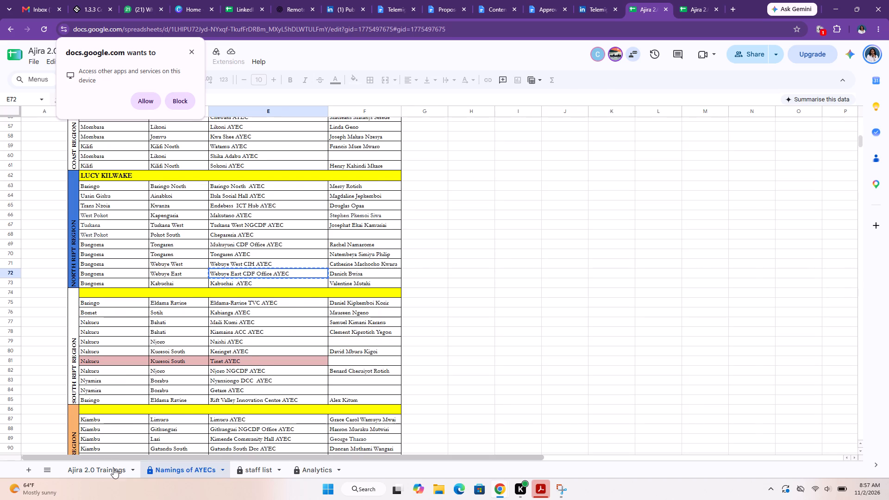
left_click(113, 468)
left_click(189, 329)
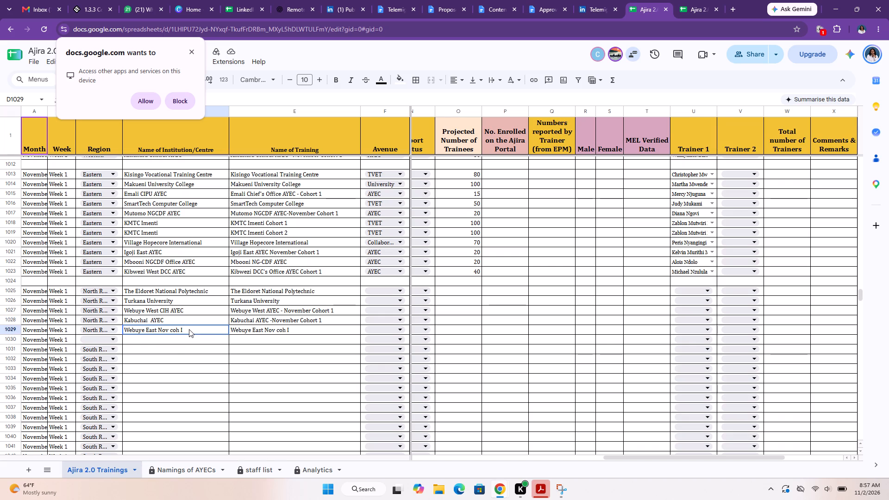
key("ctrl+shift+v")
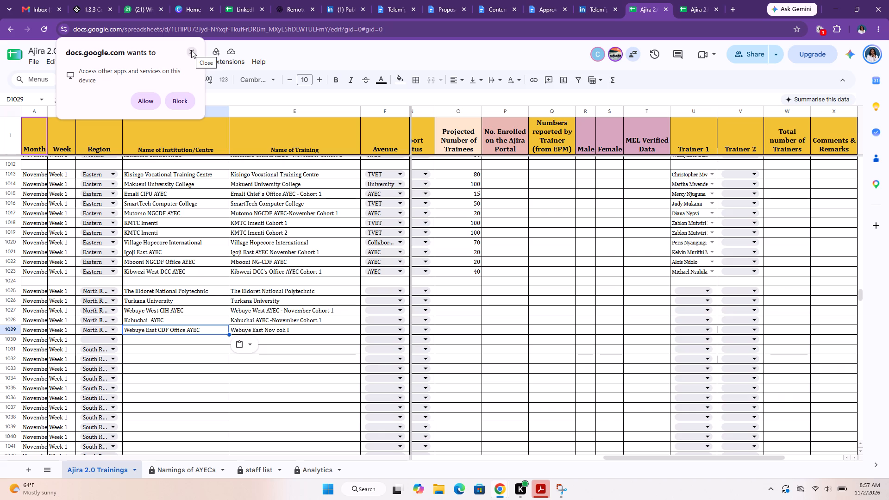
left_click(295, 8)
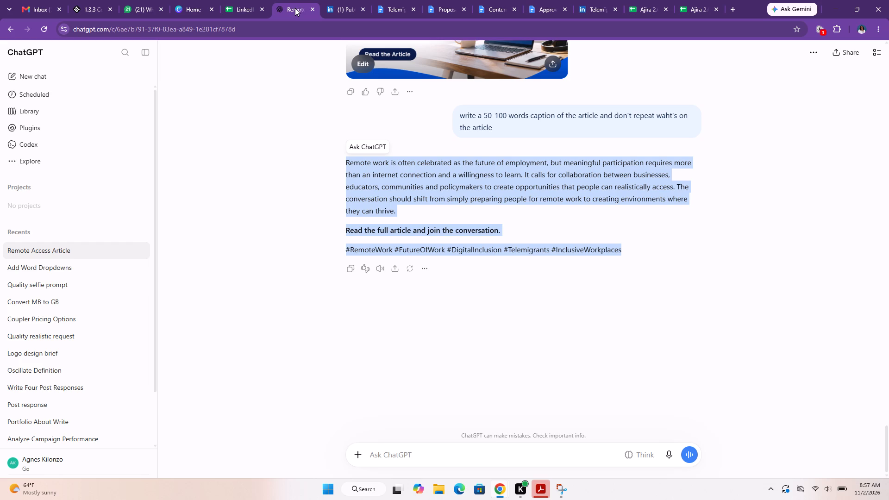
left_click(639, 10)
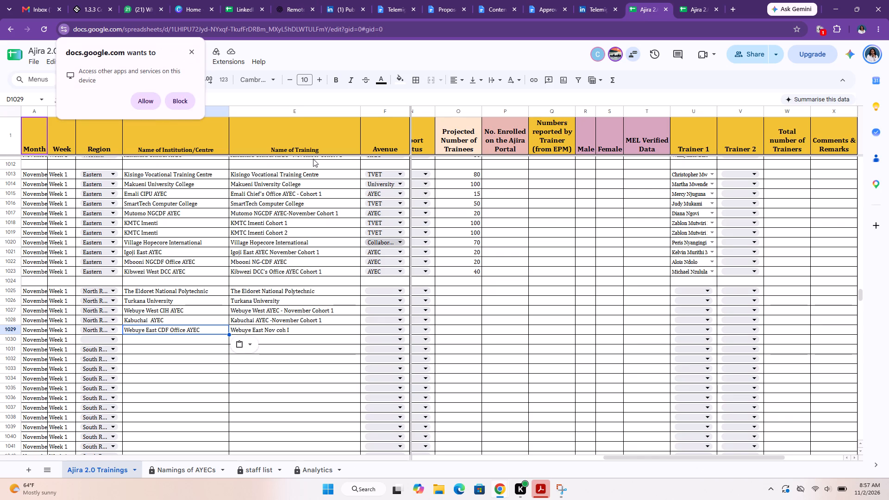
Dismiss the site's request to access other apps and services on this device.
left_click(193, 53)
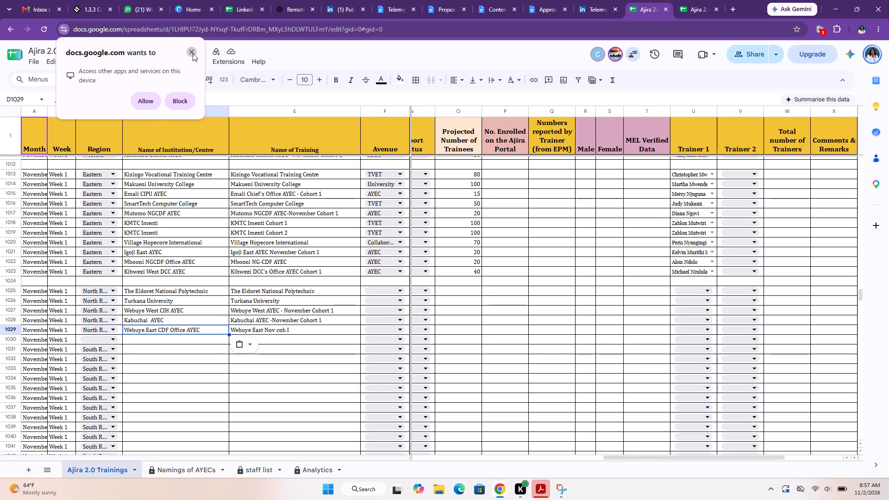
Copy the Week 1 training counties and constituencies F4:G8 from the North Rift form and paste them as values into the tracker's G1025:H1029.
scroll(336, 313, "right", 6)
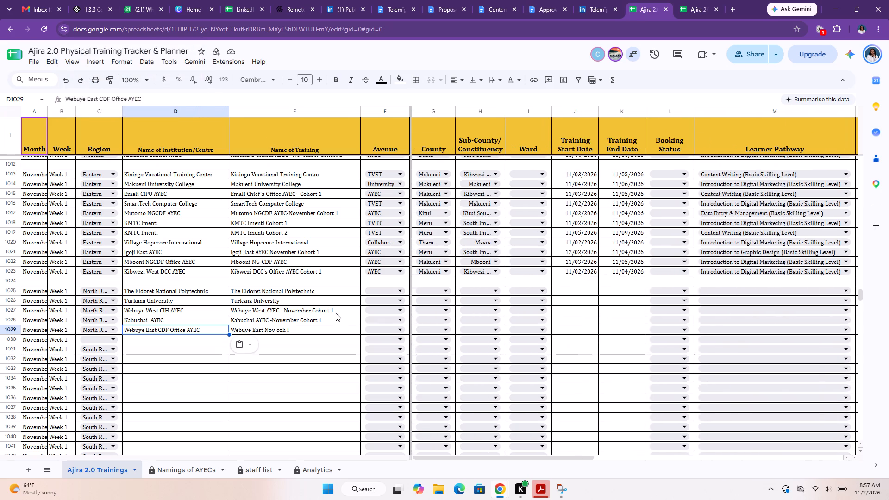
scroll(336, 313, "right", 5)
left_click(699, 13)
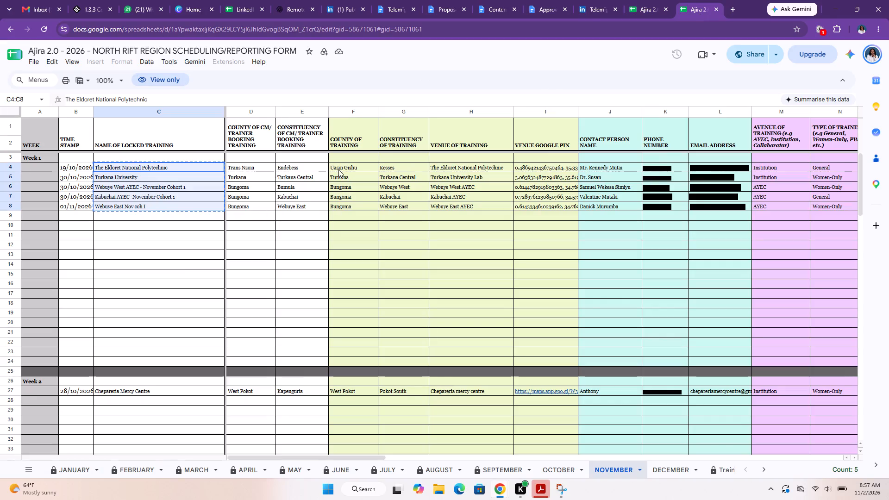
left_click_drag(341, 169, 403, 204)
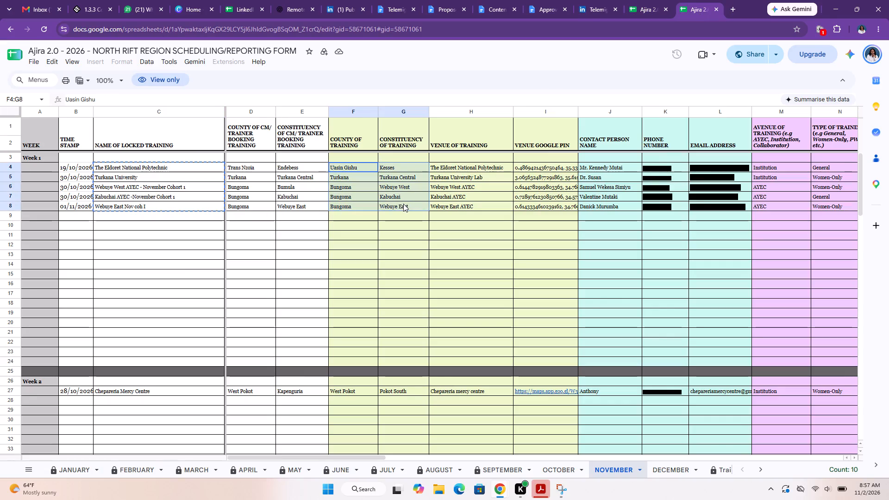
key("ctrl+c")
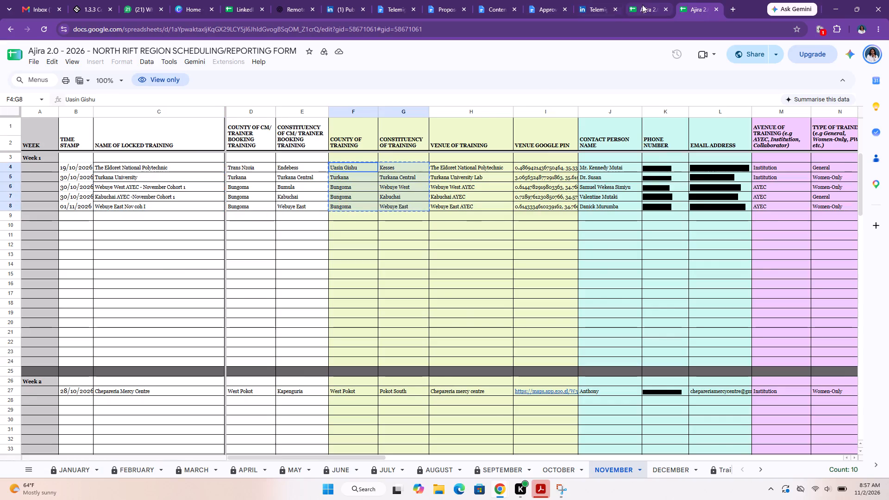
left_click(642, 5)
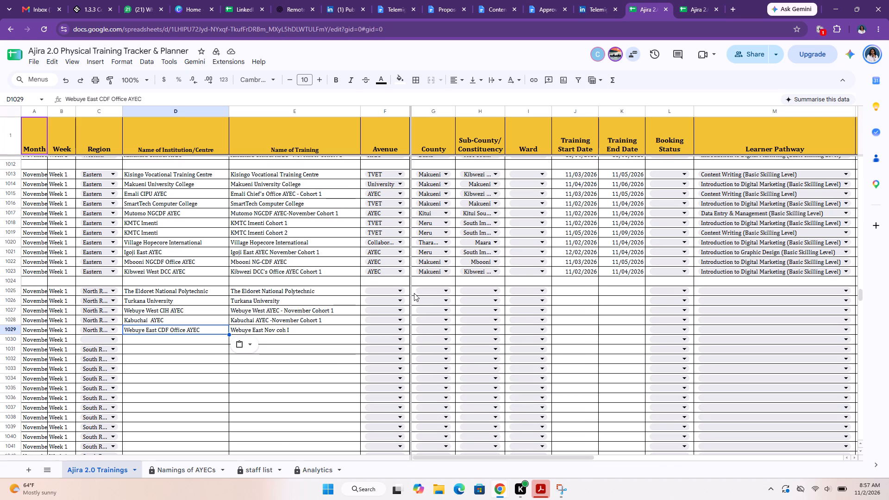
left_click(414, 293)
key("ctrl+shift+v")
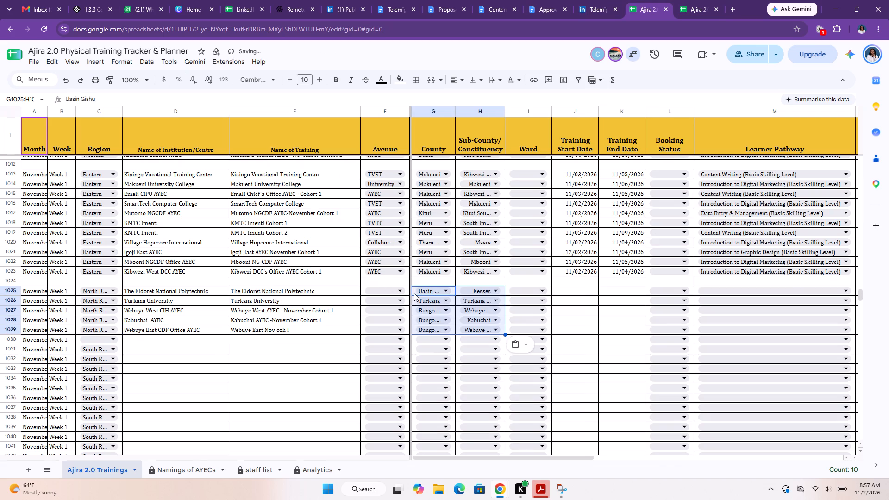
Copy the Week 1 training start and end dates O4:P8 from the North Rift form and return to the tracker.
left_click(693, 6)
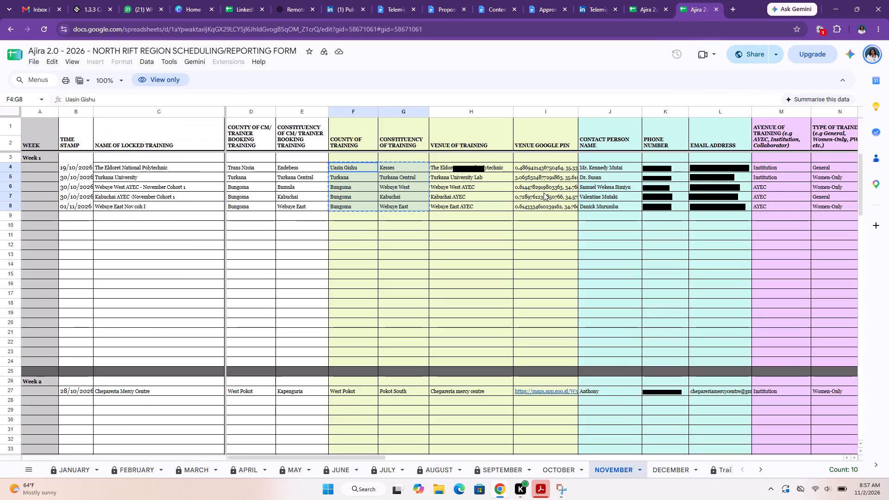
scroll(544, 193, "left", 6)
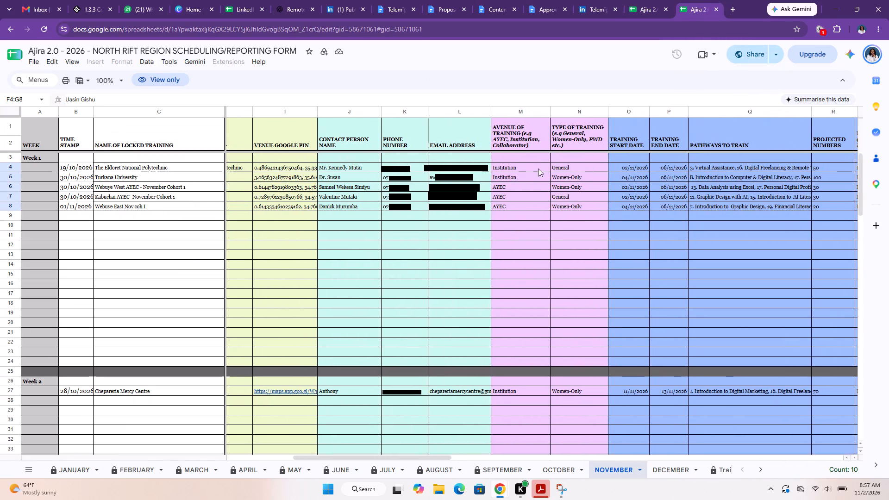
scroll(573, 169, "left", 1)
left_click_drag(573, 169, 611, 207)
key("ctrl+c")
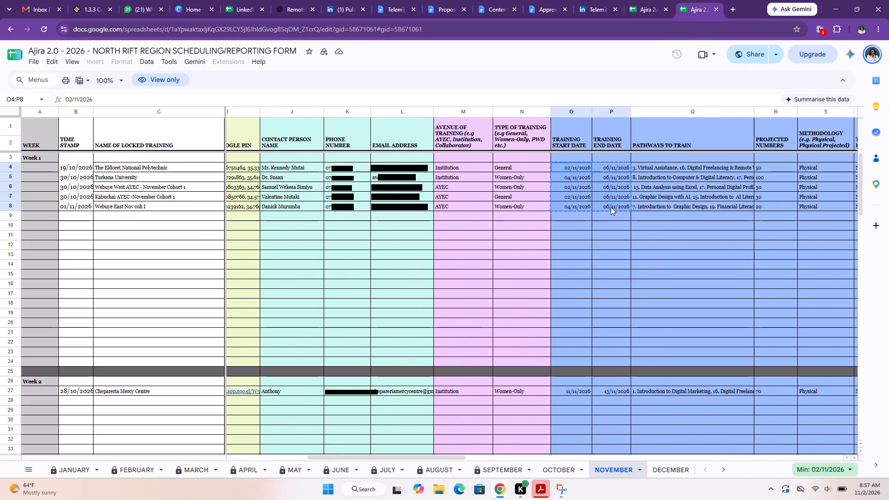
left_click(638, 3)
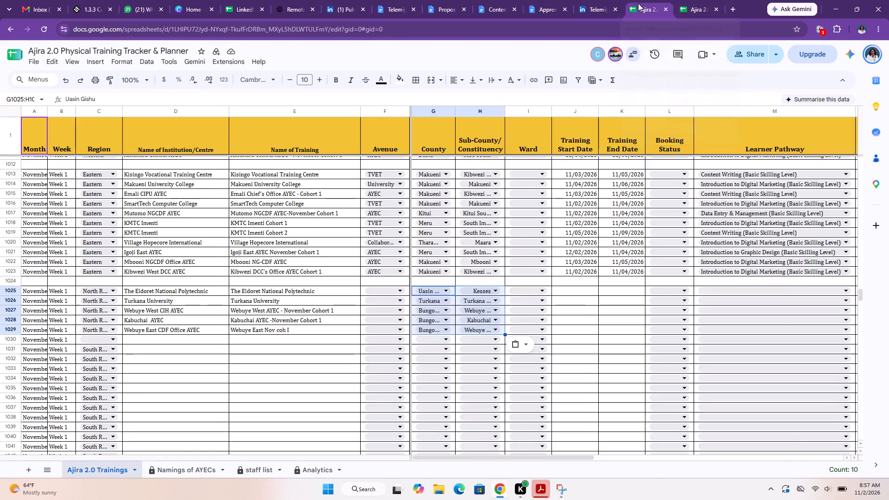
Set the avenue to TVET in F1025, University in F1026 and AYEC in F1027, and fill AYEC down through F1029.
left_click(396, 293)
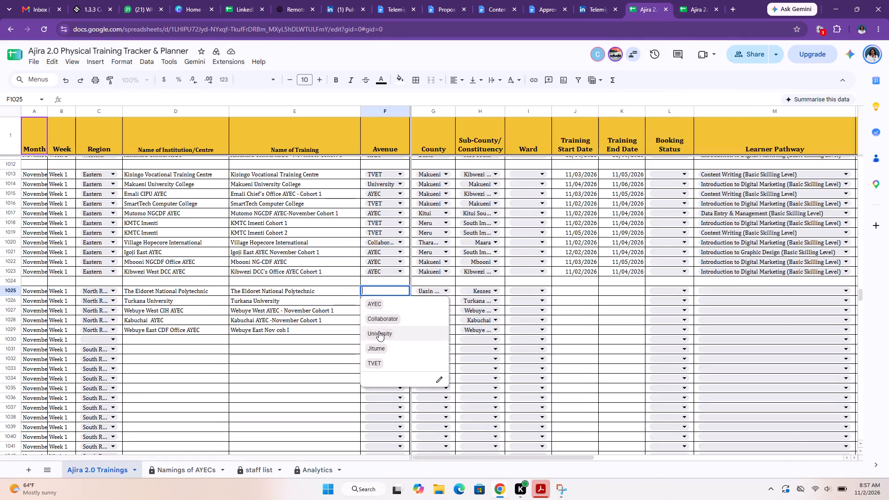
left_click(375, 360)
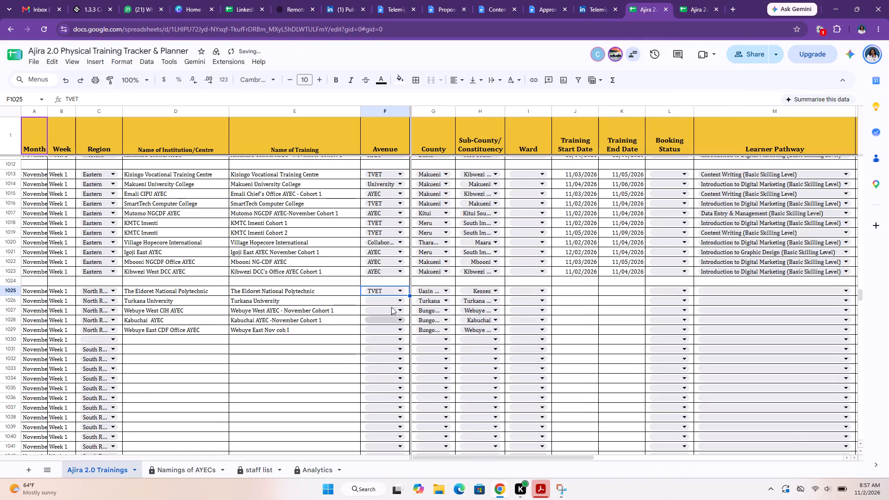
left_click(402, 301)
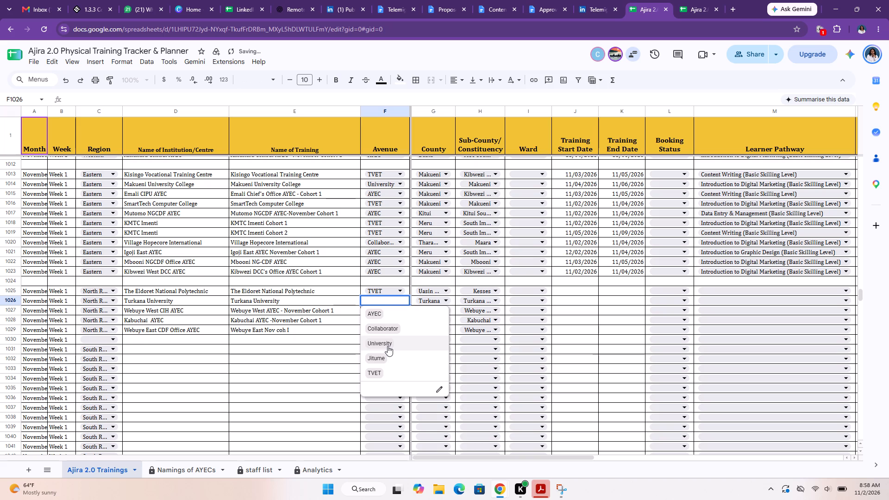
left_click(388, 346)
left_click(397, 311)
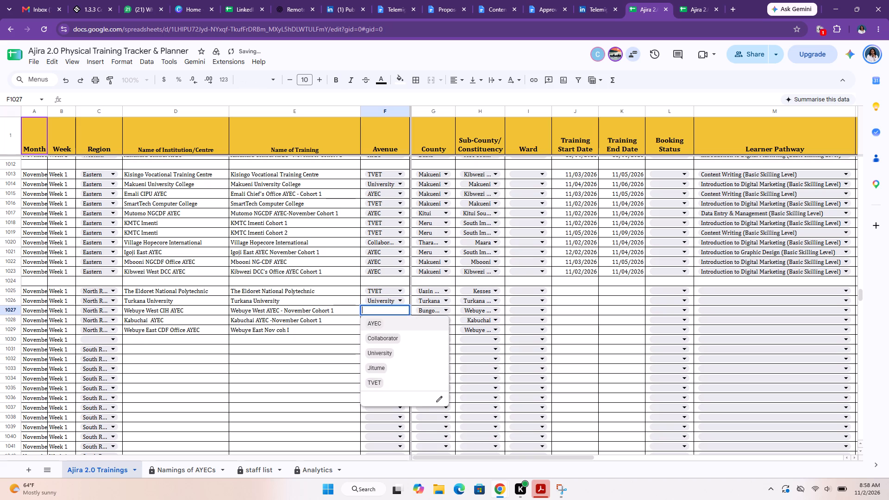
left_click(378, 325)
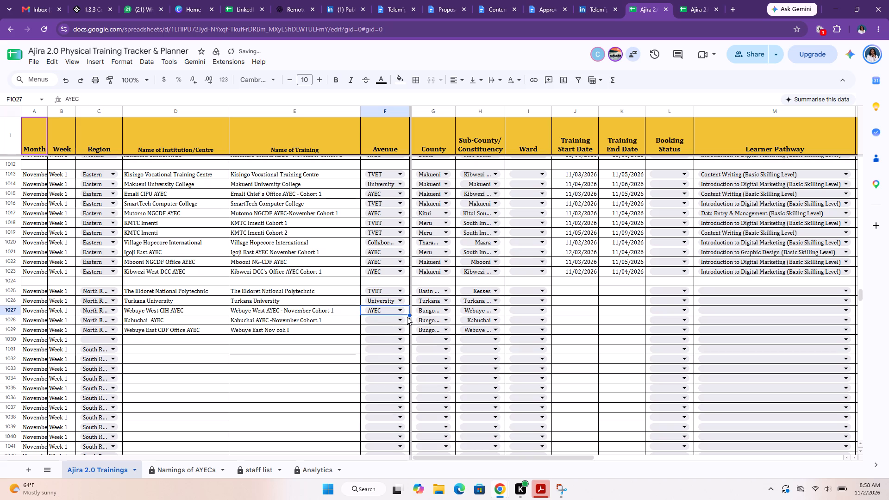
left_click_drag(409, 316, 407, 332)
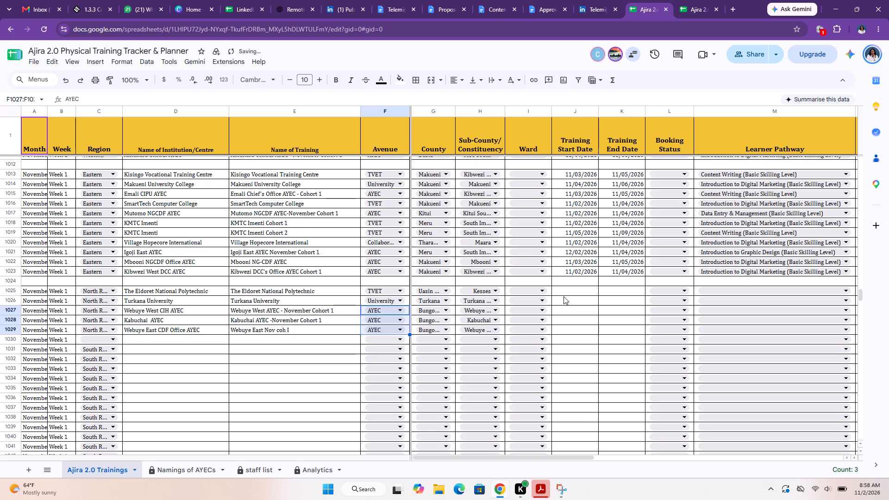
Paste the copied start and end dates as values into the tracker's J1025:K1029.
left_click(566, 292)
key("ctrl+shift+v")
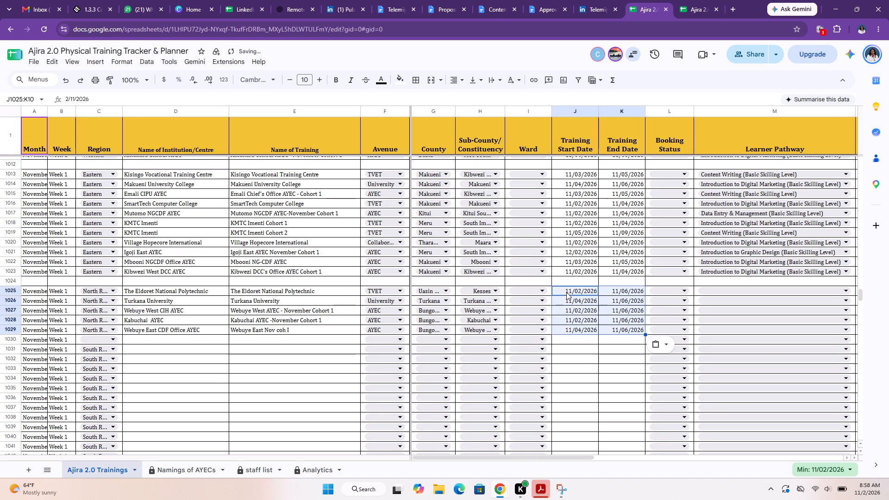
Following the form's pathways, set learner pathway M1025 to Virtual Assistance and M1026 to Introduction to Computer & Digital Literacy, both Basic Skilling Level.
scroll(566, 292, "left", 8)
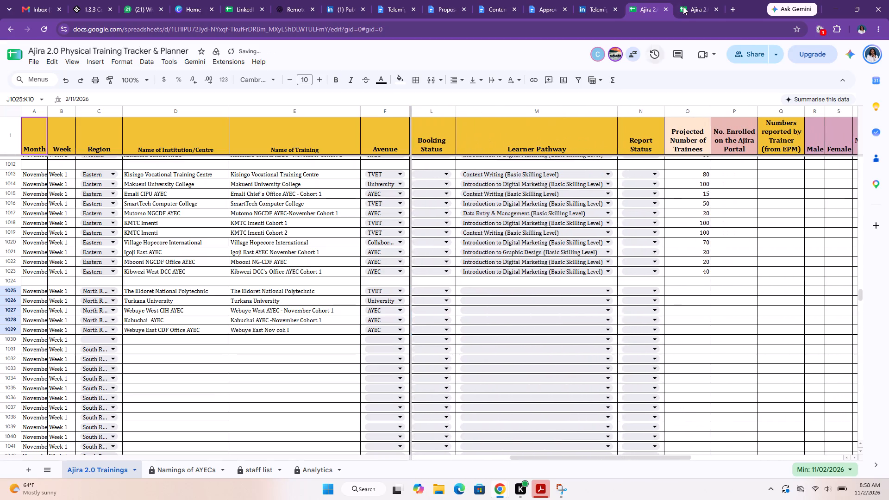
left_click(689, 1)
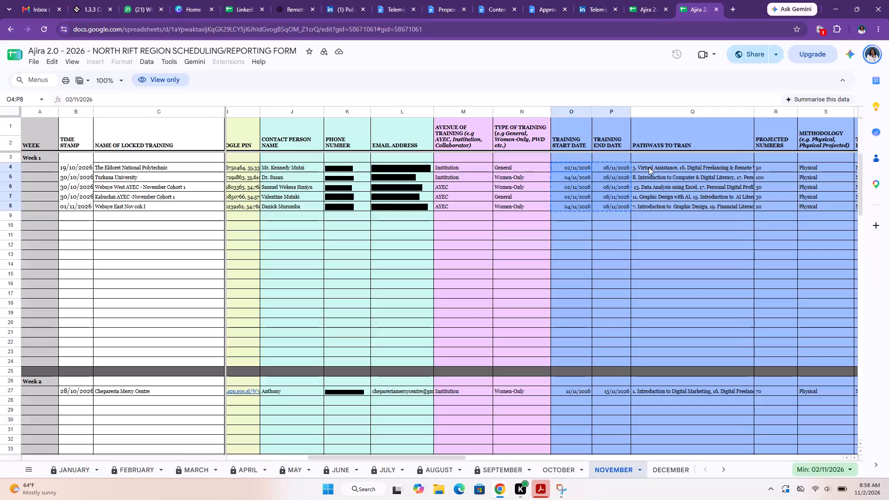
left_click(648, 2)
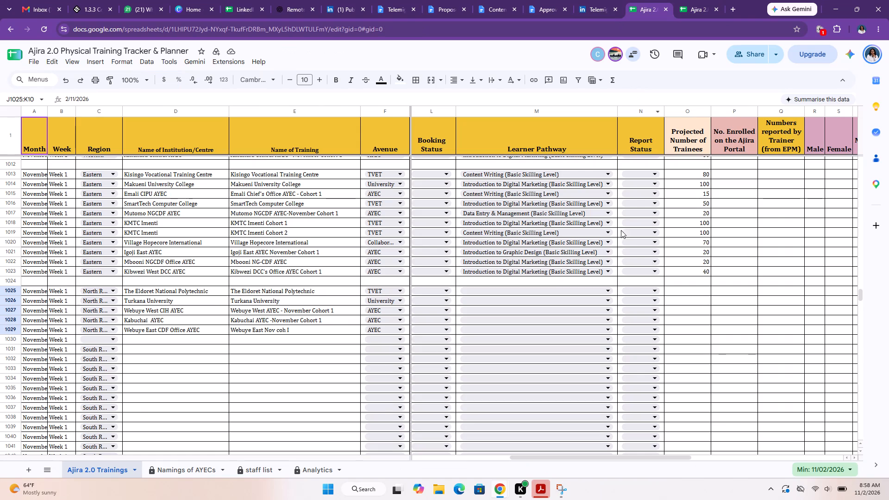
left_click(606, 292)
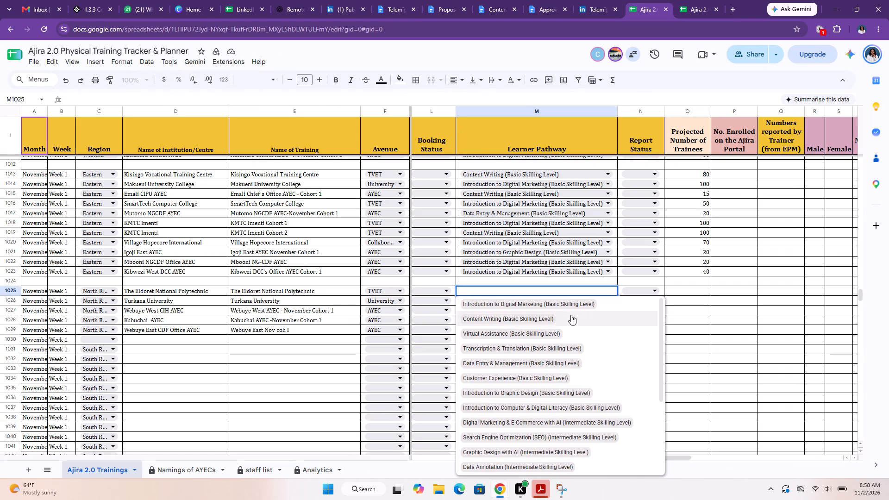
left_click(558, 332)
left_click(597, 304)
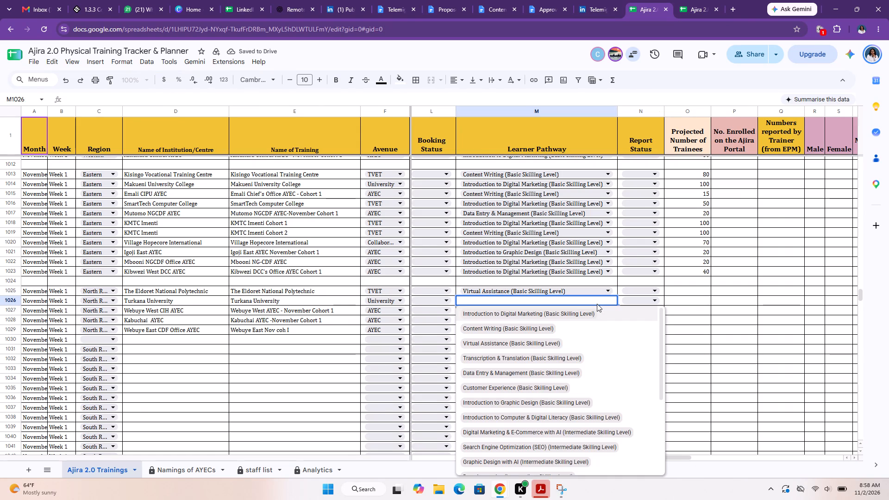
type("co")
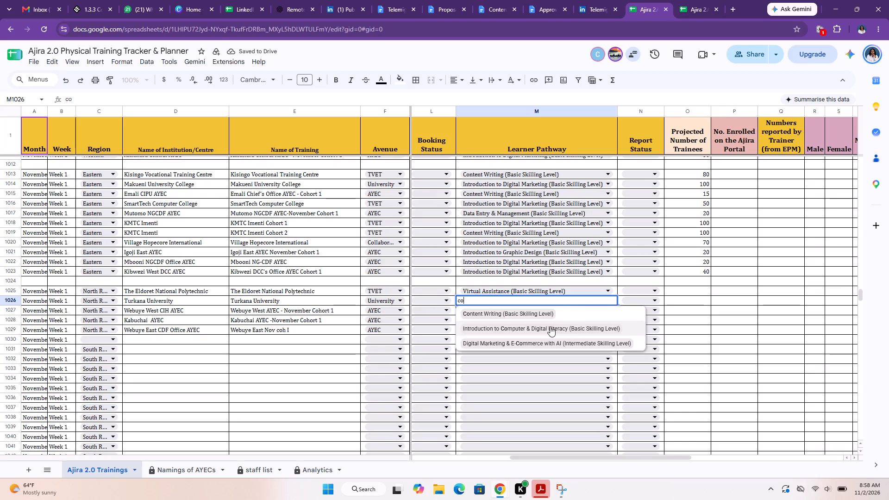
left_click(550, 326)
Check the remaining Week 1 pathways in the North Rift form, copy the projected numbers R4:R8 and return to the tracker.
left_click(689, 6)
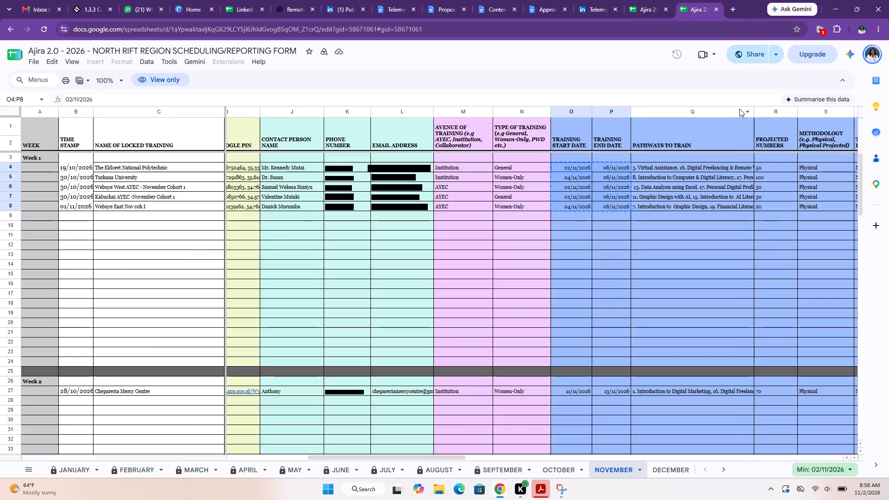
left_click_drag(770, 163, 770, 207)
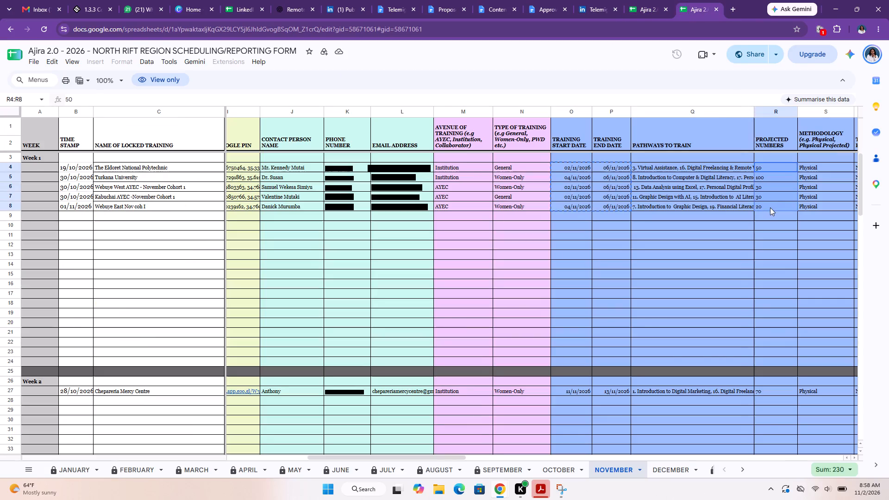
key("ctrl+c")
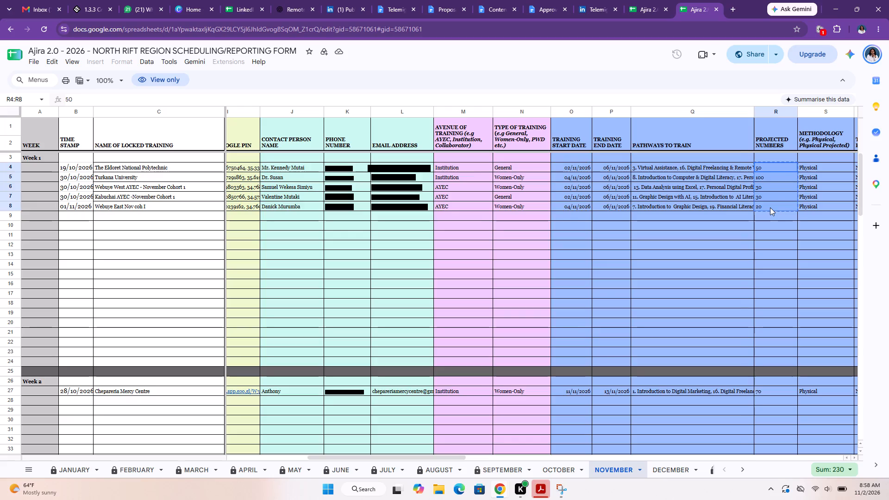
left_click(637, 11)
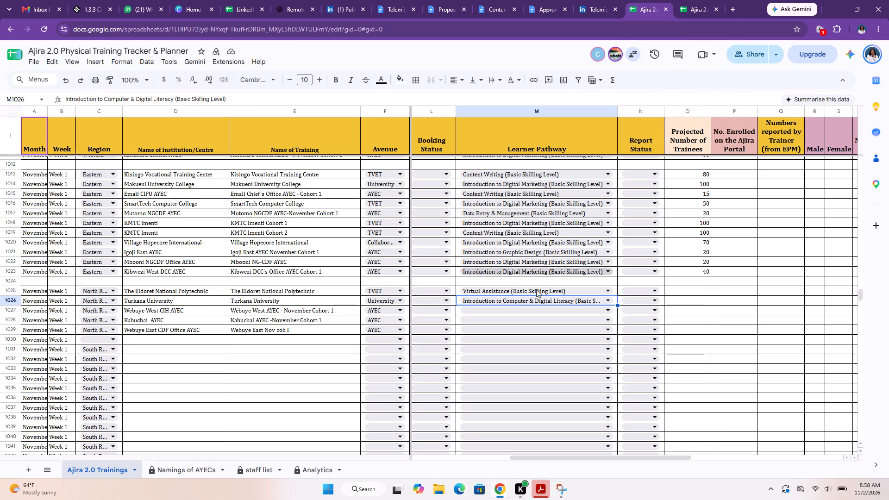
Set learner pathways M1027:M1029 to Data Analysis using Excel (Intermediate), Graphic Design with AI (Intermediate) and Introduction to Graphic Design (Basic).
left_click(589, 310)
type("dat")
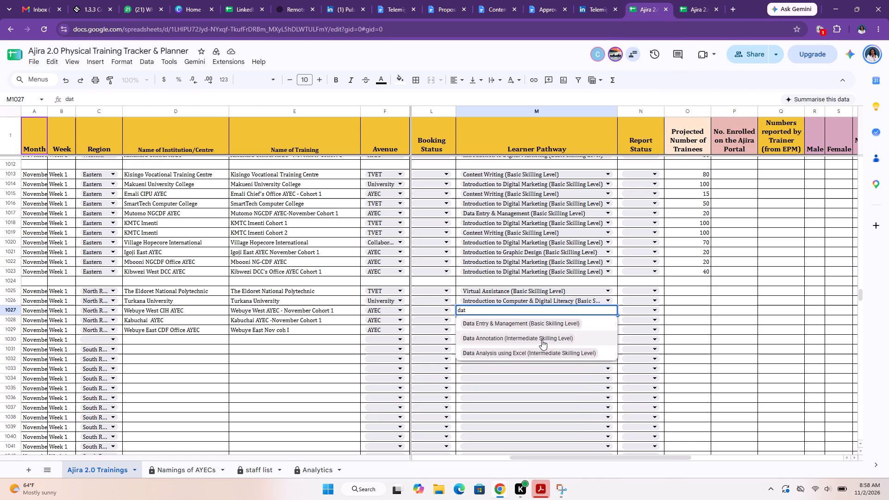
left_click(541, 356)
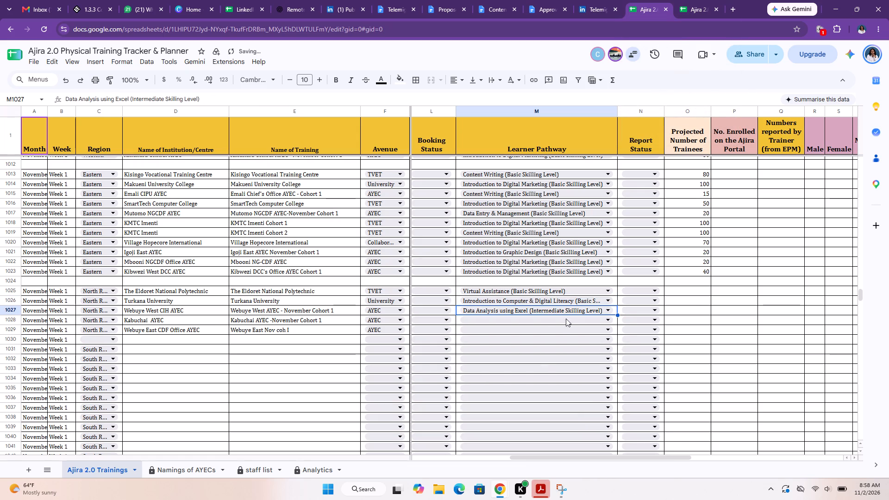
left_click(579, 319)
type("gra")
left_click(550, 345)
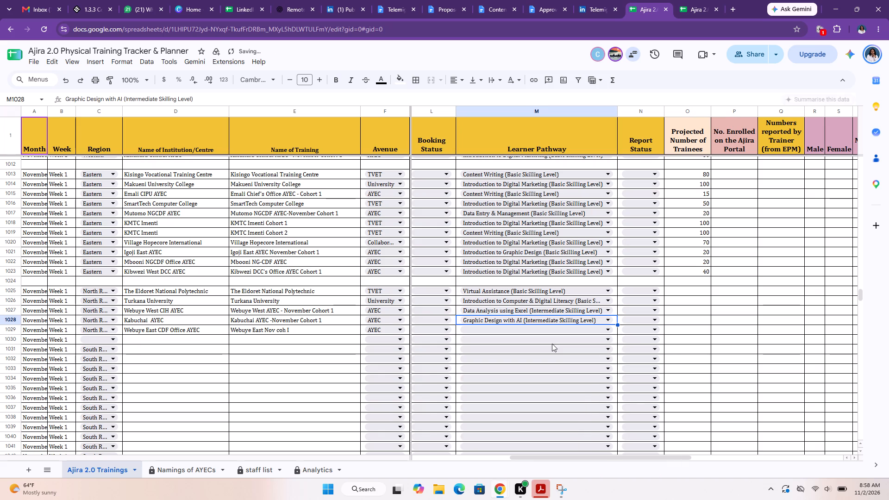
left_click(576, 327)
type("gr")
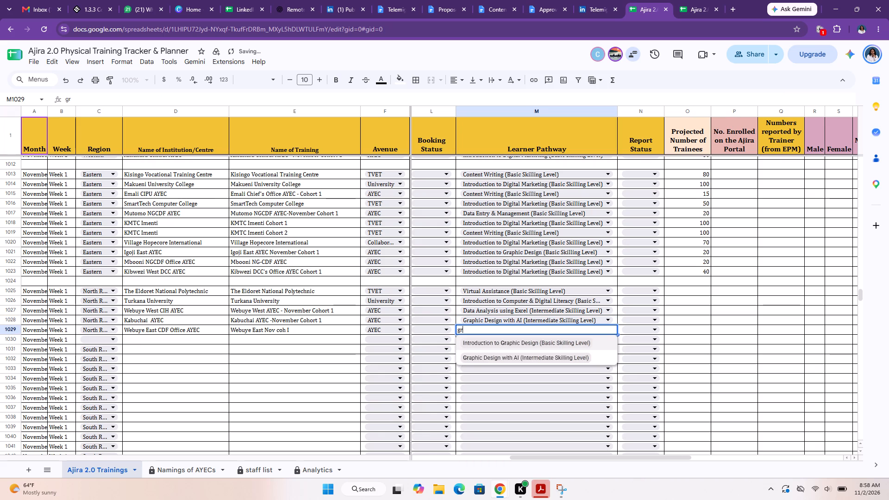
left_click(560, 342)
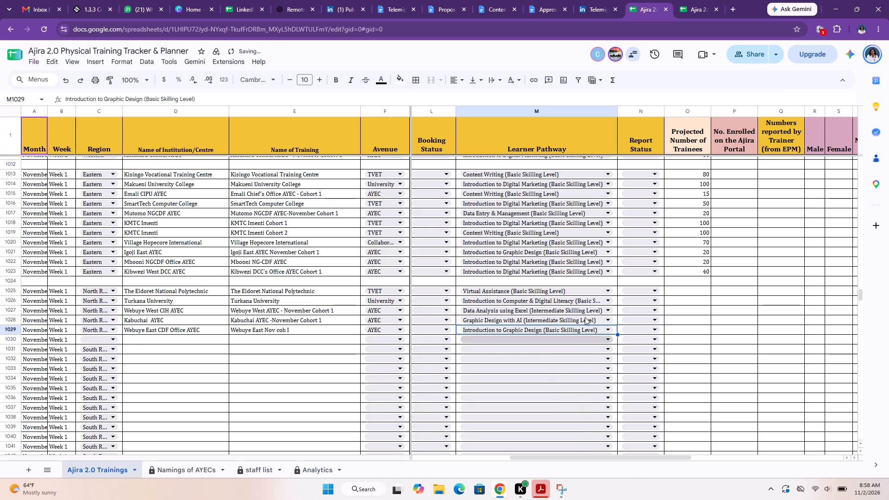
Paste the copied projected numbers as values into the Projected Number of Trainees cells O1025:O1029.
left_click(678, 291)
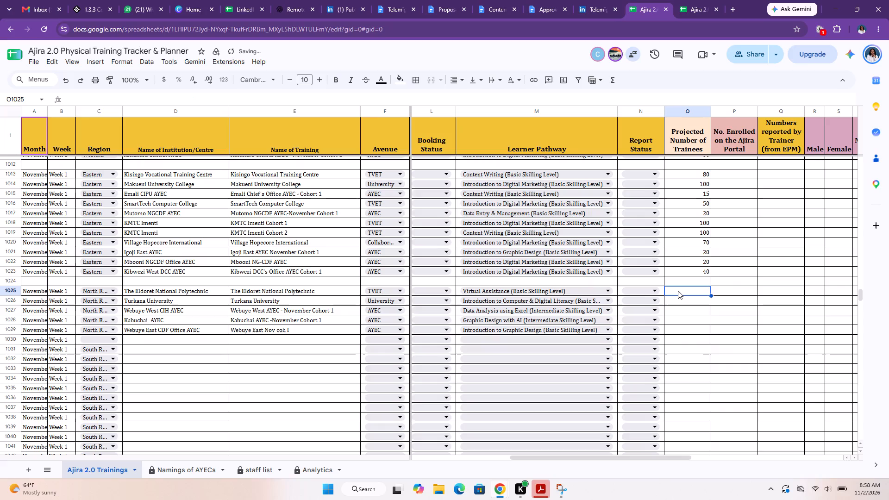
key("ctrl+shift+v")
Copy the Week 1 Trainer 1 names U4:U8 from the North Rift form and paste them with formatting into the tracker's U1025:U1029.
scroll(678, 291, "left", 9)
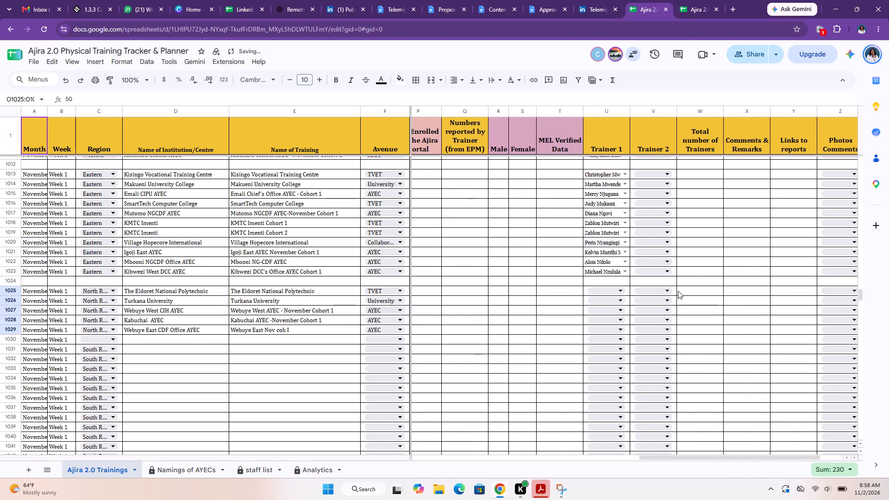
left_click(692, 17)
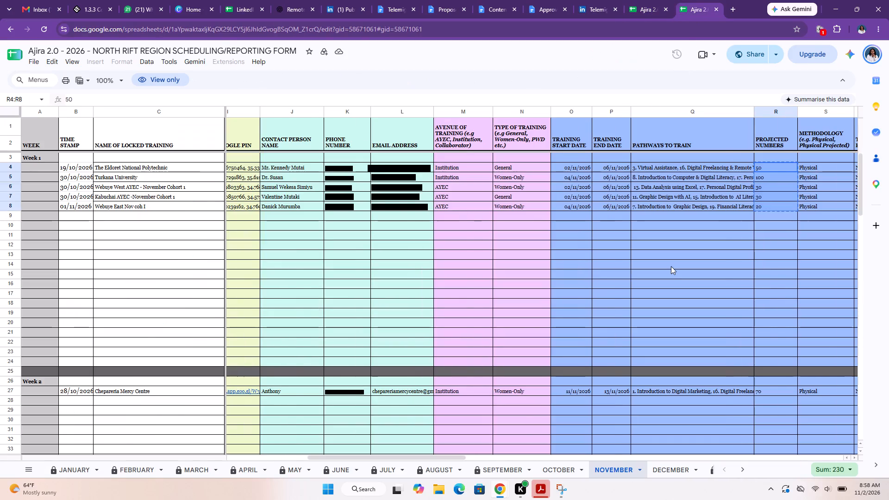
scroll(671, 266, "left", 6)
left_click_drag(618, 166, 620, 200)
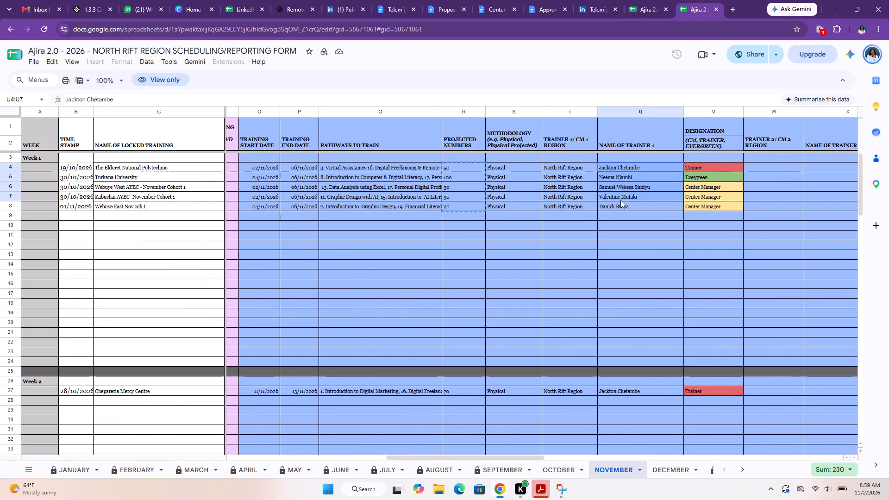
left_click_drag(620, 200, 624, 206)
key("ctrl+c")
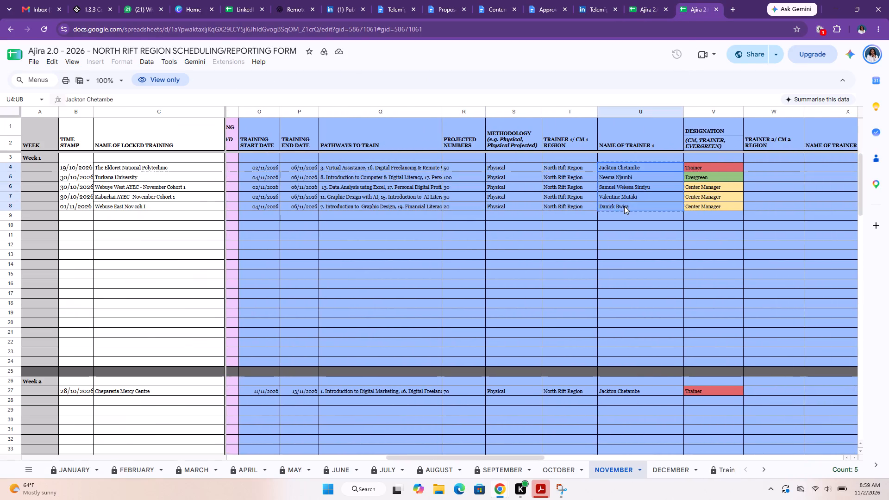
left_click(640, 11)
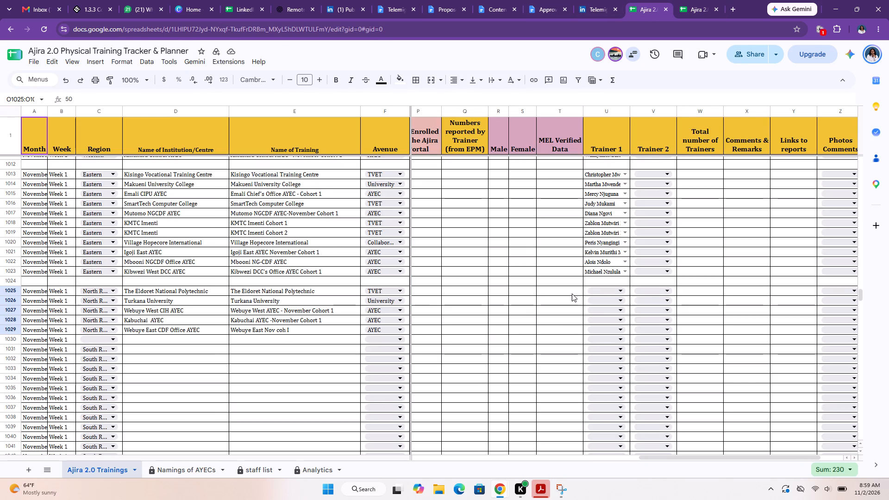
left_click(587, 293)
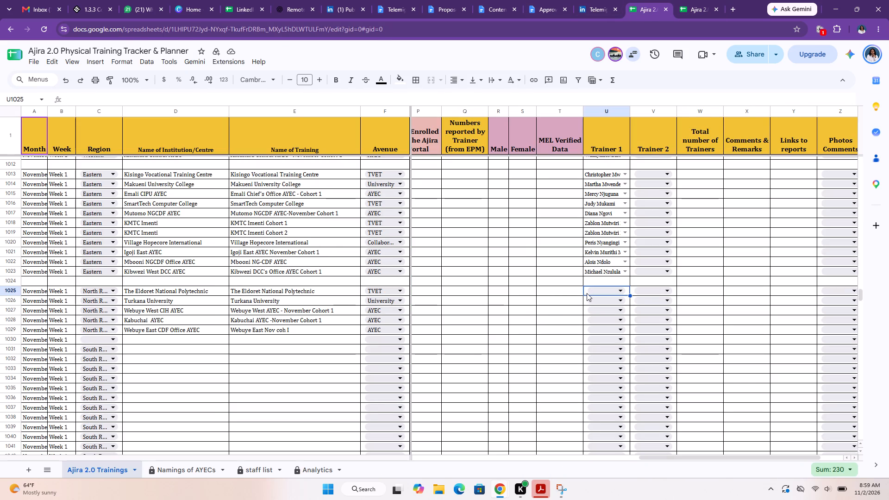
key("ctrl+v")
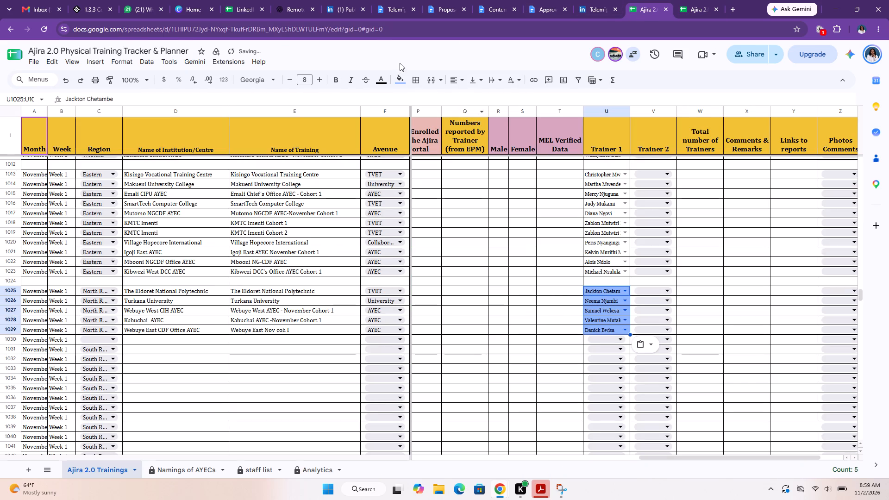
Set the fill of the pasted Trainer 1 cells U1025:U1029 to white.
left_click(399, 75)
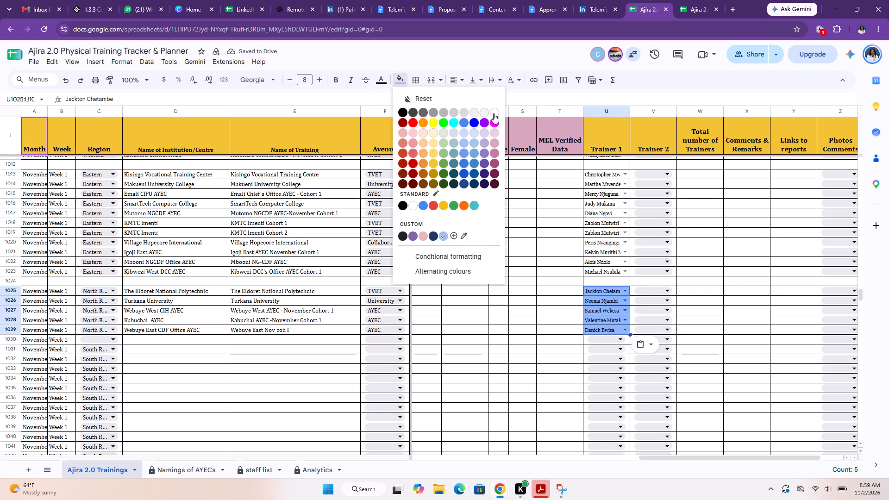
left_click(494, 113)
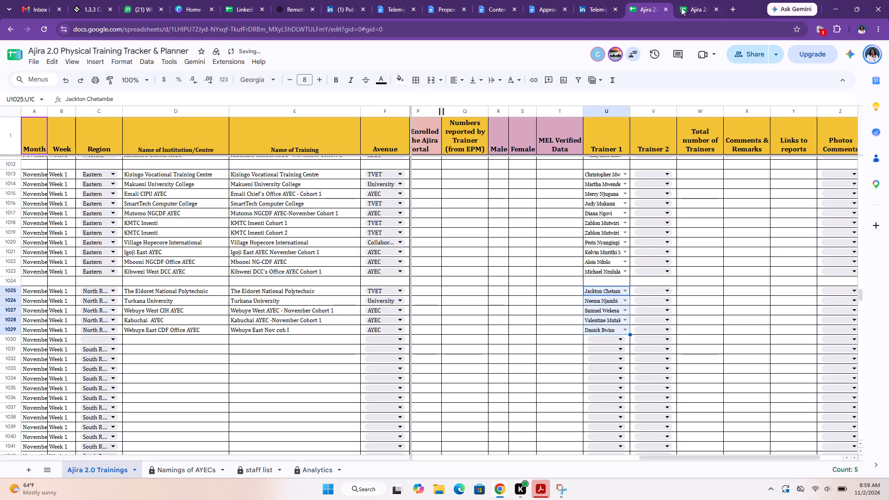
Replace the North Rift form with the Ajira 2.0 - 2026 South Rift Region Scheduling/Reporting Form.
left_click(686, 9)
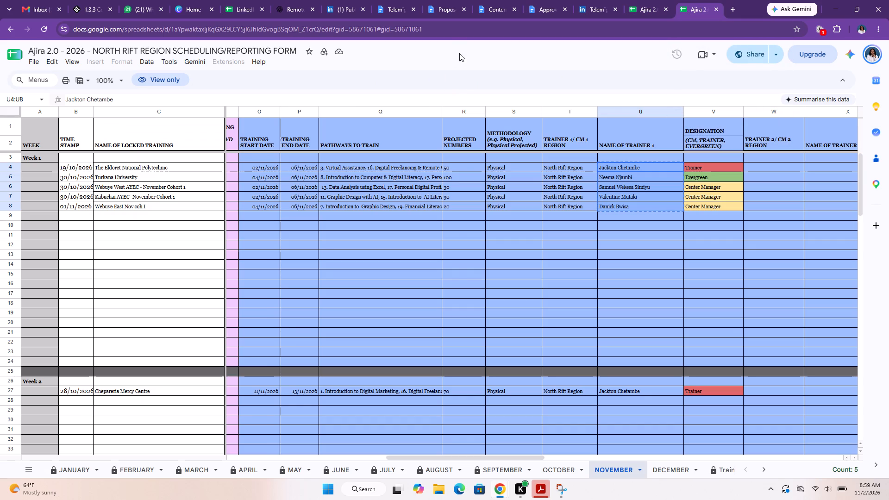
left_click(442, 31)
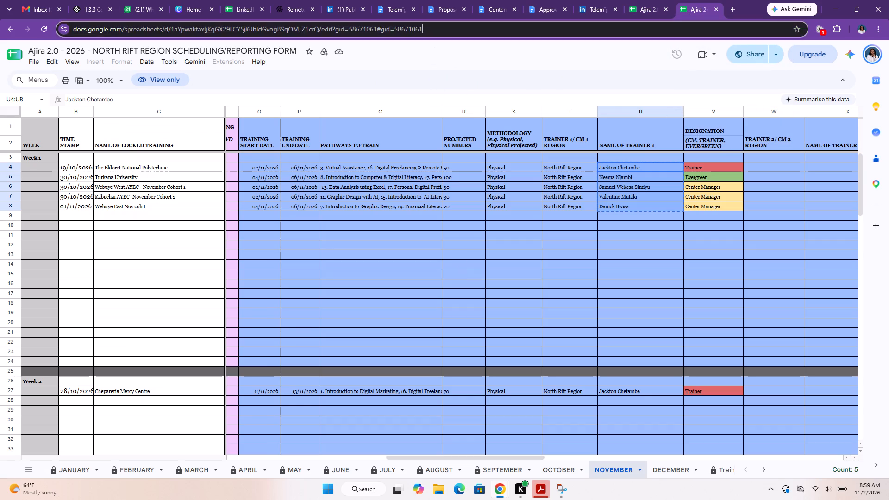
type("south")
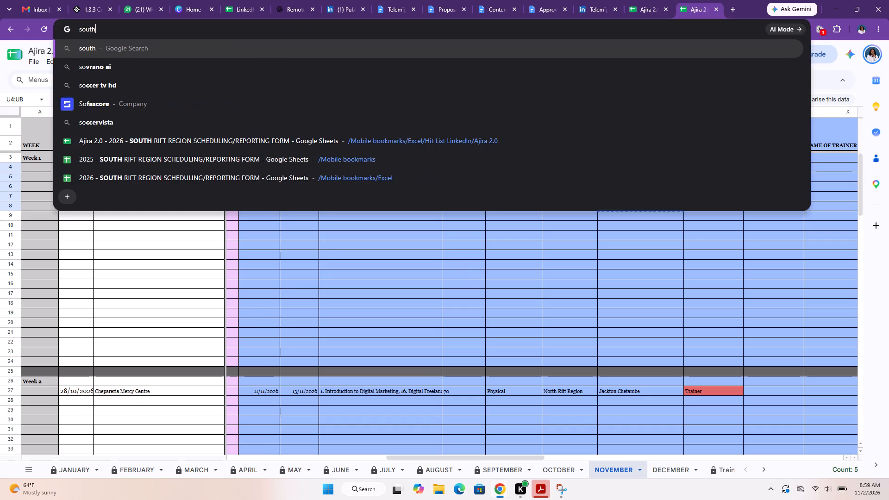
left_click(179, 144)
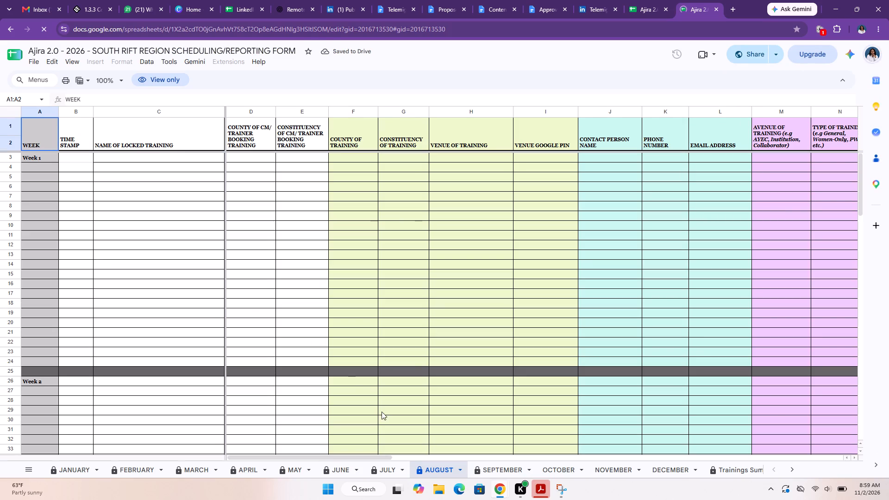
Compare the South Rift form's October Week 4 trainings with the tracker's October Week 4 South Rift rows.
left_click(550, 464)
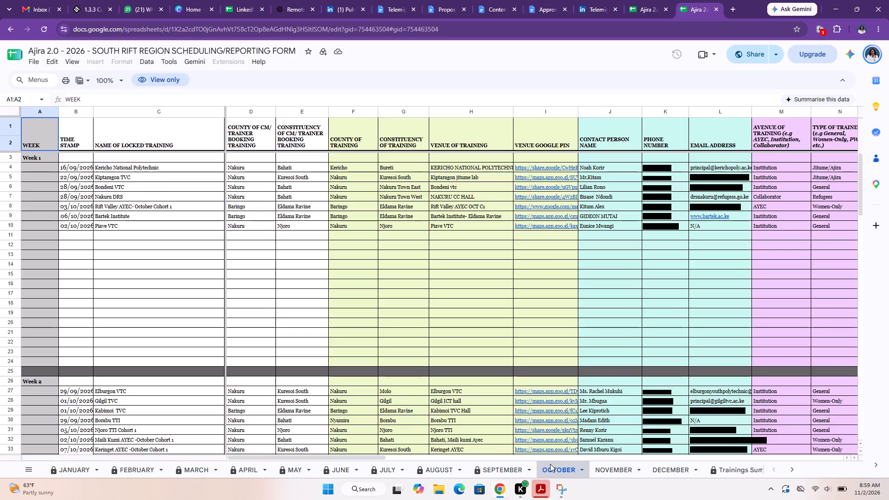
scroll(426, 366, "down", 6)
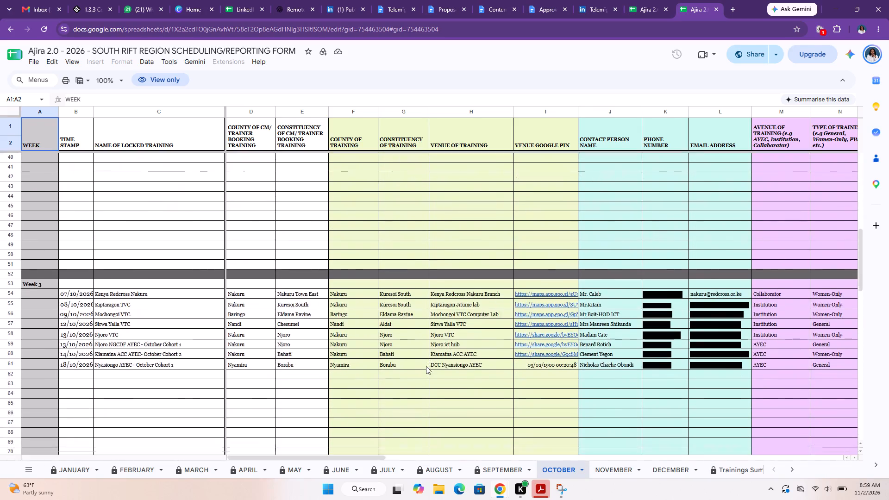
scroll(426, 366, "down", 10)
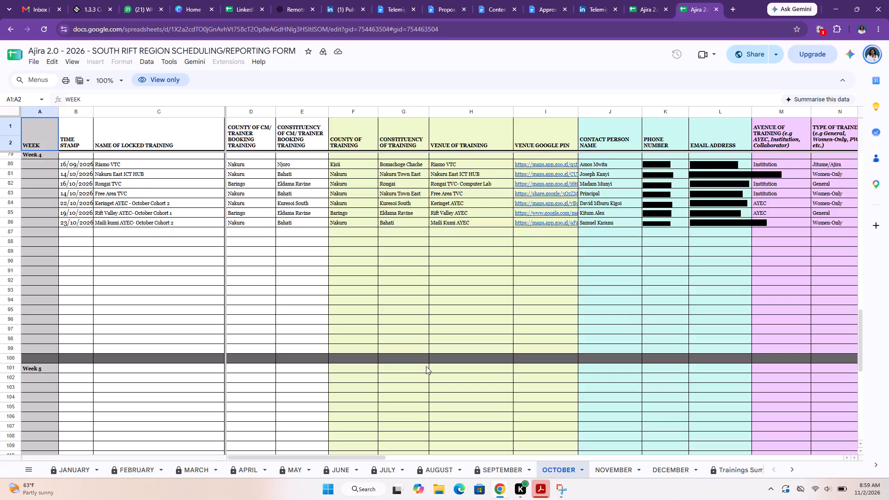
scroll(426, 366, "up", 1)
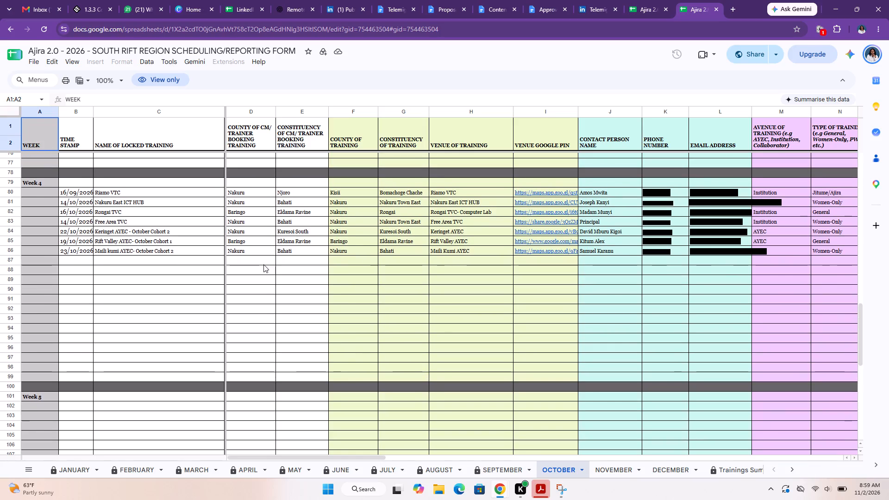
scroll(263, 264, "up", 1)
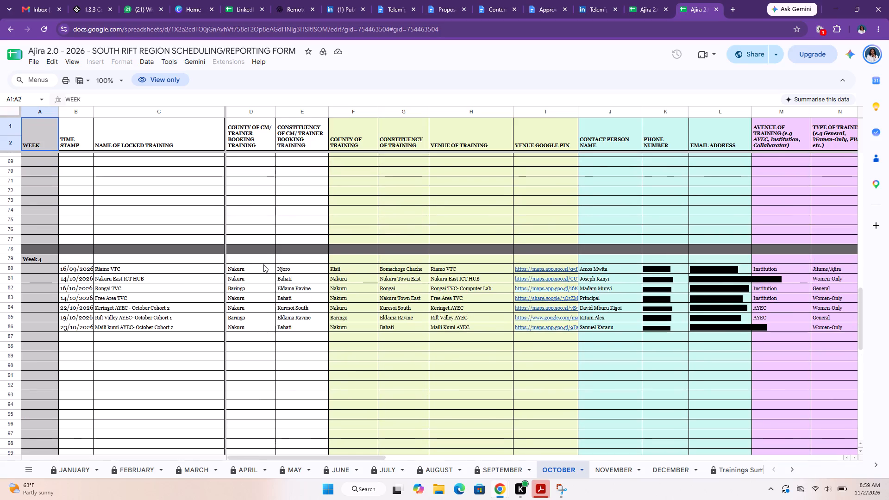
left_click(651, 9)
left_click(698, 14)
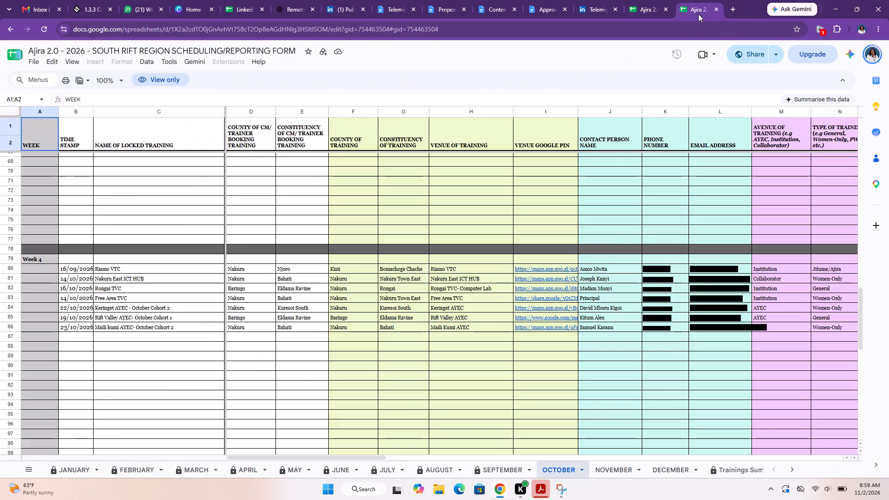
left_click(658, 3)
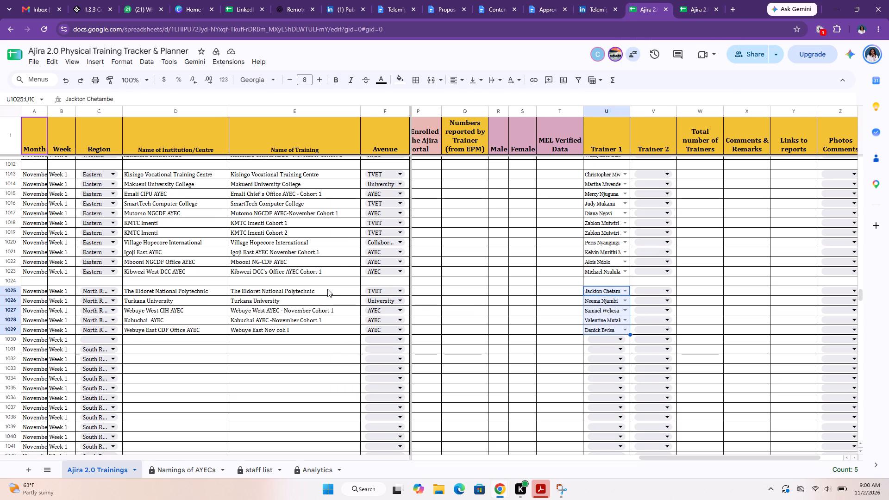
scroll(327, 289, "up", 10)
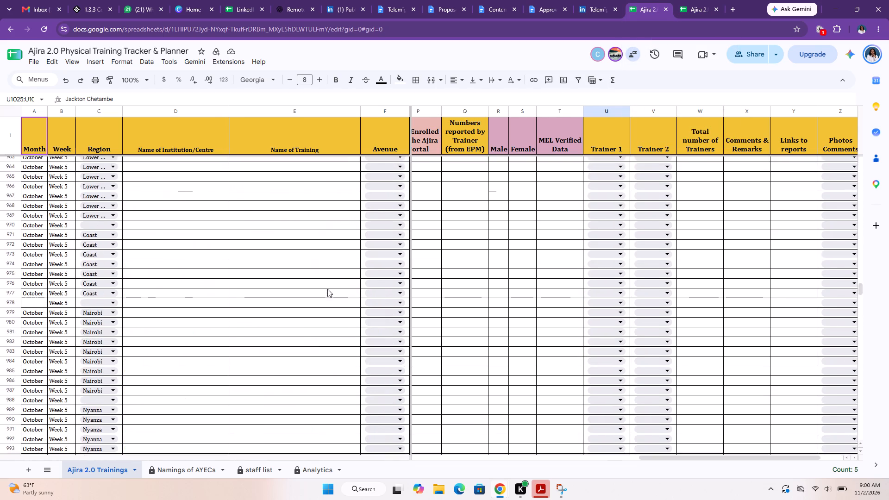
scroll(327, 289, "up", 12)
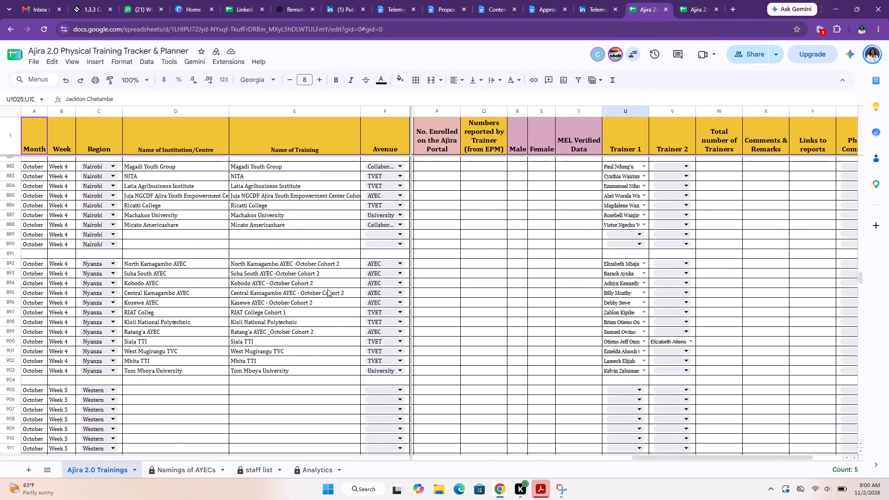
scroll(327, 289, "up", 7)
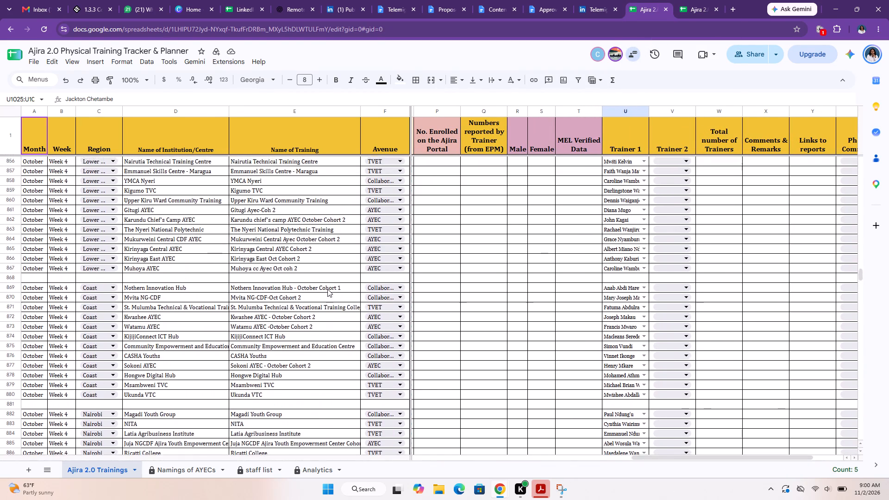
scroll(327, 289, "up", 4)
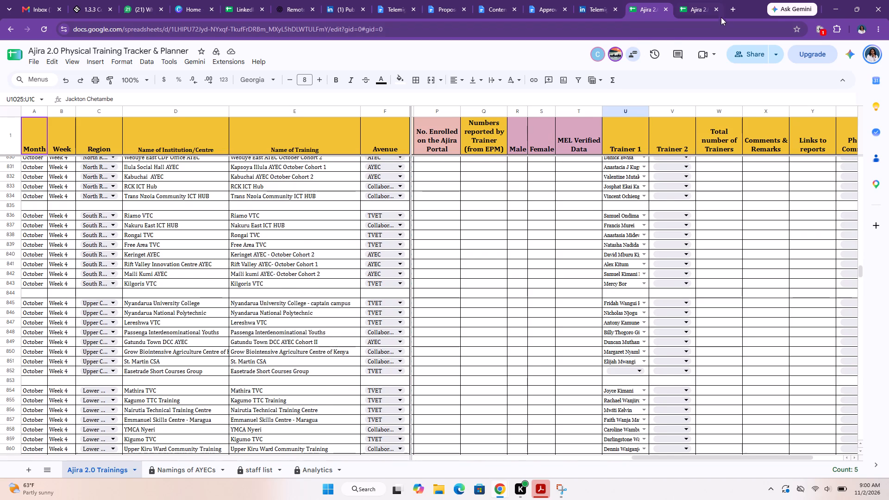
left_click(700, 8)
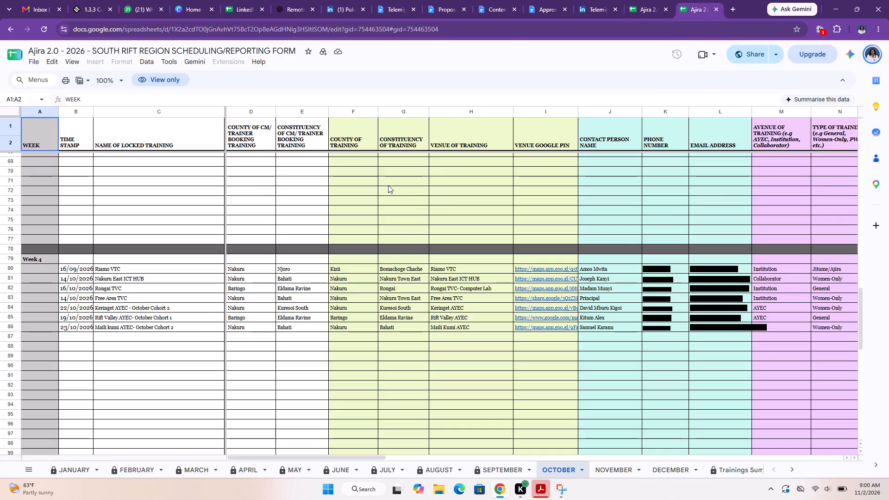
Delete the Kilgoris VTC row 843 from the tracker's October Week 4 South Rift block, checking the form's November sheet first.
left_click(639, 7)
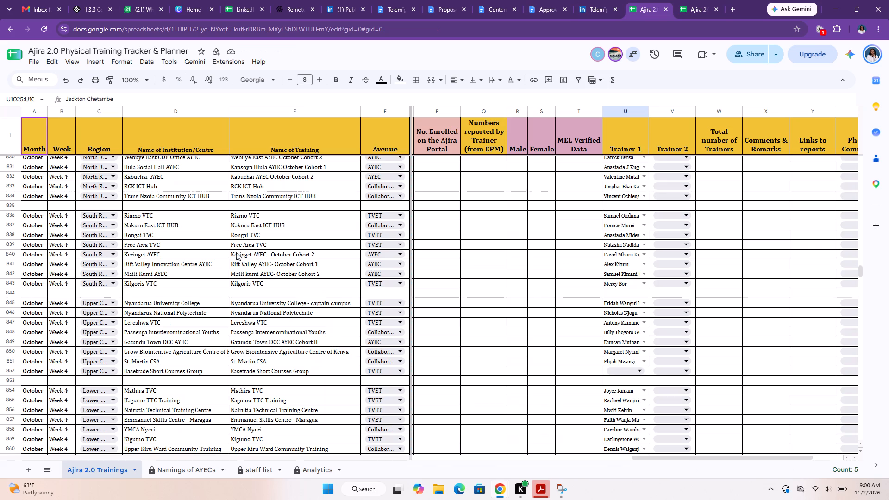
left_click(13, 282)
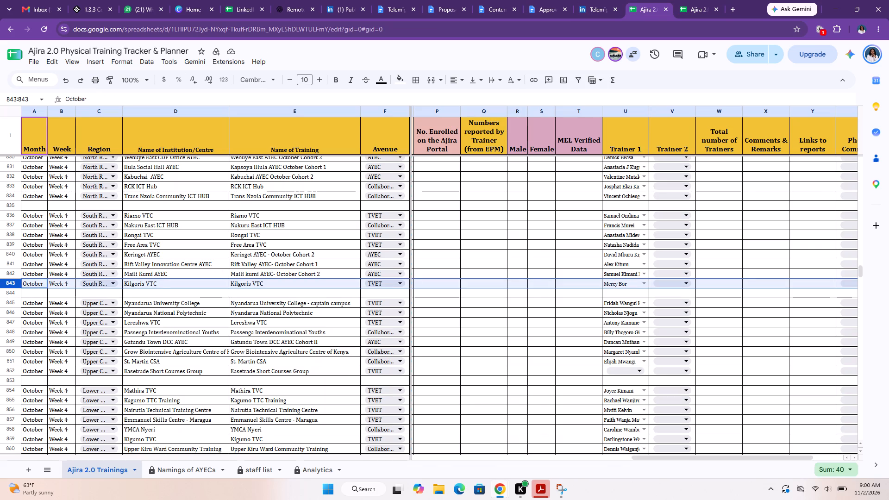
right_click(13, 282)
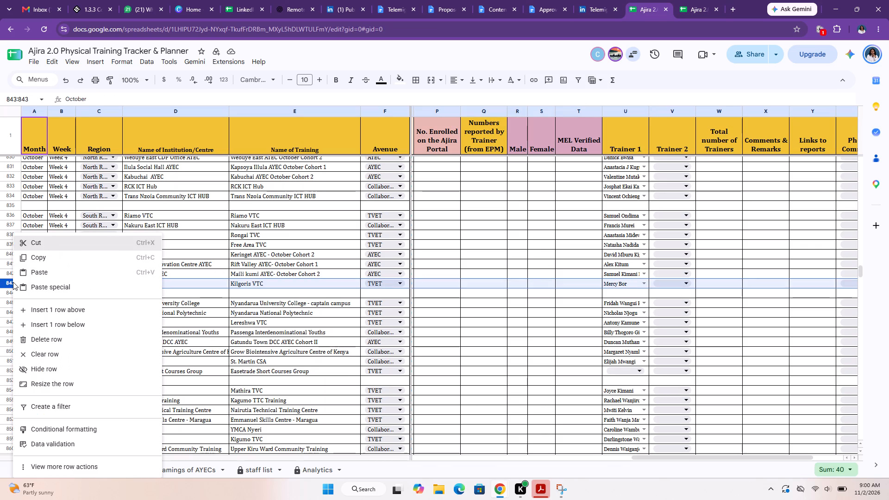
left_click(689, 4)
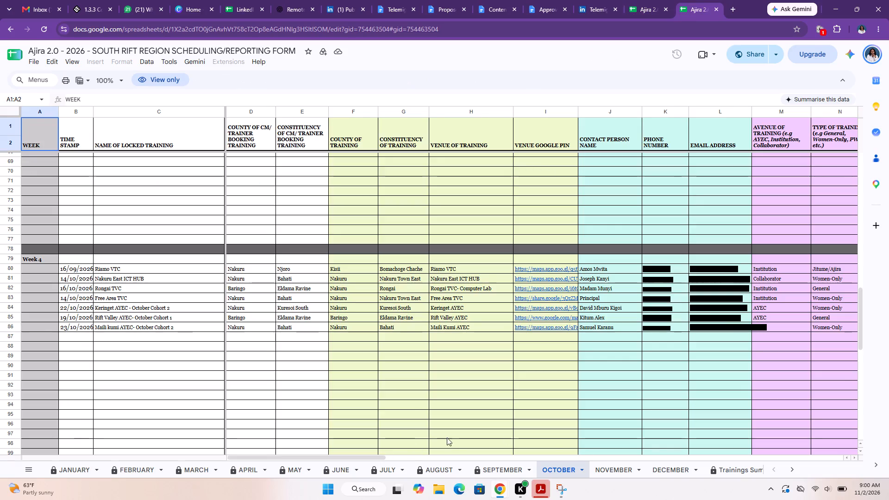
left_click(610, 466)
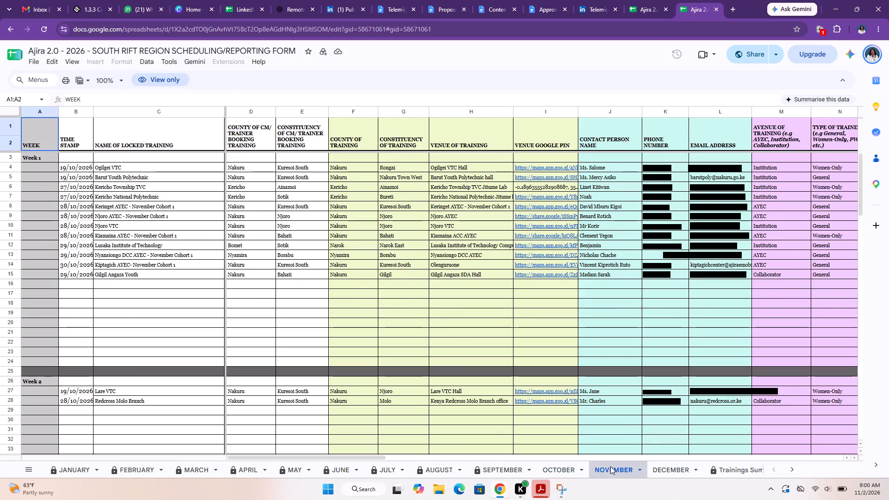
left_click(633, 8)
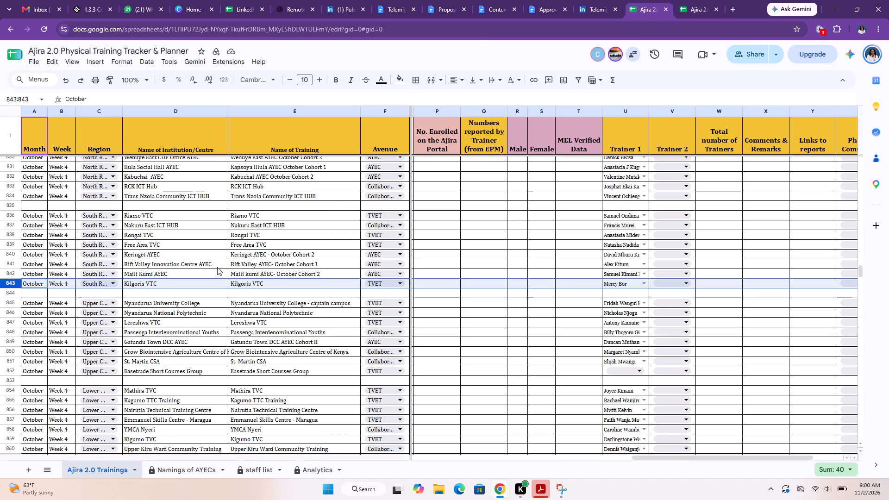
right_click(213, 286)
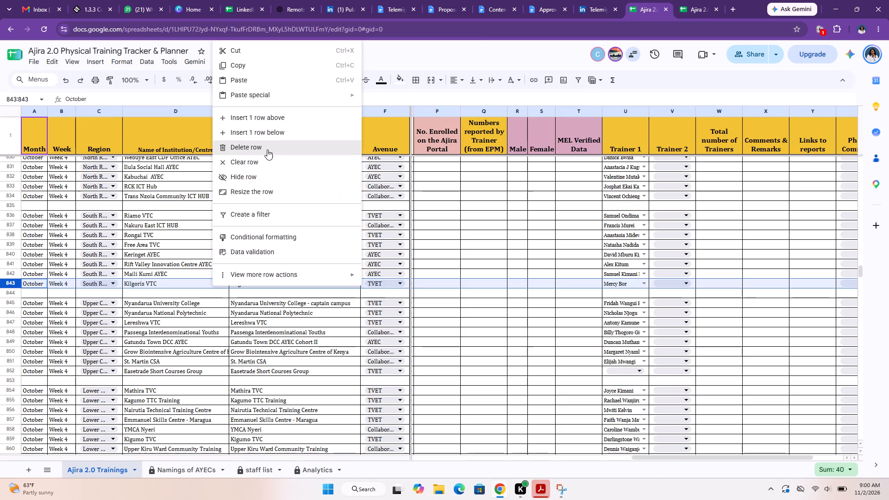
left_click(283, 144)
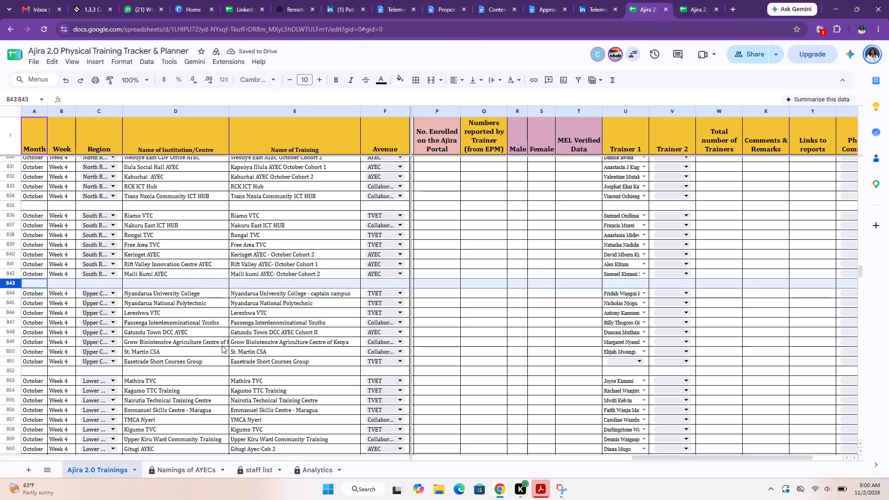
Check October Week 5 for South Rift trainings in both the tracker and the regional form.
scroll(222, 345, "down", 9)
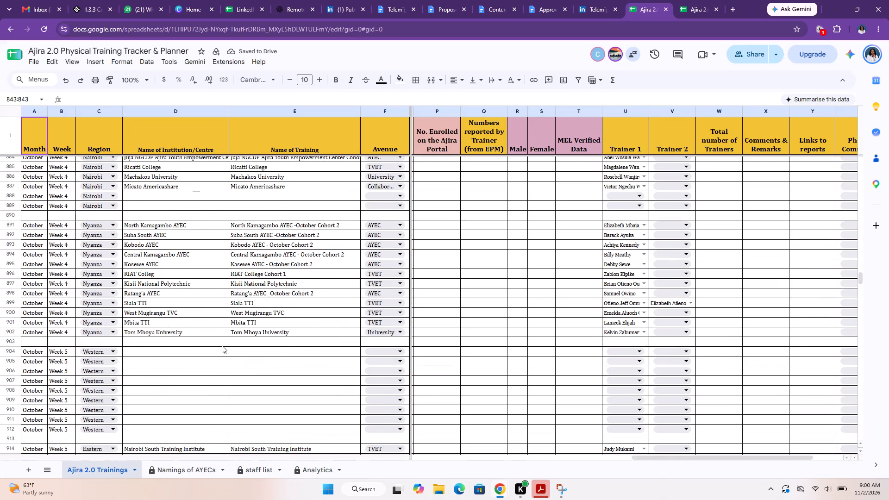
scroll(222, 345, "down", 5)
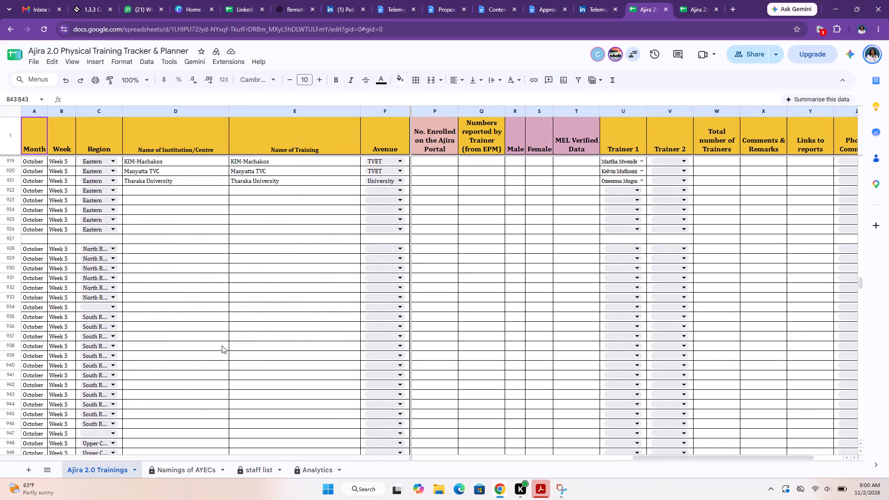
scroll(222, 345, "down", 2)
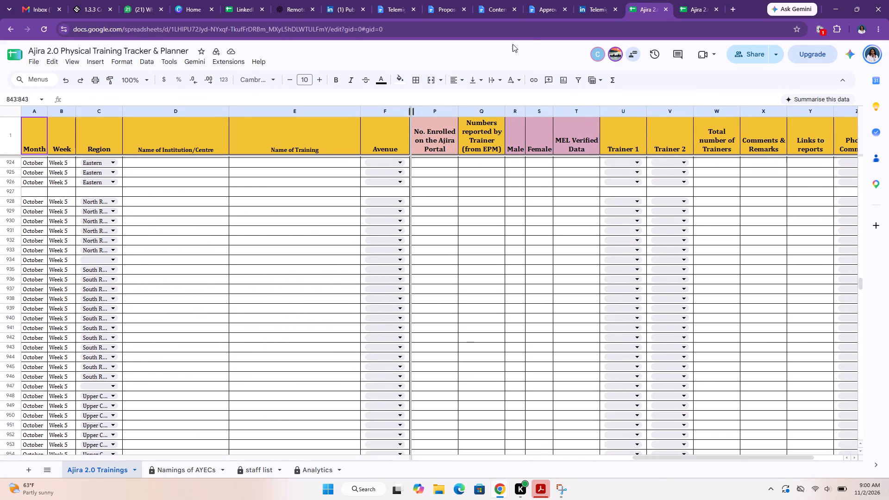
left_click(689, 1)
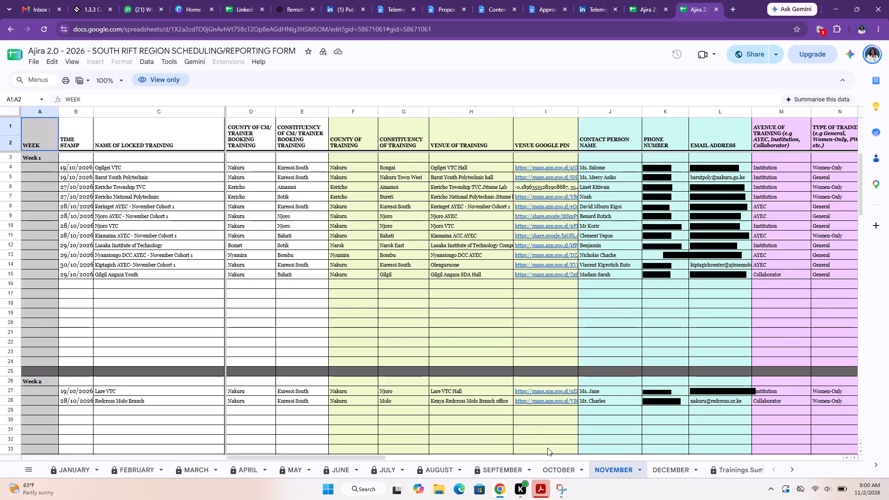
left_click(556, 466)
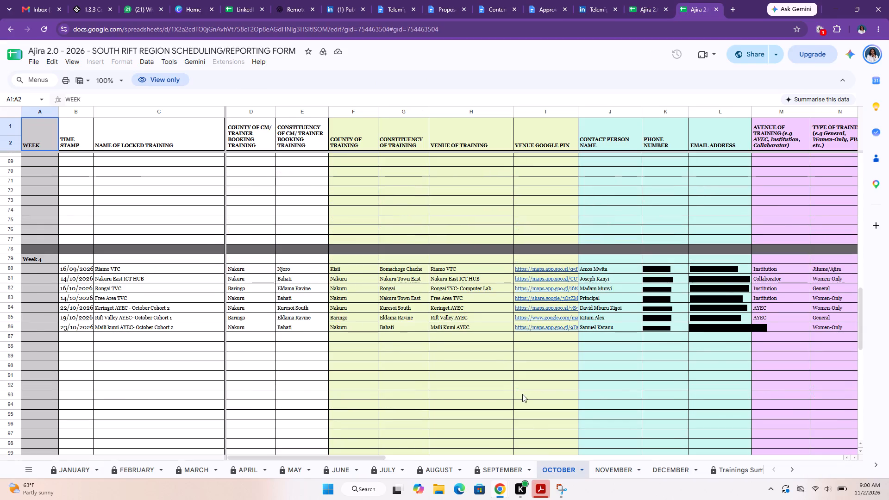
scroll(495, 356, "down", 5)
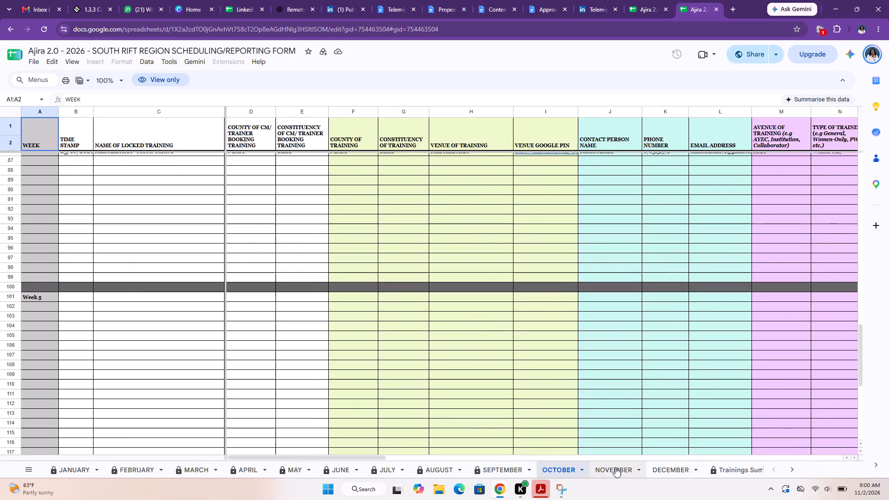
Copy the November Week 1 locked training names C4:C15 from the South Rift form and return to the tracker.
left_click(615, 467)
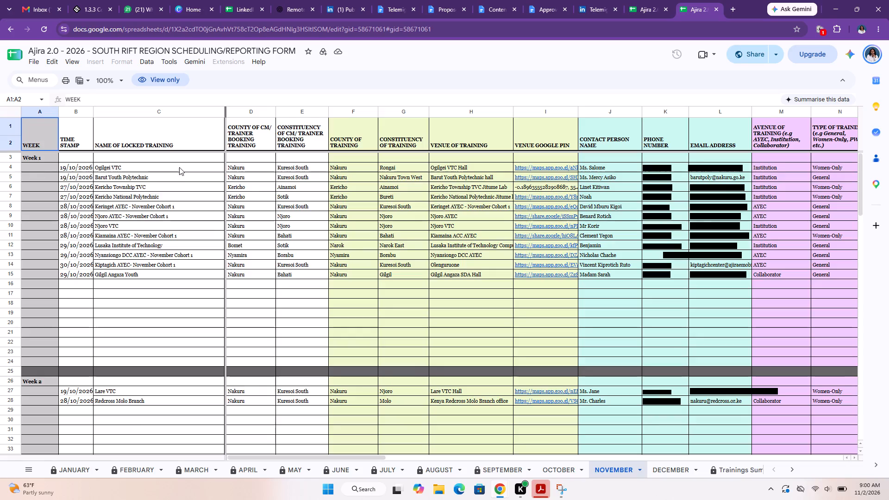
left_click_drag(181, 167, 188, 272)
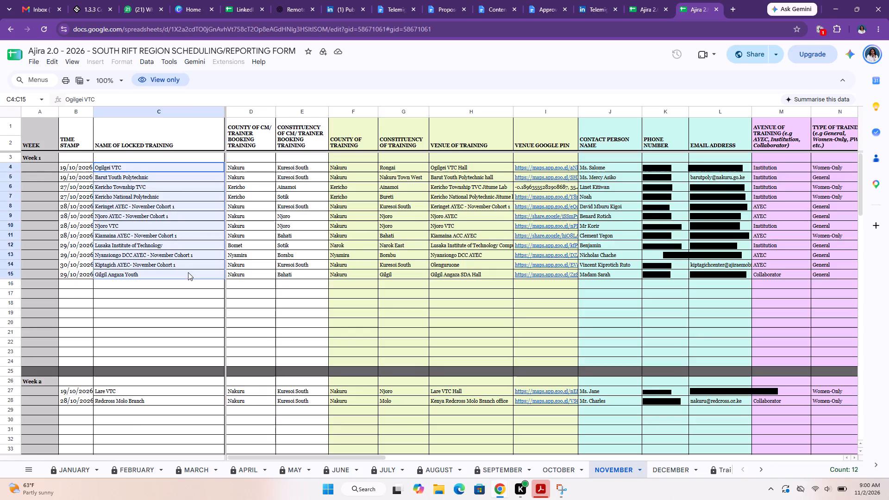
key("ctrl+c")
left_click(651, 8)
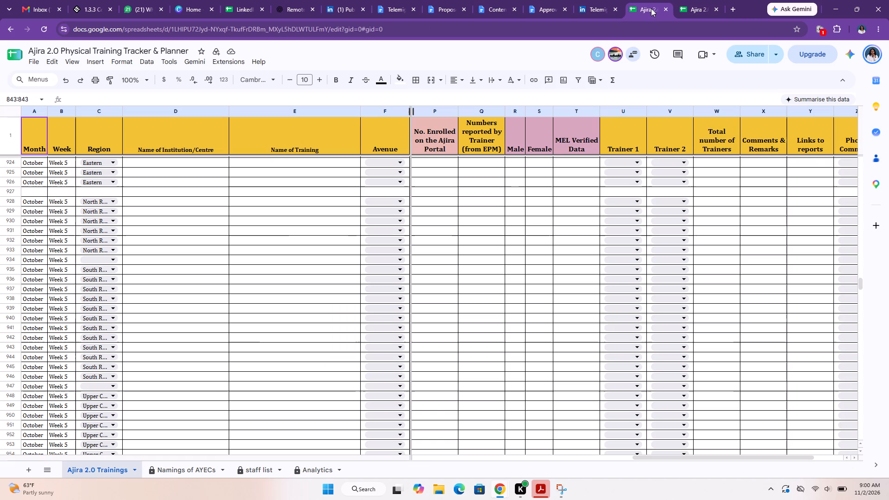
Paste the copied training names as values into E1030:E1041 of November Week 1 South Rift, and fill them across into D1030:D1041.
scroll(136, 272, "down", 15)
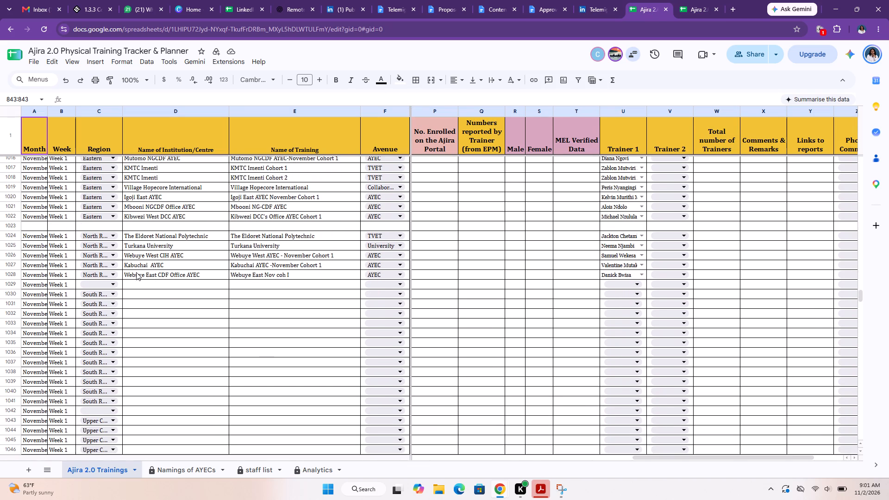
left_click(234, 296)
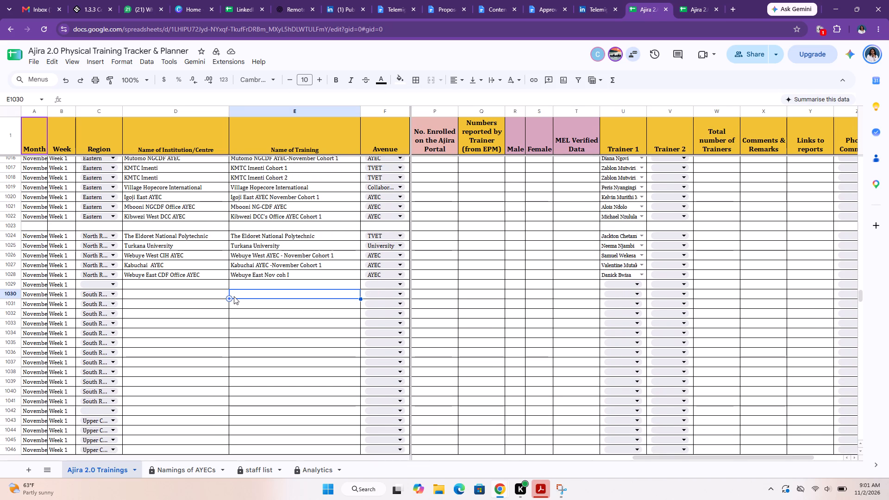
key("ctrl+shift+v")
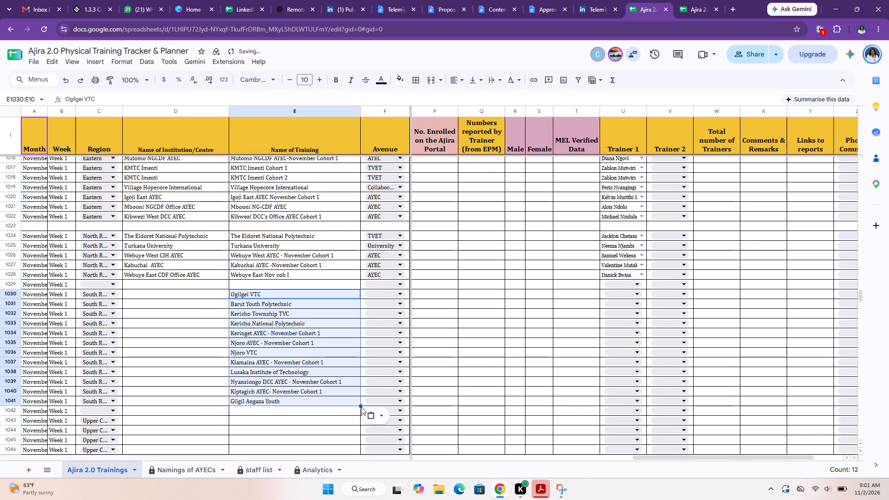
left_click_drag(359, 405, 224, 413)
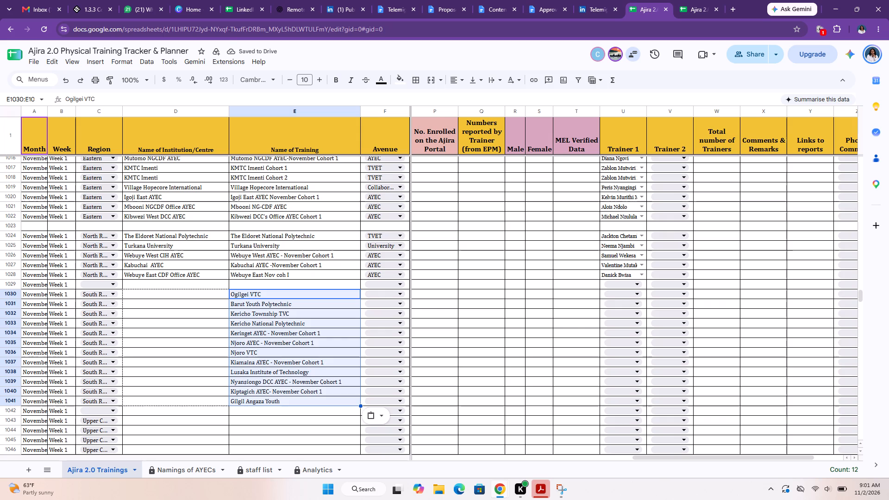
left_click_drag(224, 413, 212, 406)
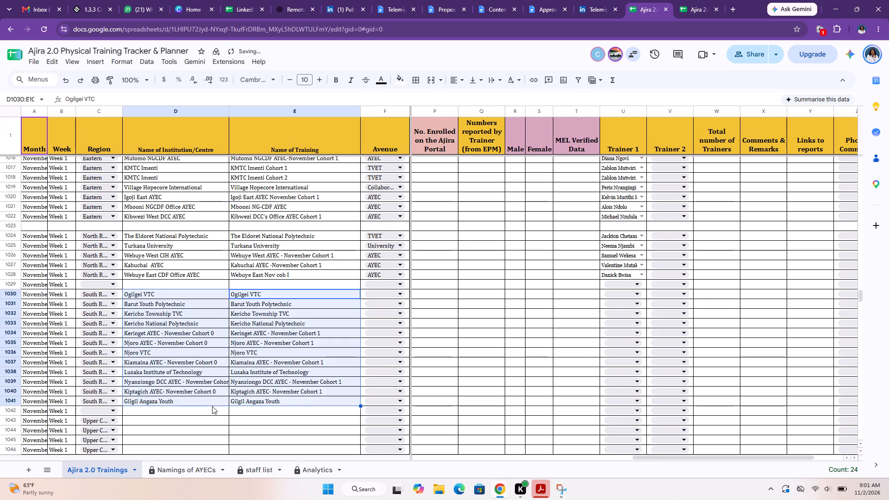
Clear the contents of separator rows 1042 and 1029 around the November Week 1 South Rift block.
left_click(10, 412)
key("BackSpace")
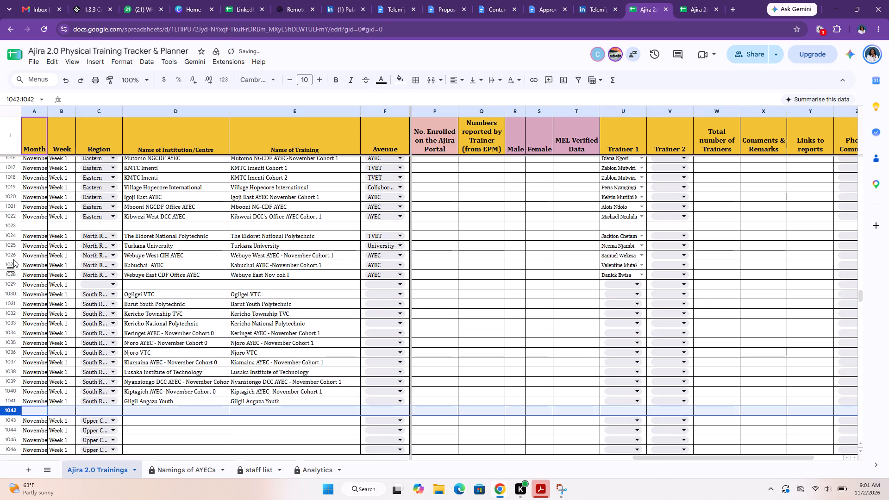
left_click(11, 283)
key("BackSpace")
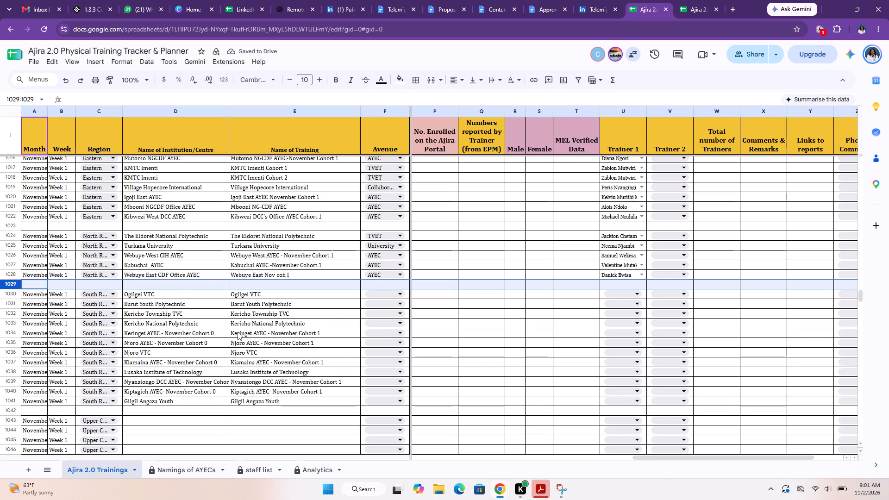
Replace the institution name in D1034 with Keringet AYEC, copied from the Namings of AYECs sheet and pasted as a value.
left_click(209, 332)
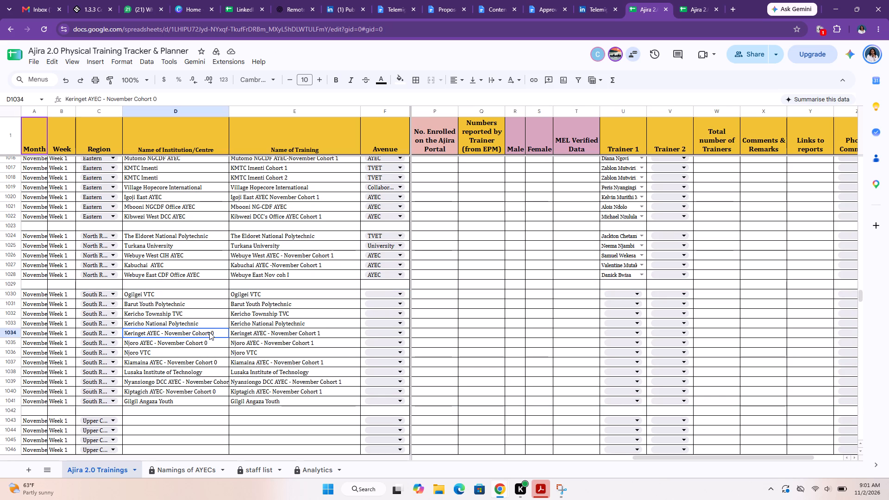
left_click(194, 470)
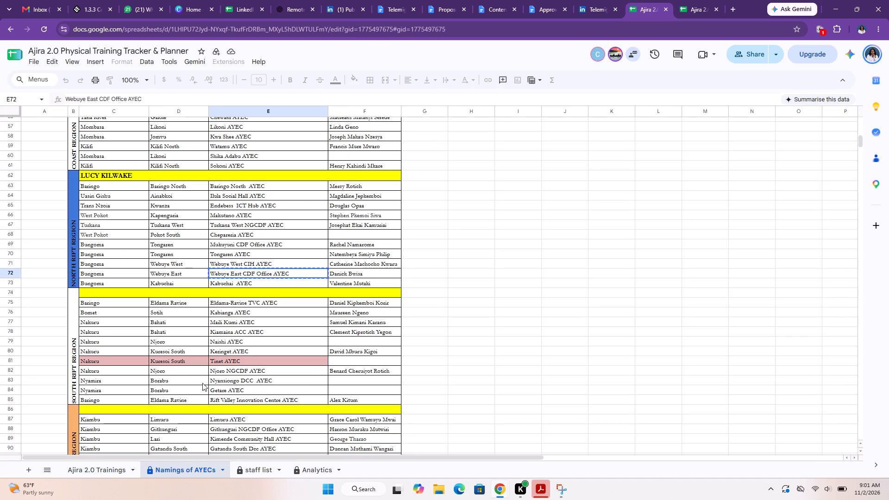
scroll(207, 381, "down", 1)
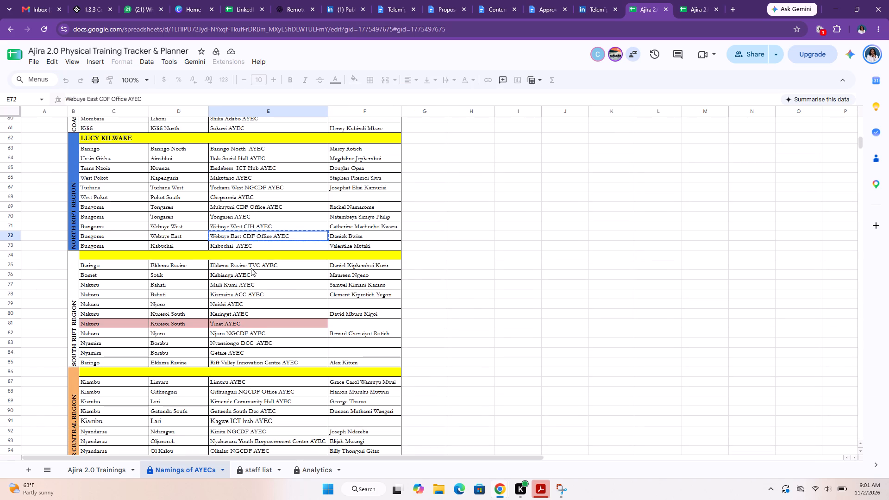
left_click(236, 311)
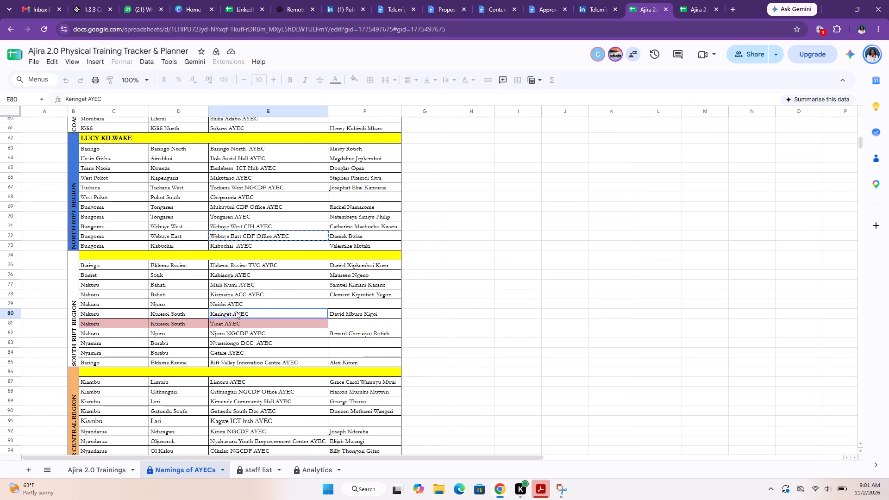
key("ctrl+c")
left_click(100, 471)
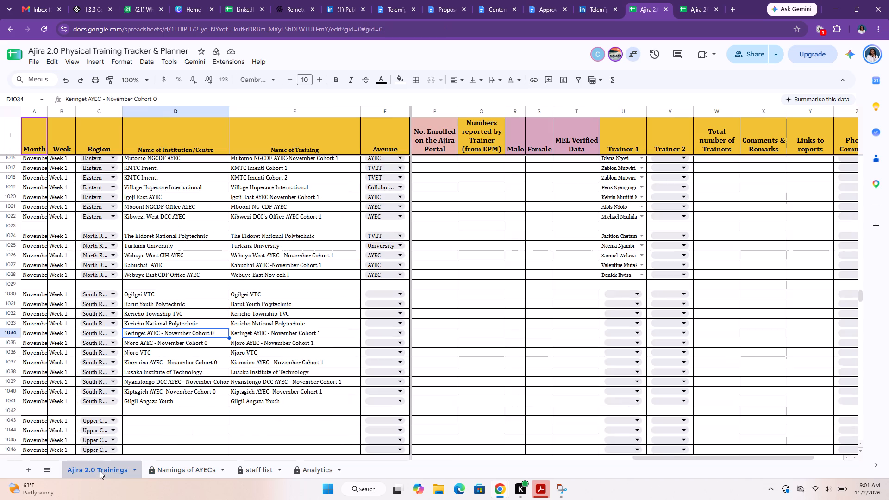
key("ctrl+shift+v")
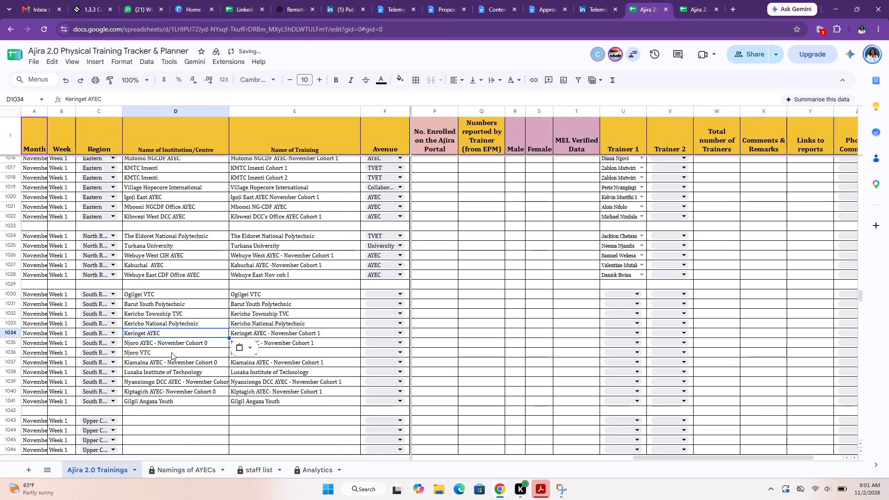
Replace the institution name in D1035 with Njoro NGCDF AYEC, copied from the Namings of AYECs sheet and pasted as a value.
left_click(186, 472)
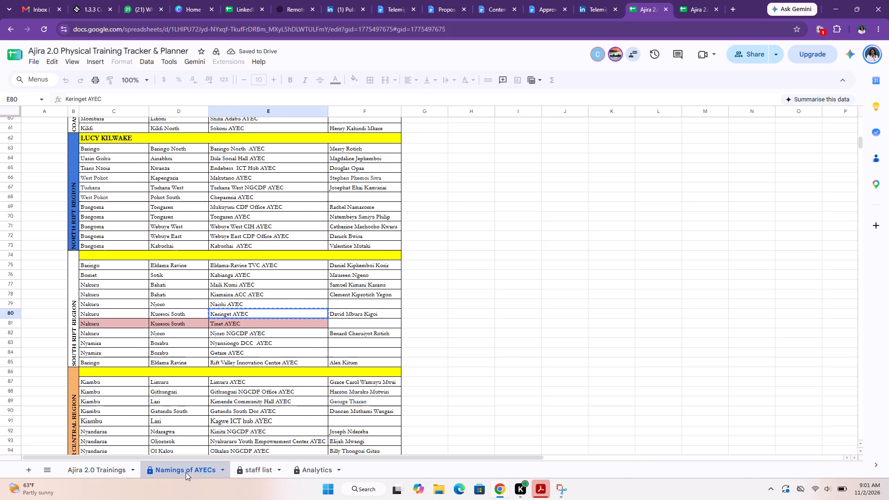
left_click(238, 334)
key("ctrl+c")
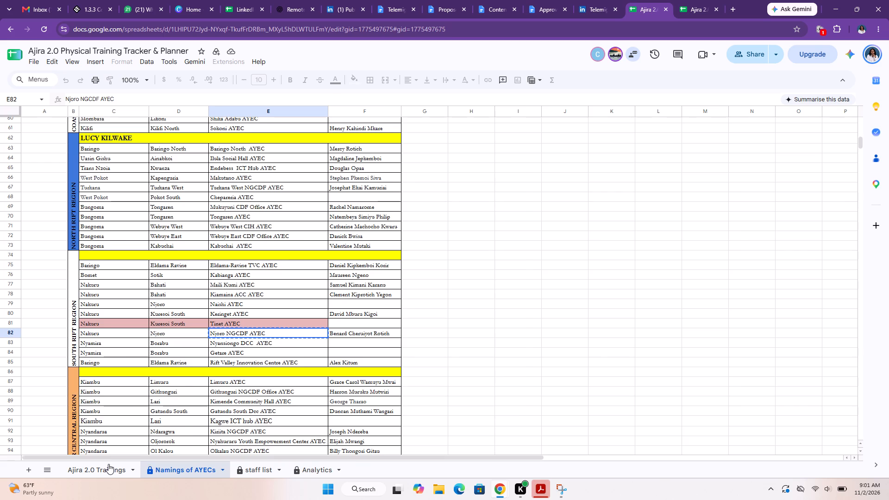
left_click(108, 464)
left_click(143, 344)
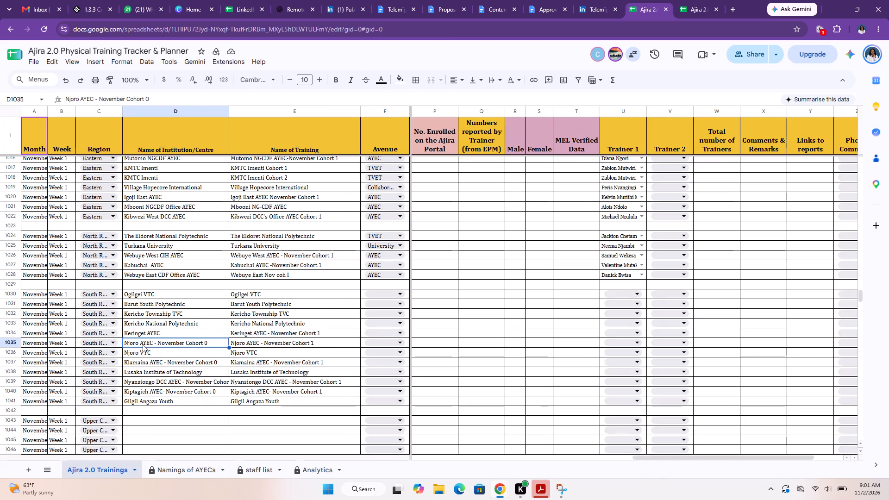
key("ctrl+shift+v")
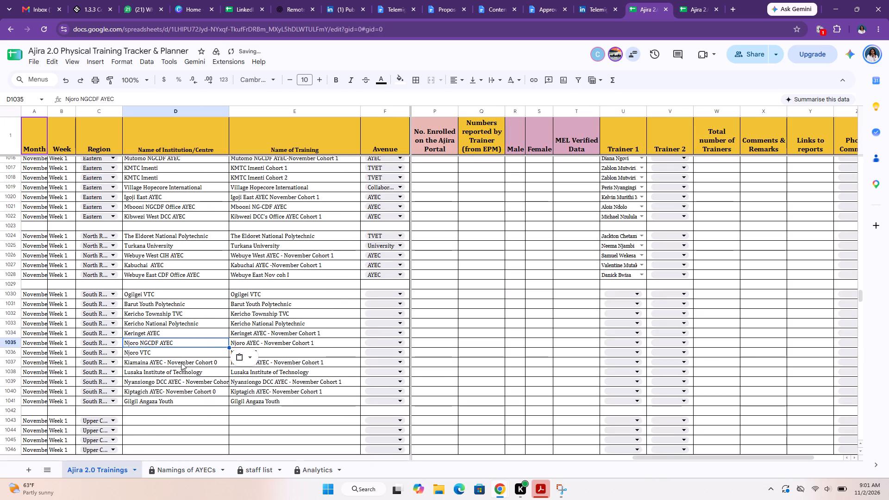
Replace the institution name in D1037 with Kiamaina ACC AYEC, copied from the Namings of AYECs sheet and pasted as a value.
left_click(181, 363)
left_click(186, 465)
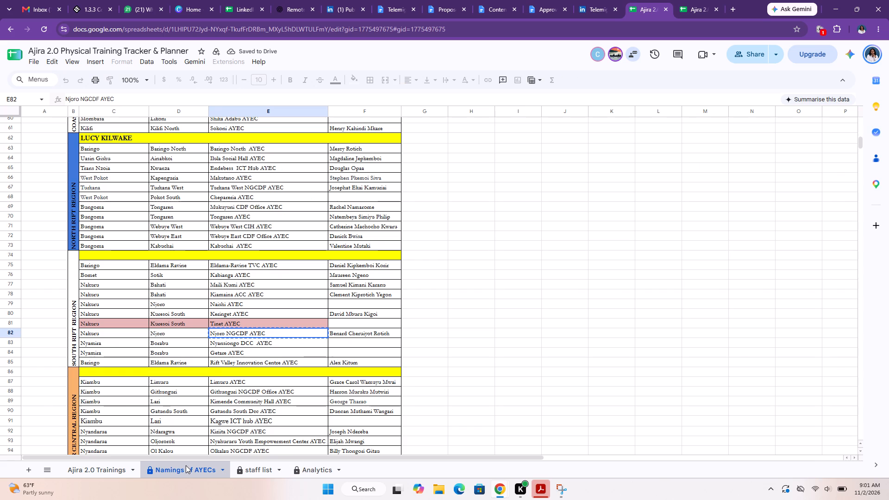
left_click(246, 295)
key("ctrl+c")
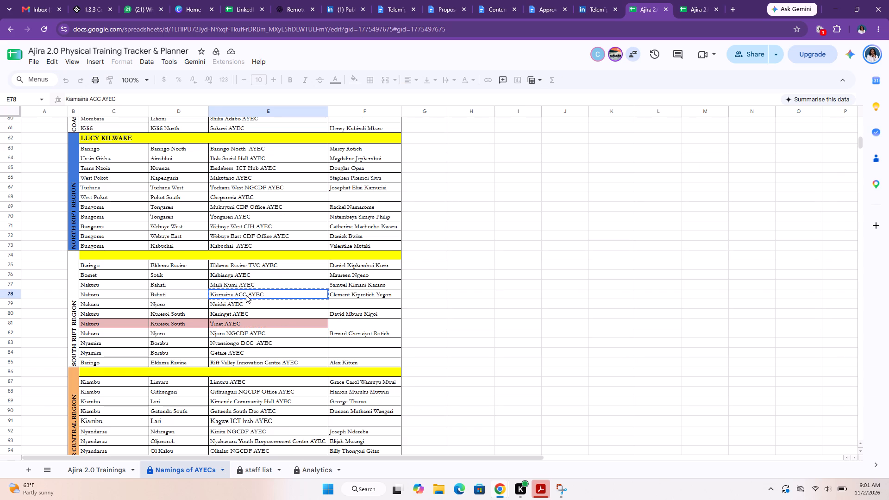
left_click(105, 466)
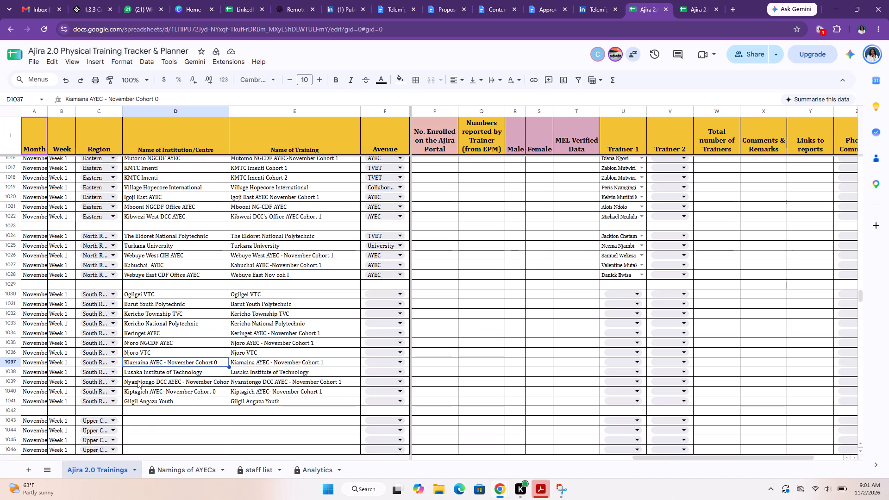
key("ctrl+shift+v")
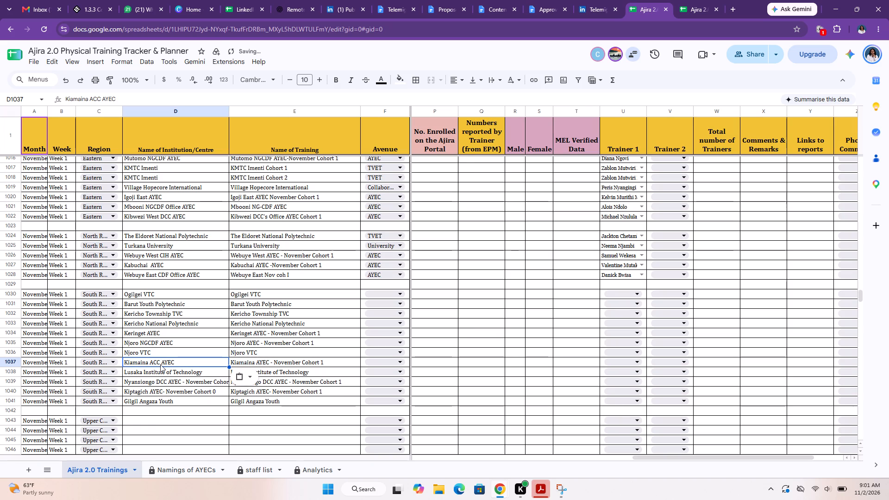
Replace the institution name in D1039 with Nyansiongo DCC AYEC, copied from the Namings of AYECs sheet and pasted as a value.
left_click(190, 469)
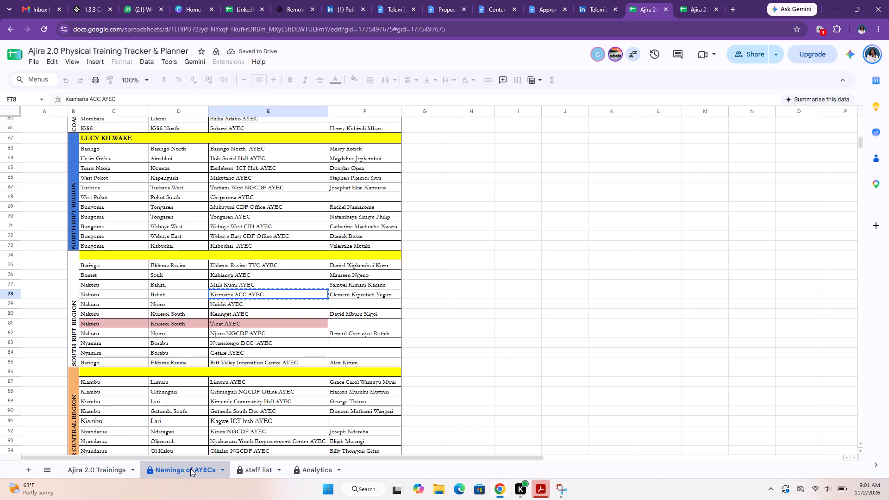
left_click(249, 344)
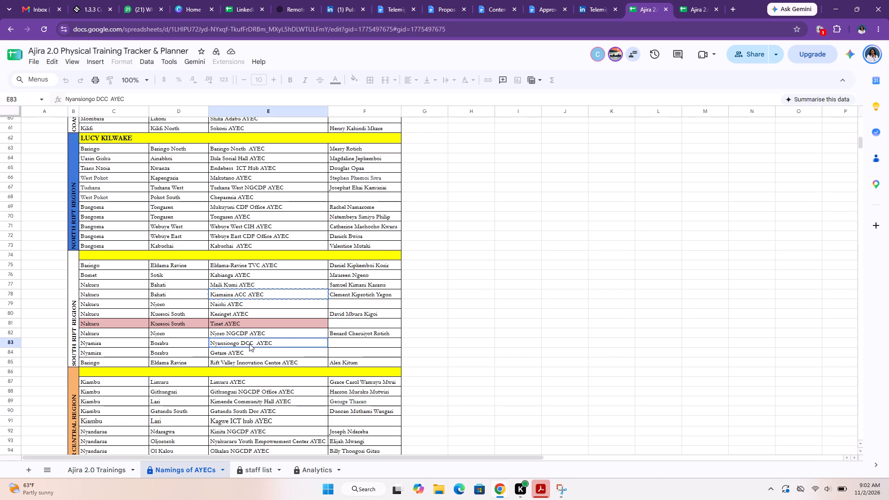
key("ctrl+c")
left_click(106, 471)
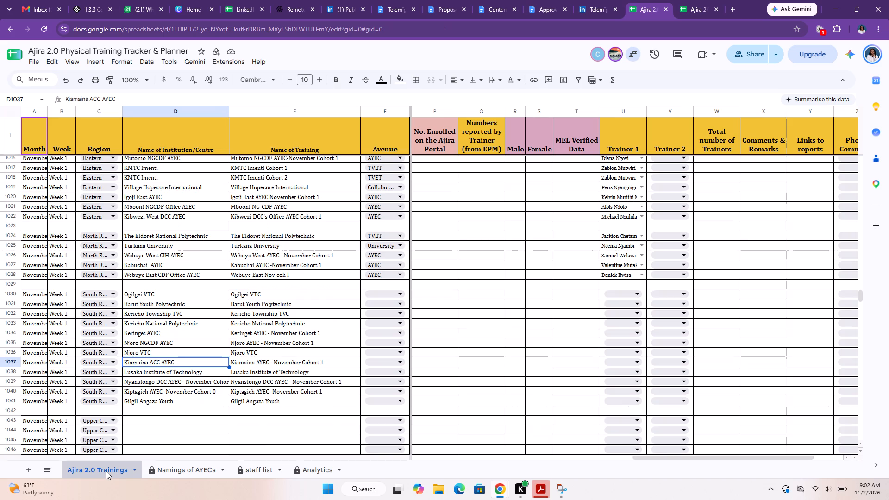
left_click(157, 382)
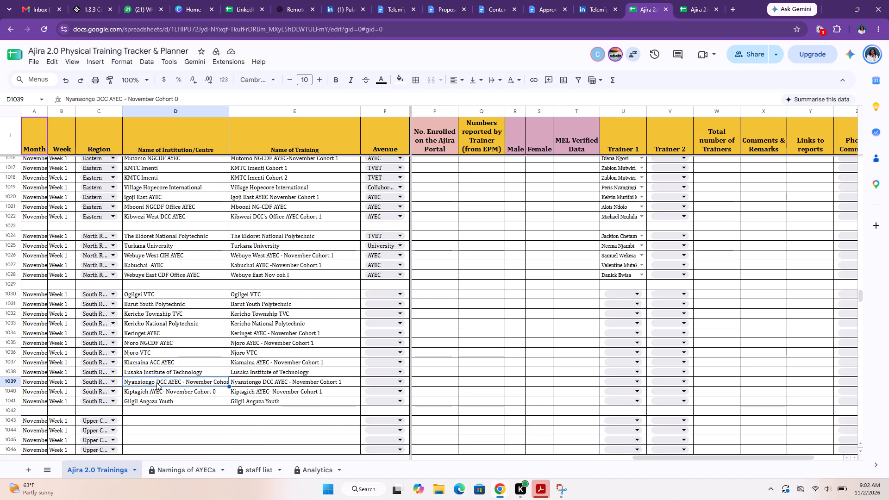
key("ctrl+shift+v")
Check the Kiptagich AYEC entry in D1040 against the South Rift section of Namings of AYECs and the South Rift form's November trainer details.
left_click(170, 390)
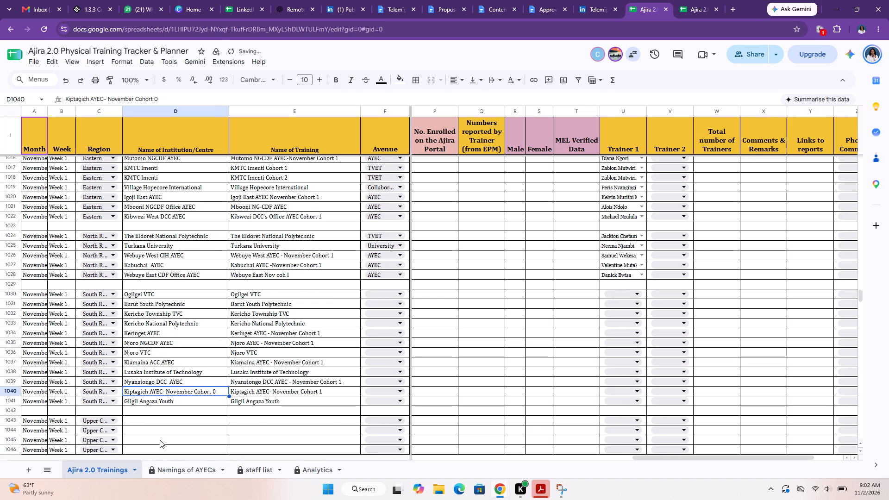
left_click(174, 467)
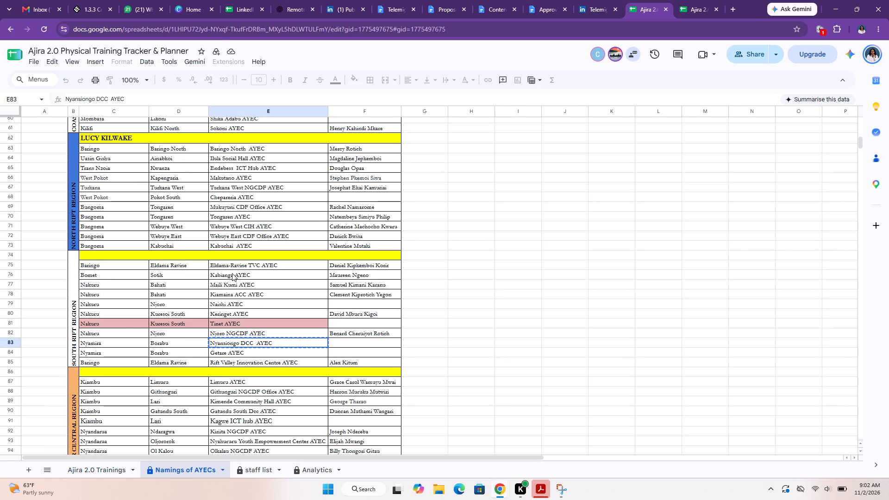
left_click(110, 471)
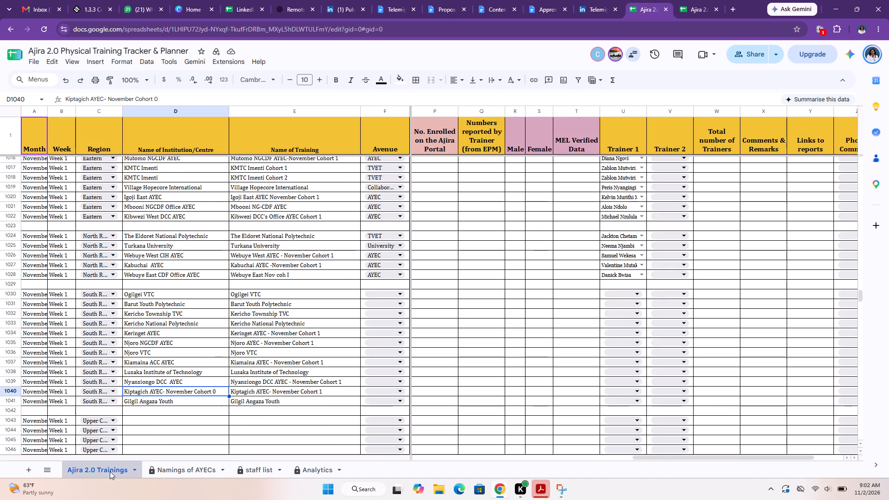
left_click(170, 467)
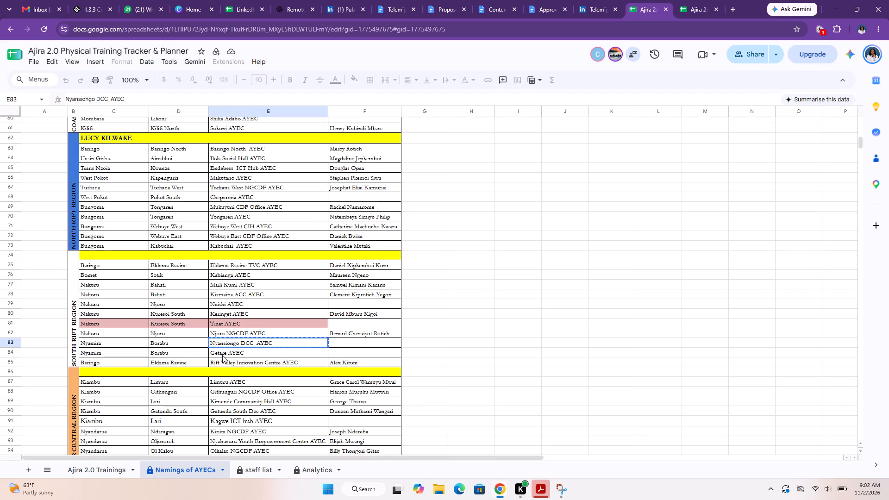
left_click(692, 0)
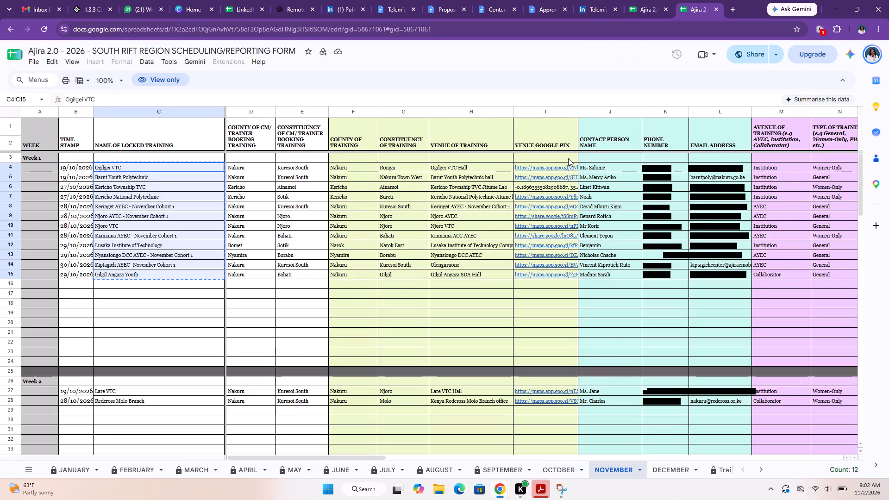
scroll(568, 158, "left", 15)
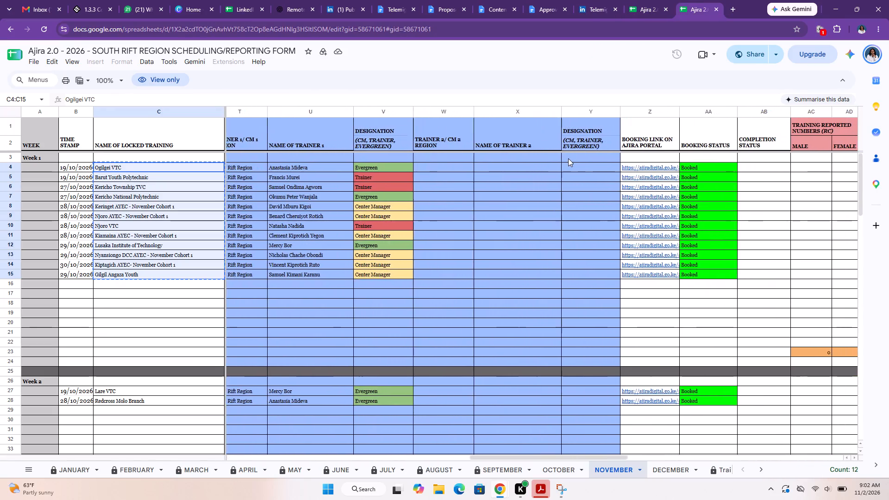
left_click(655, 10)
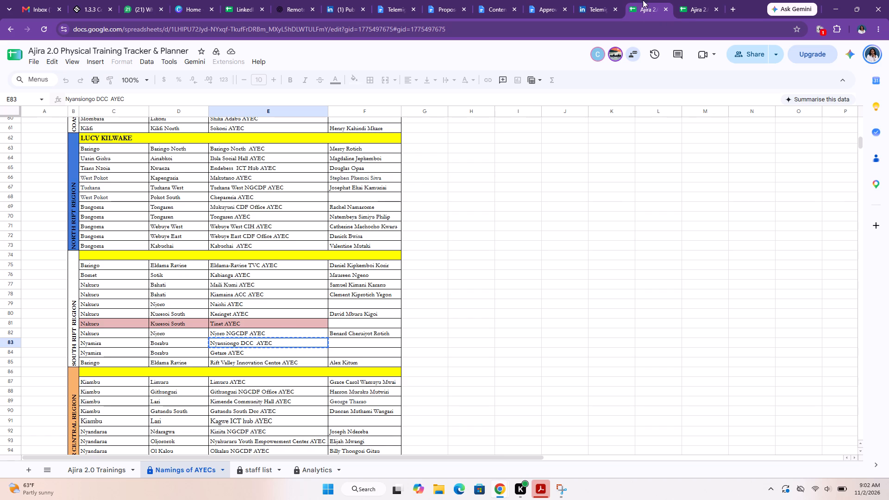
left_click(694, 9)
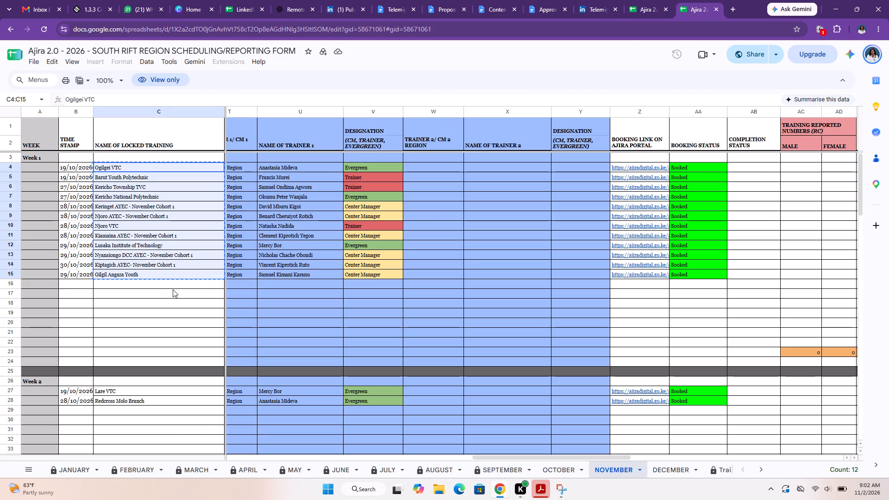
left_click(640, 6)
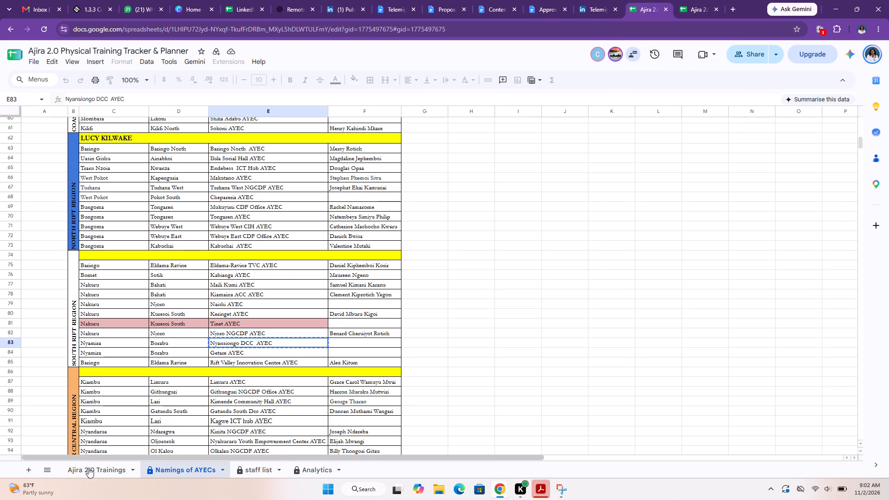
left_click(90, 475)
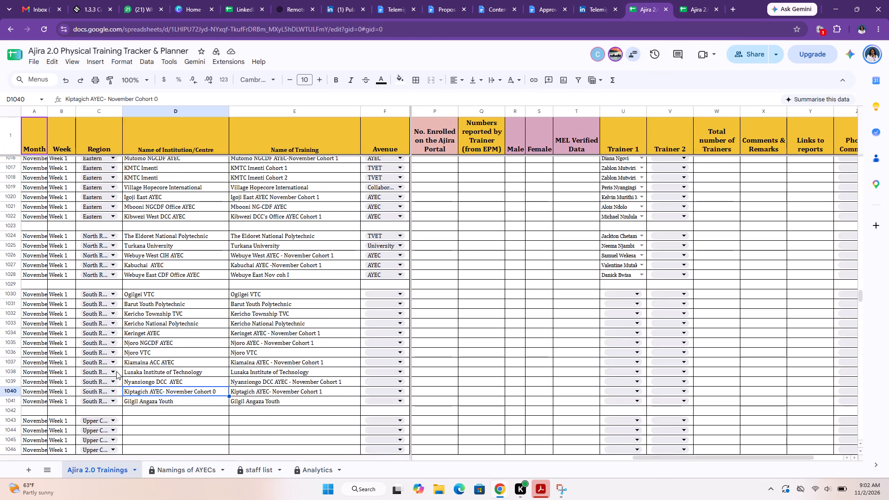
Shorten the institution name in D1040 to Kiptagich AYEC by removing the dash and the November cohort suffix.
double_click(169, 393)
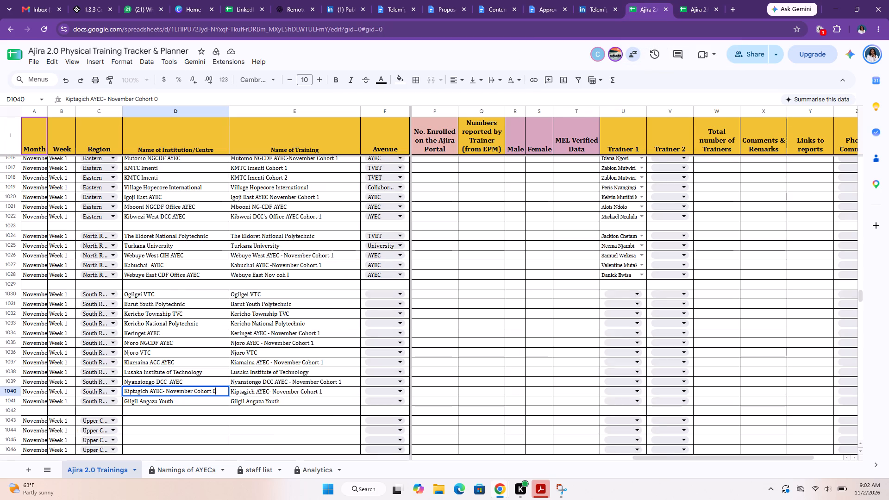
left_click_drag(218, 388, 172, 399)
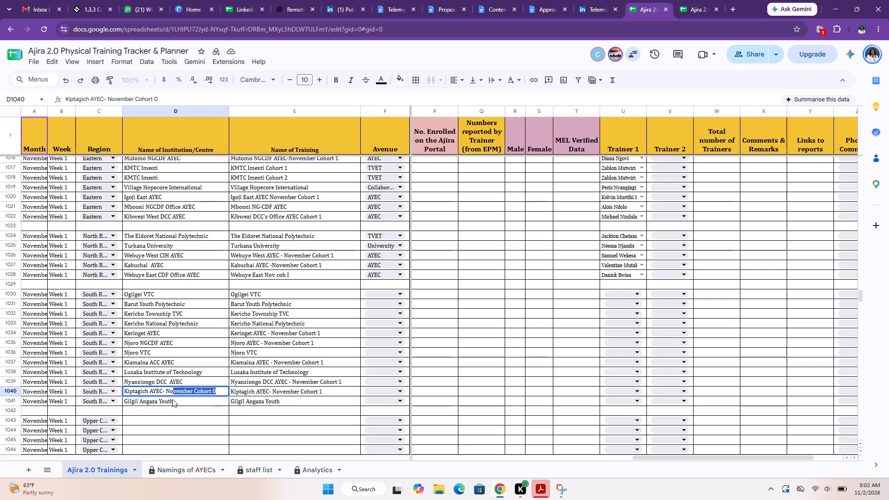
left_click_drag(172, 399, 164, 395)
key("BackSpace")
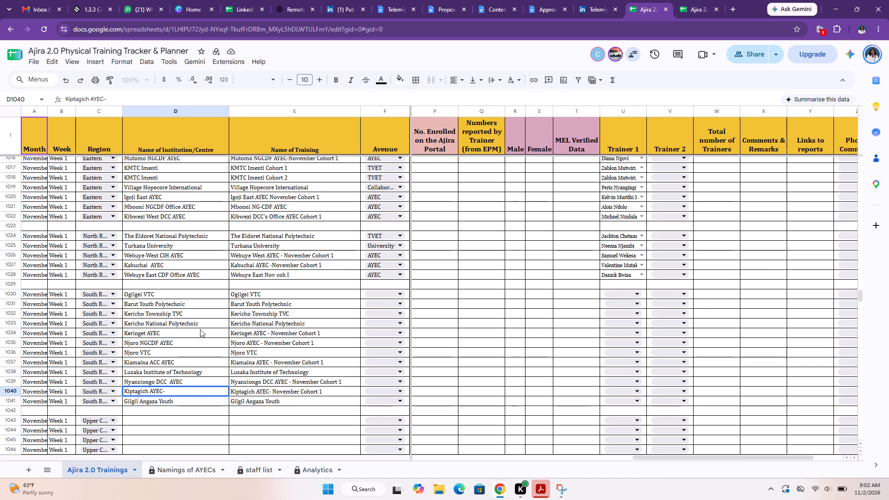
key("BackSpace")
Highlight the Kiptagich AYEC institution cell D1040 with a yellow fill.
left_click(403, 76)
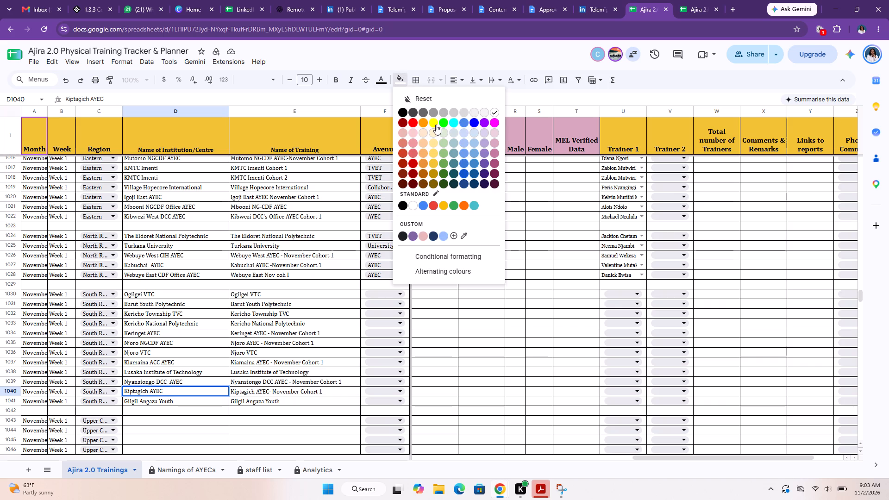
left_click(436, 125)
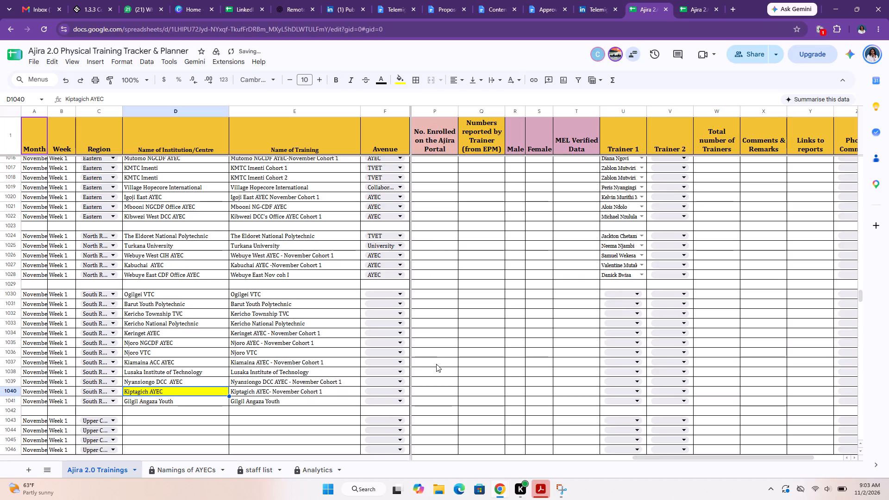
Switch to the South Rift scheduling form and bring up the avenue, dates and trainer details of the November Week 1 trainings.
scroll(436, 364, "right", 1)
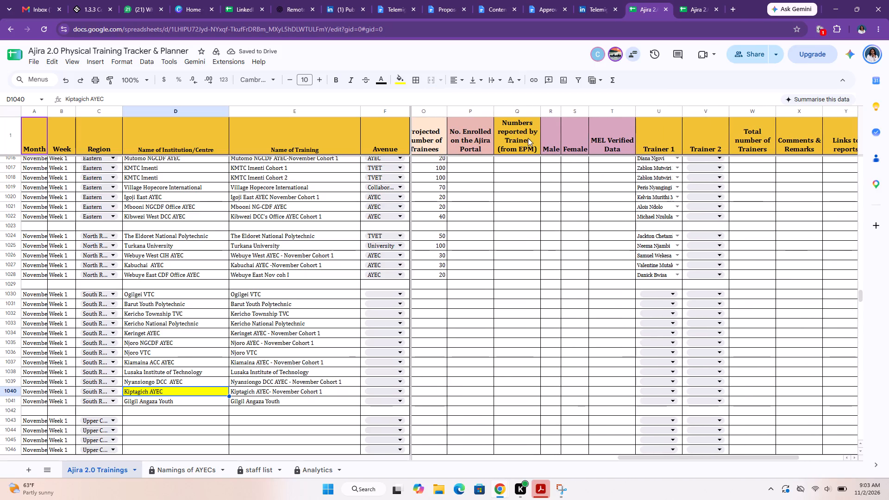
left_click(693, 3)
scroll(468, 350, "right", 6)
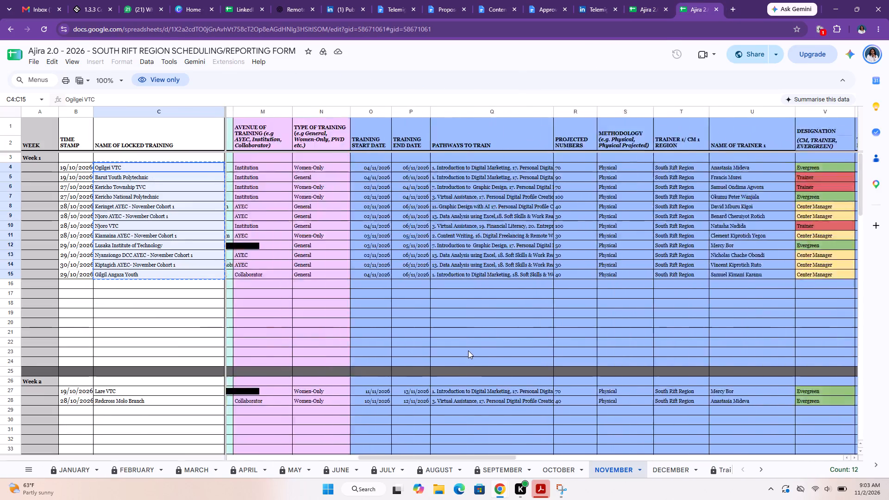
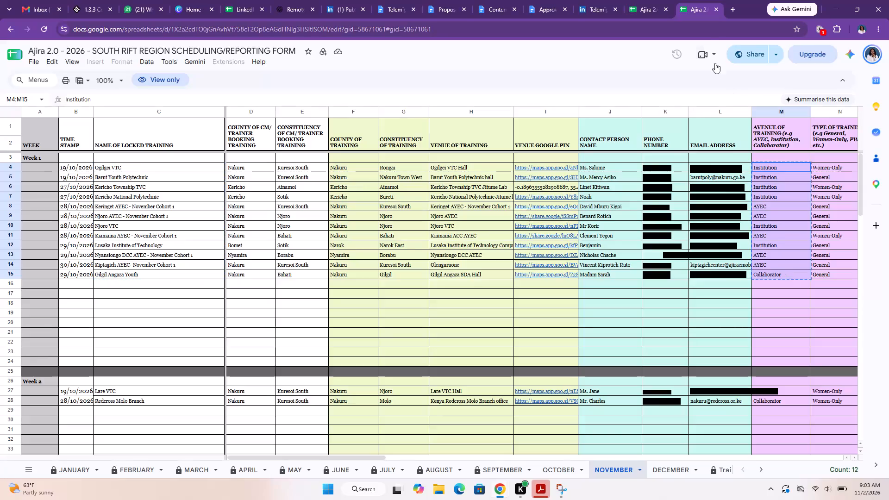
Paste the copied Week 1 training avenues as values into the South Rift Avenue cells starting at F1030 in the tracker.
left_click(651, 14)
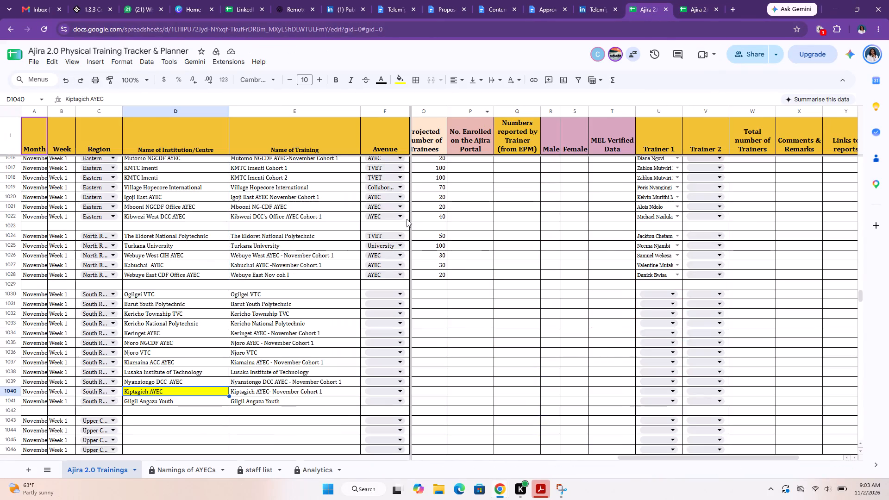
left_click(363, 295)
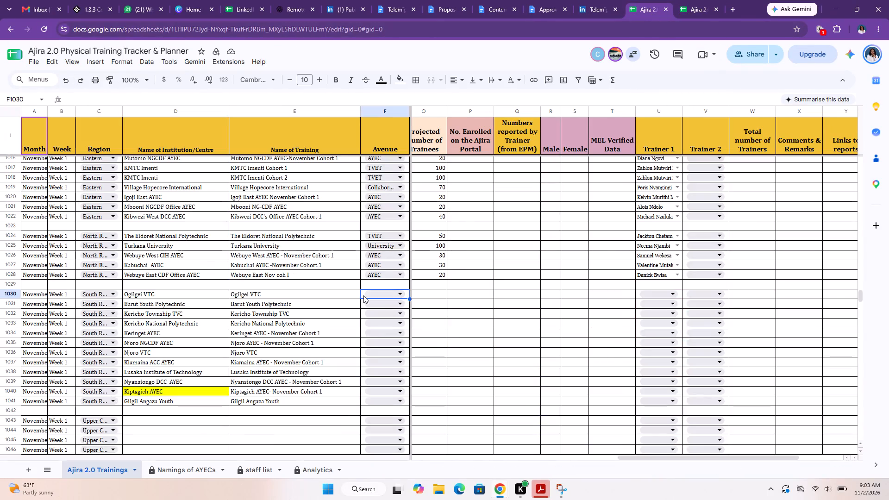
key("ctrl+shift+v")
Change the avenue from Institution to TVET for South Rift rows 1030 to 1033, Njoro VTC and Lusaka Institute of Technology.
left_click(400, 294)
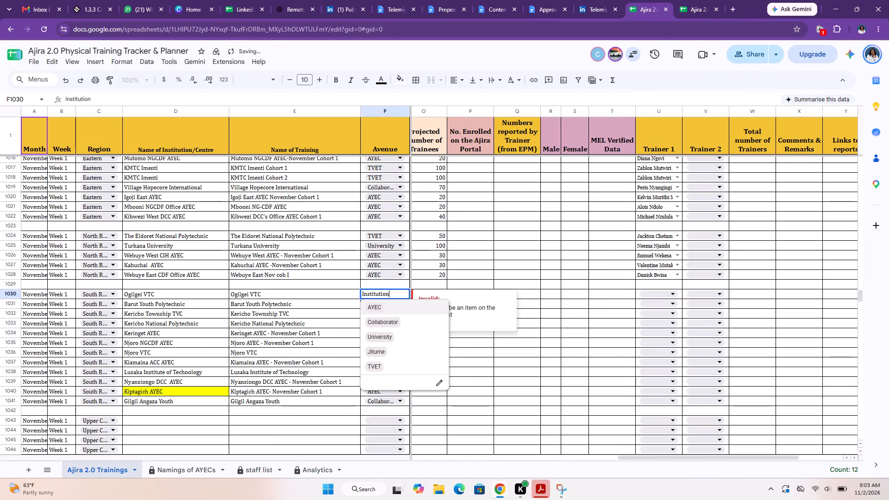
left_click(373, 371)
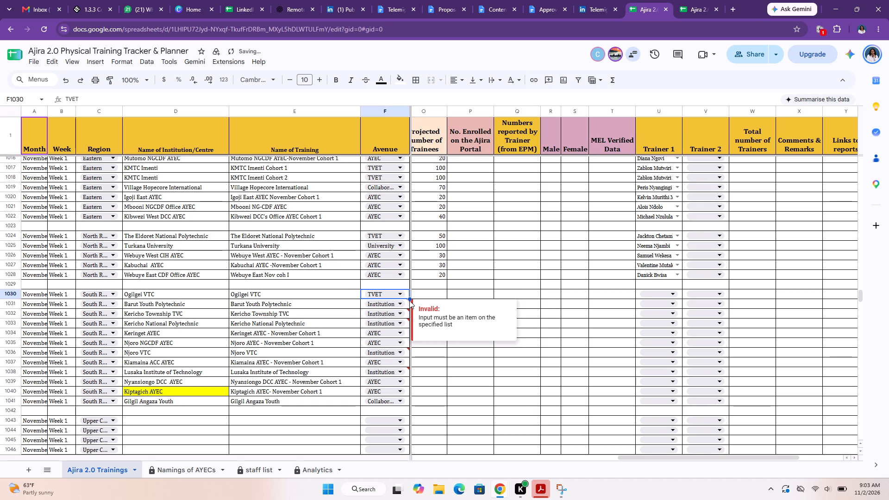
left_click(410, 298)
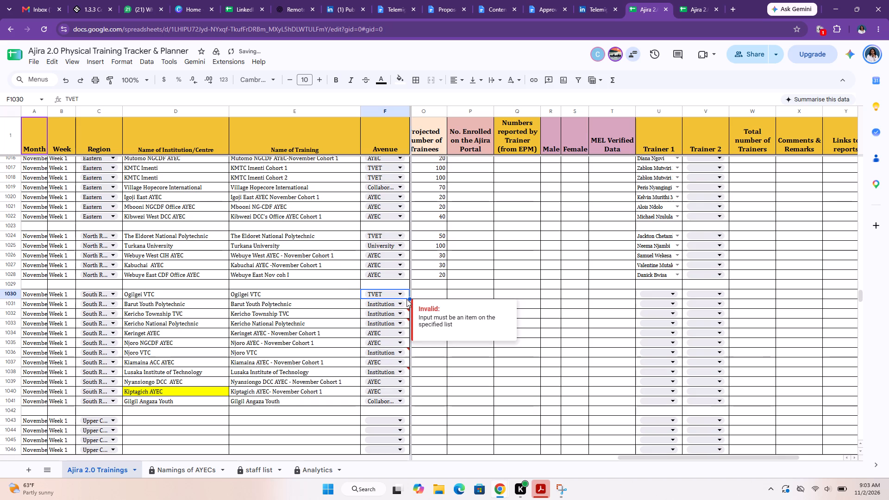
left_click_drag(408, 298, 402, 321)
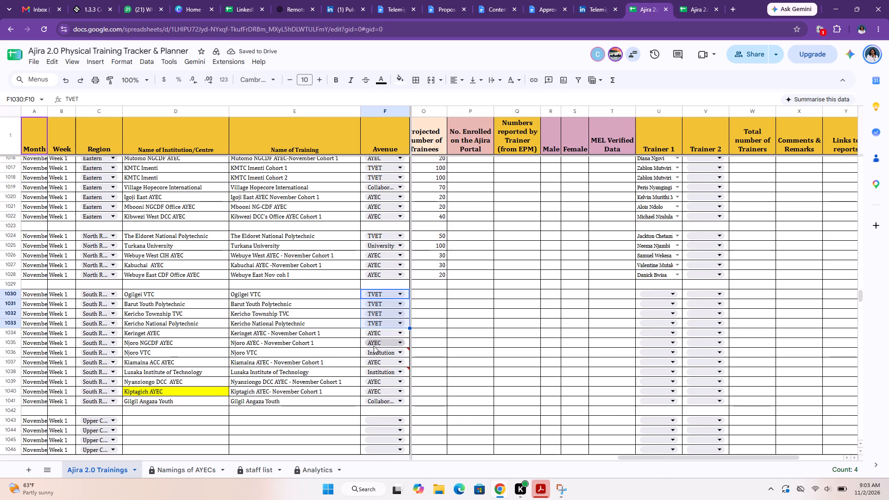
left_click(402, 351)
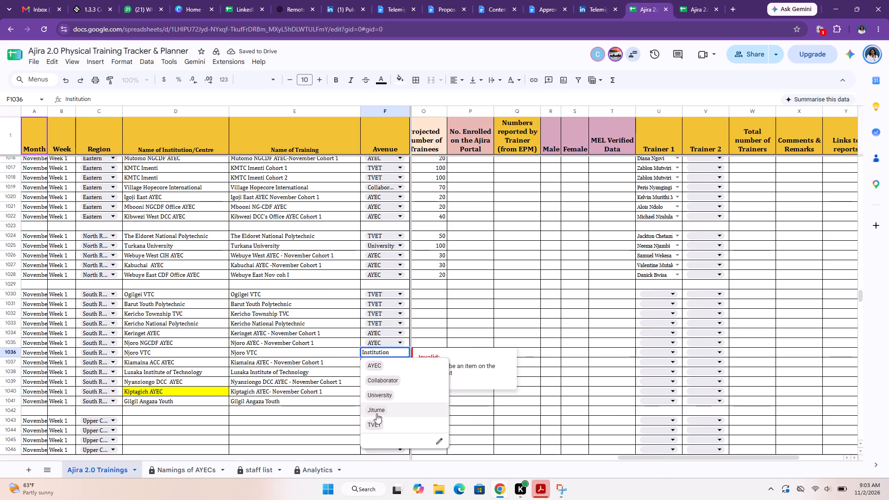
left_click(376, 422)
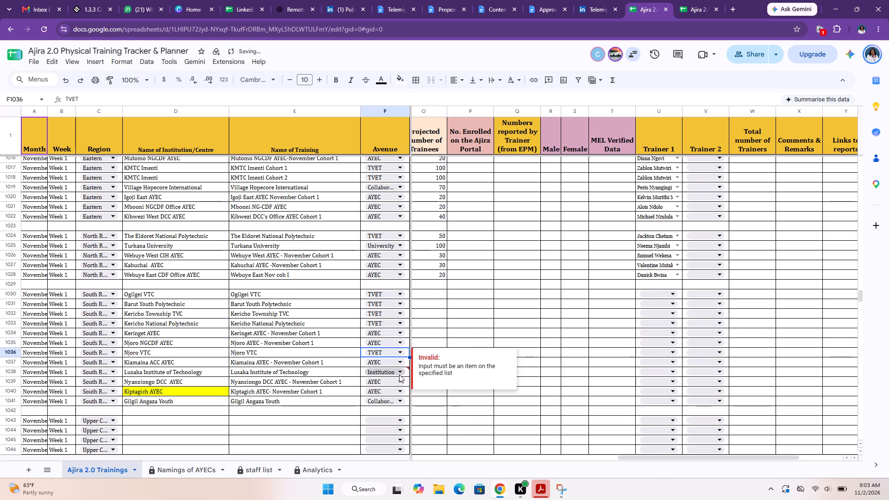
left_click(401, 373)
left_click(374, 441)
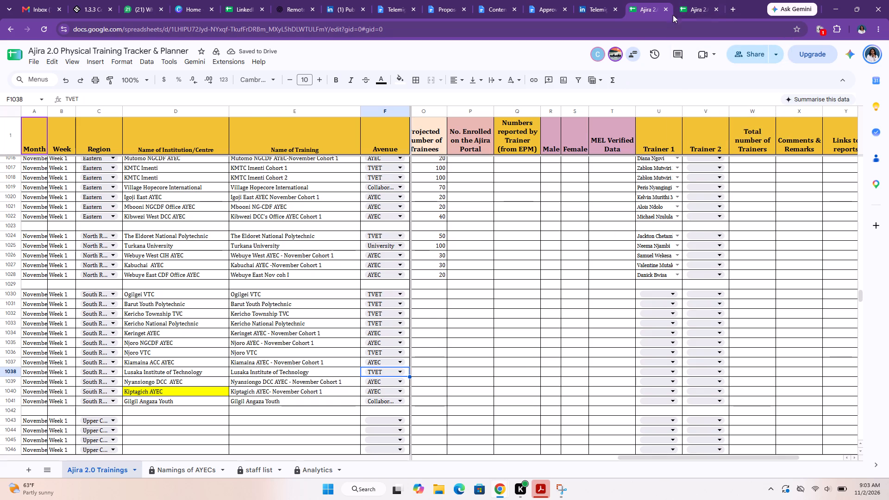
Copy the Week 1 counties and constituencies of training from the South Rift form into G1030:H1041 of the tracker as values.
left_click(694, 6)
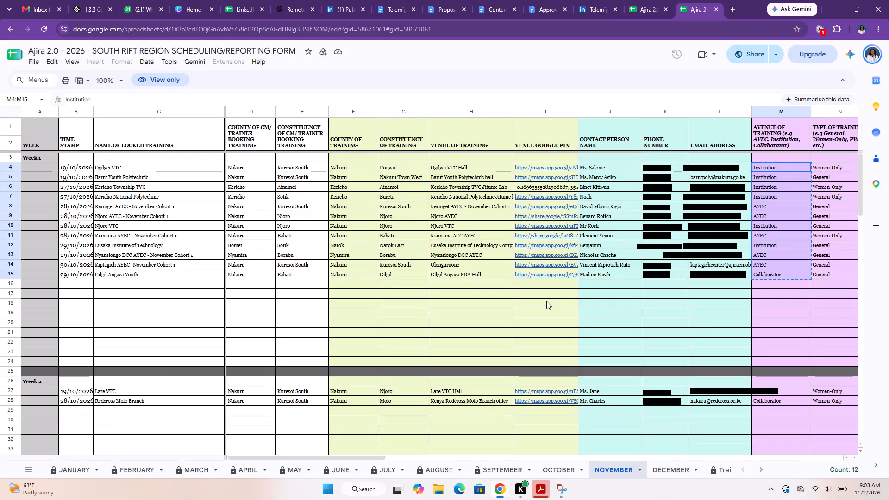
scroll(546, 301, "right", 1)
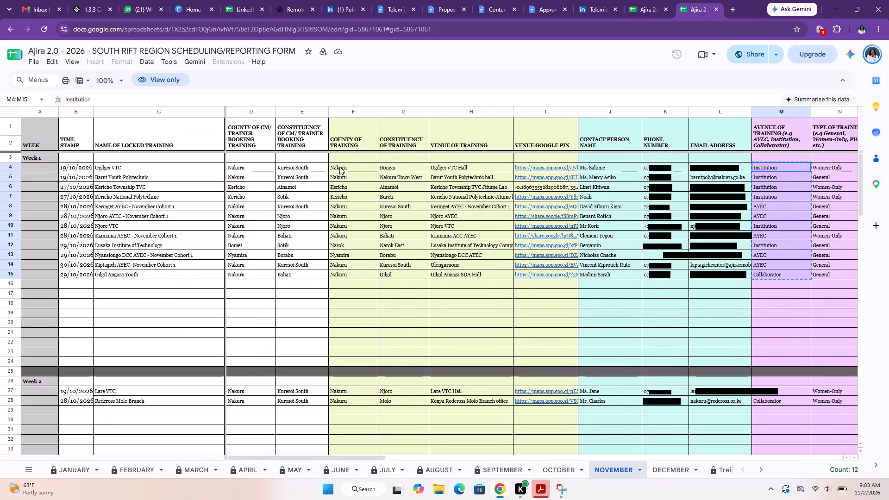
left_click_drag(340, 168, 403, 274)
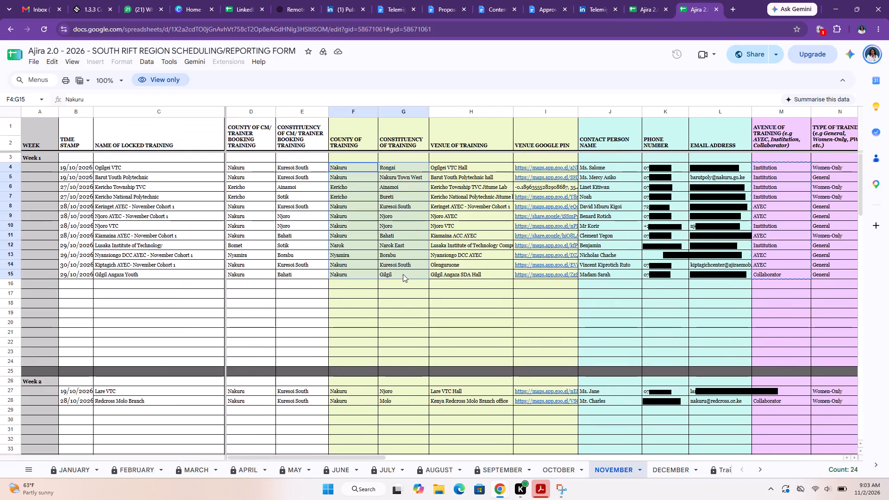
key("ctrl+c")
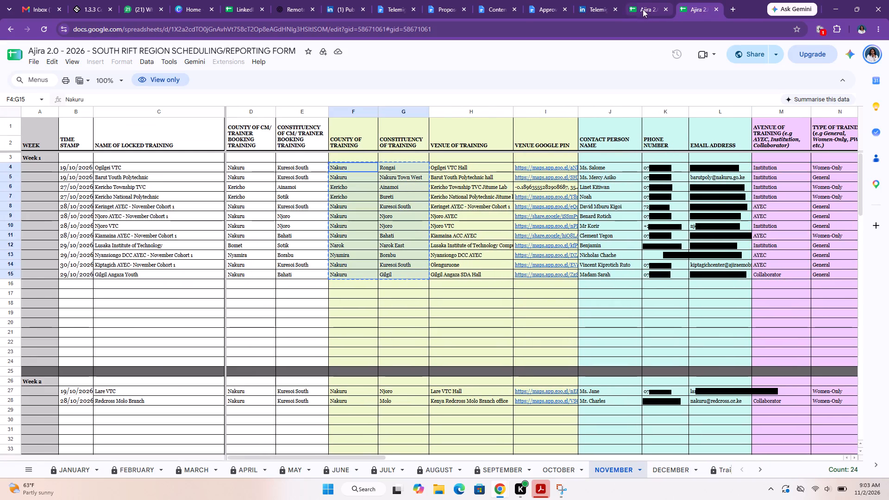
left_click(644, 7)
scroll(438, 312, "right", 7)
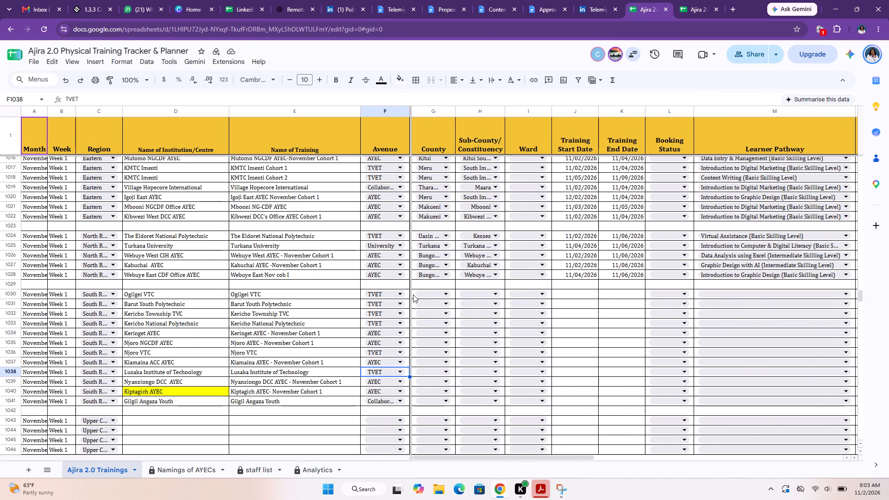
left_click(413, 295)
key("ctrl+shift+v")
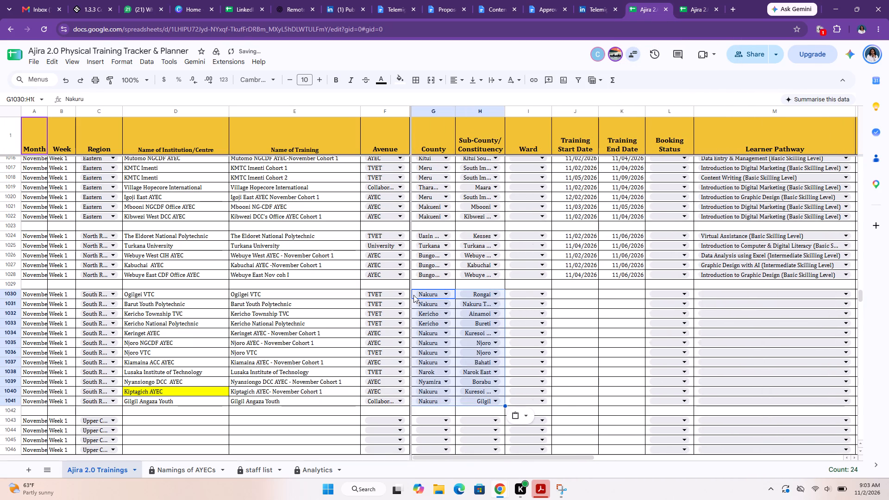
Copy the Week 1 training start and end dates from the South Rift form into J1030:K1041 of the tracker as values.
left_click(689, 7)
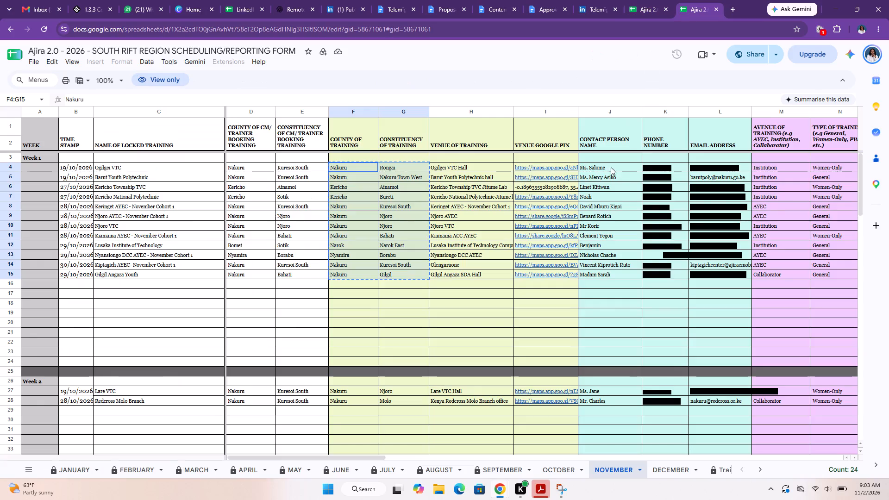
scroll(549, 241, "left", 7)
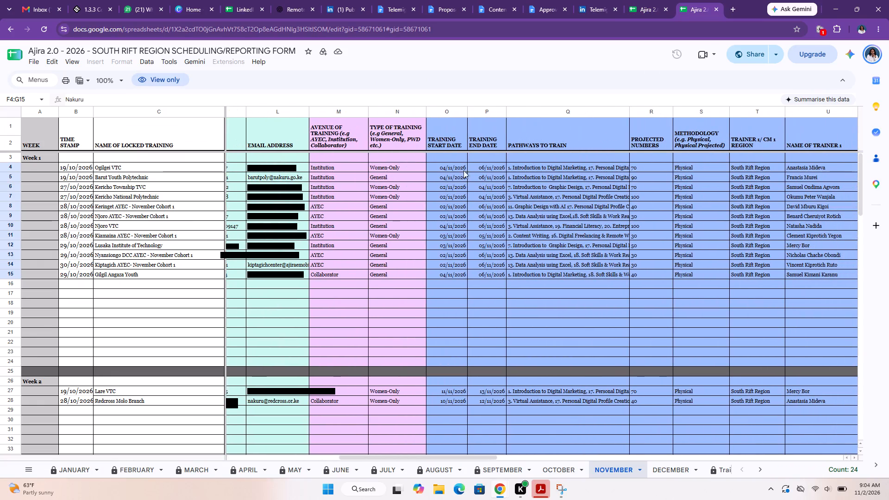
left_click_drag(459, 168, 494, 274)
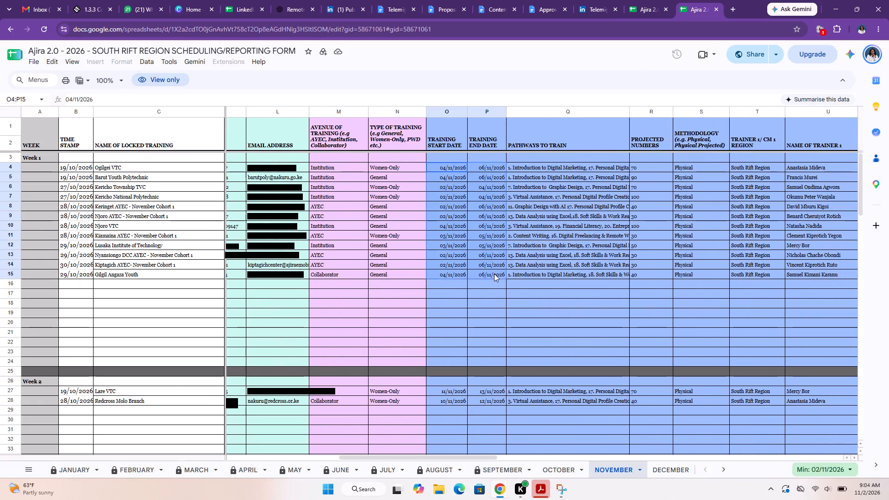
key("ctrl+c")
left_click(649, 1)
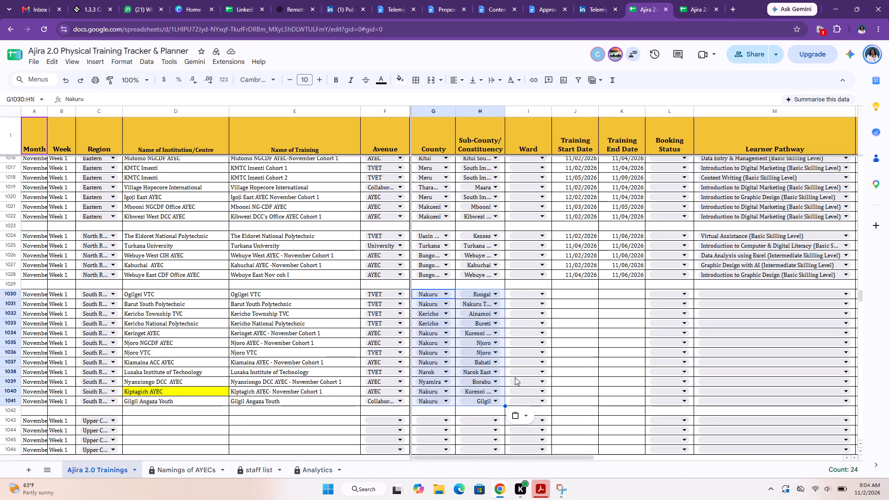
left_click(568, 294)
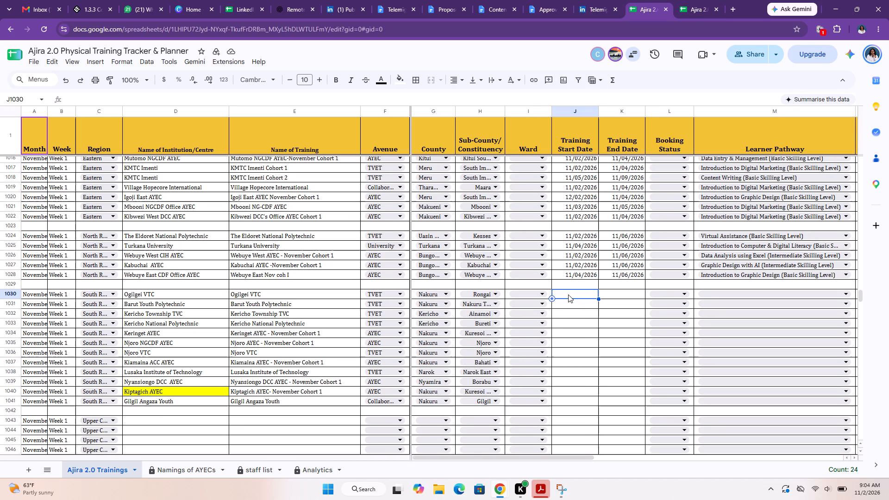
key("ctrl+shift+v")
Copy the projected numbers of all Week 1 trainings from the South Rift form and return to the tracker.
scroll(568, 294, "left", 3)
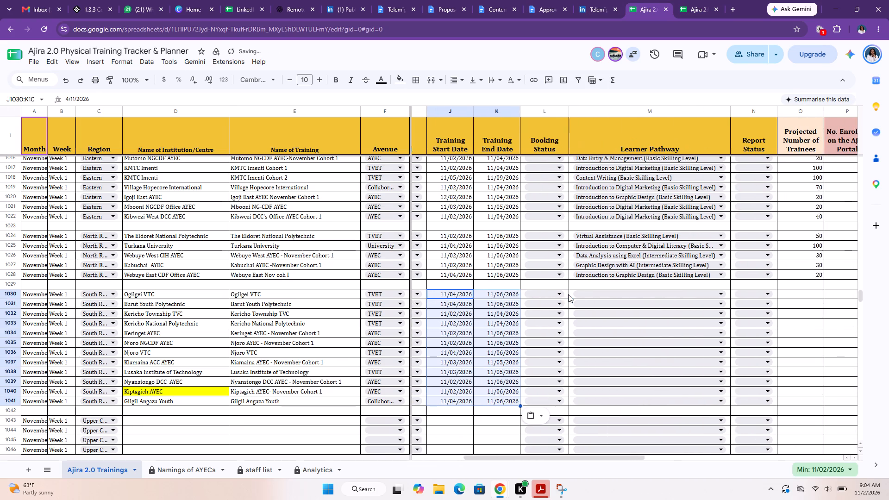
scroll(568, 294, "down", 2)
left_click(691, 9)
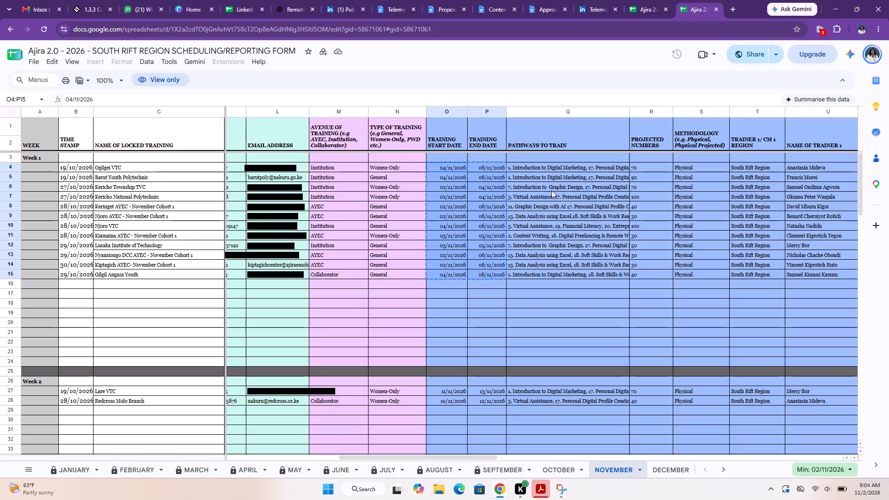
left_click_drag(640, 169, 645, 263)
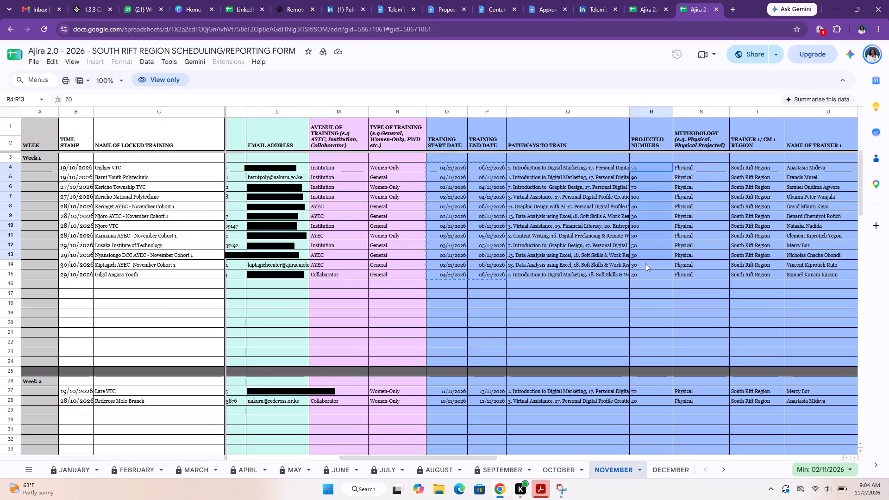
left_click_drag(645, 263, 645, 273)
key("ctrl+c")
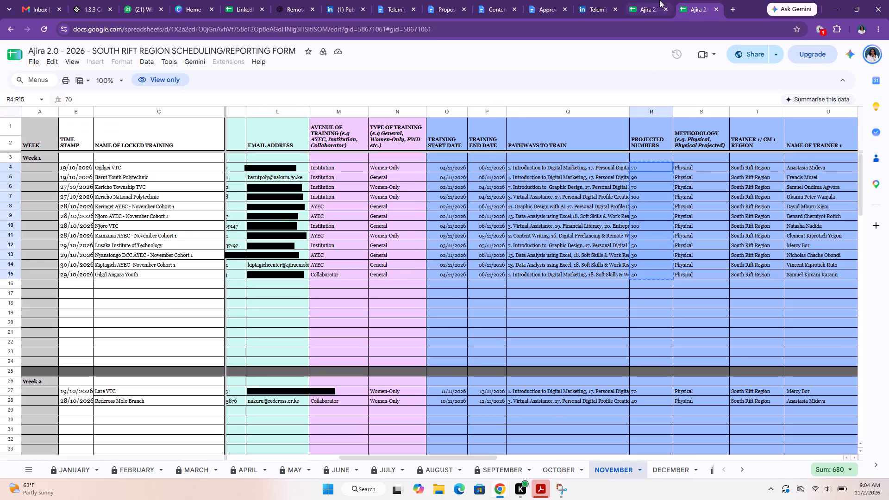
left_click(645, 5)
Set the learner pathway of Ogilgei VTC and Barut Youth Polytechnic to Introduction to Digital Marketing (Basic Skilling Level).
left_click(625, 222)
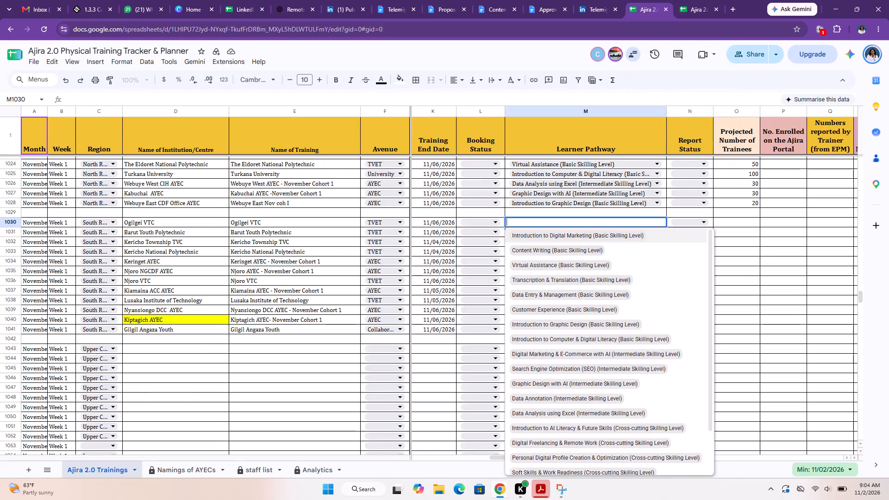
left_click(623, 235)
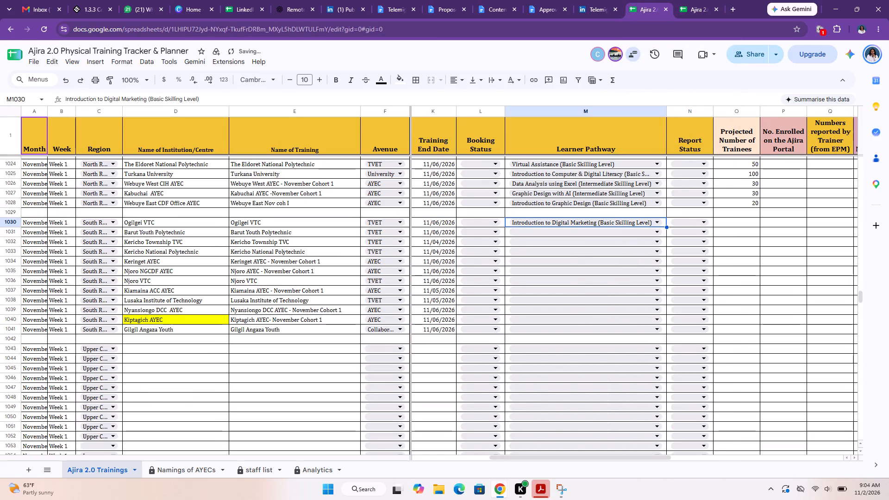
left_click(664, 227)
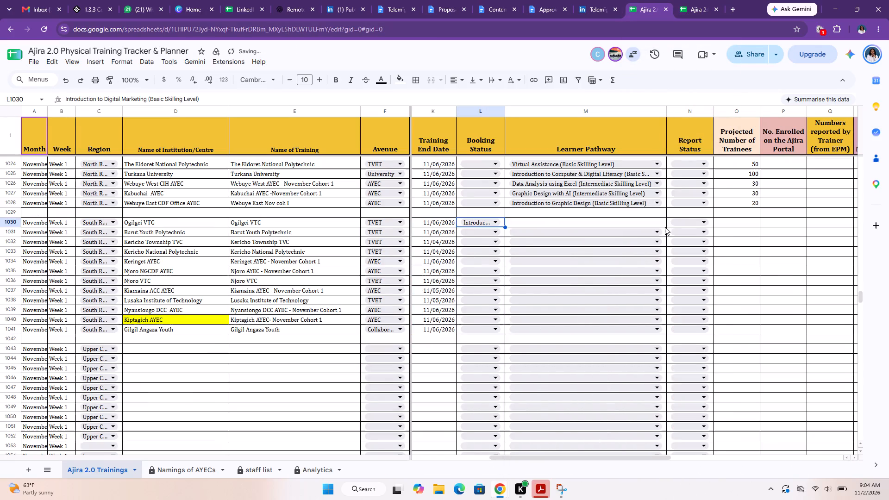
key("ctrl+z")
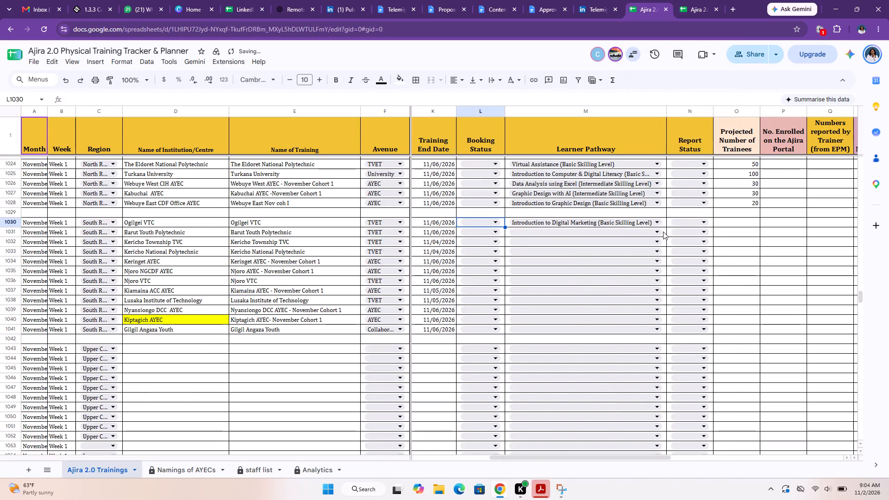
left_click(661, 232)
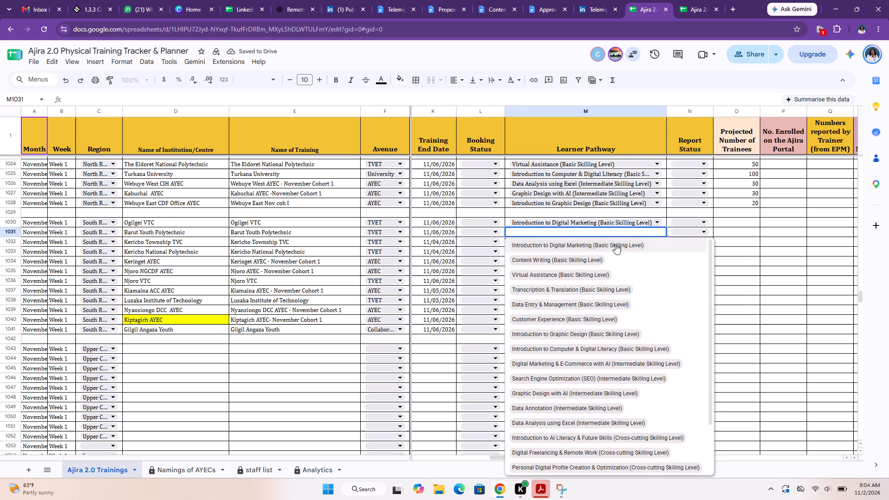
left_click(615, 244)
Set the learner pathway of Kericho Township TVC to Introduction to Graphic Design and of Kericho National Polytechnic to Virtual Assistance.
left_click(647, 243)
type("gr")
left_click(627, 254)
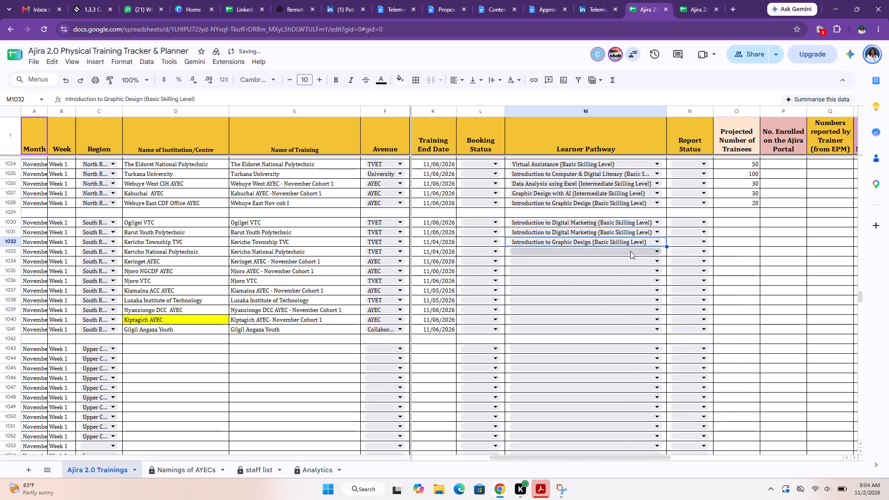
left_click(643, 251)
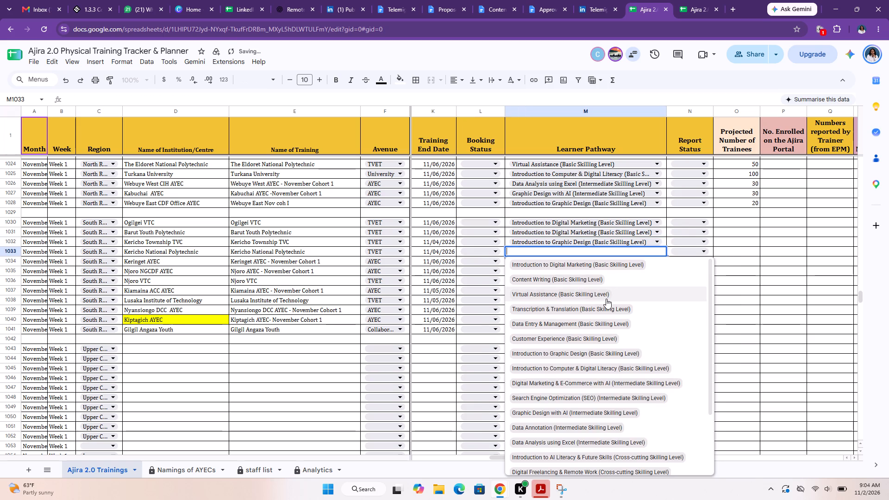
left_click(606, 299)
Paste the copied projected numbers as values into the South Rift Projected Number of Trainees cells starting at O1030.
left_click(732, 222)
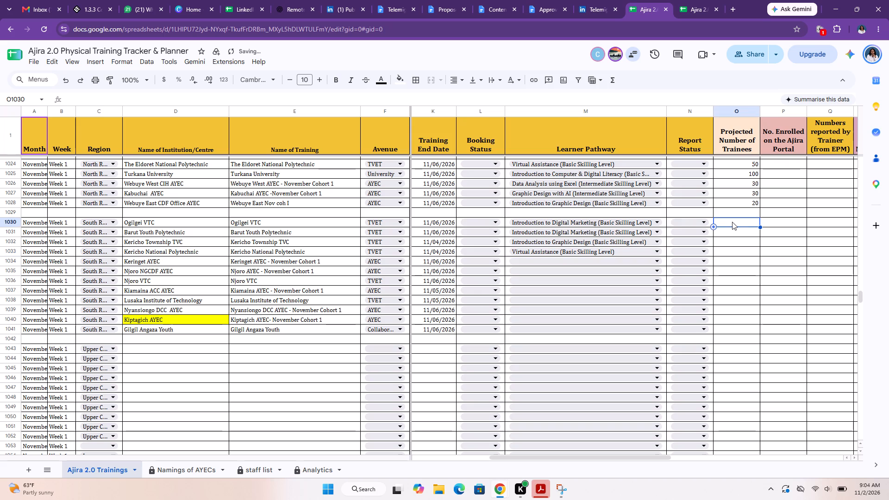
key("ctrl+shift+v")
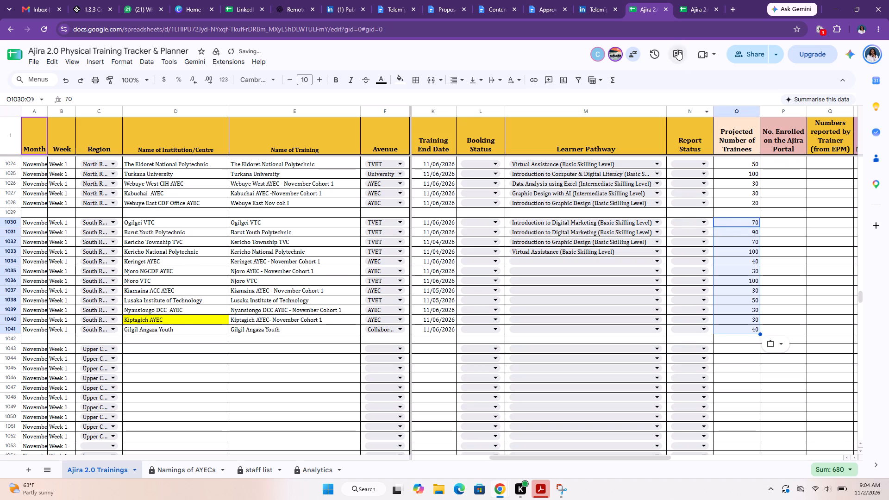
Consult the South Rift form and set the learner pathway of Keringet AYEC to Graphic Design with AI and Njoro NGCDF AYEC to Data Analysis using Excel.
left_click(693, 7)
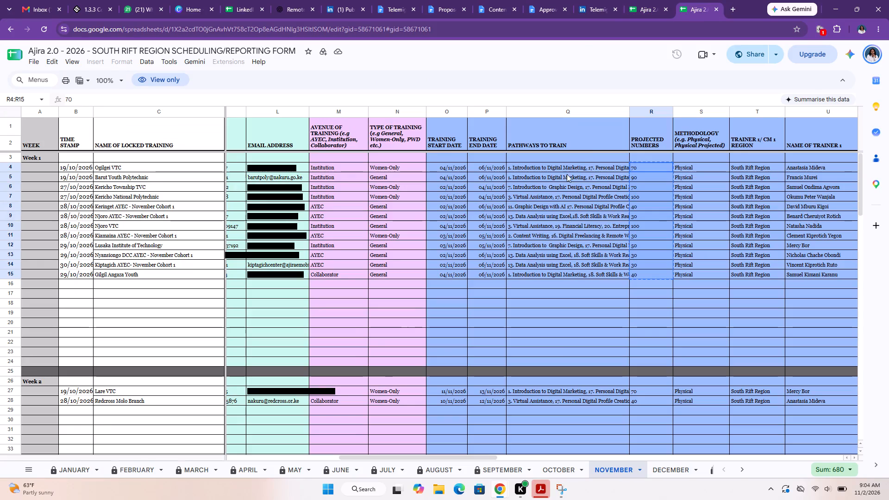
left_click(546, 209)
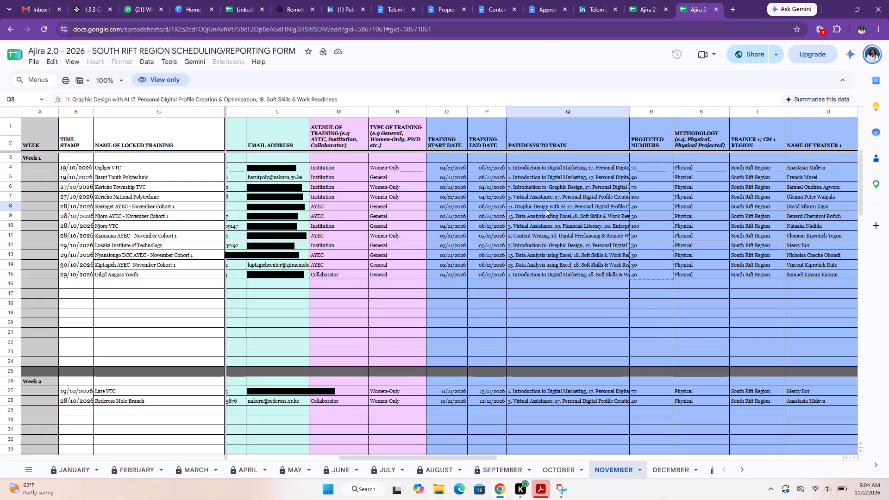
left_click(634, 3)
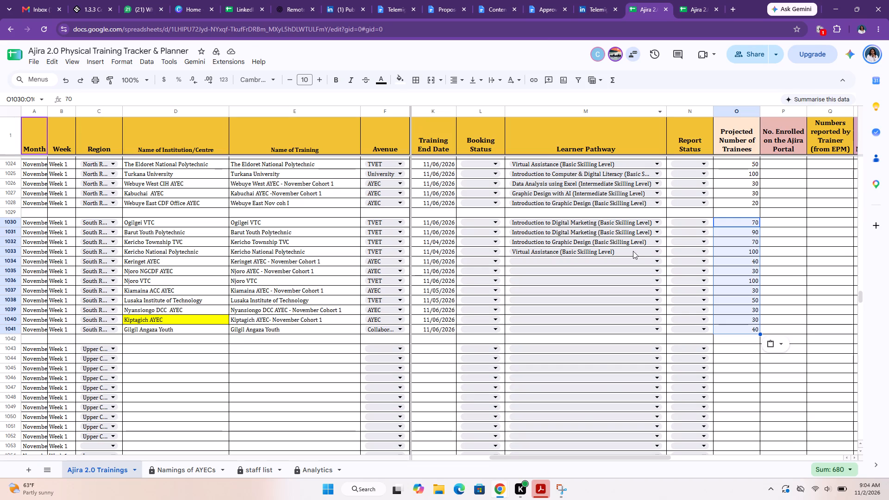
left_click(636, 262)
type("gr")
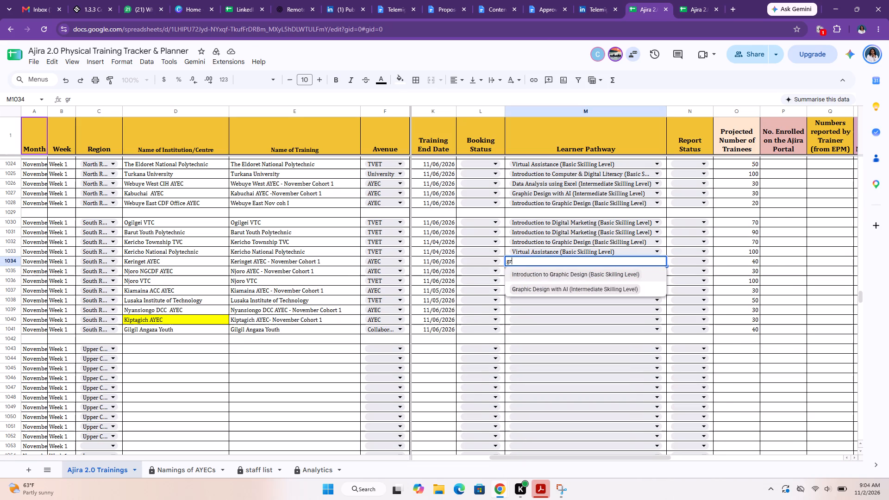
left_click(610, 286)
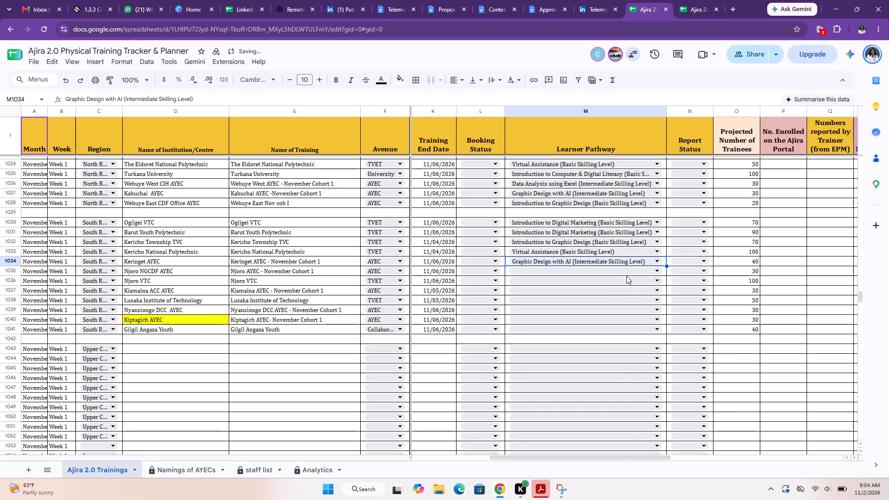
left_click(629, 275)
type("da")
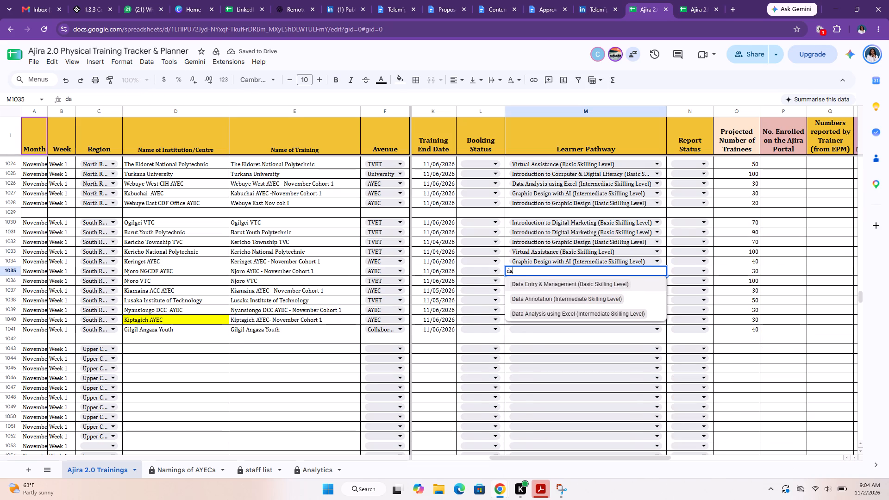
left_click(586, 310)
Set the learner pathway of Njoro VTC to Virtual Assistance and, after consulting the form, of Kiamaina ACC AYEC to Content Writing (Basic Skilling Level).
left_click_drag(605, 279, 585, 312)
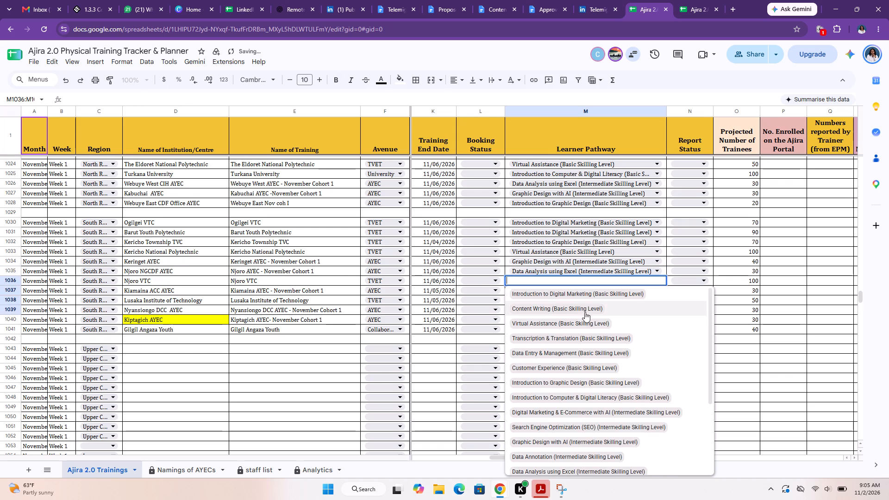
left_click_drag(585, 312, 583, 321)
left_click(583, 321)
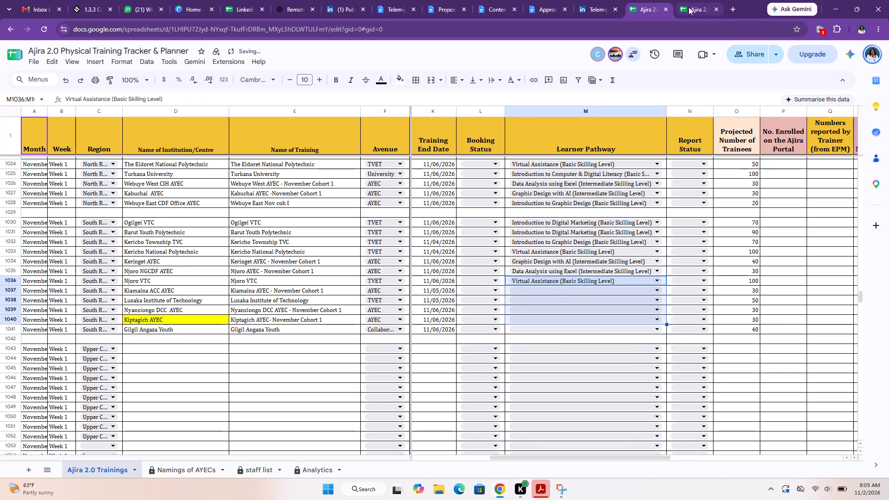
left_click(689, 7)
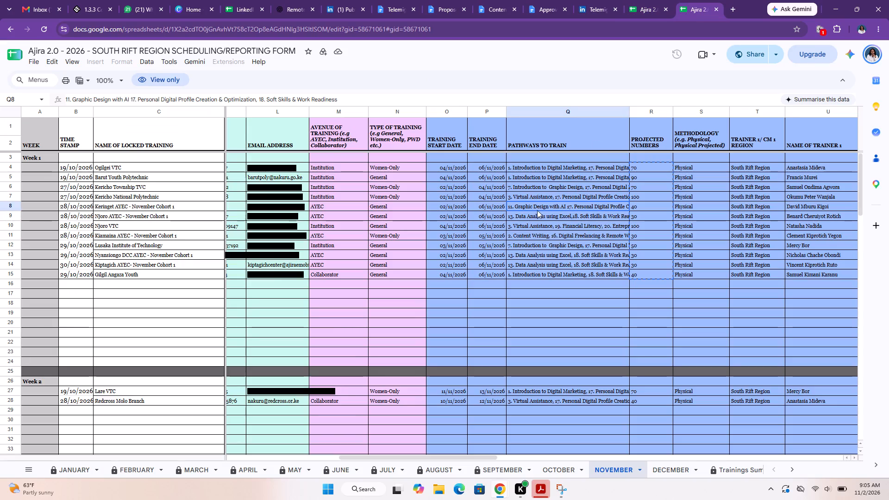
left_click(540, 236)
left_click(643, 7)
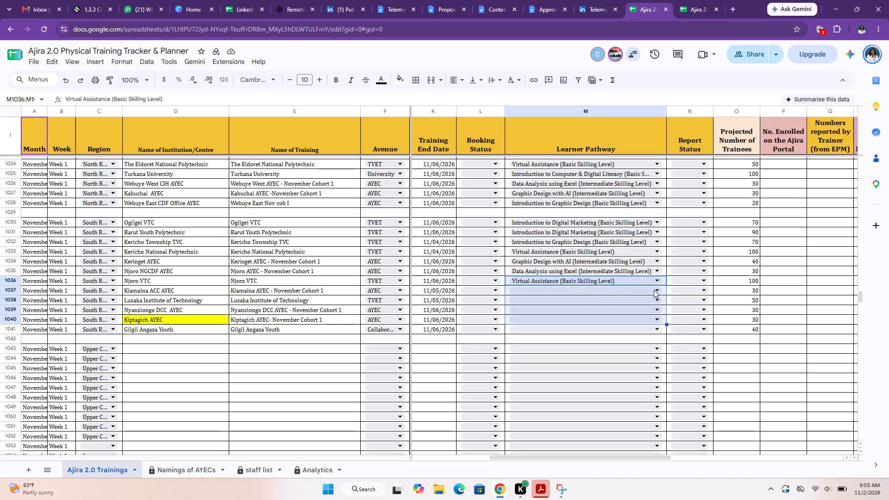
left_click(654, 290)
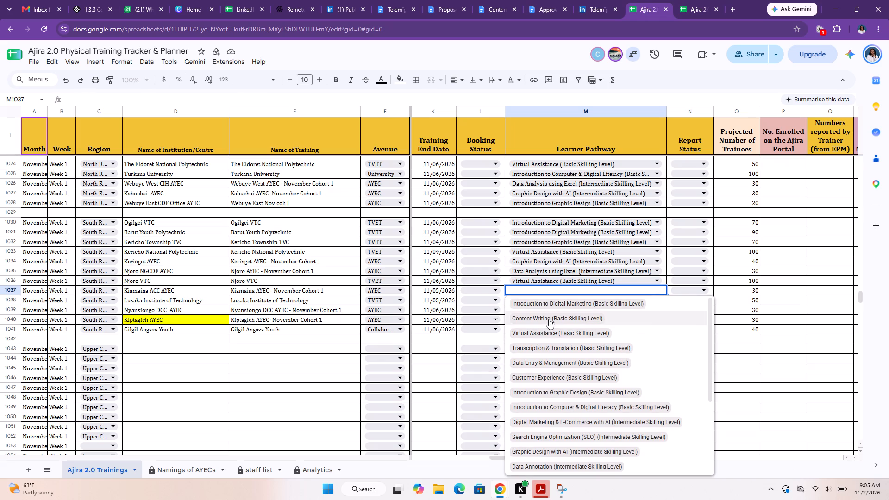
left_click(549, 319)
Set the learner pathway of Lusaka Institute of Technology to Introduction to Graphic Design (Basic Skilling Level).
left_click(613, 300)
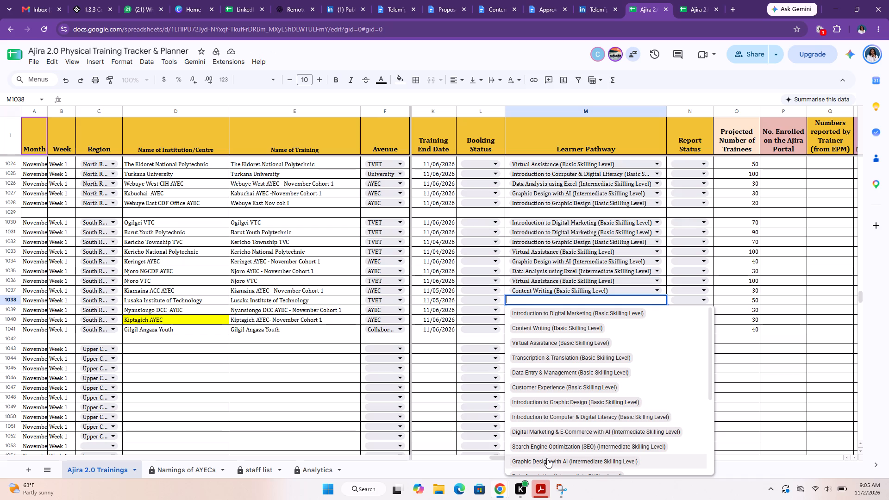
scroll(547, 458, "down", 1)
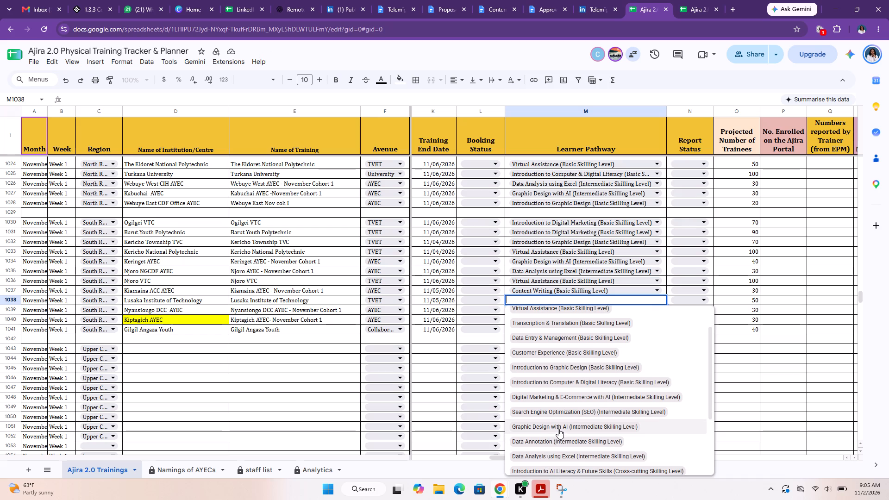
left_click(747, 373)
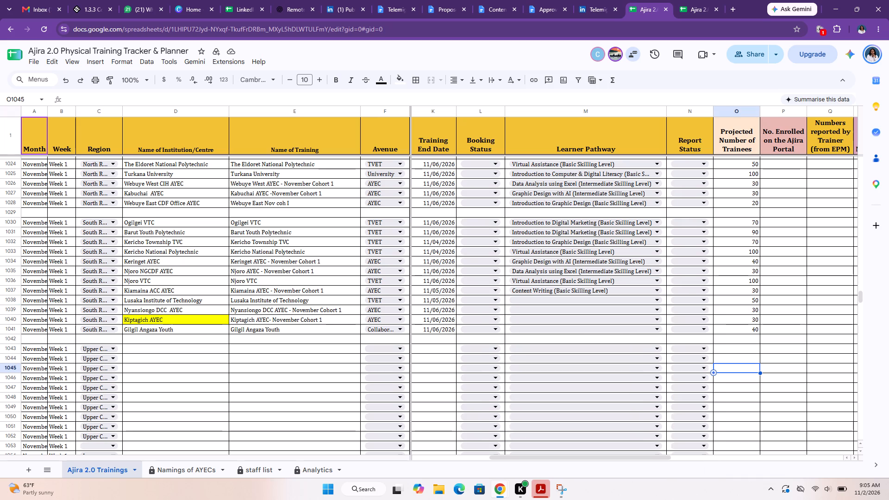
left_click(659, 297)
key("g")
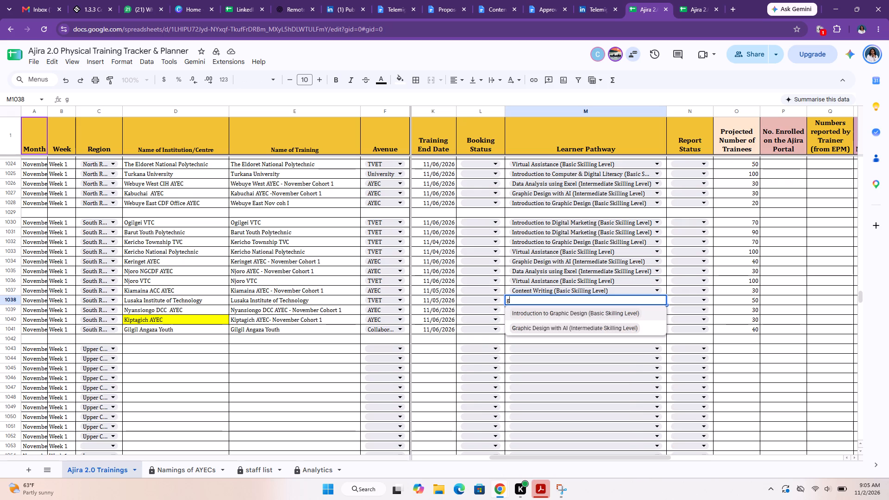
left_click(641, 312)
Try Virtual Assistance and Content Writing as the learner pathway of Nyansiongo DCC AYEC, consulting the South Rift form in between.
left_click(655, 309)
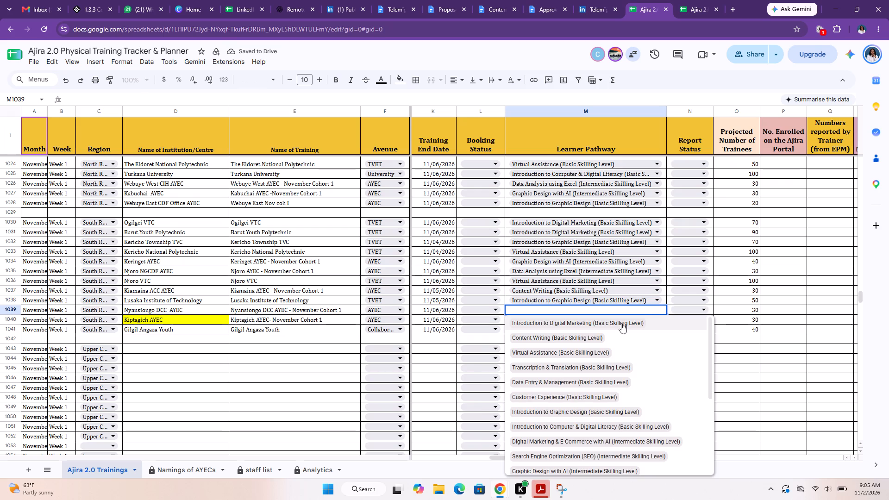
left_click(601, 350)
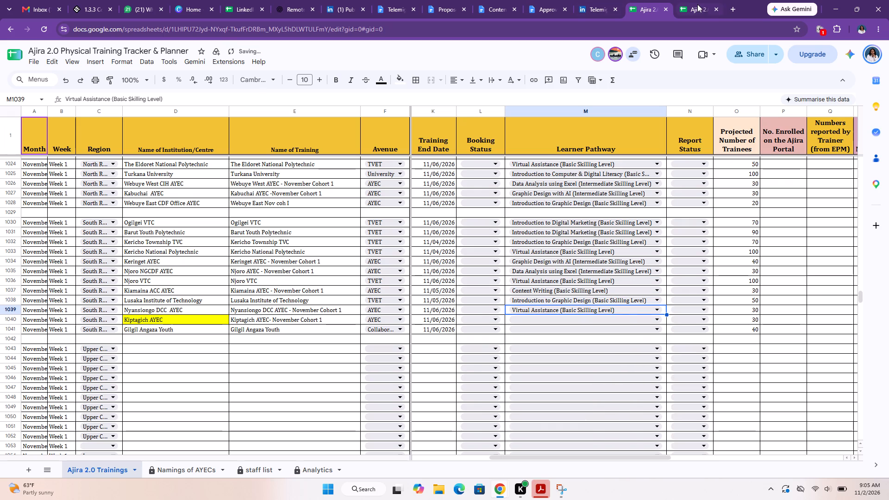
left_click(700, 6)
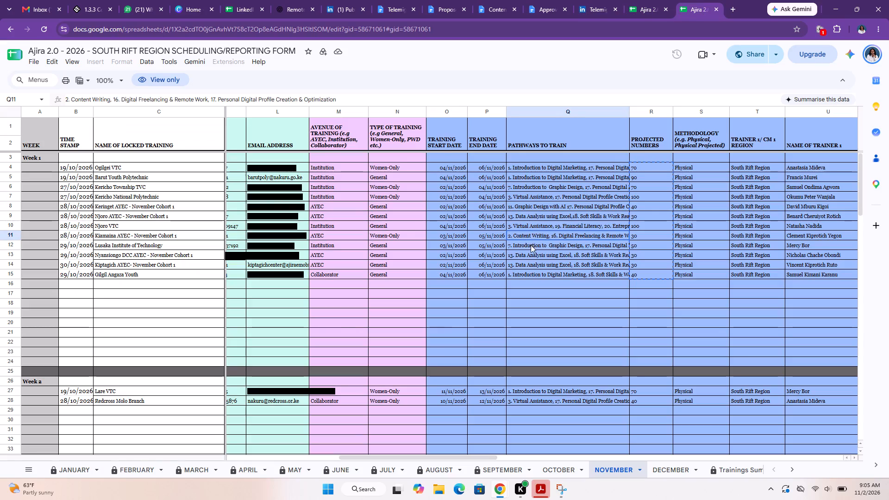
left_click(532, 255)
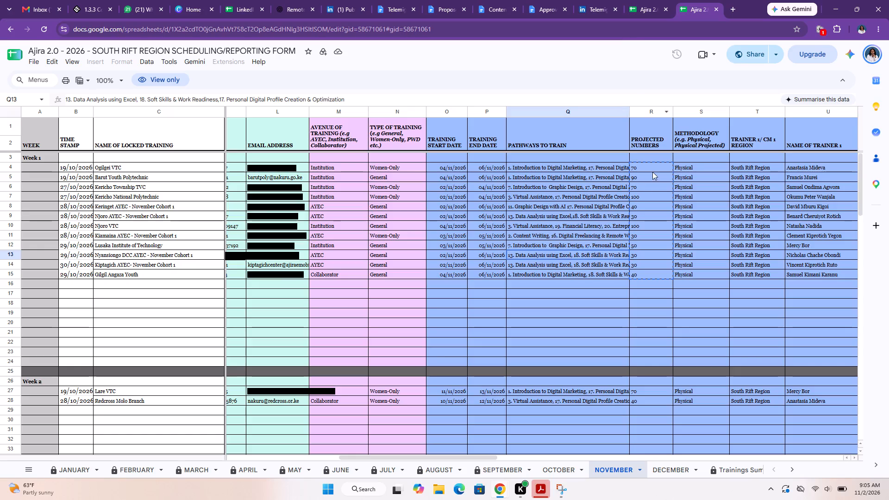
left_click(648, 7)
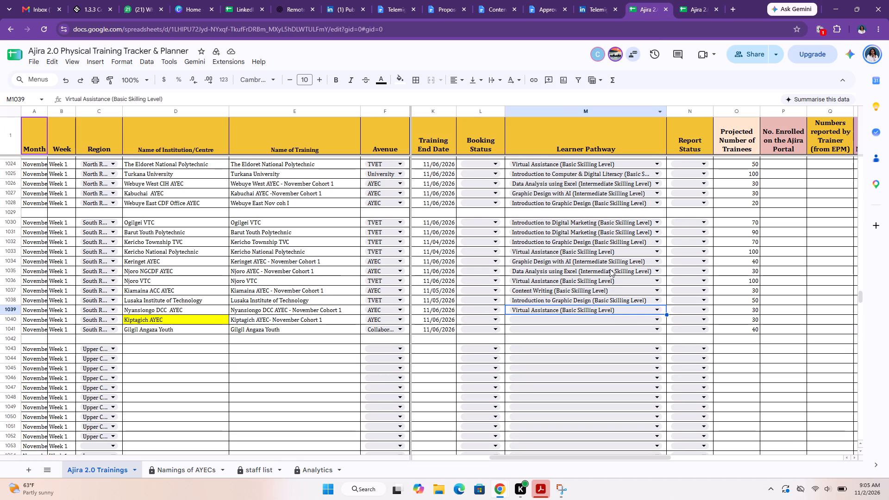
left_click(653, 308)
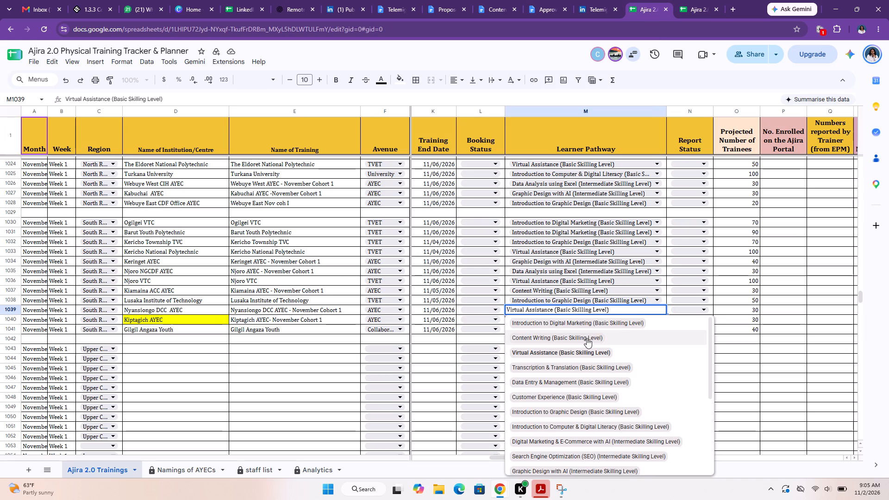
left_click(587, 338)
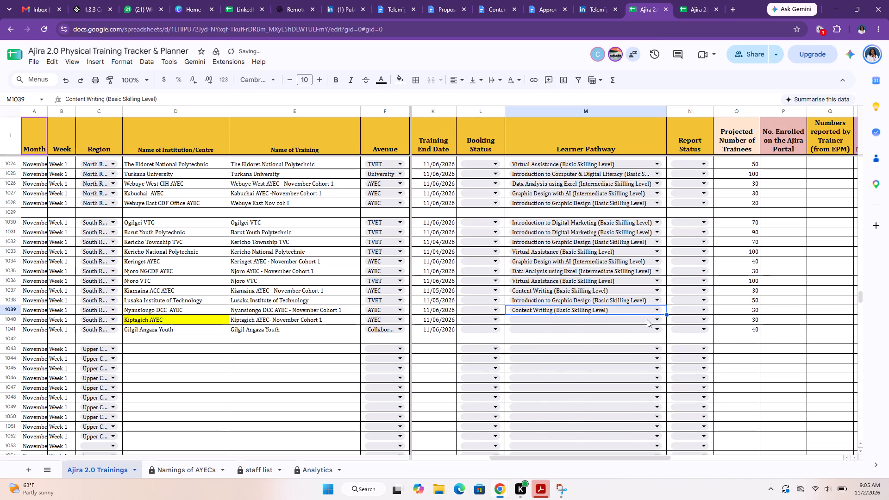
Set the learner pathway of Nyansiongo DCC AYEC and Kiptagich AYEC to Data Analysis using Excel (Intermediate Skilling Level), rechecking the South Rift form.
left_click(657, 309)
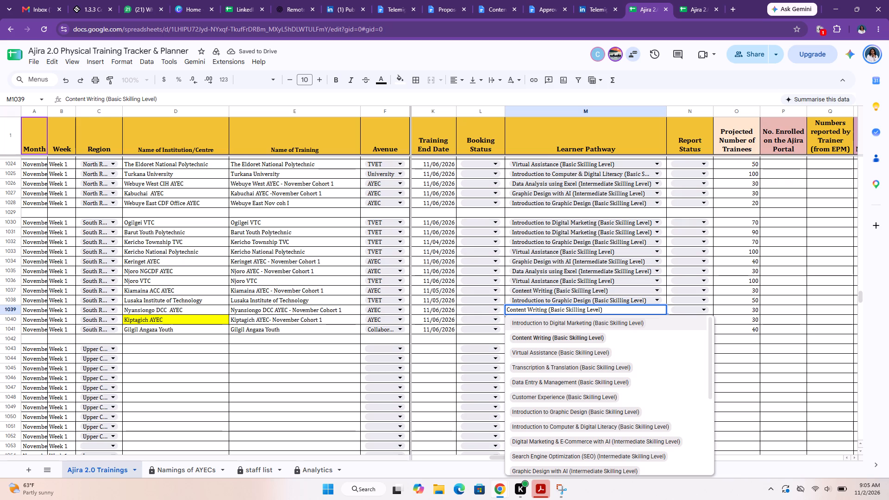
left_click_drag(638, 309, 506, 318)
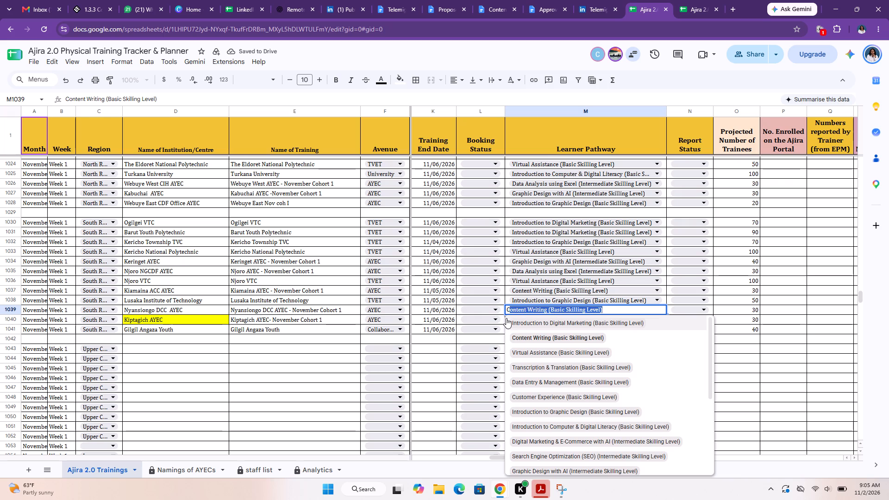
type("da")
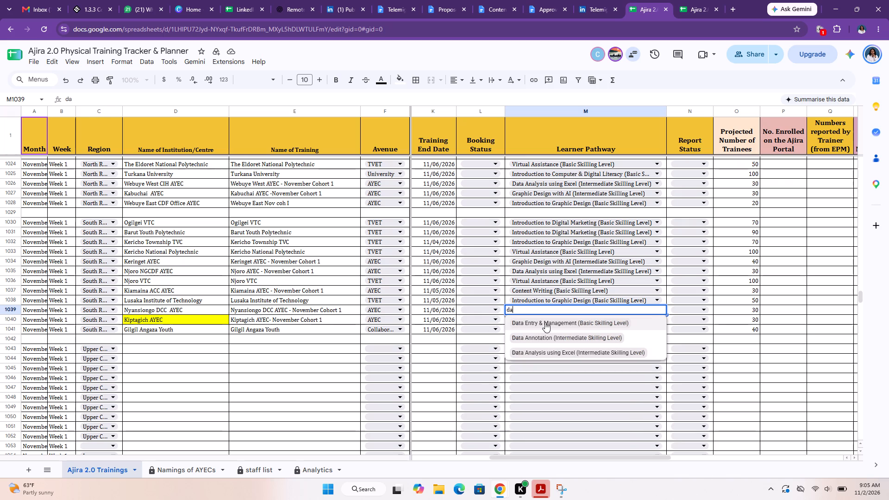
left_click(698, 10)
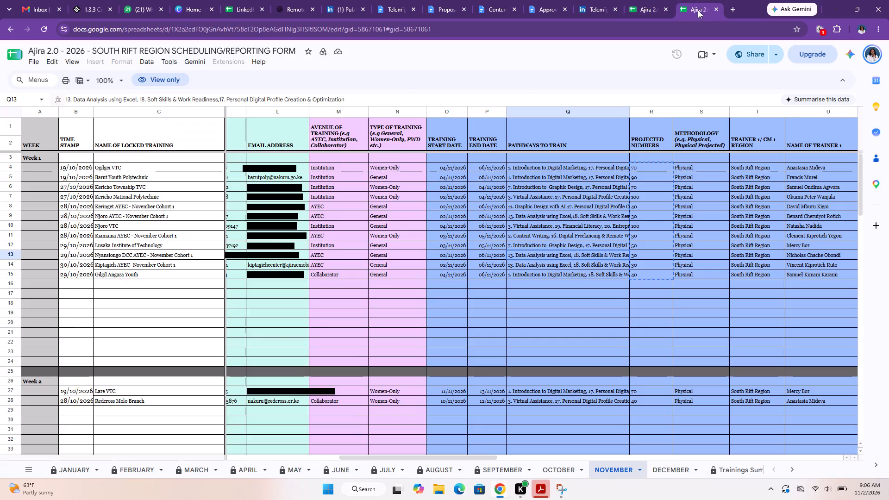
left_click(647, 14)
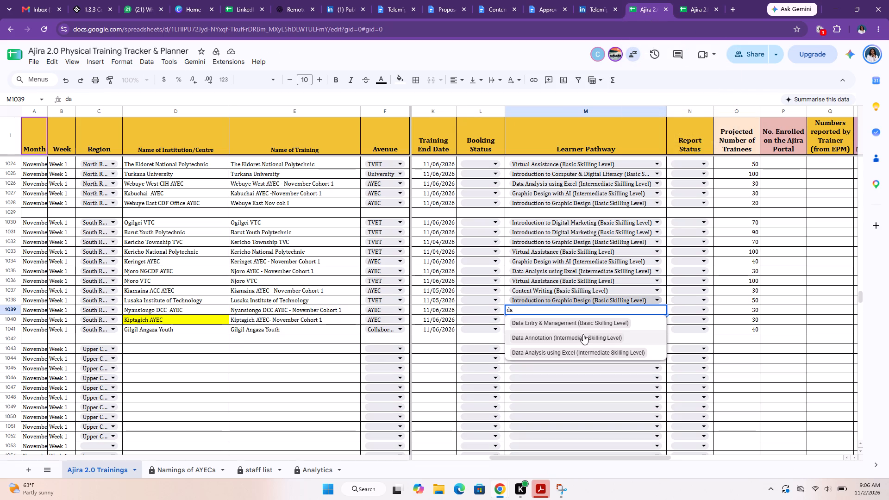
left_click(583, 352)
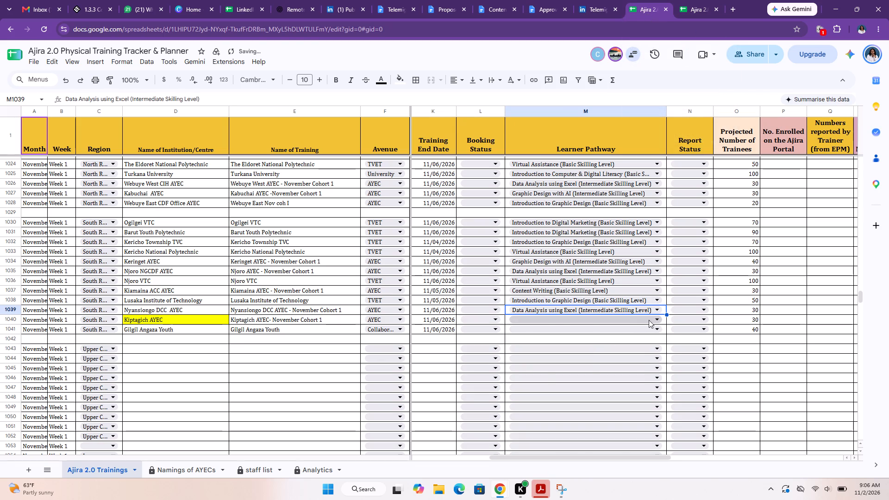
left_click(649, 320)
type("dat")
left_click(630, 362)
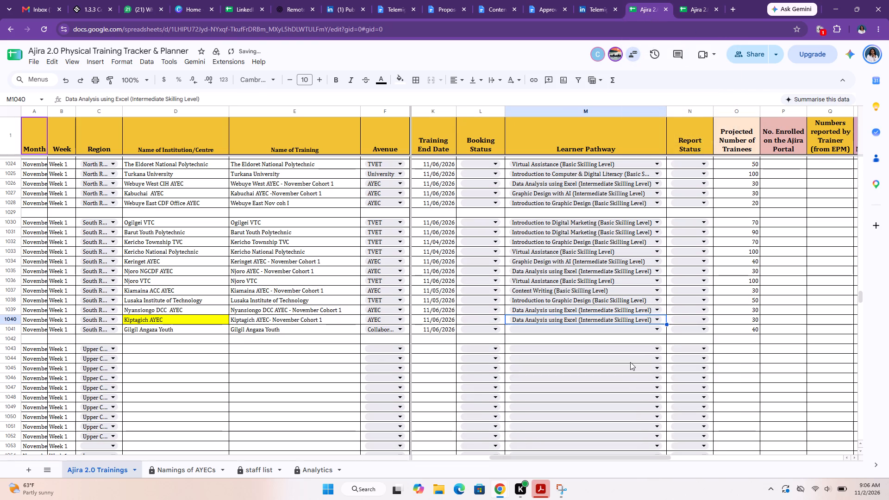
Check the South Rift form and set the learner pathway of Gilgil Angaza Youth to Introduction to Digital Marketing (Basic Skilling Level).
left_click(658, 330)
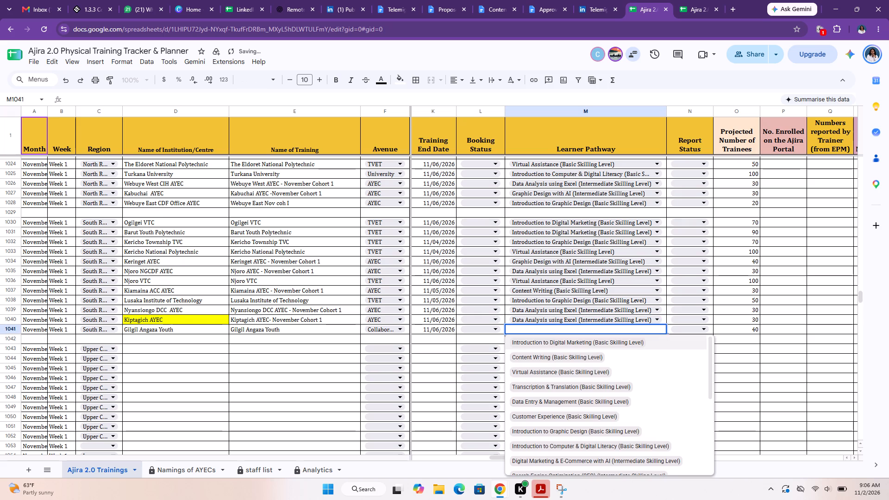
left_click(694, 3)
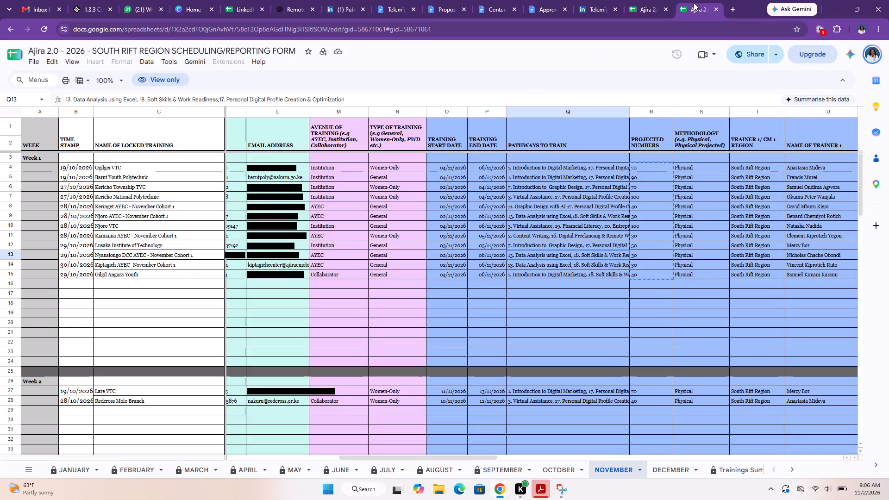
left_click(642, 3)
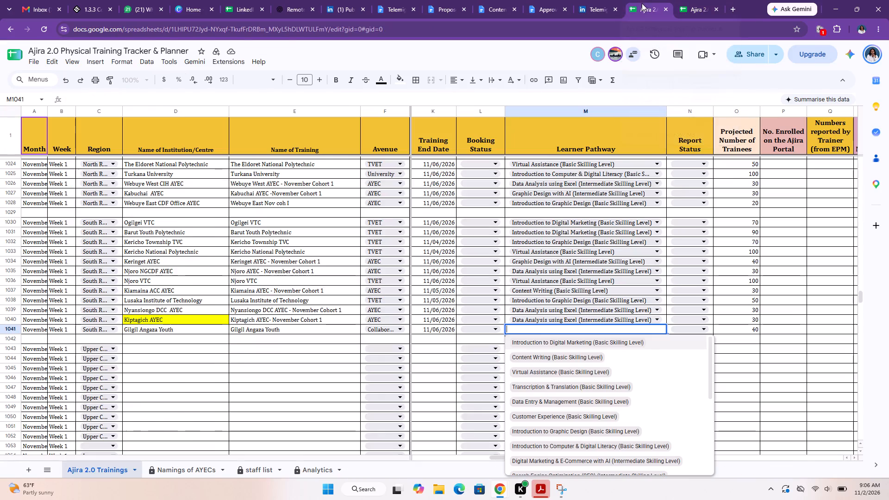
left_click(611, 338)
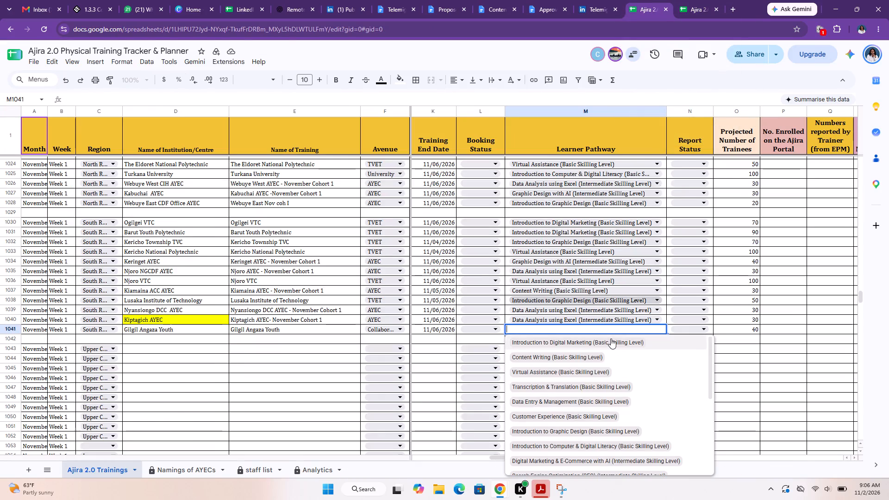
Copy the November Week 1 Trainer 1 names from the South Rift form into the tracker's Trainer 1 column, starting at Ogilgei VTC.
scroll(611, 338, "left", 9)
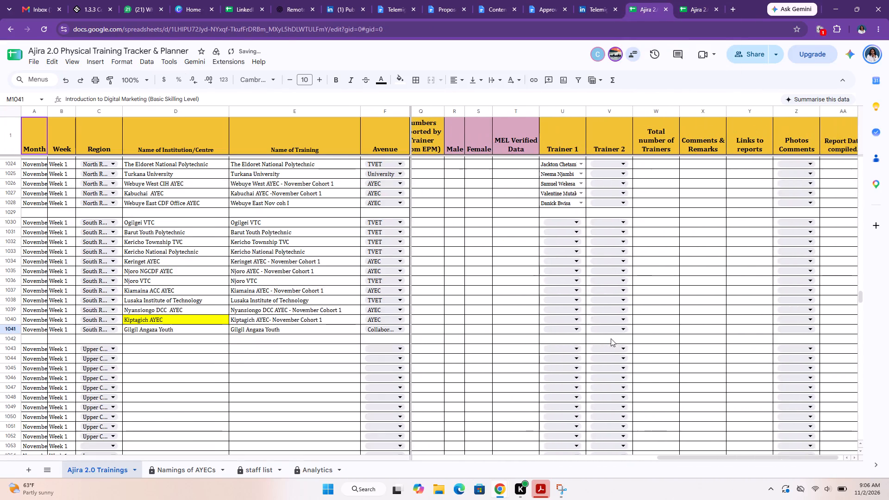
left_click(694, 6)
scroll(710, 220, "left", 3)
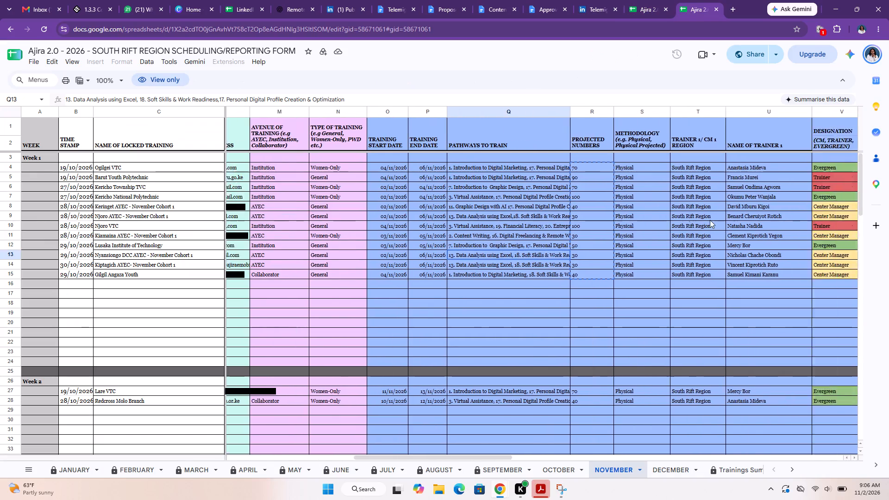
scroll(710, 220, "left", 2)
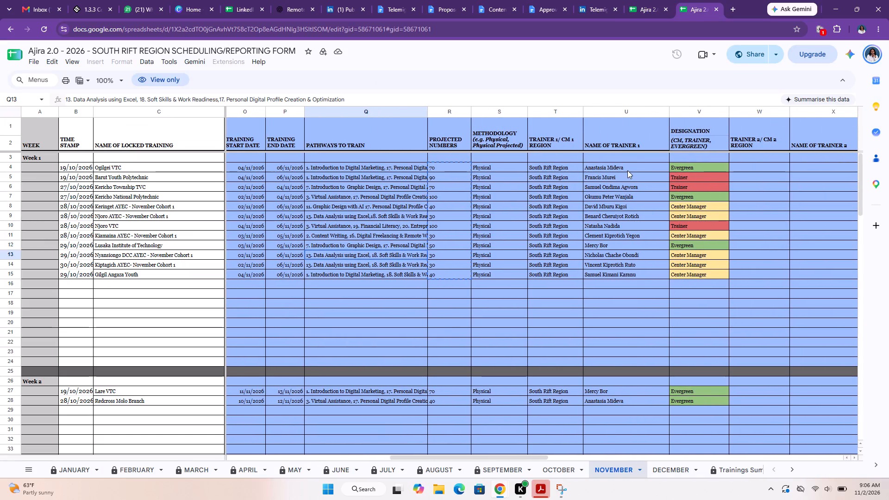
left_click_drag(627, 170, 630, 274)
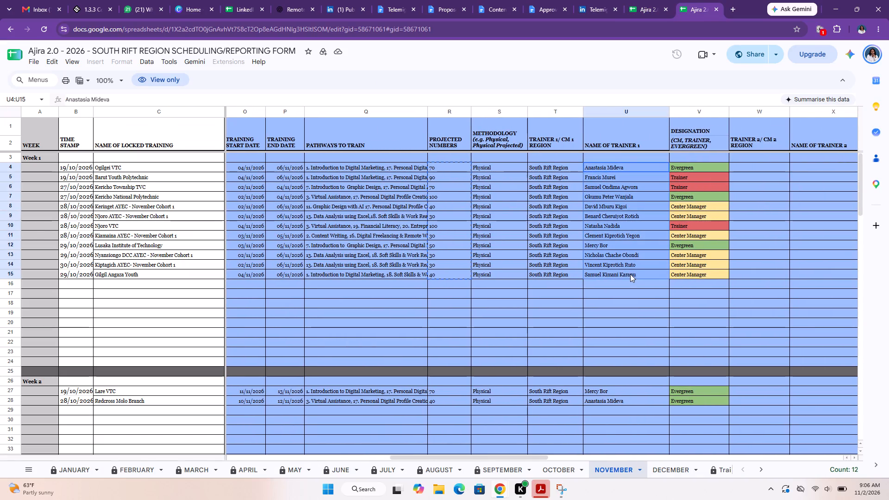
key("ctrl+c")
left_click(648, 7)
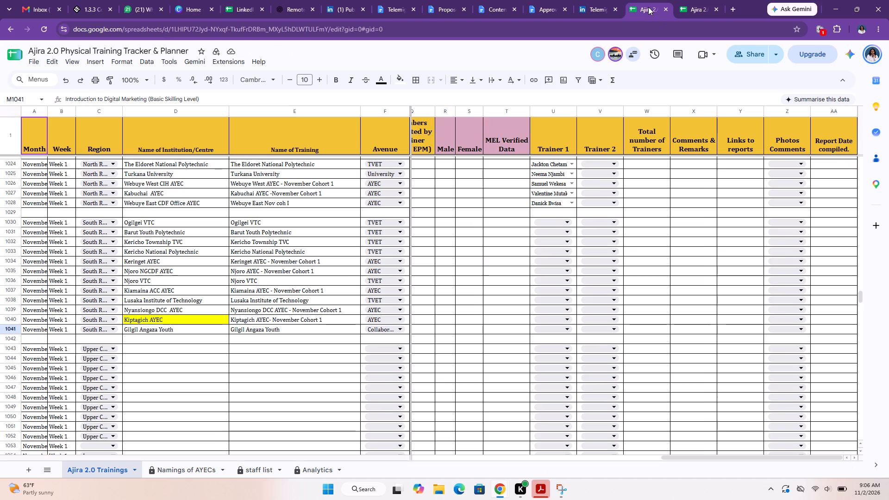
left_click(532, 224)
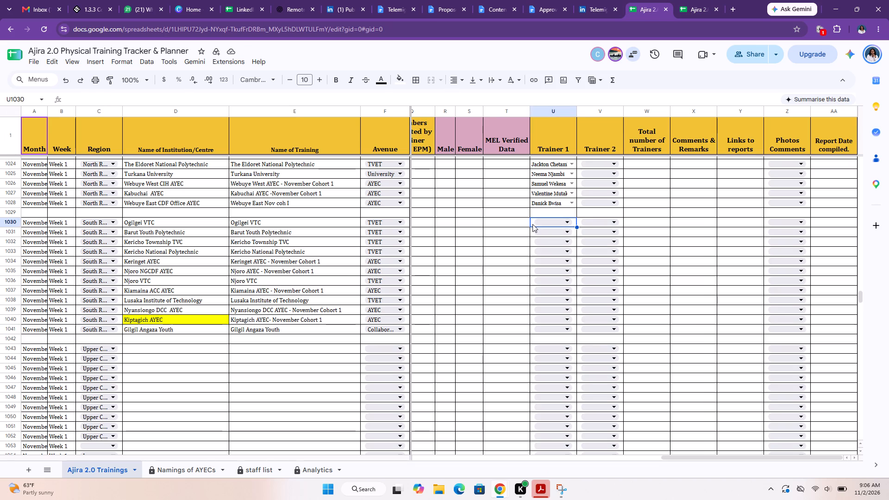
key("ctrl+v")
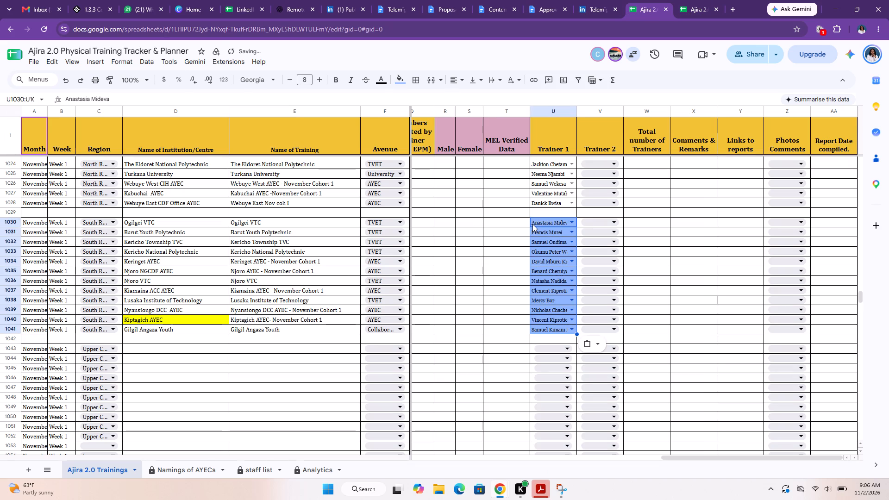
Change the fill colour of the pasted South Rift Trainer 1 cells to white.
left_click(401, 76)
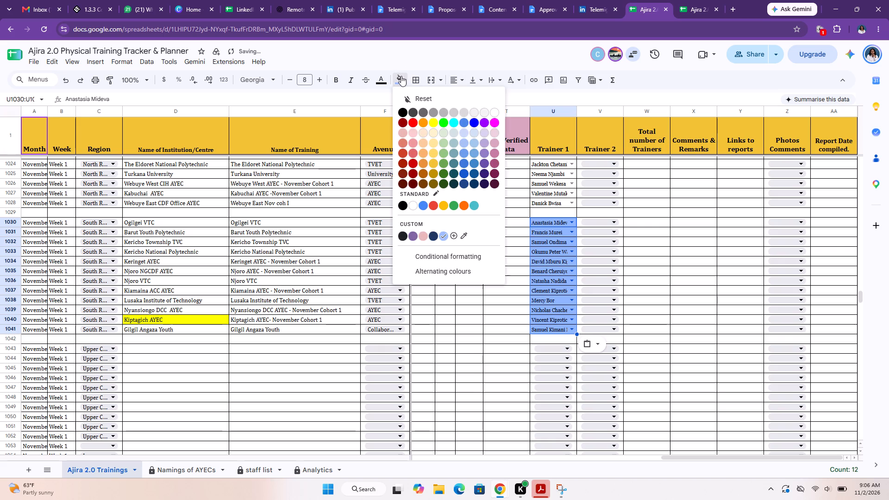
left_click(493, 113)
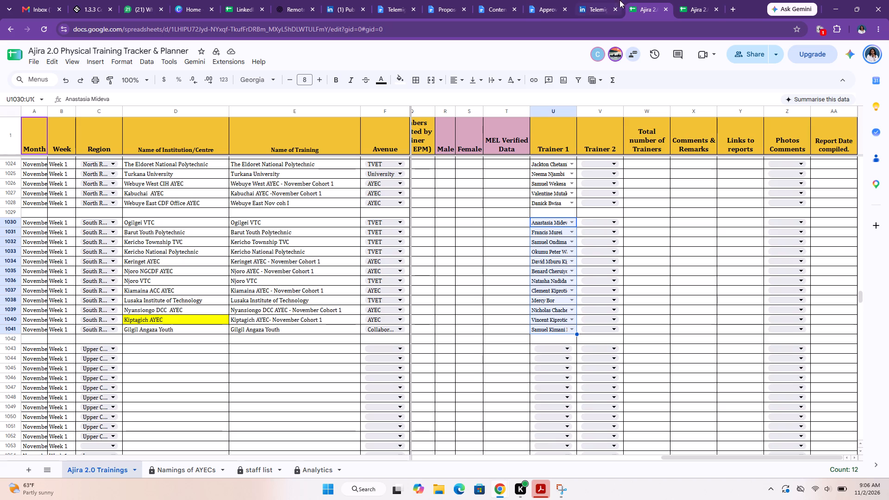
Open the Ajira 2.0 - 2026 Upper Central Region scheduling form in place of the South Rift form and go to October Week 4.
left_click(691, 4)
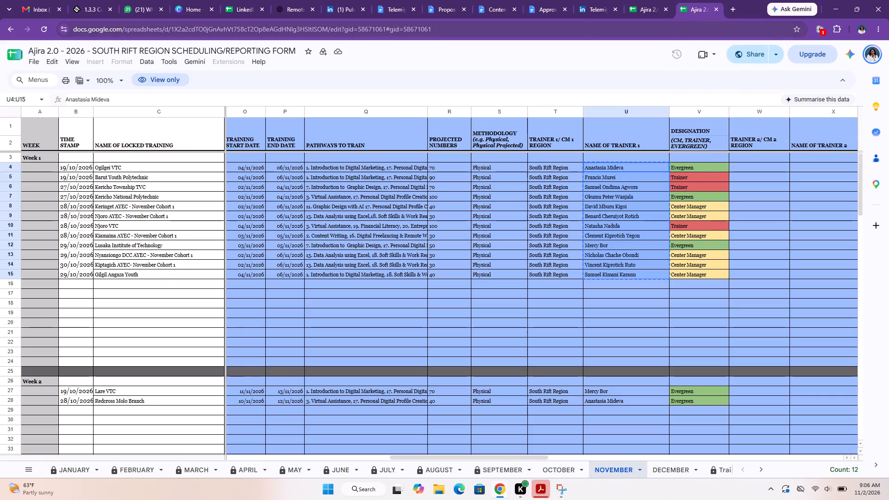
left_click(582, 29)
type("upp")
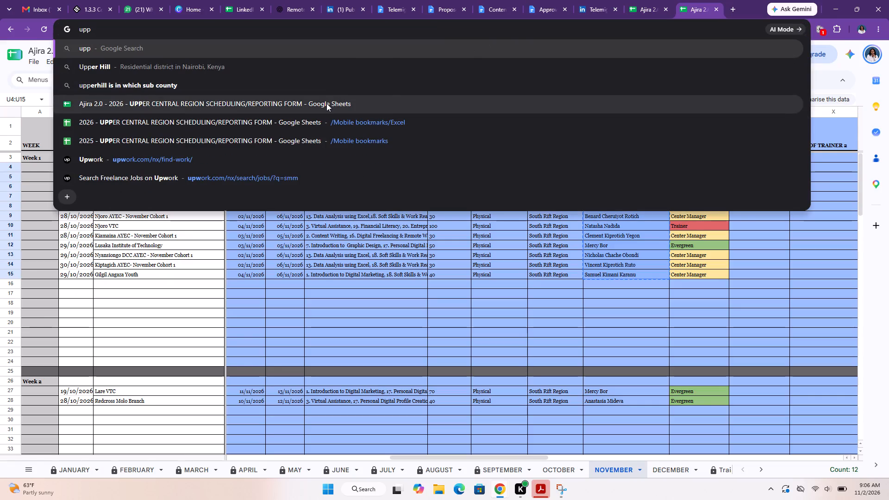
left_click(326, 103)
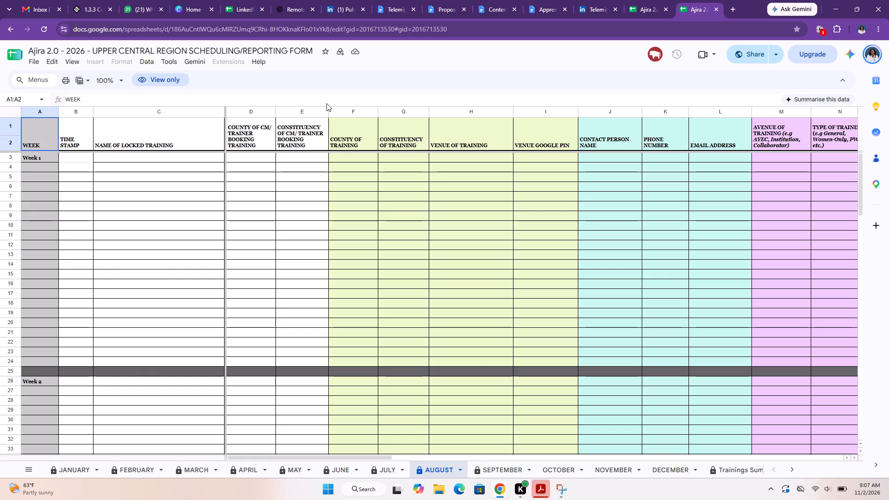
left_click(559, 468)
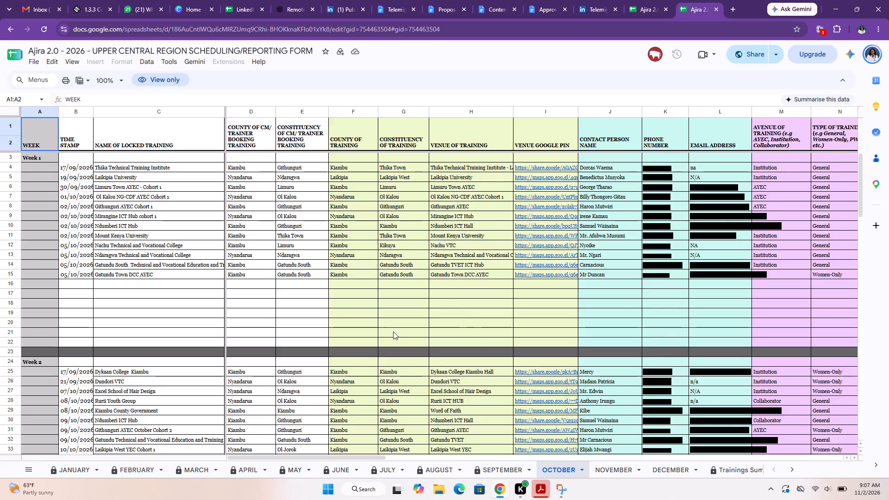
scroll(393, 331, "down", 8)
scroll(393, 331, "up", 1)
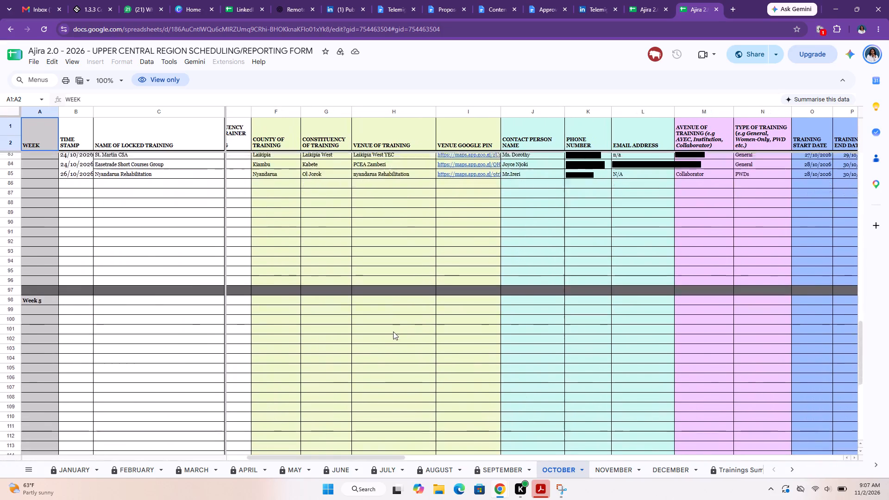
scroll(393, 331, "up", 1)
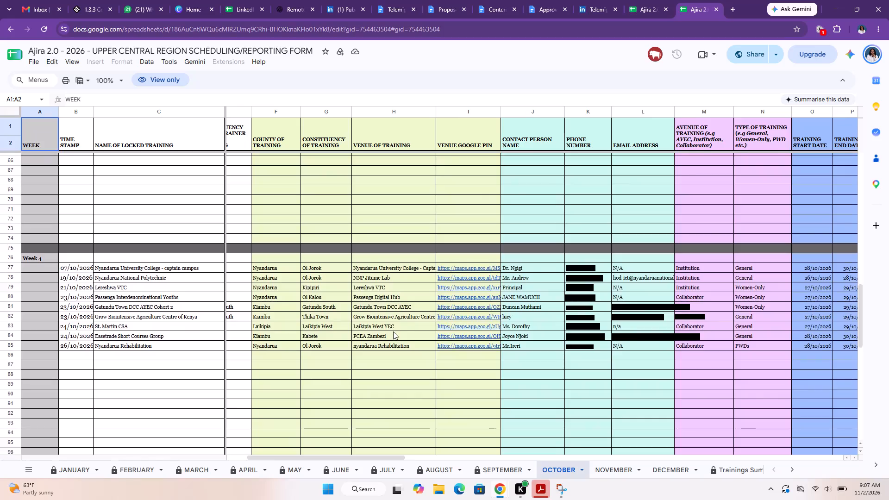
Review the tracker's October Week 4 Upper Central trainings against those listed in the regional form.
left_click(639, 3)
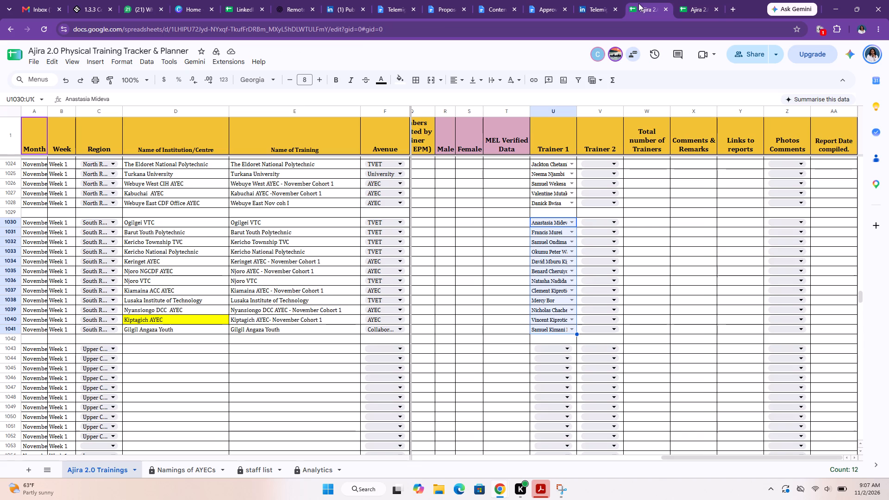
scroll(306, 281, "up", 9)
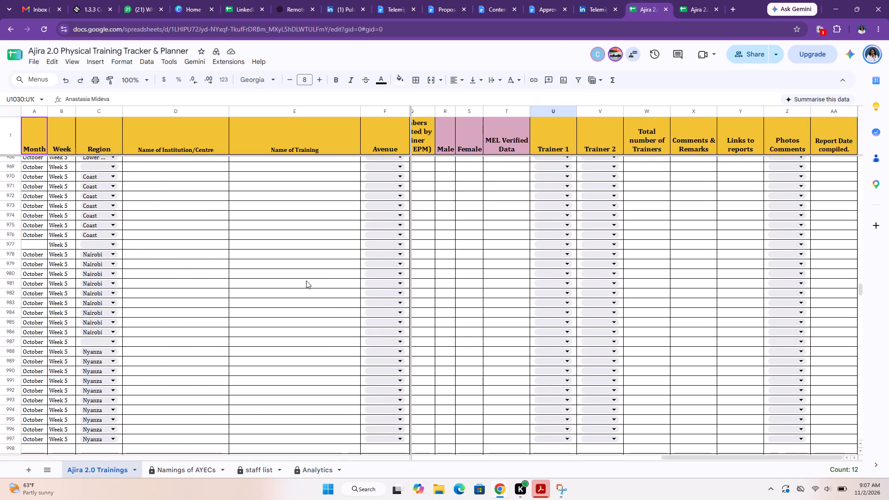
scroll(306, 281, "up", 8)
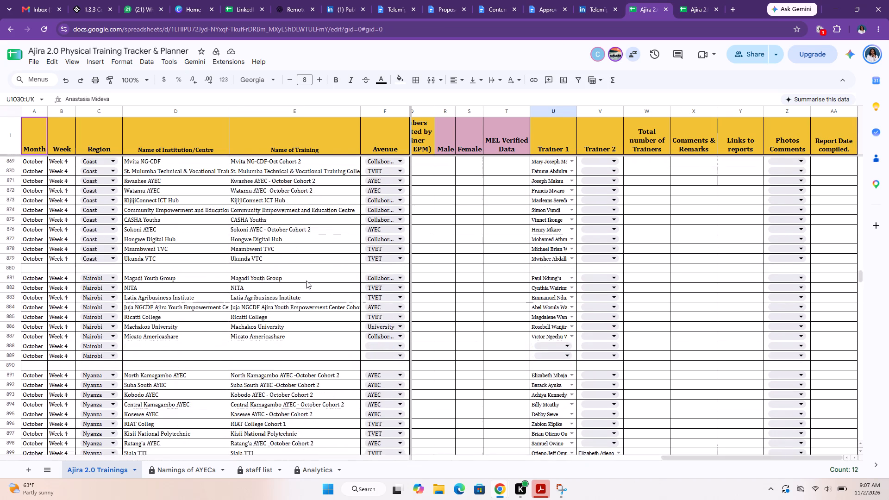
scroll(306, 281, "up", 3)
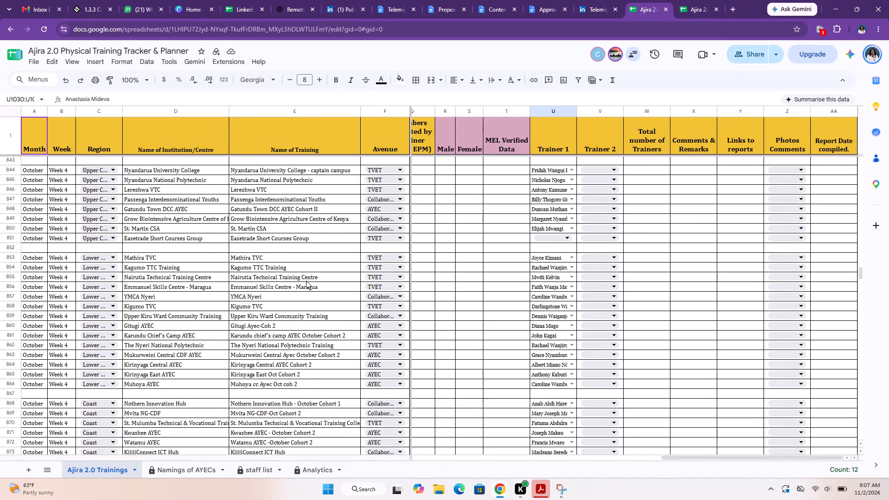
scroll(306, 281, "up", 1)
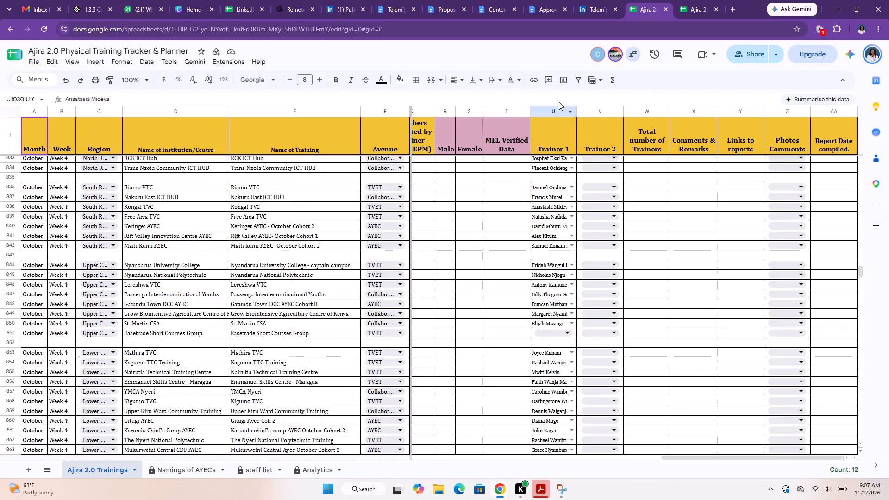
Add a tracker row below Easetrade Short Courses Group with Nyandarua Rehabilitation, copied from the Upper Central form, as institution and training name.
left_click(686, 7)
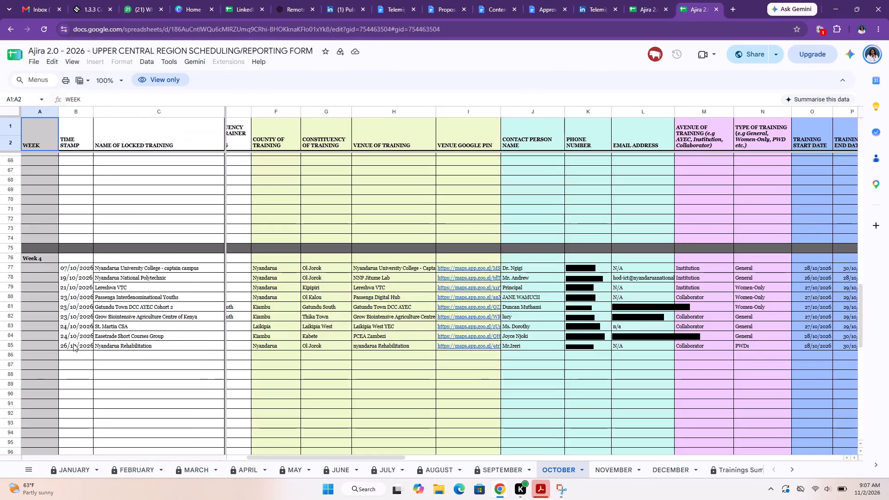
left_click(119, 338)
left_click(123, 346)
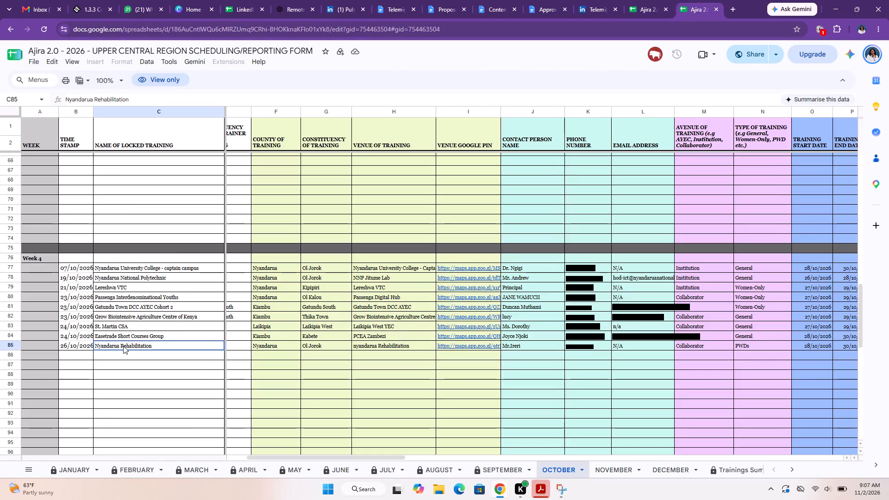
key("ctrl+c")
left_click(641, 5)
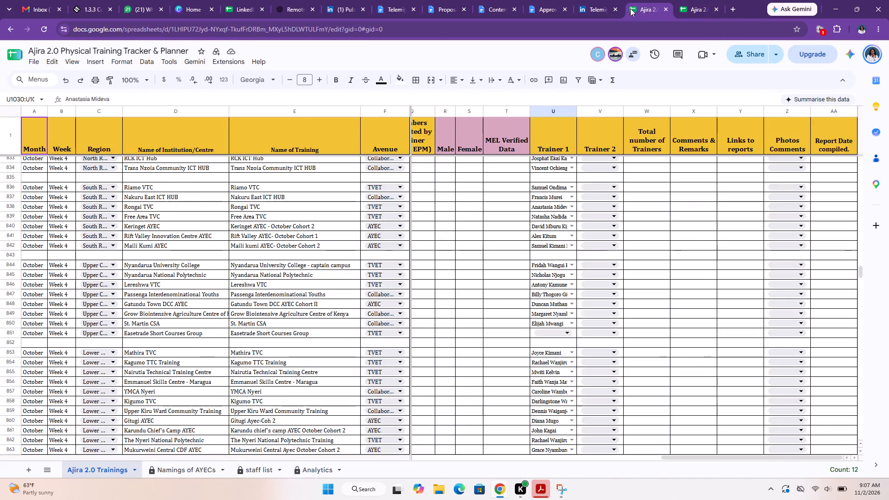
left_click(5, 332)
right_click(5, 332)
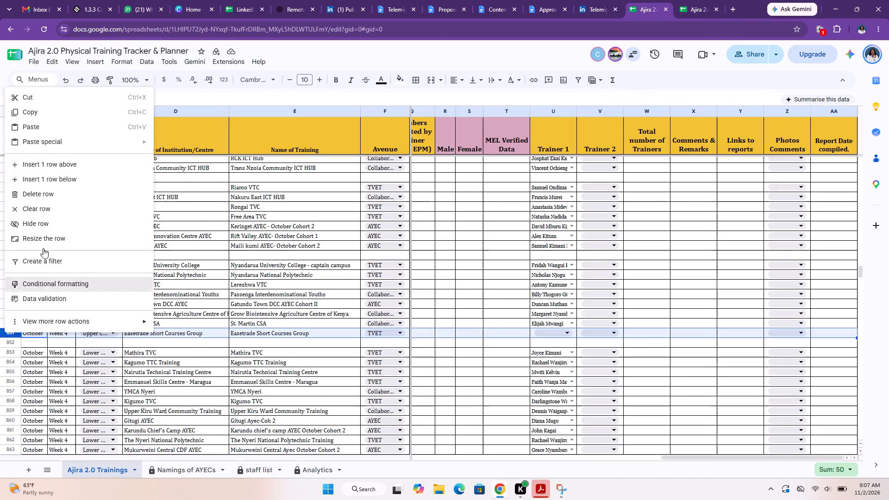
left_click(83, 184)
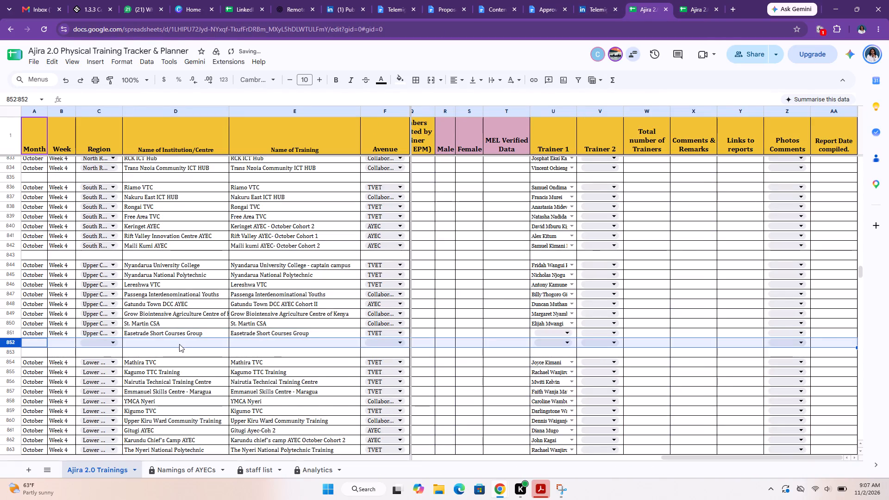
left_click(180, 344)
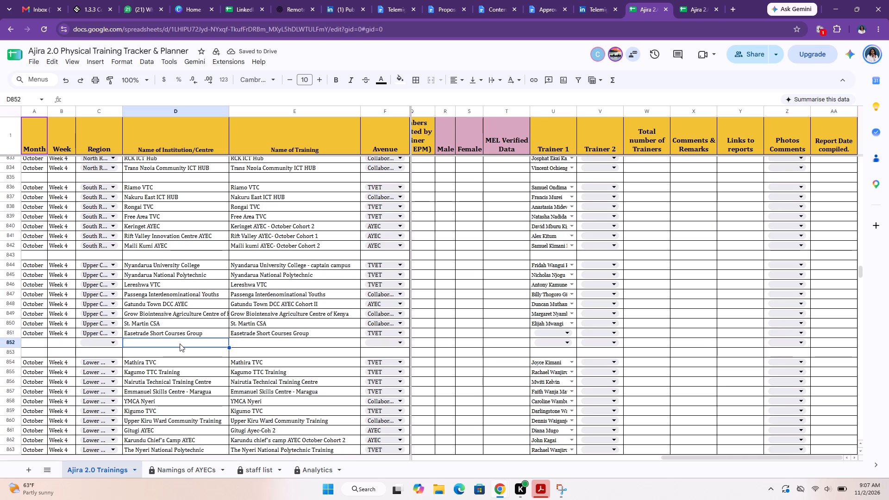
key("ctrl+shift+v")
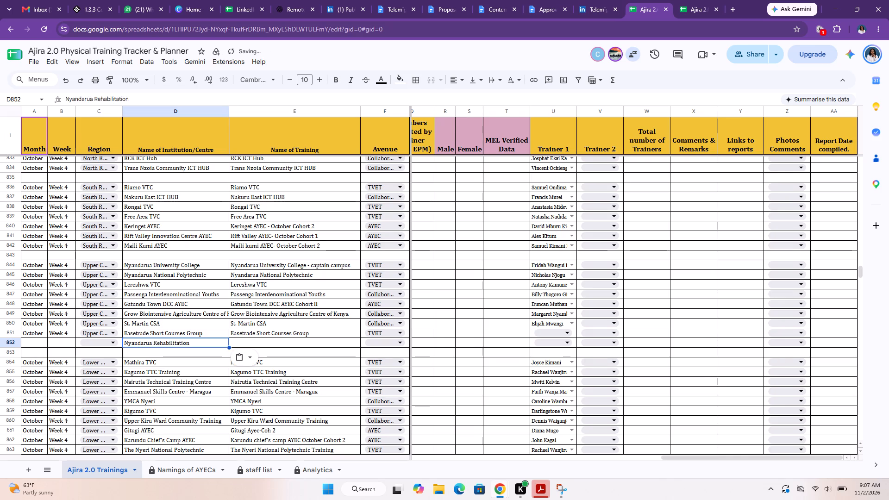
left_click_drag(227, 345, 252, 345)
Fill the Nyandarua Rehabilitation row with October, Week 4 and the Upper Central region, and set its avenue to Collaborator.
left_click(37, 332)
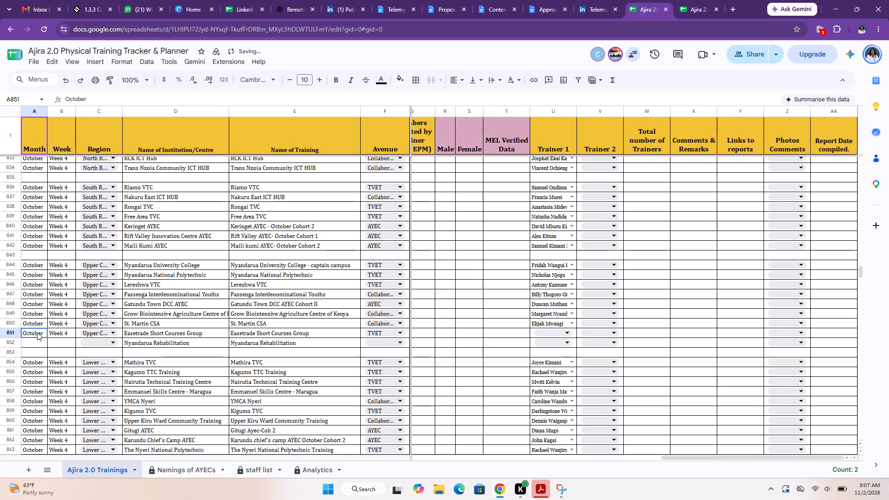
left_click_drag(40, 318, 102, 331)
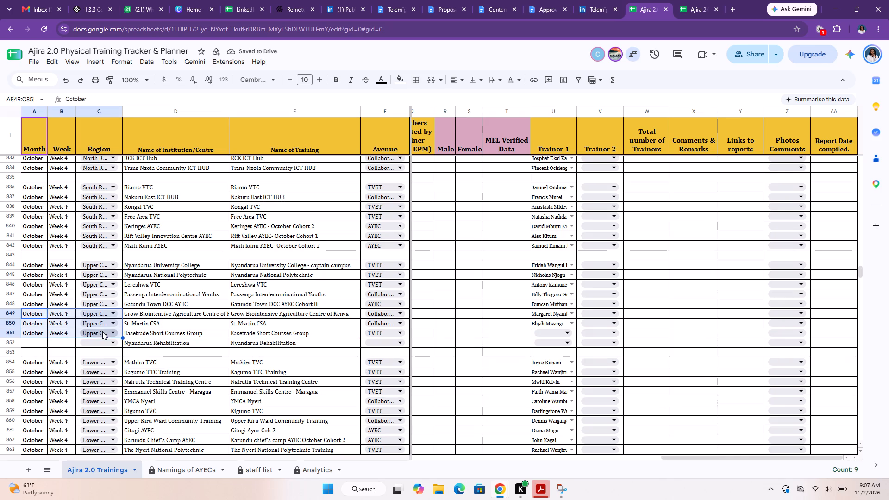
left_click_drag(122, 336, 121, 344)
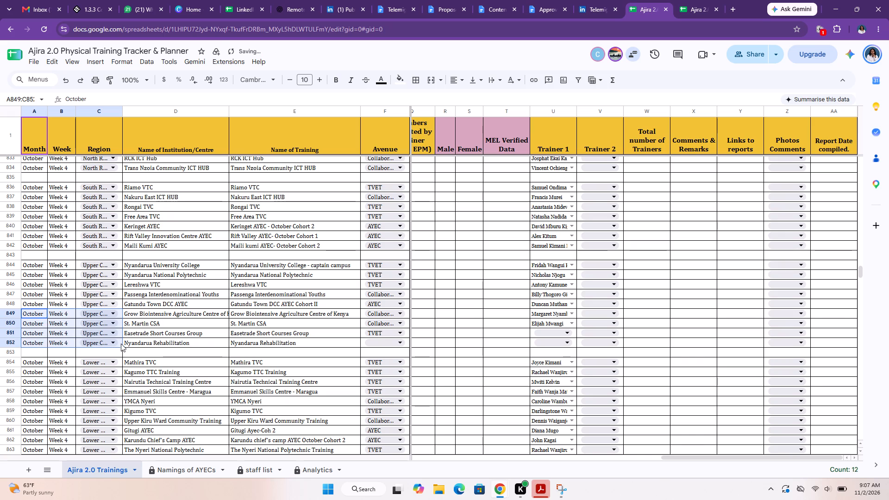
scroll(121, 344, "right", 7)
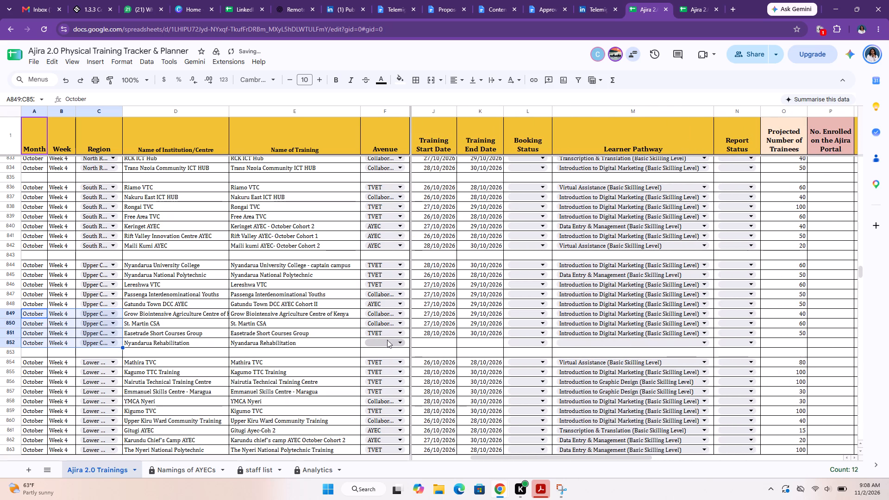
left_click(398, 344)
left_click(382, 367)
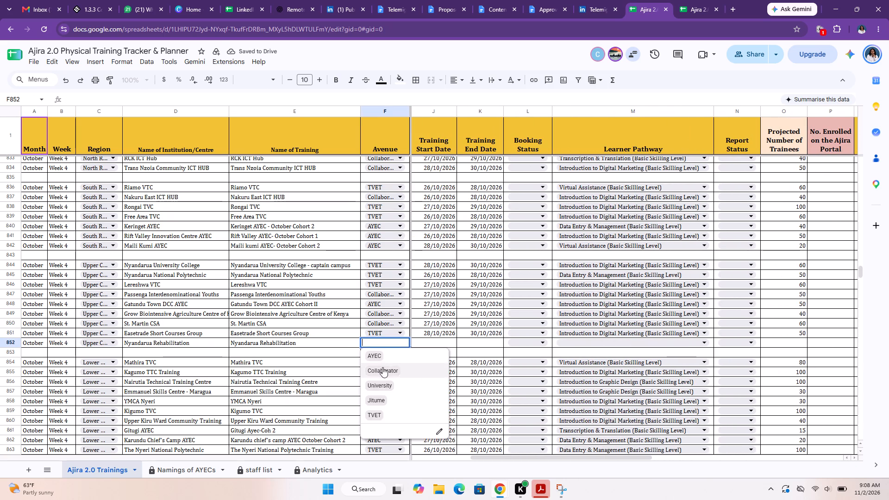
Copy Nyandarua Rehabilitation's county Nyandarua and constituency Ol Jorok from the Upper Central form into its tracker row as values only.
scroll(382, 367, "right", 6)
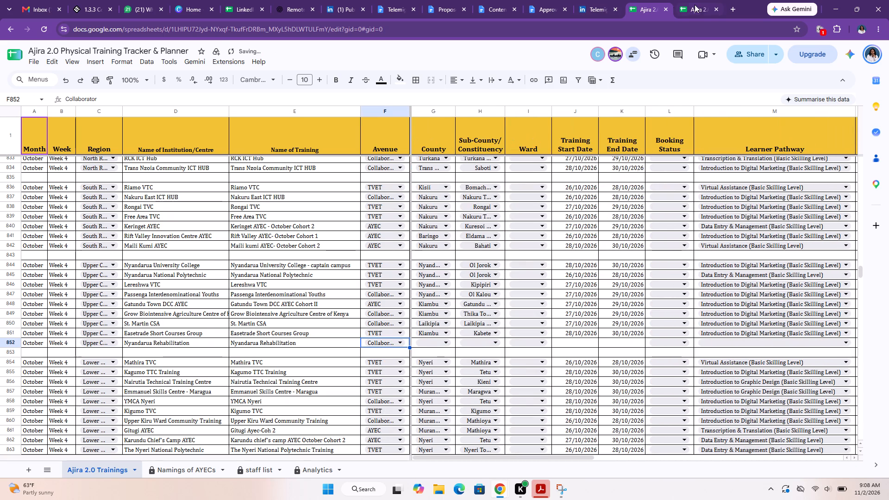
left_click(701, 7)
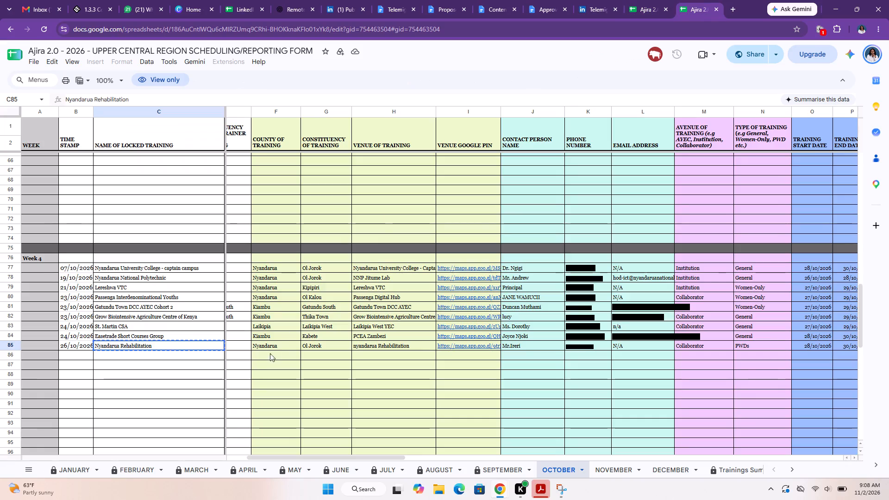
left_click_drag(274, 347, 323, 346)
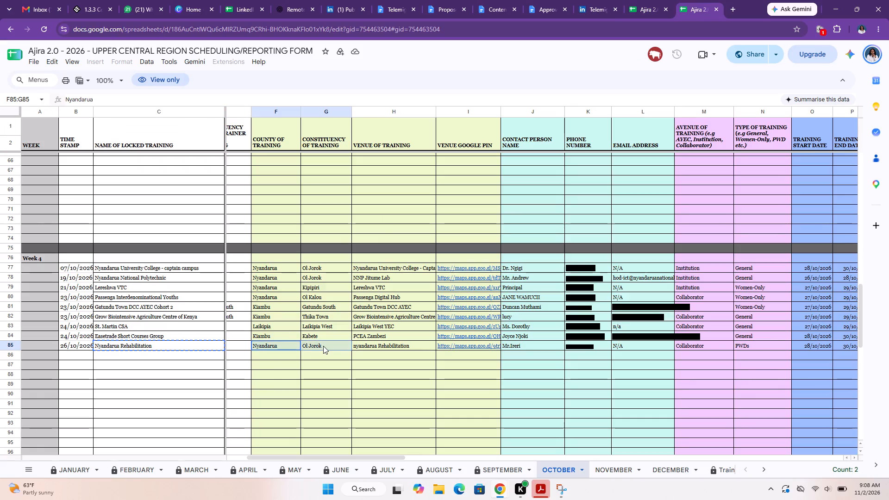
key("ctrl+c")
scroll(323, 346, "left", 8)
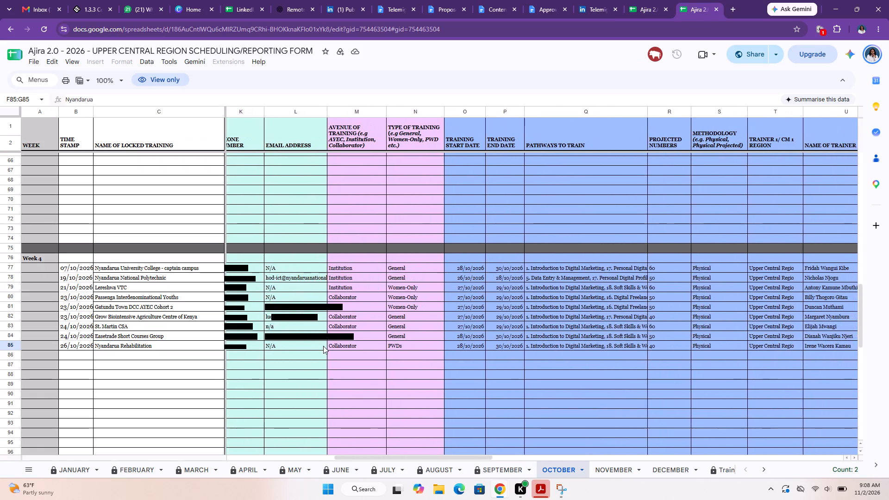
scroll(323, 346, "left", 5)
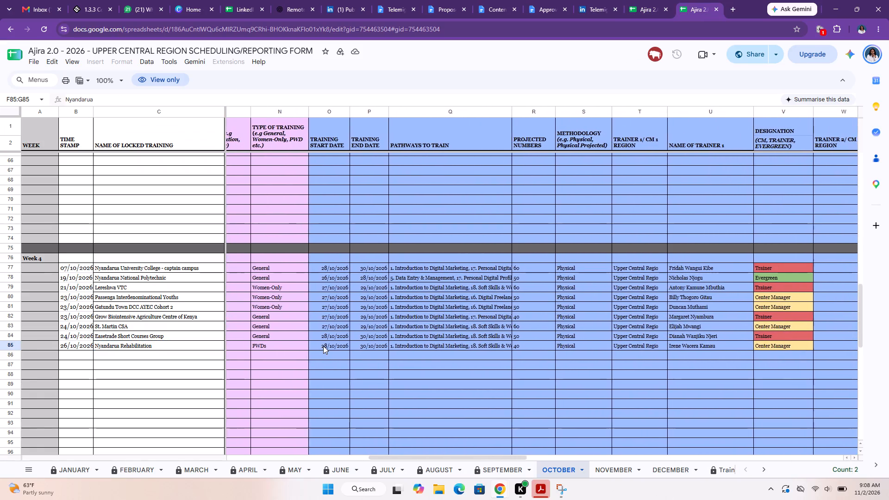
scroll(323, 346, "left", 2)
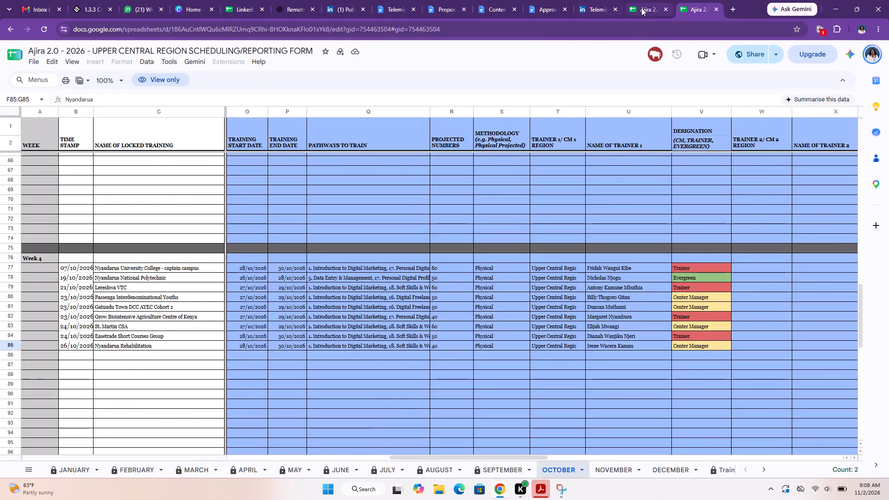
left_click(641, 9)
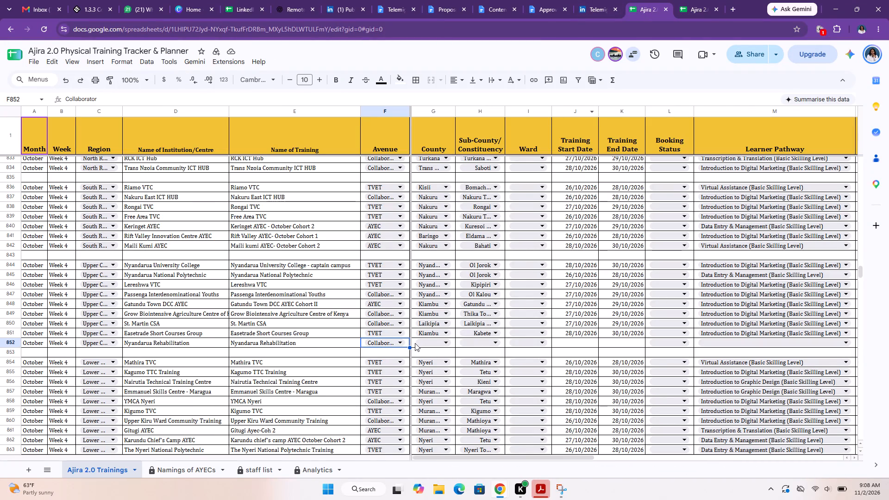
left_click(415, 343)
key("ctrl+shift+v")
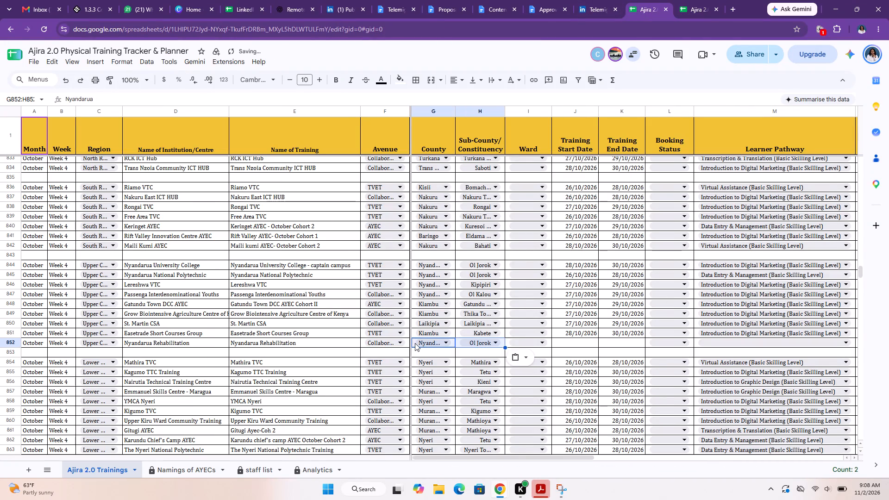
Give the Nyandarua Rehabilitation row the start date 28/10/2026 and end date 30/10/2026, copied from the Easetrade Short Courses Group row.
scroll(415, 343, "left", 3)
scroll(426, 339, "right", 1)
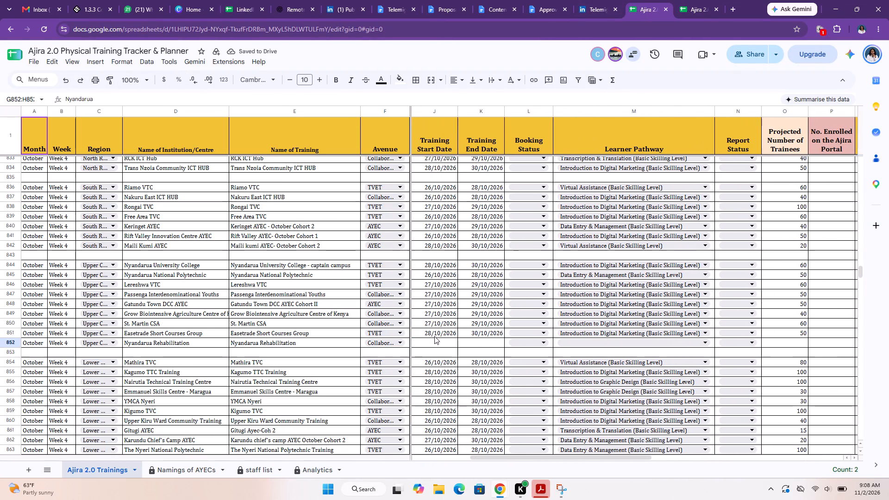
left_click_drag(436, 335, 472, 335)
key("ctrl+c")
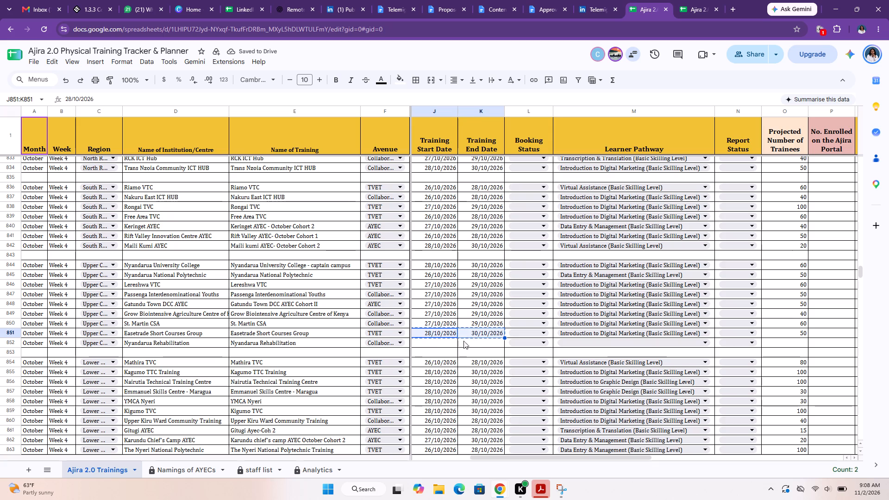
left_click(442, 344)
key("ctrl+v")
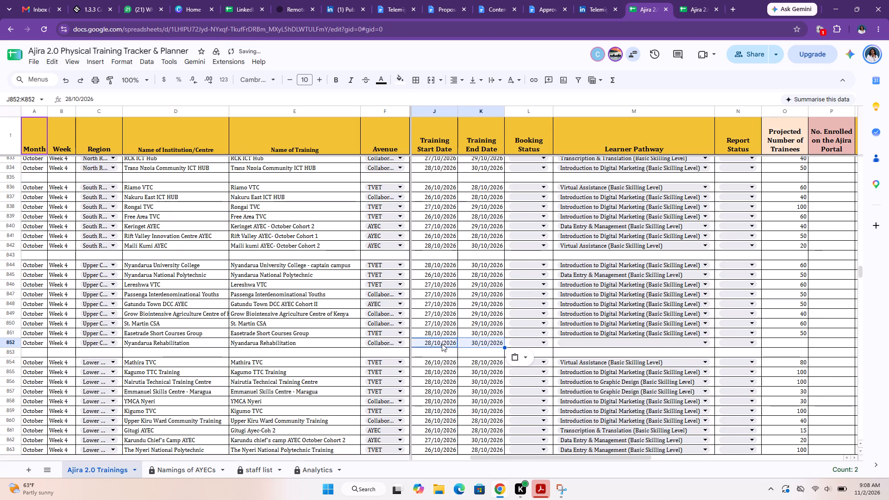
Set Nyandarua Rehabilitation's learner pathway to Introduction to Digital Marketing (Basic Skilling Level) and its projected number of trainees to 40.
scroll(442, 344, "left", 3)
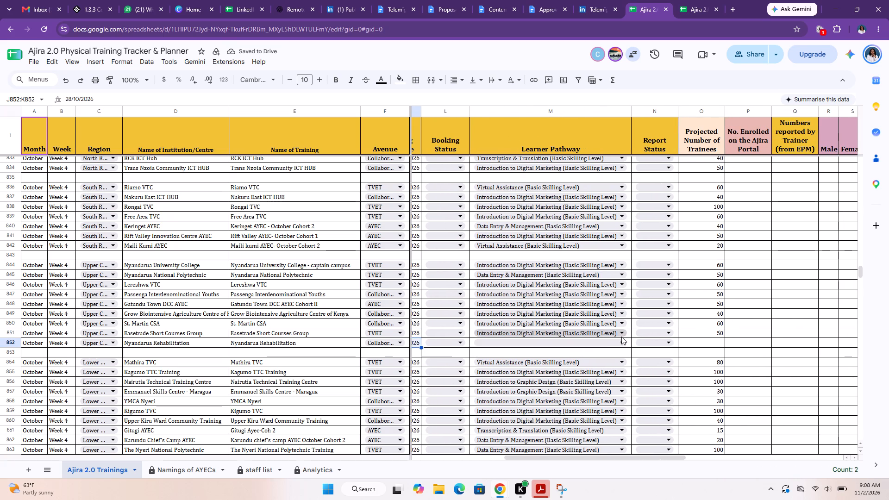
left_click(629, 333)
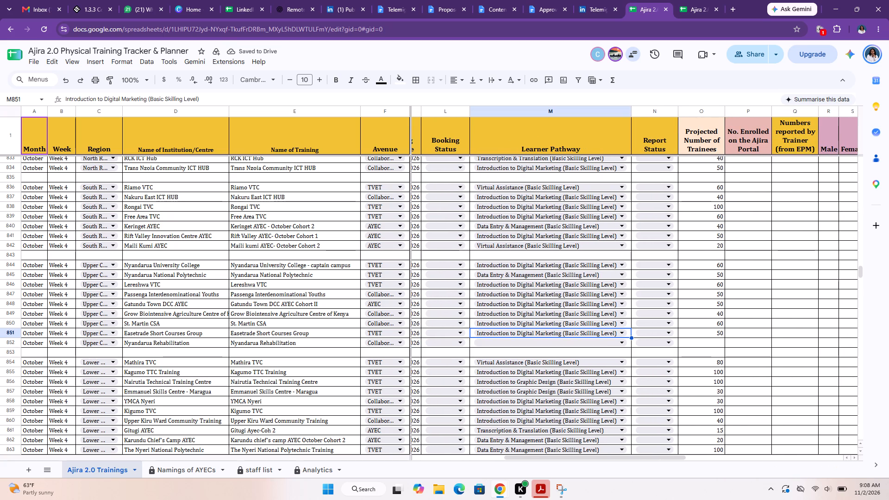
left_click_drag(630, 337, 626, 344)
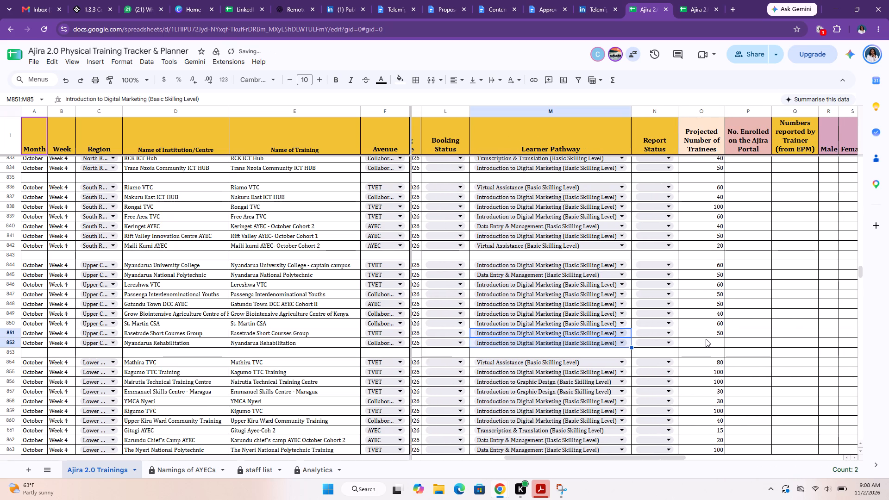
left_click(706, 339)
key("3")
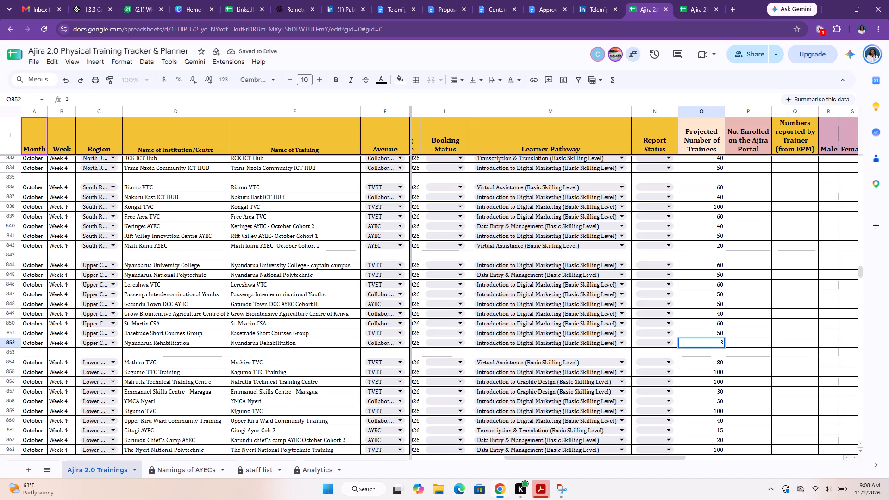
key("BackSpace")
type("40")
left_click(756, 339)
Copy the first trainers of Easetrade Short Courses Group and Nyandarua Rehabilitation from the Upper Central form into the tracker's Trainer 1 column.
scroll(756, 339, "left", 5)
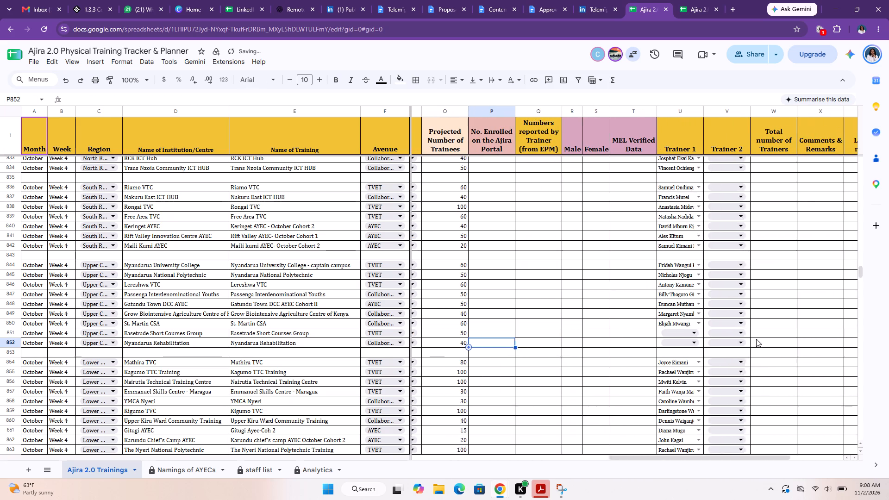
left_click(689, 8)
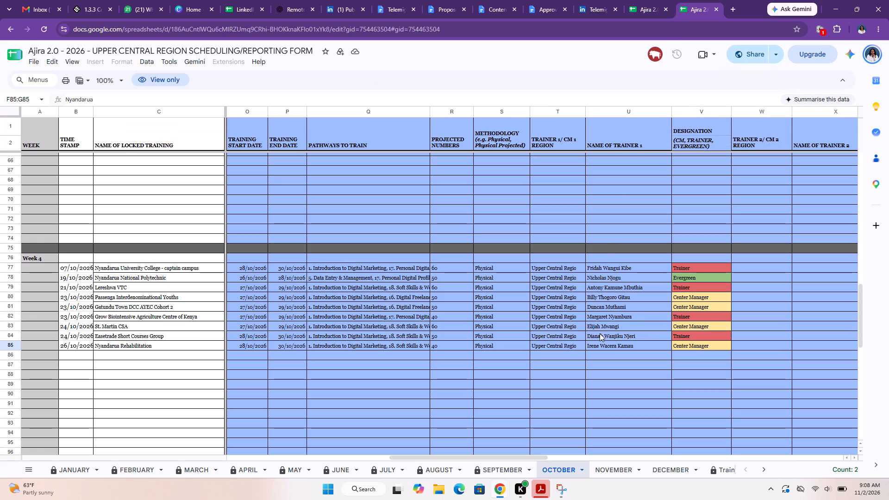
left_click_drag(600, 334, 601, 346)
key("ctrl+c")
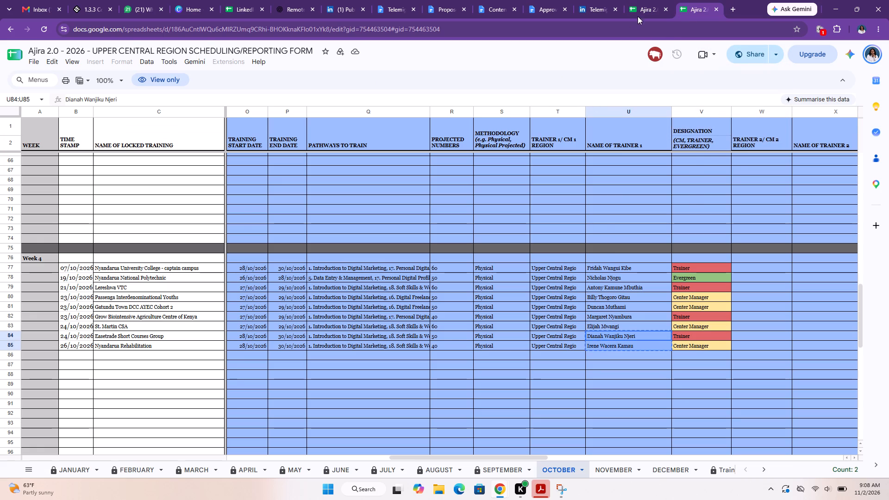
left_click(648, 7)
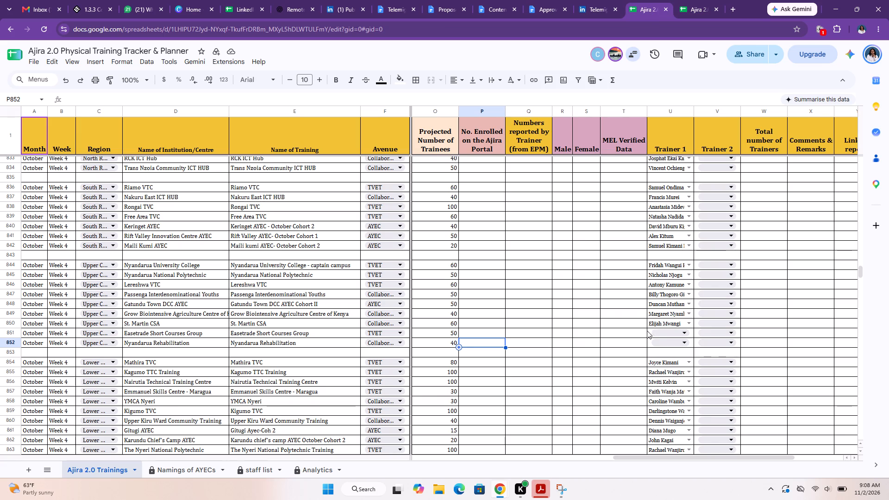
left_click(651, 332)
key("ctrl+shift+v")
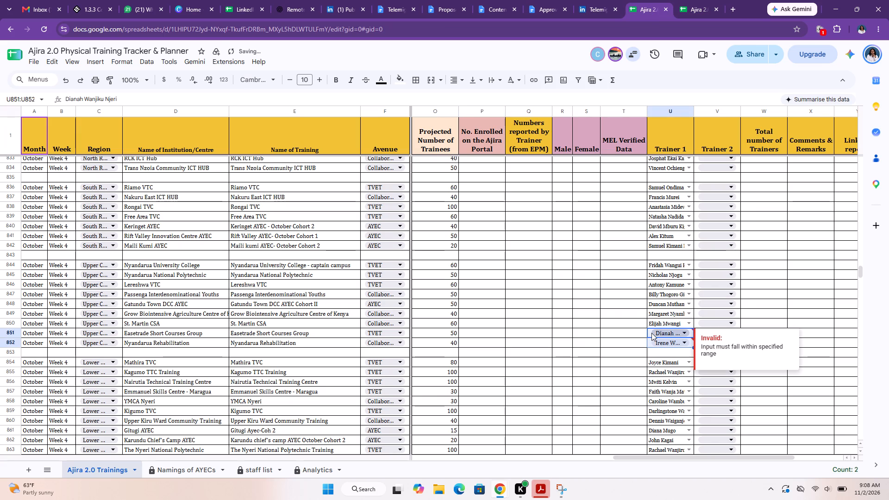
key("ctrl+z")
key("ctrl+v")
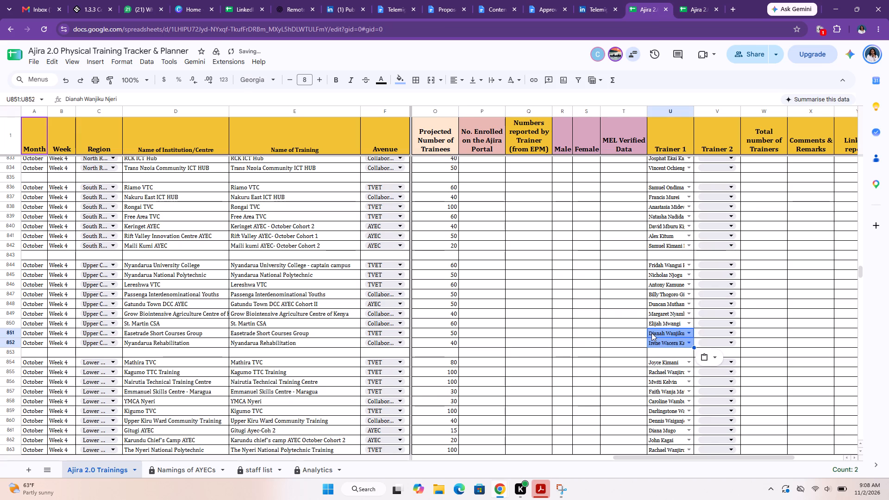
Change the fill of the two pasted Trainer 1 cells to white.
left_click(401, 78)
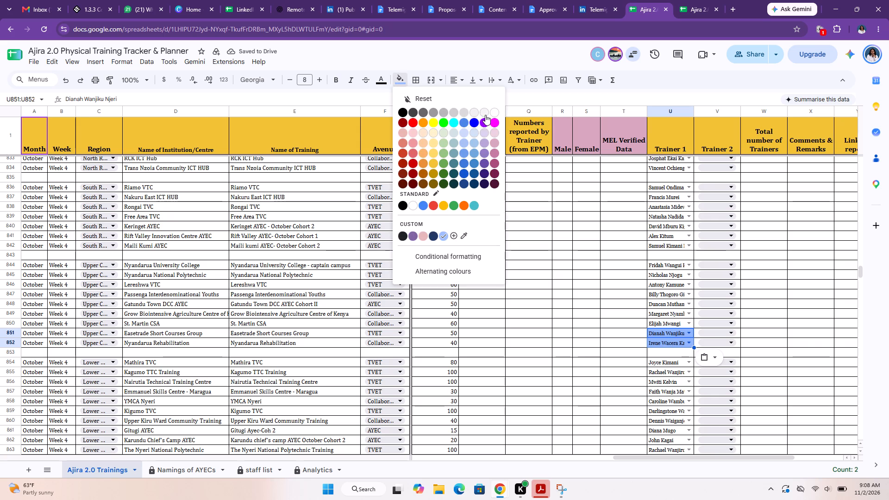
left_click(491, 112)
left_click(513, 331)
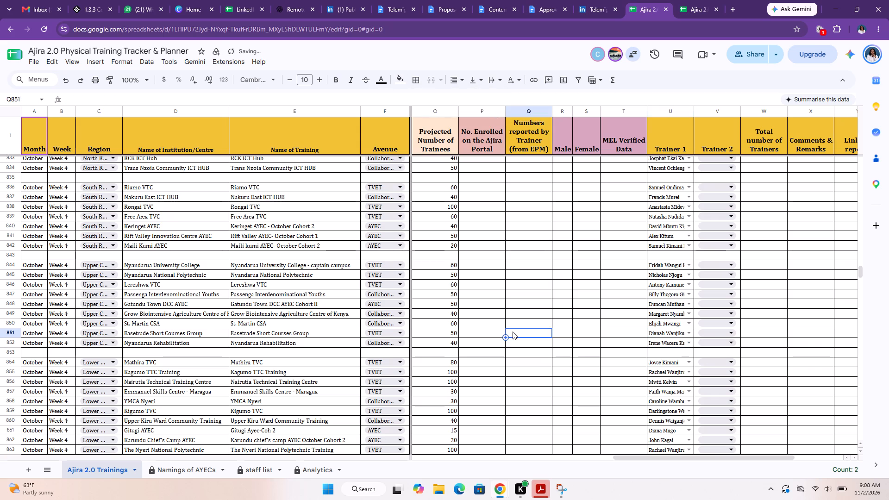
Go to the November sheet of the Upper Central scheduling form.
scroll(513, 331, "down", 3)
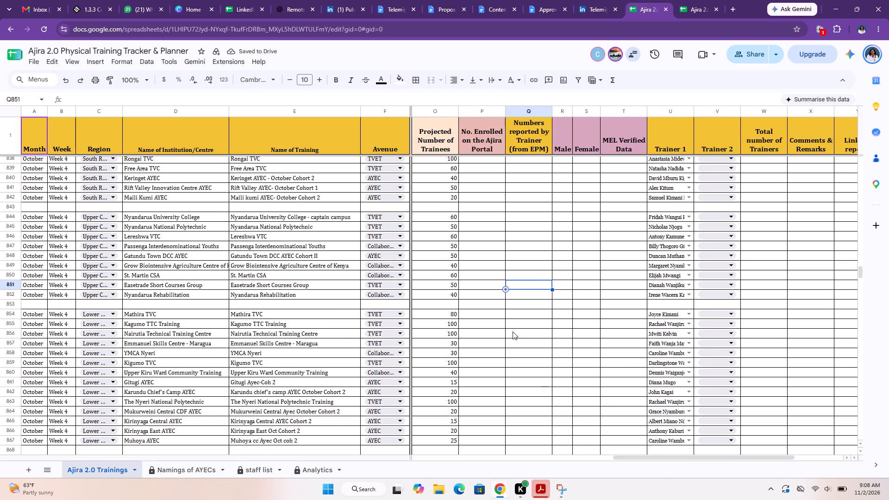
scroll(513, 331, "down", 7)
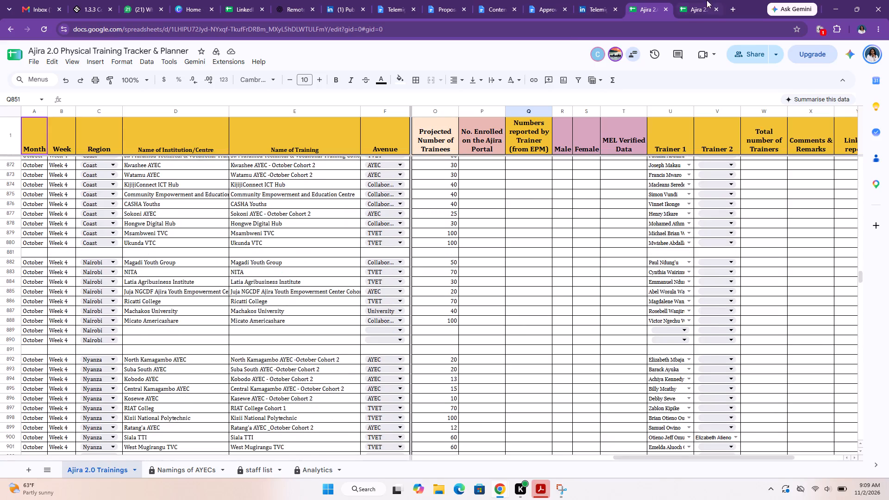
left_click(690, 9)
scroll(503, 329, "down", 7)
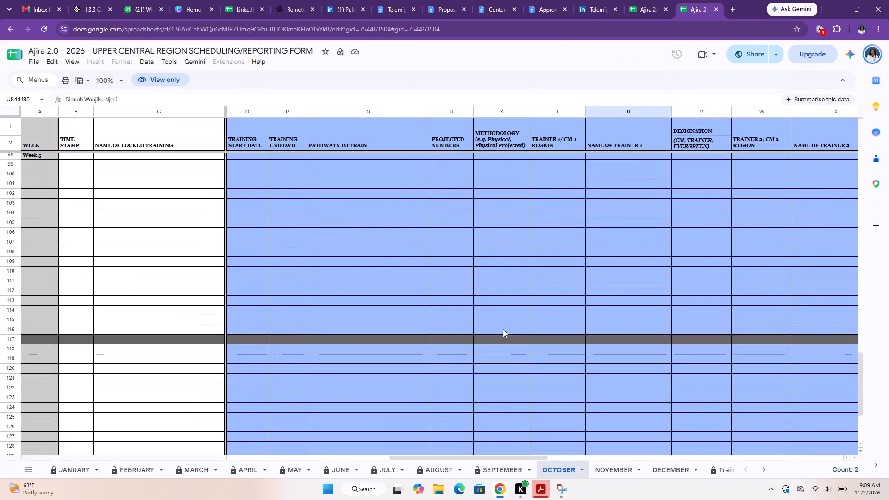
left_click(607, 473)
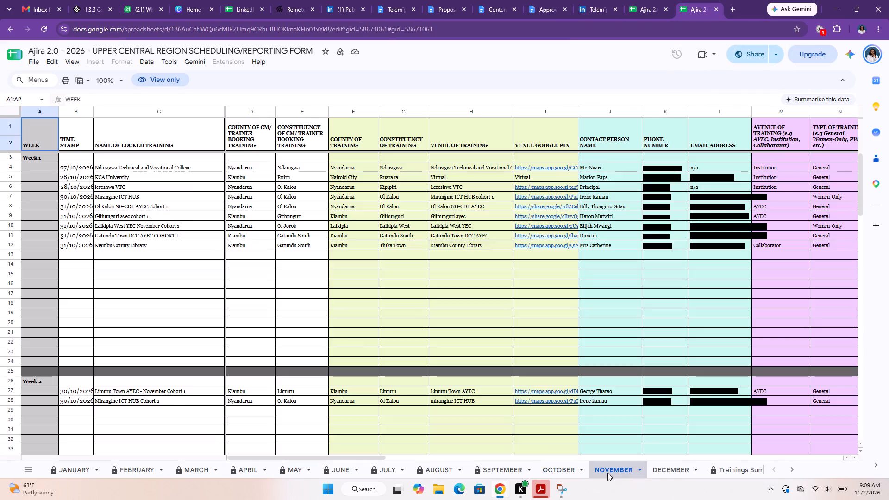
Copy the nine November Week 1 training names from the Upper Central form into Name of Training in the tracker's matching Upper Central rows.
left_click_drag(169, 168, 177, 242)
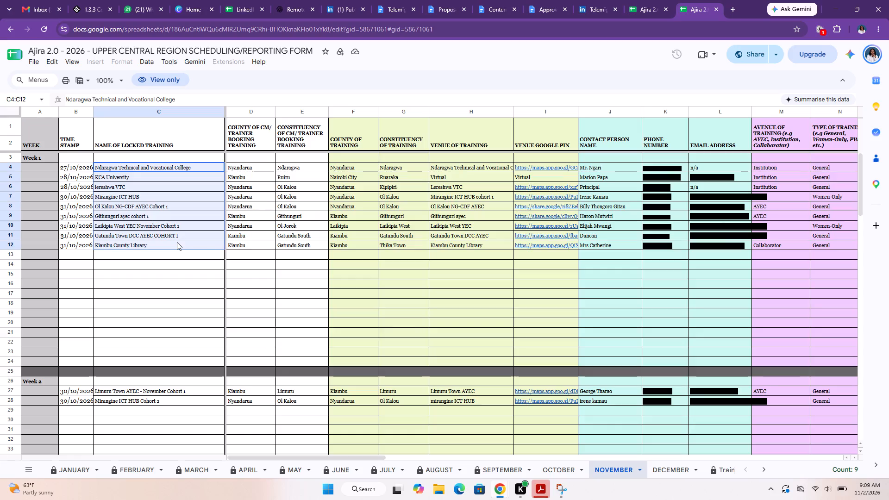
key("ctrl+c")
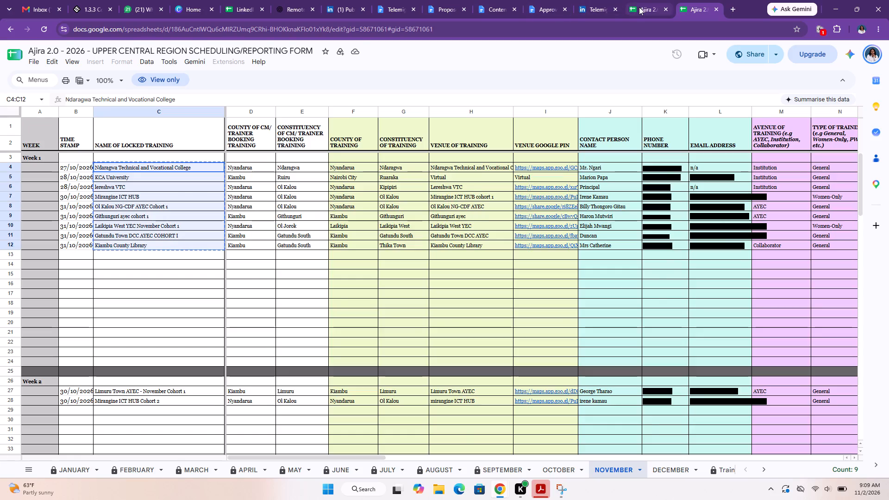
left_click(639, 7)
scroll(286, 296, "down", 6)
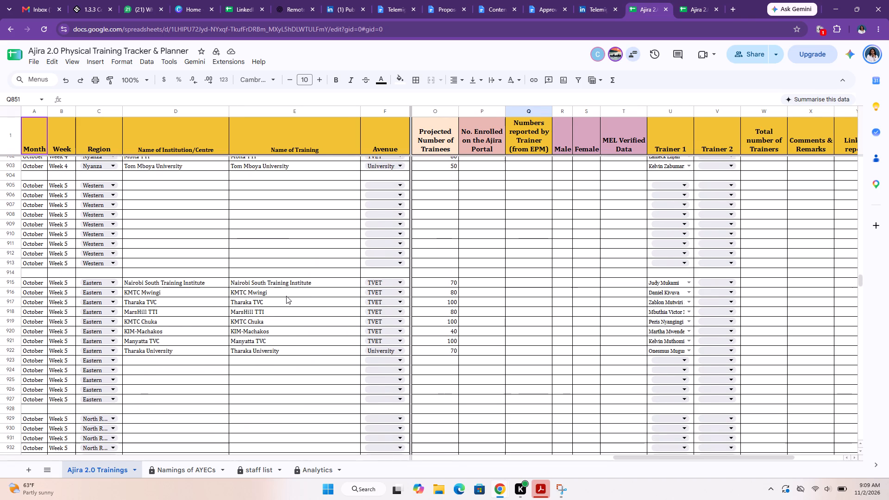
scroll(286, 296, "down", 6)
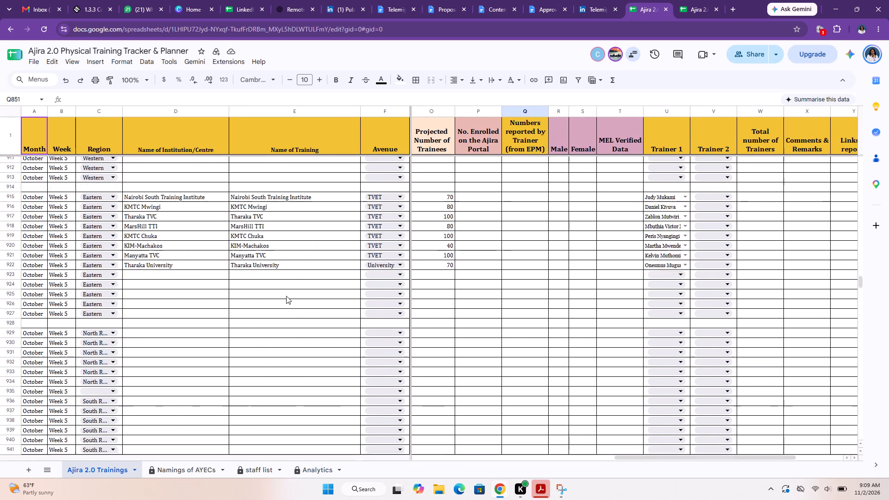
scroll(286, 296, "down", 12)
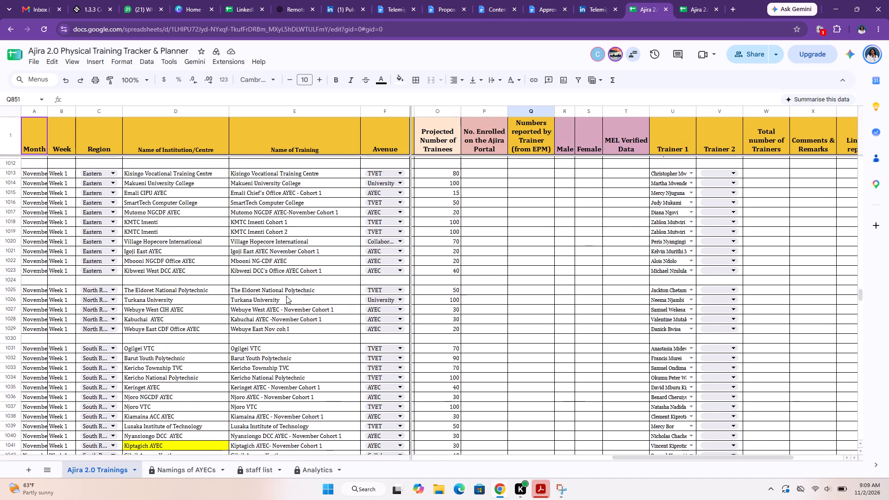
scroll(286, 296, "down", 3)
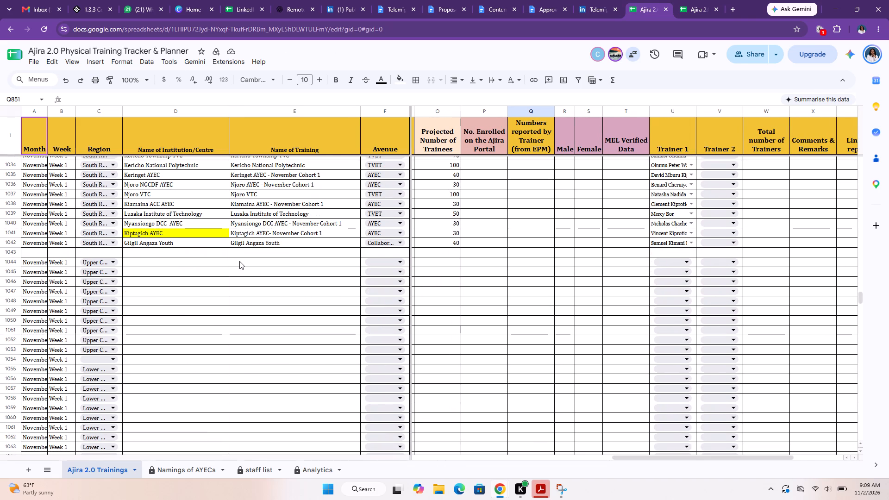
left_click(240, 261)
key("ctrl+shift+v")
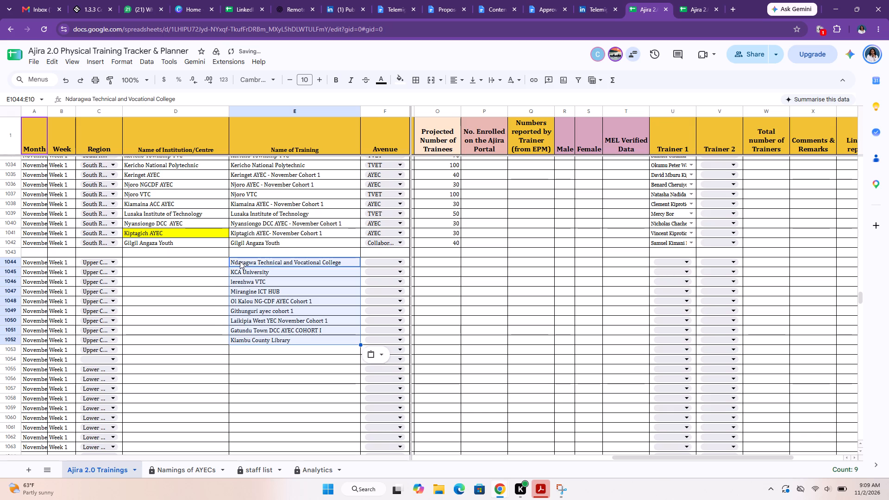
Fill the nine Upper Central training names across from Name of Training into the adjacent Name of Institution/Centre column.
left_click_drag(358, 344, 241, 342)
left_click_drag(241, 342, 225, 342)
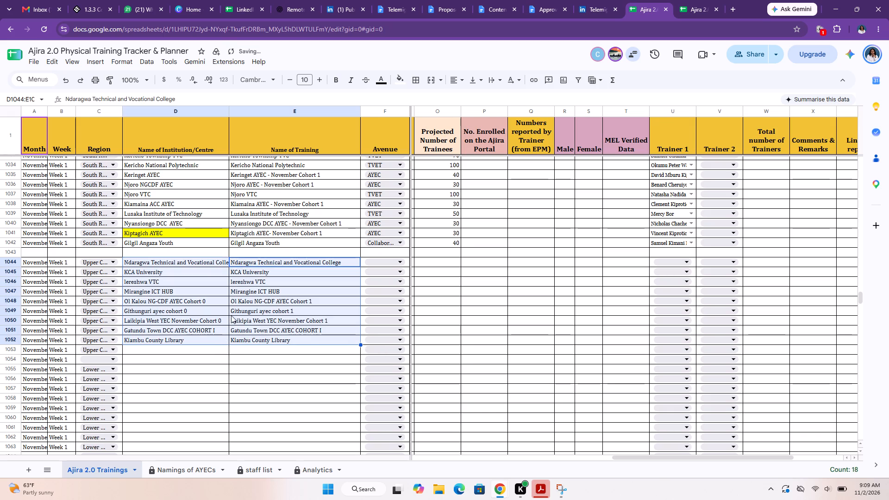
Replace the Ol Kalou row's institution name with Olkalau NGCDF AYEC, copied as values from the Namings of AYECs sheet.
left_click(206, 300)
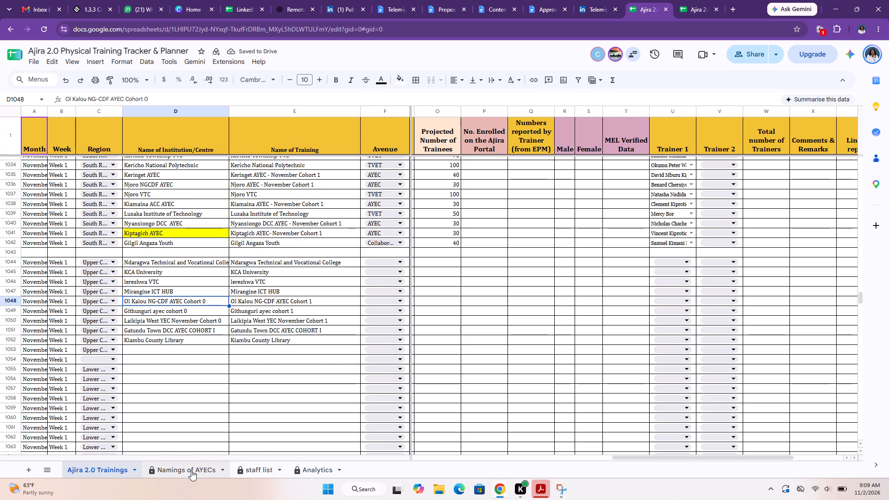
left_click(191, 470)
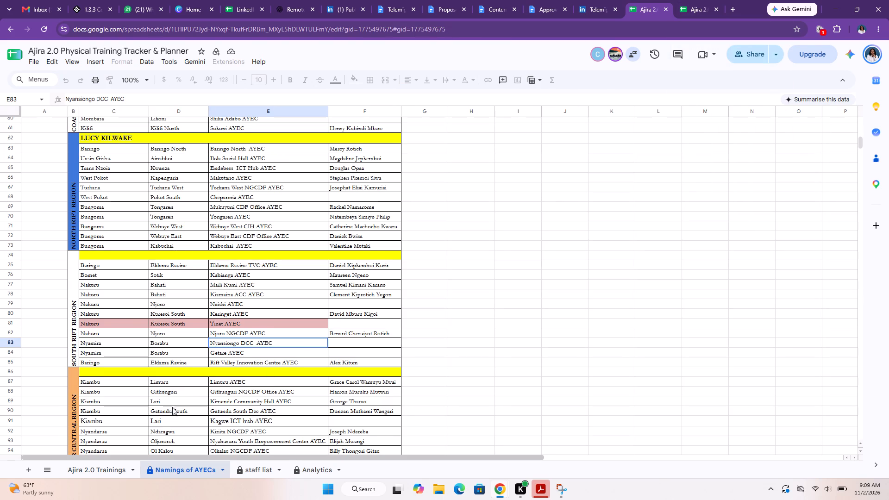
scroll(188, 402, "down", 4)
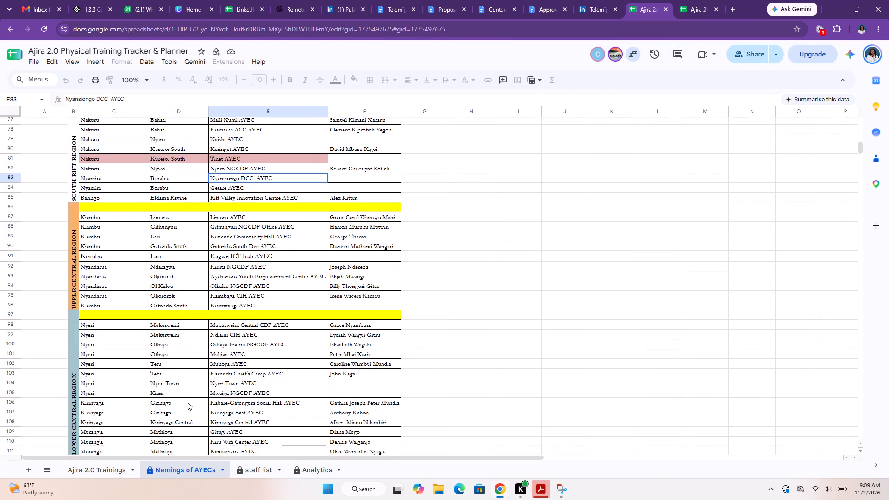
left_click(257, 284)
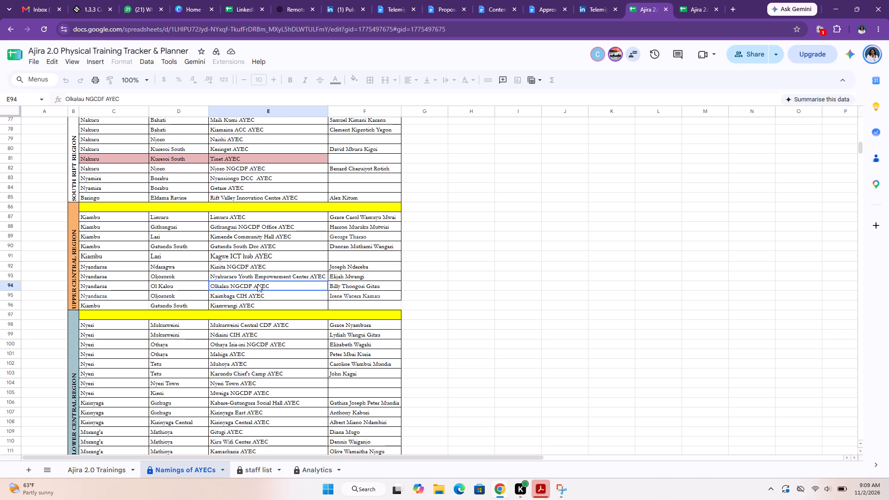
key("ctrl+c")
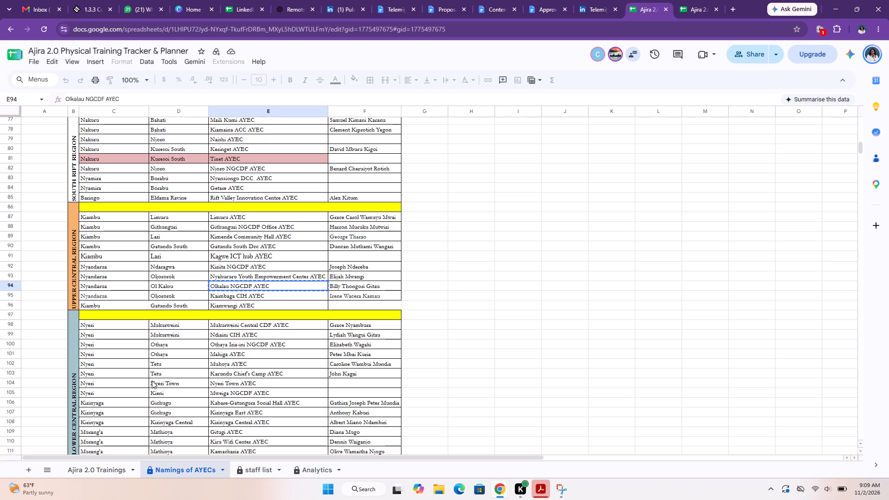
left_click(108, 471)
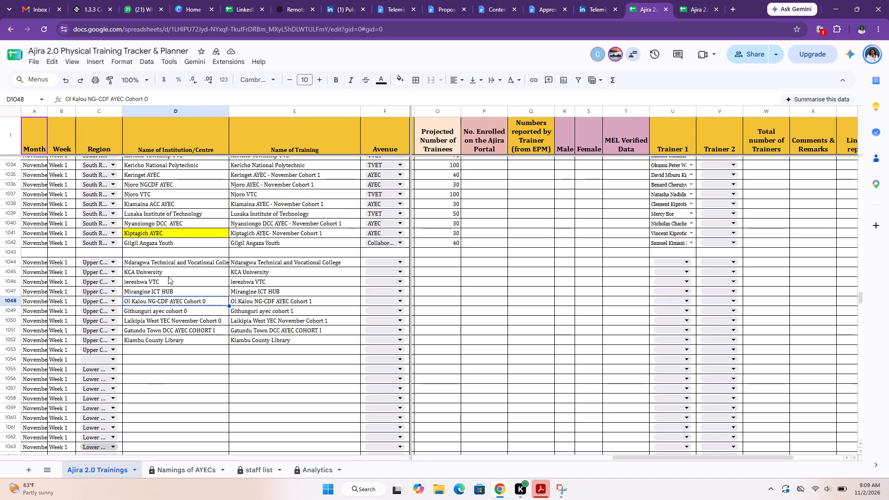
key("ctrl+shift+v")
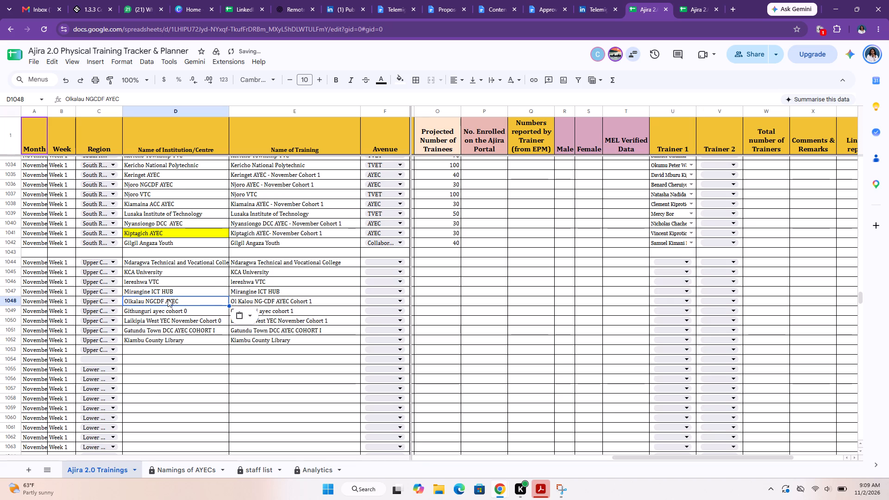
Replace the Githunguri row's institution name with Githunguri NGCDF Office AYEC, copied as values from the Namings of AYECs sheet.
left_click(180, 312)
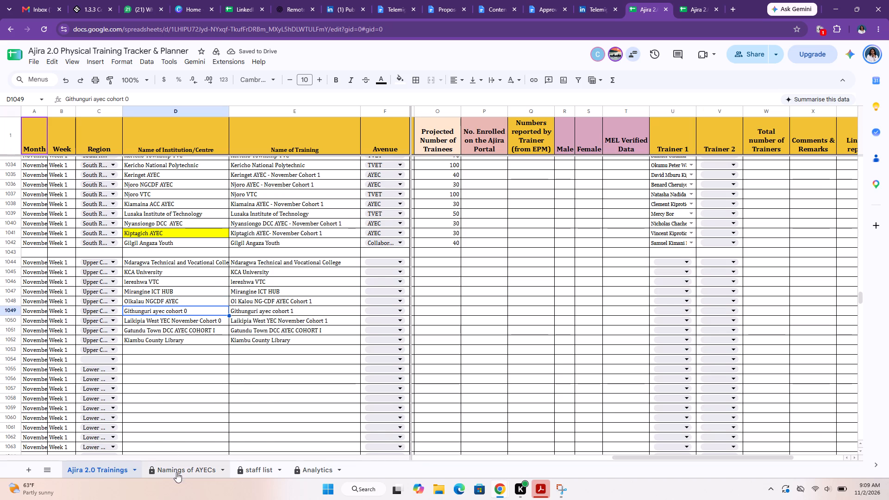
left_click(176, 472)
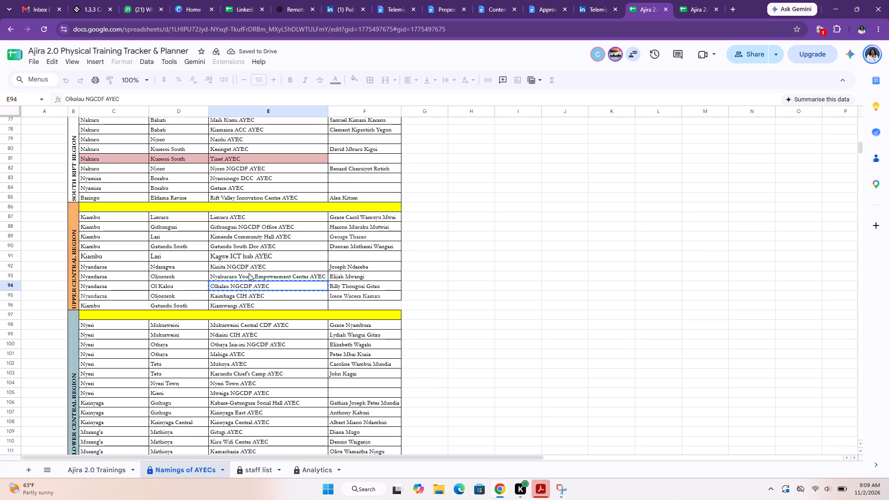
left_click(258, 229)
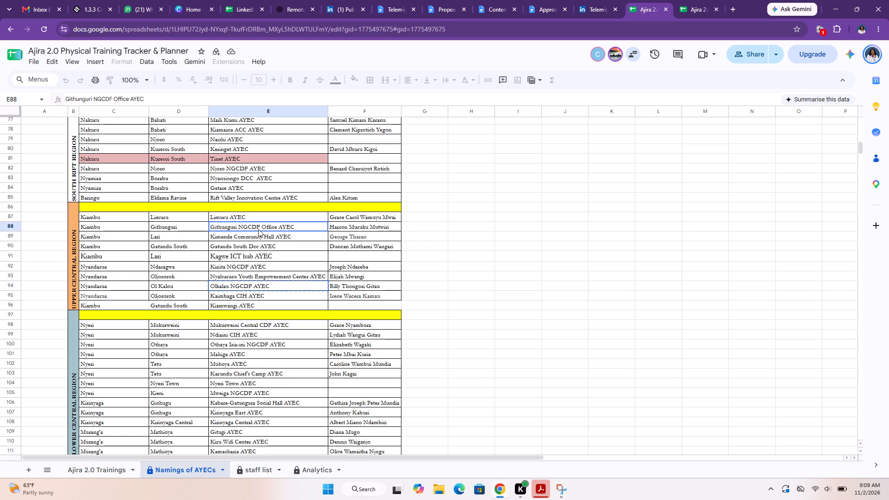
key("ctrl+c")
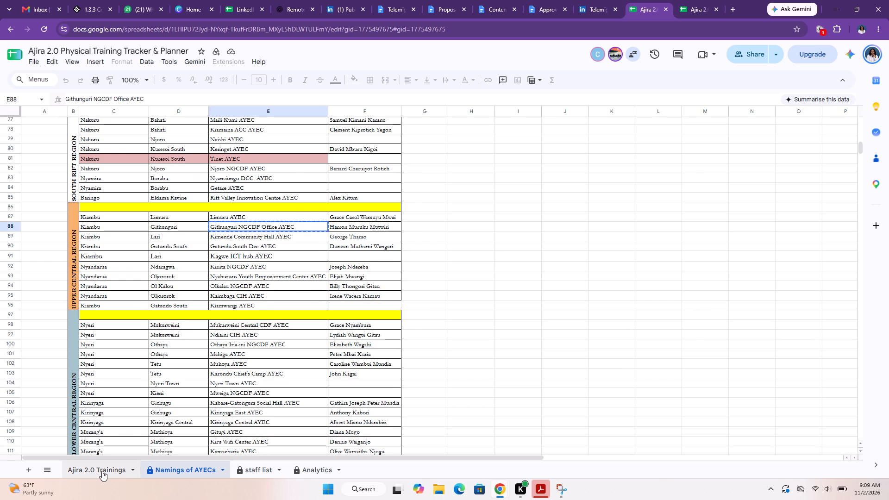
left_click(102, 471)
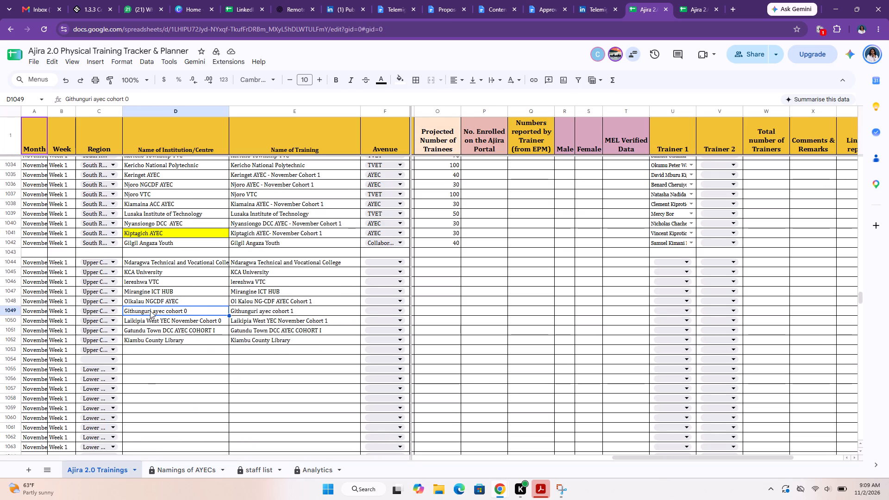
key("ctrl+shift+v")
Look through the Upper Central entries on the Namings of AYECs sheet for an official name matching the Laikipia West centre.
left_click(163, 321)
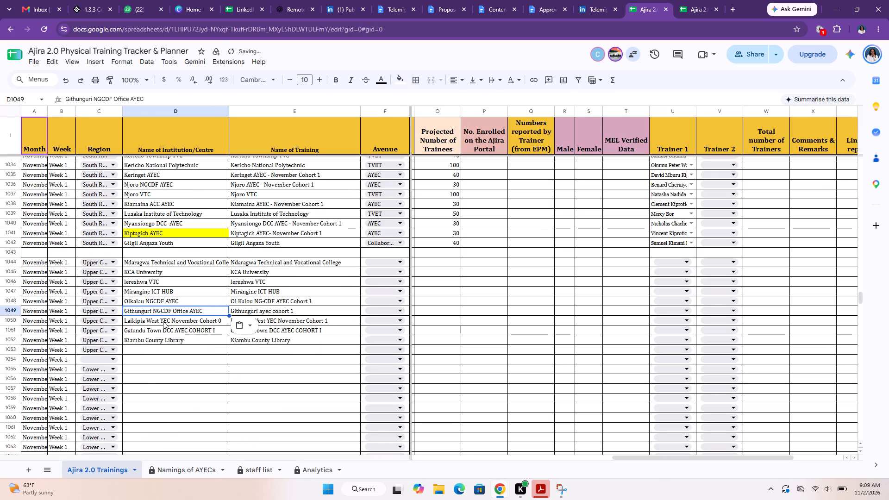
left_click(174, 471)
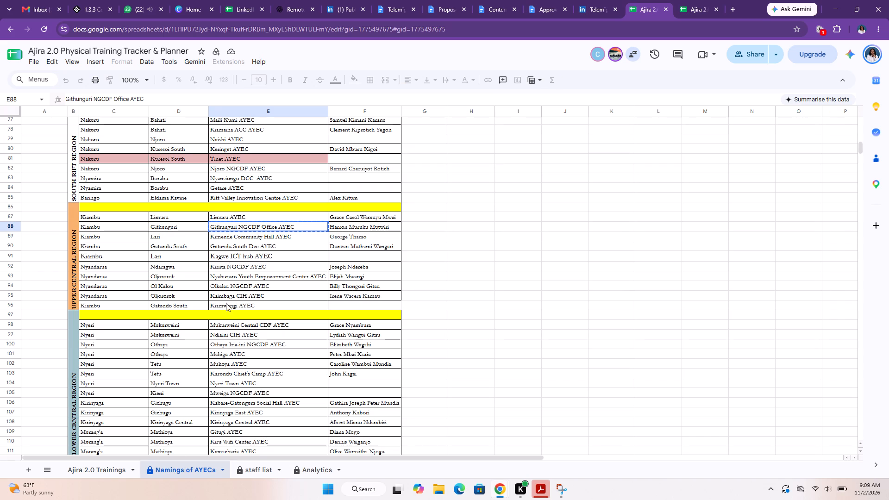
left_click(244, 240)
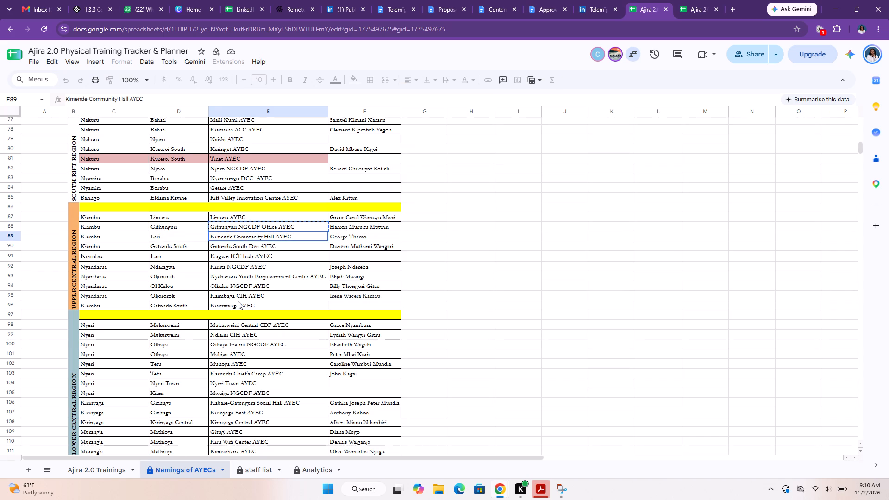
left_click(238, 303)
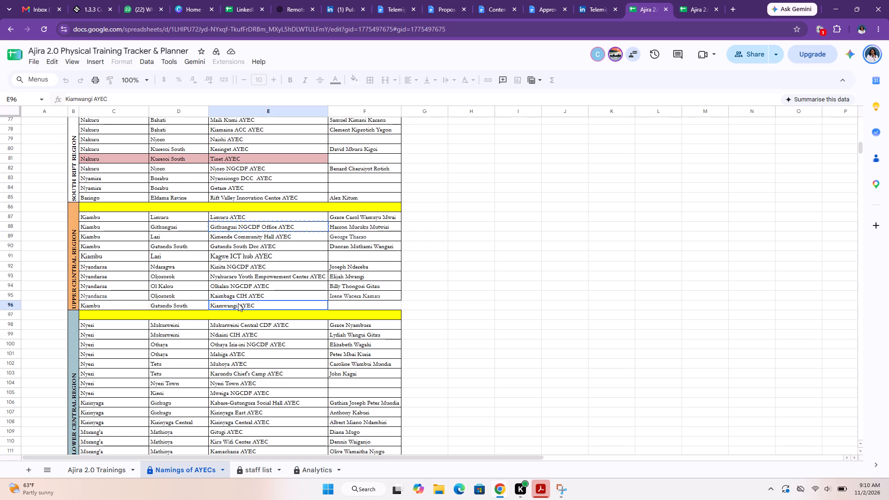
scroll(238, 303, "up", 1)
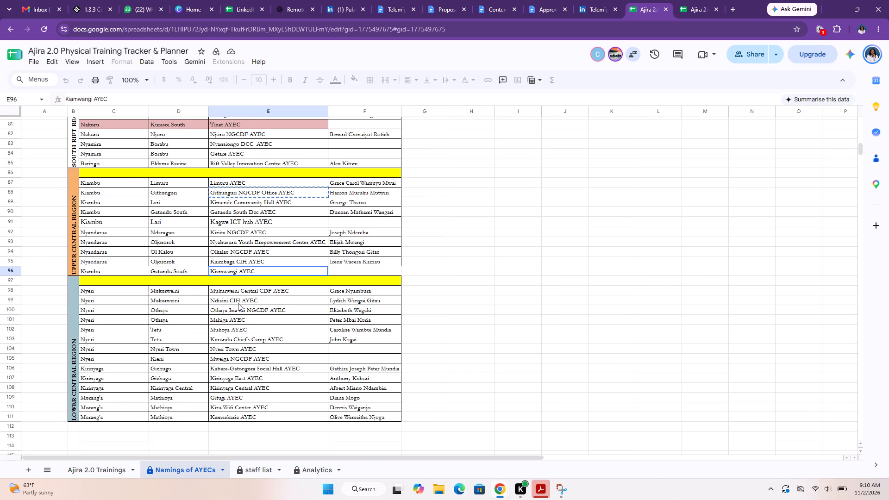
scroll(238, 303, "up", 1)
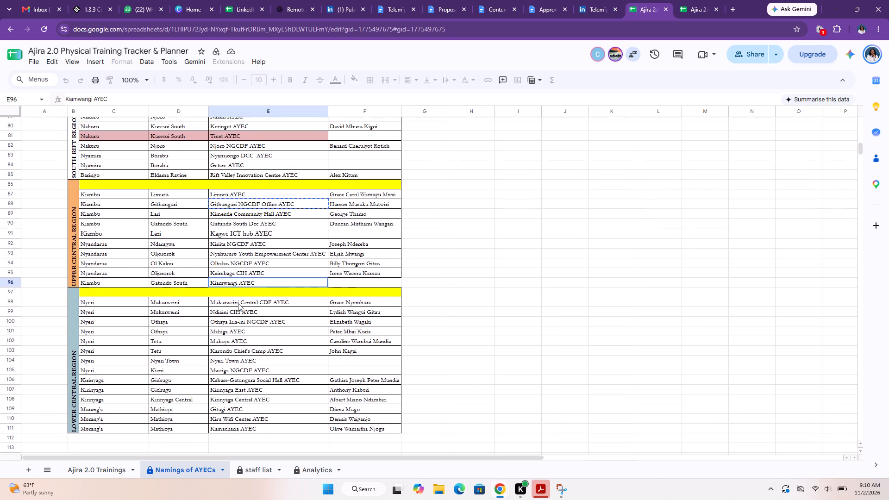
scroll(238, 303, "up", 1)
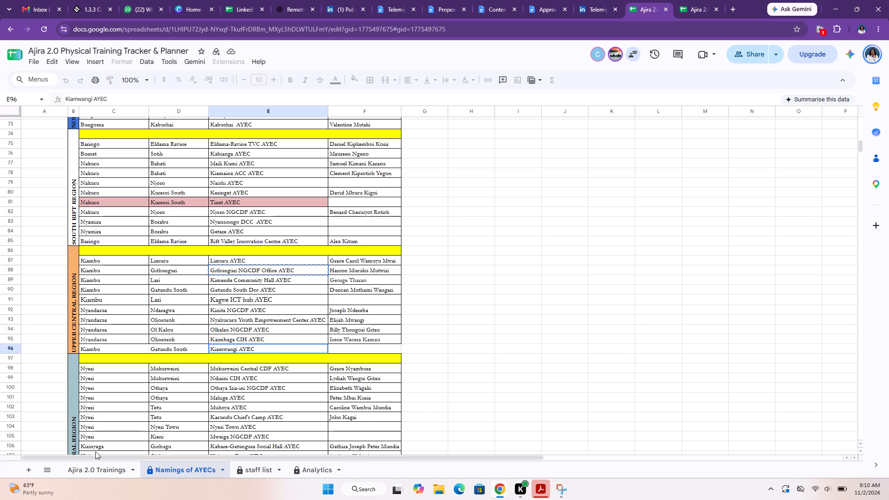
left_click(94, 464)
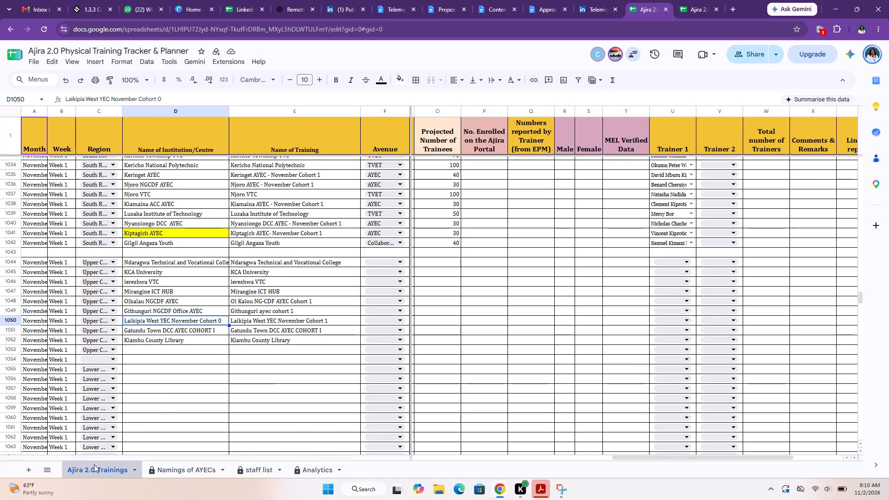
left_click(179, 466)
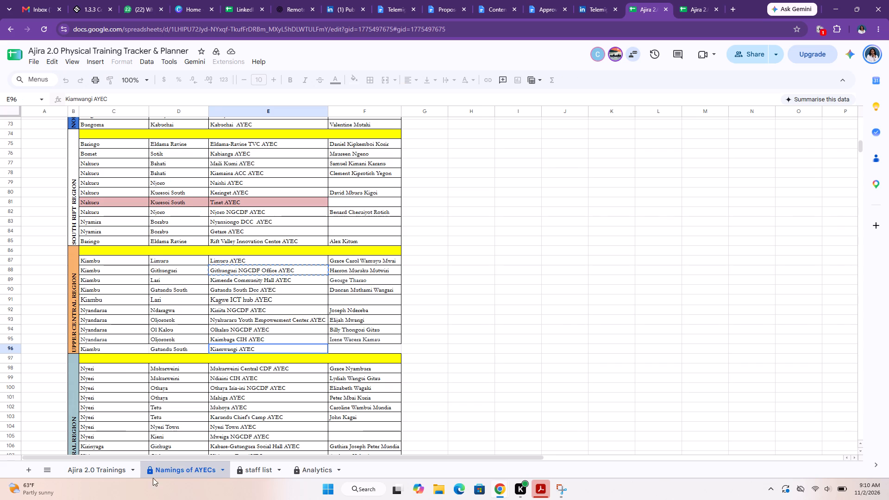
left_click(104, 471)
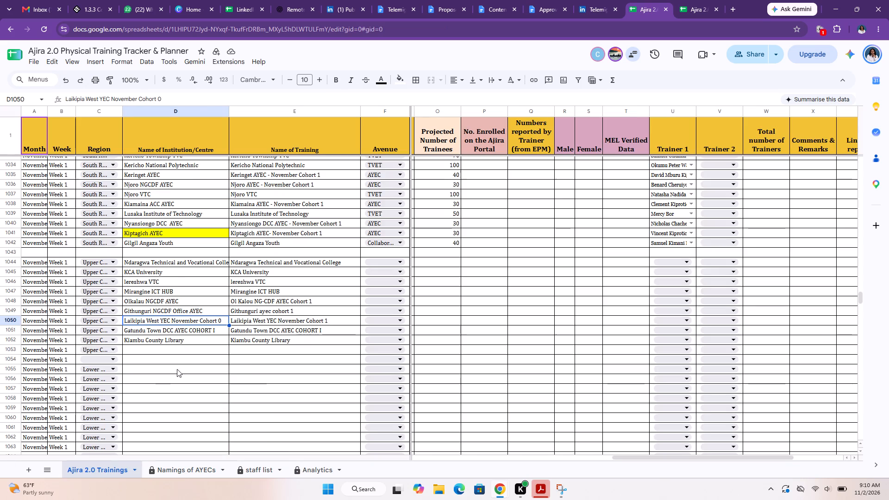
Shorten the institution name in the Laikipia West row to Laikipia West YEC.
double_click(206, 325)
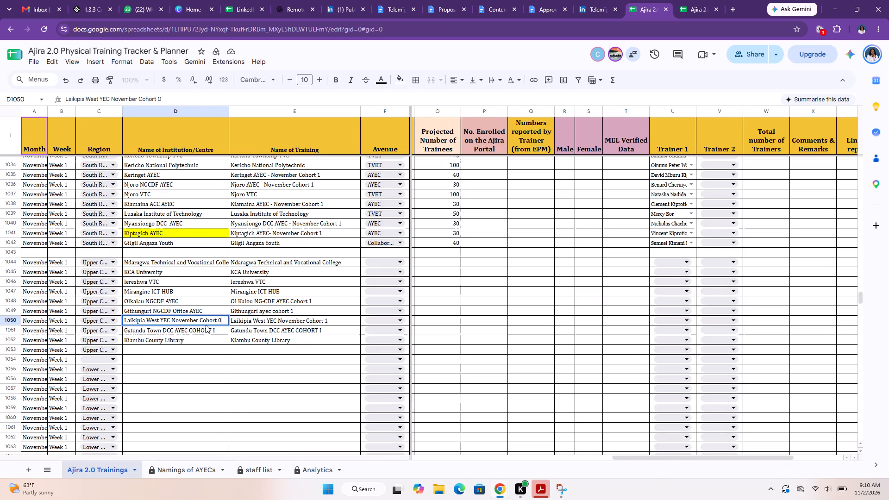
left_click_drag(222, 319, 171, 324)
key("BackSpace")
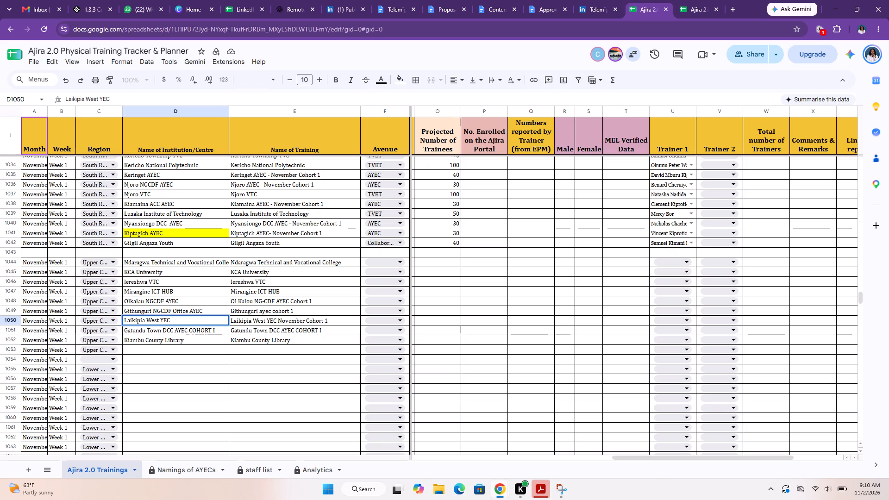
key("BackSpace")
Replace the Gatundu Town row's institution name with Gatundu South Dcc AYEC, copied as values from the Namings of AYECs sheet.
left_click(181, 331)
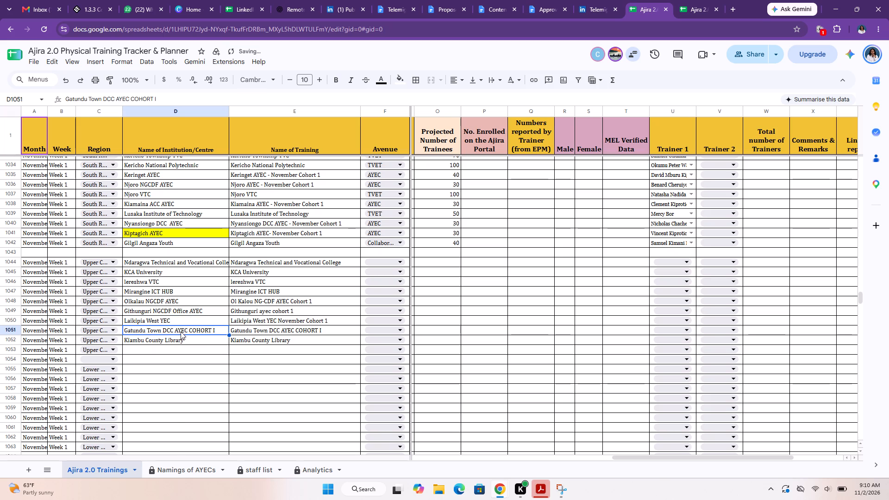
left_click(182, 474)
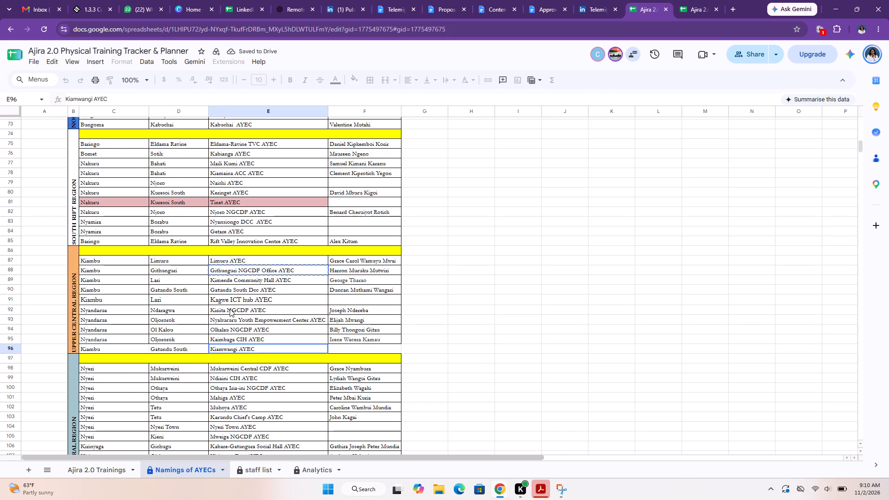
left_click(230, 292)
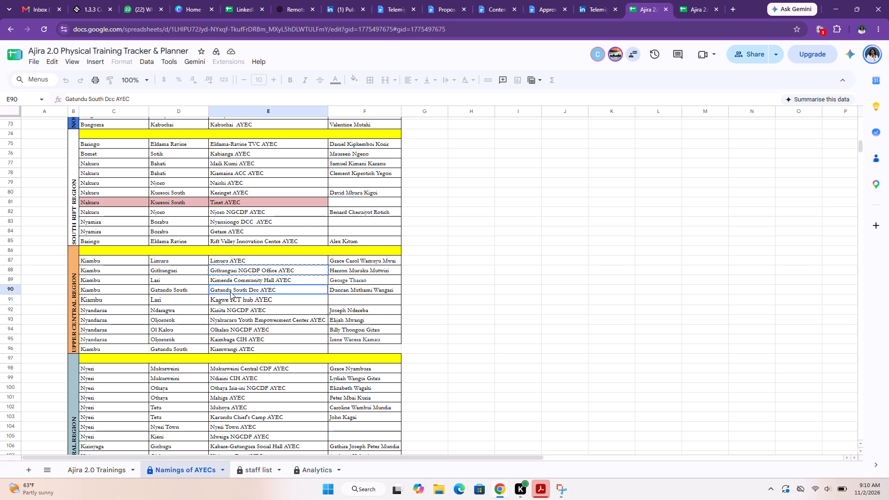
key("ctrl+c")
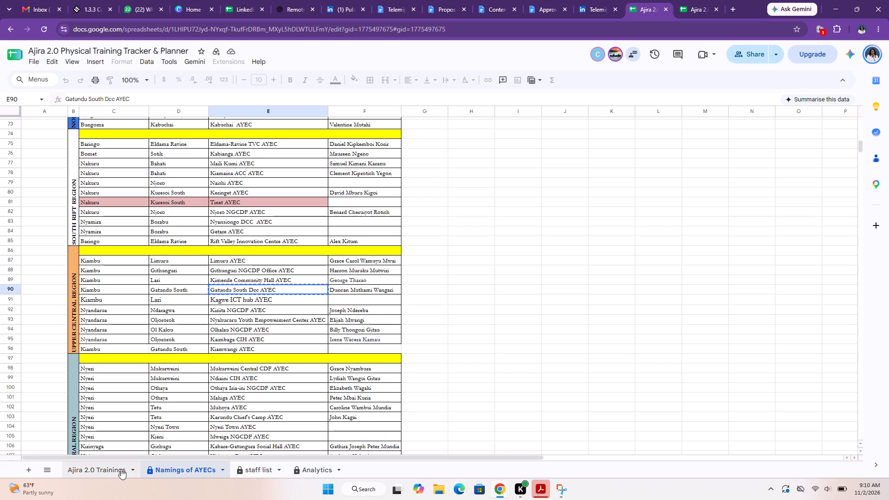
left_click(101, 463)
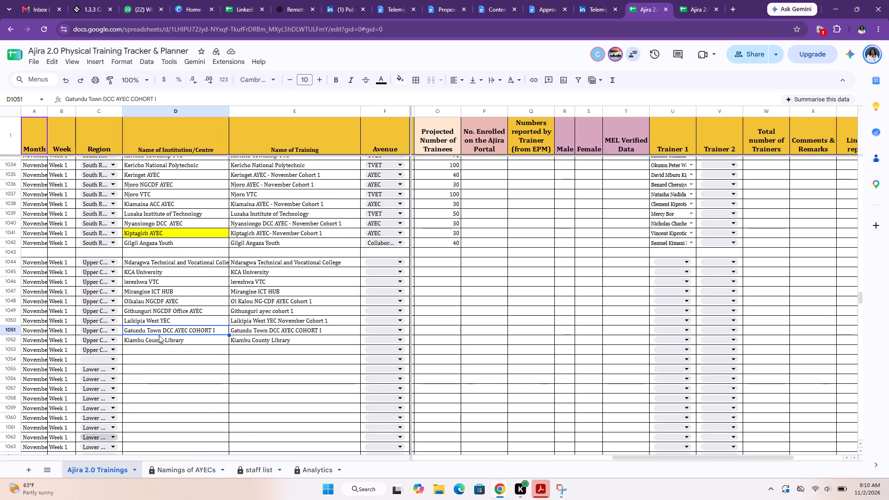
key("ctrl+shift+v")
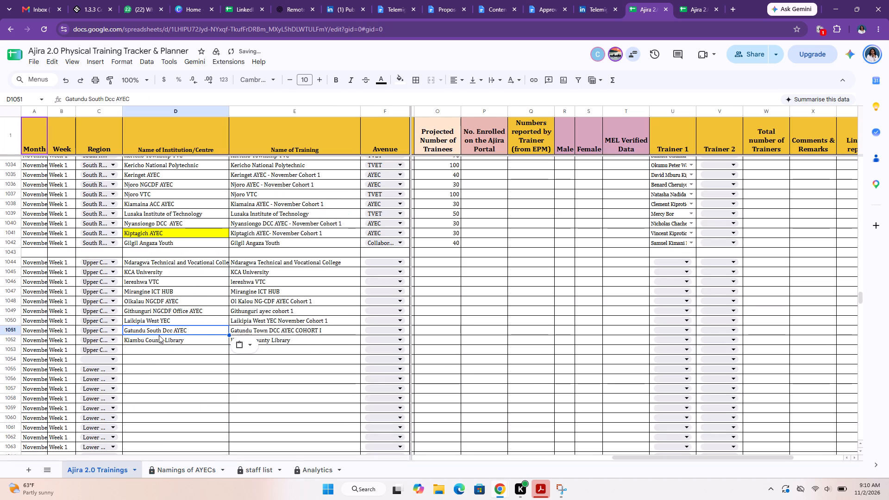
Fill County and Sub-County/Constituency for the nine Upper Central Week 1 trainings, copied as values from the scheduling form's county and constituency of training.
scroll(159, 335, "right", 12)
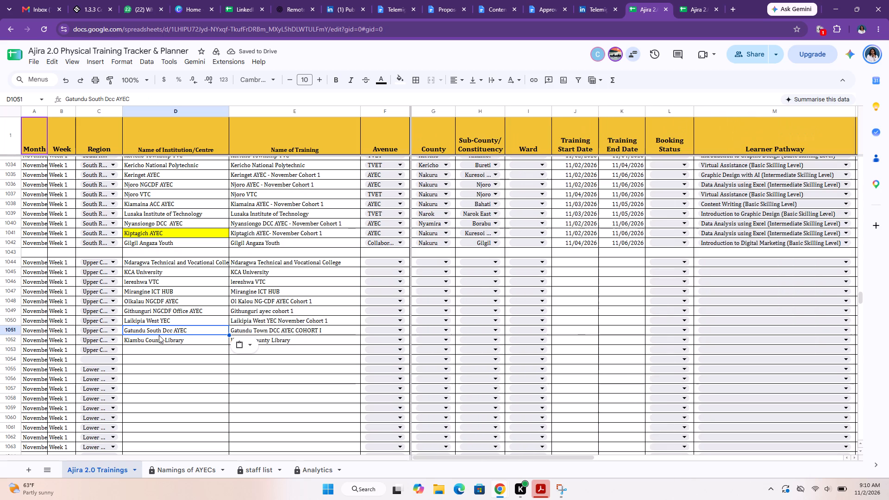
left_click(699, 6)
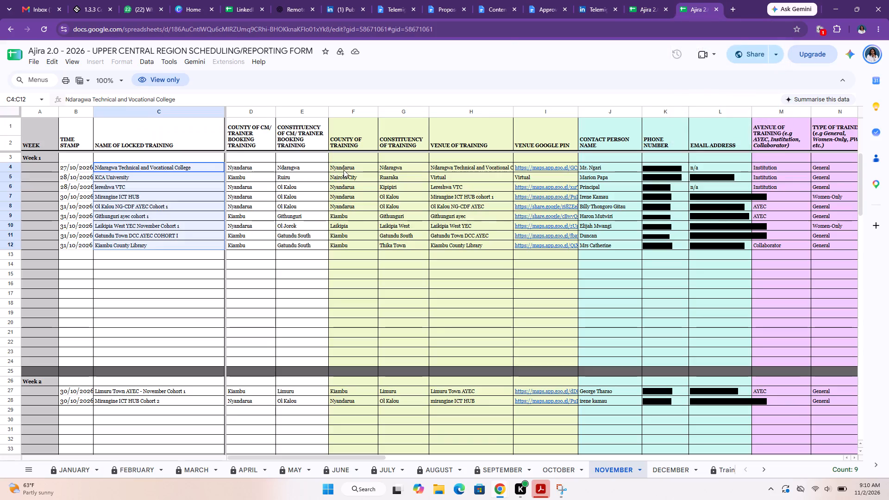
left_click_drag(344, 170, 407, 244)
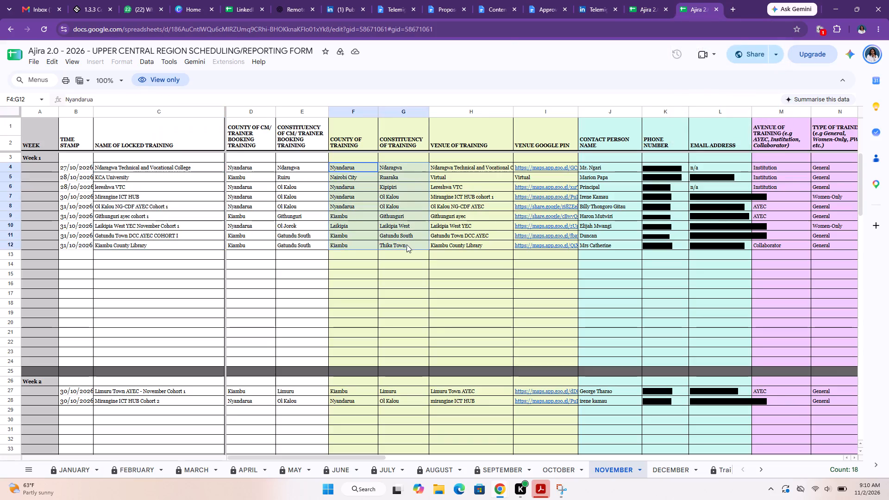
key("ctrl+c")
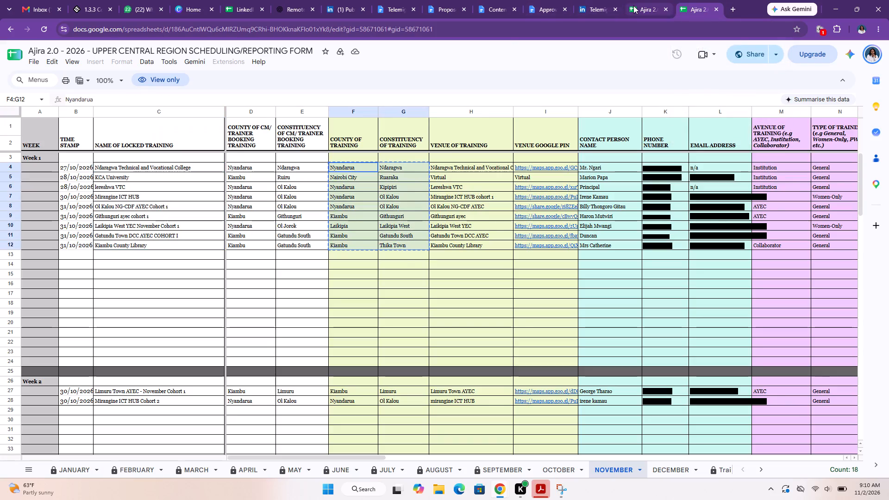
left_click(633, 6)
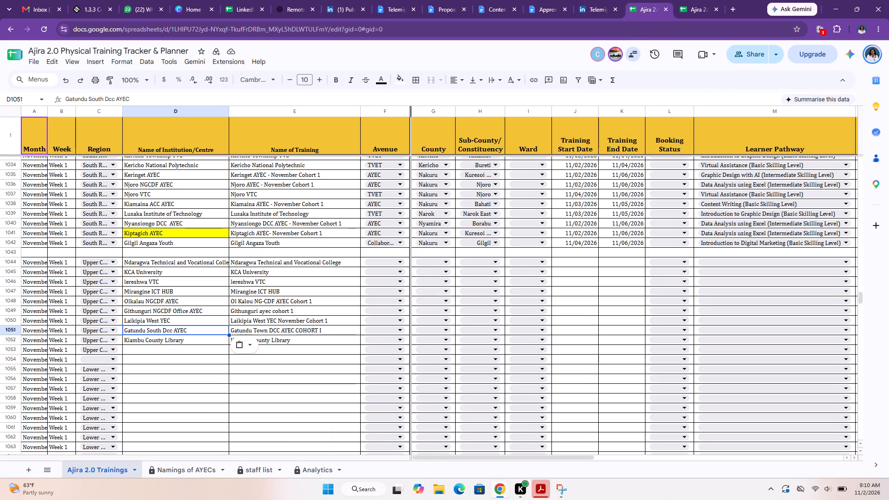
left_click(414, 265)
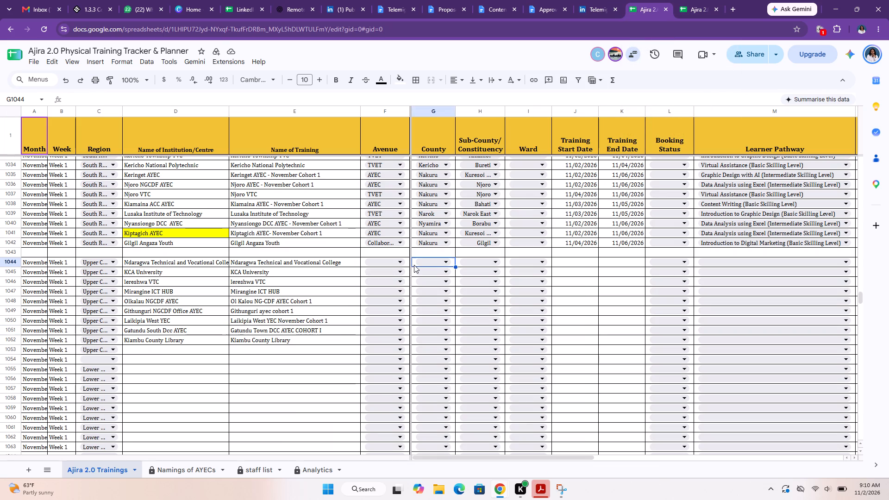
key("ctrl+shift+v")
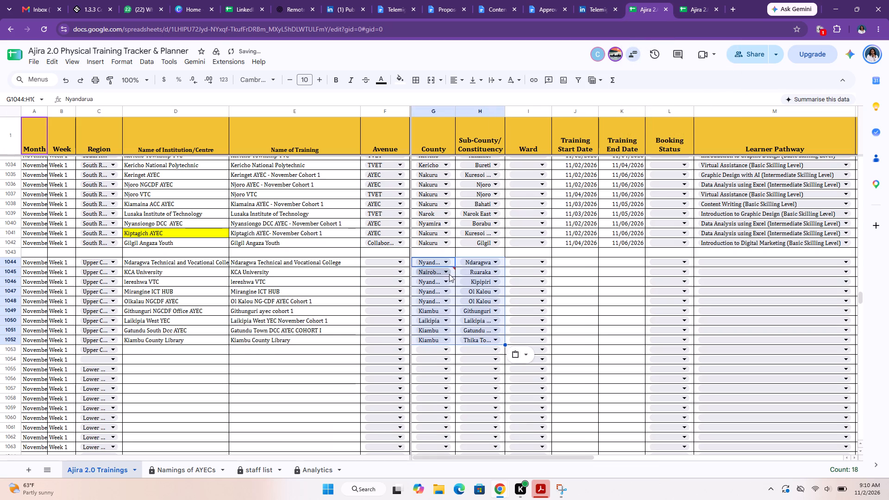
Change the county in the KCA University row to Nairobi.
left_click(447, 274)
left_click_drag(447, 273, 445, 273)
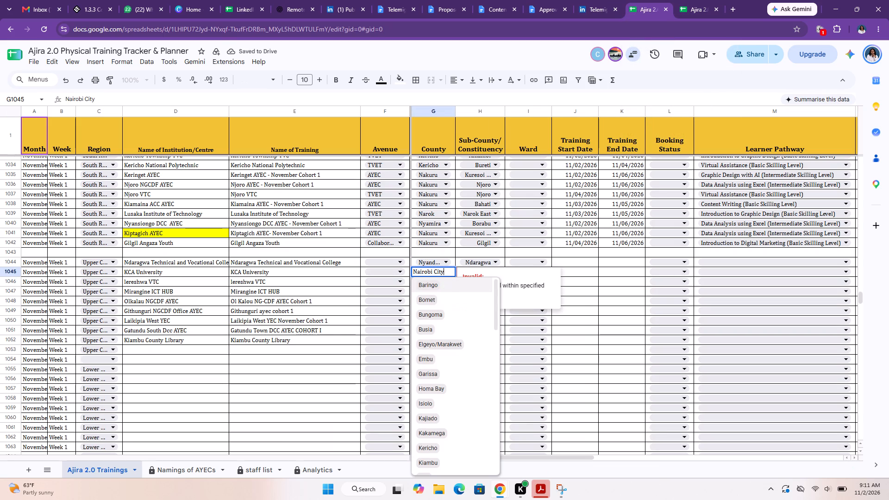
left_click_drag(445, 273, 432, 271)
key("BackSpace")
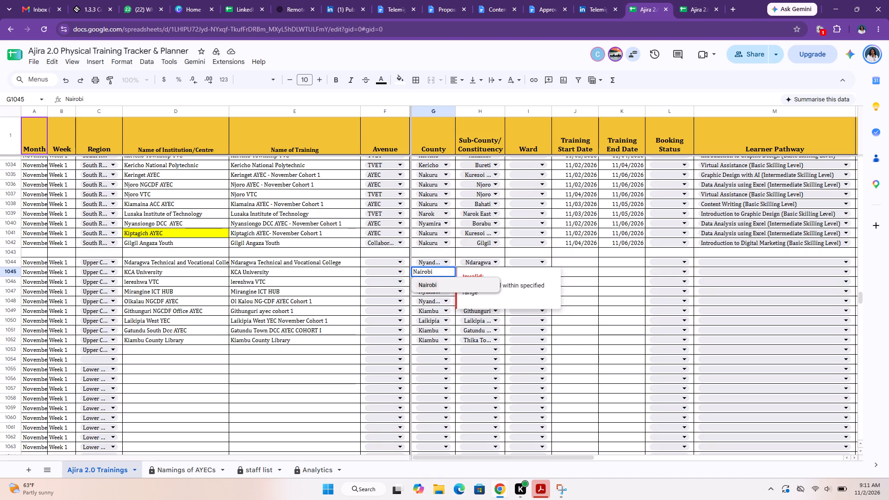
left_click(425, 285)
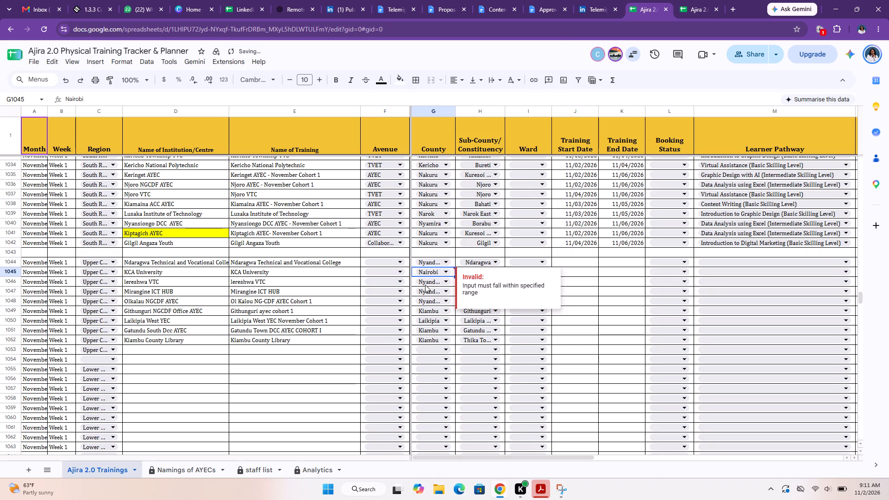
Fill the Avenue cells for the nine Upper Central Week 1 trainings, copied as values from the scheduling form's avenue of training.
left_click(694, 7)
scroll(565, 294, "left", 2)
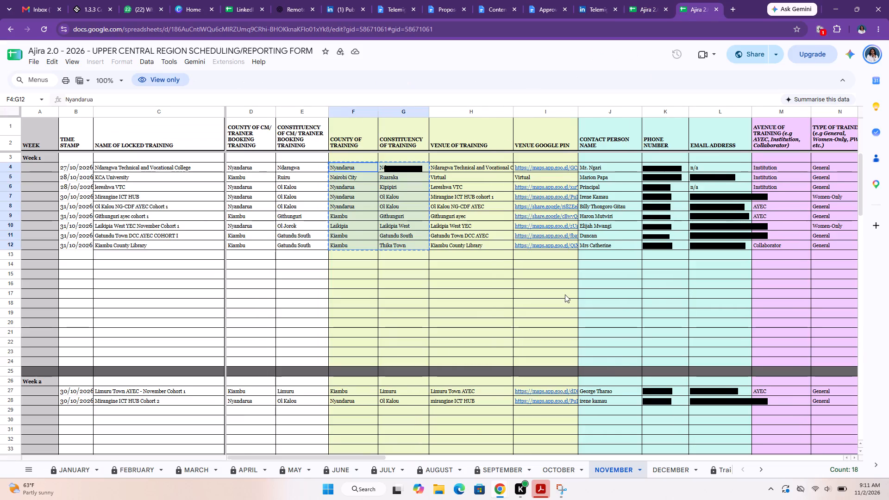
scroll(565, 294, "left", 5)
left_click_drag(402, 164, 401, 220)
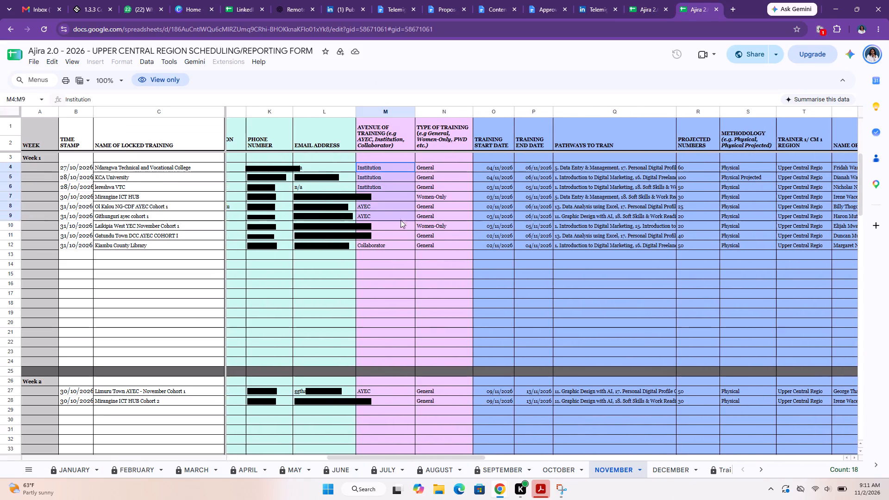
left_click_drag(401, 220, 402, 244)
key("ctrl+c")
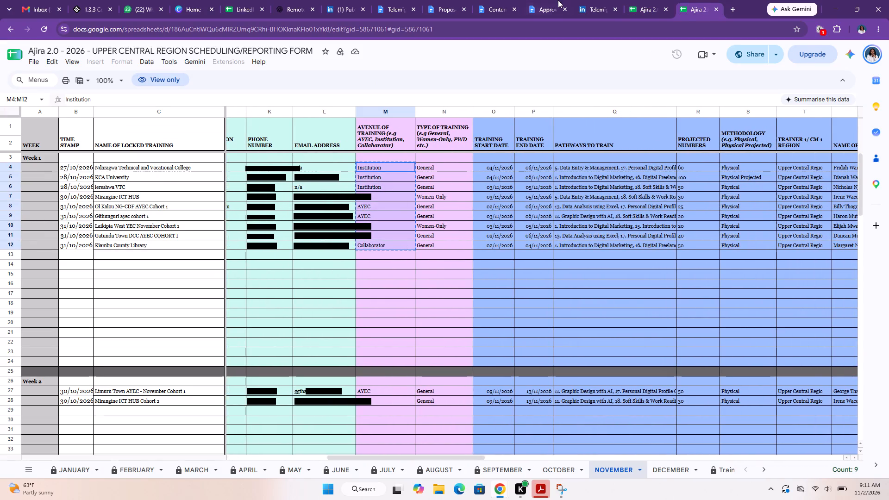
left_click(642, 4)
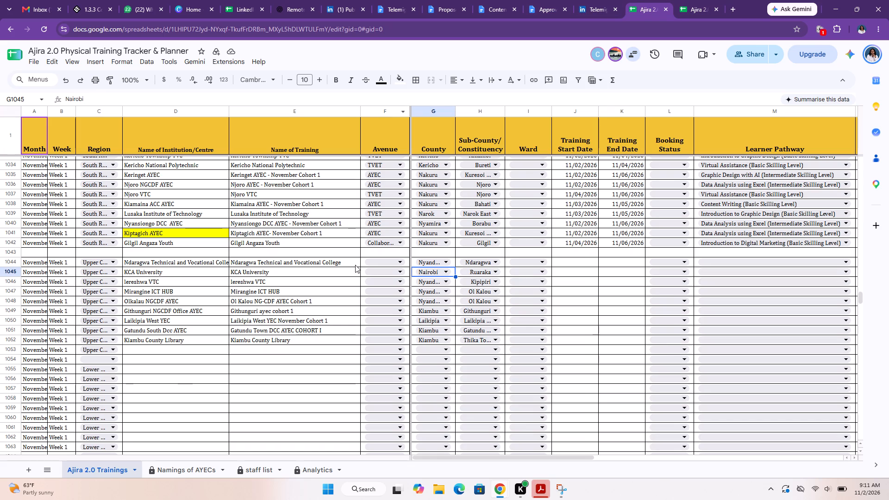
left_click(363, 262)
key("ctrl+shift+v")
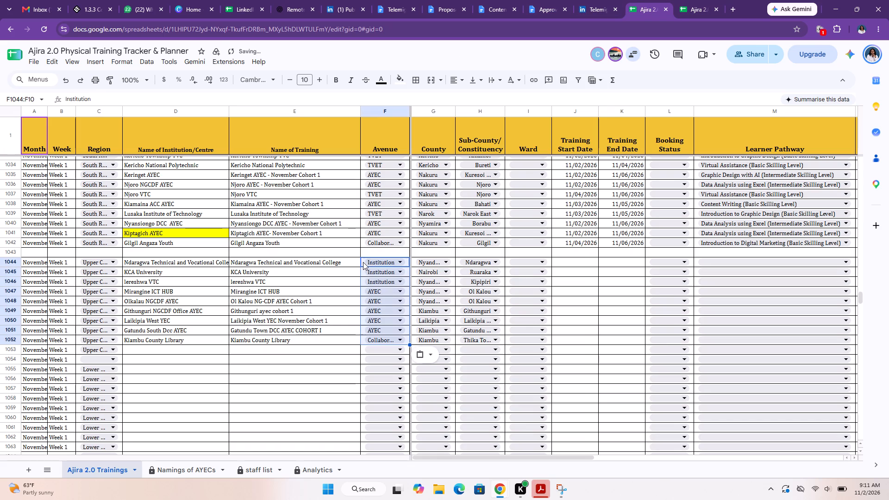
Replace the Institution avenues with TVET for Ndaragwa Technical and Vocational College, University for KCA University and TVET for Iereshwa VTC.
left_click(401, 266)
left_click(375, 336)
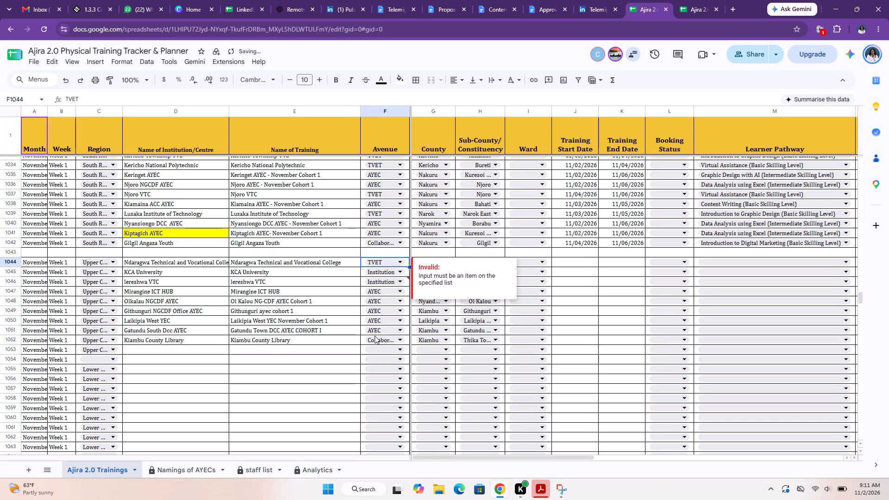
left_click(401, 272)
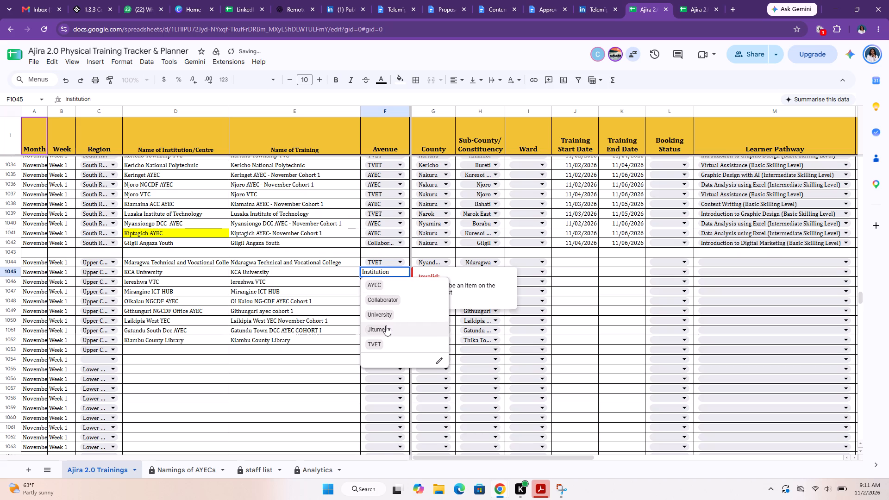
left_click(390, 314)
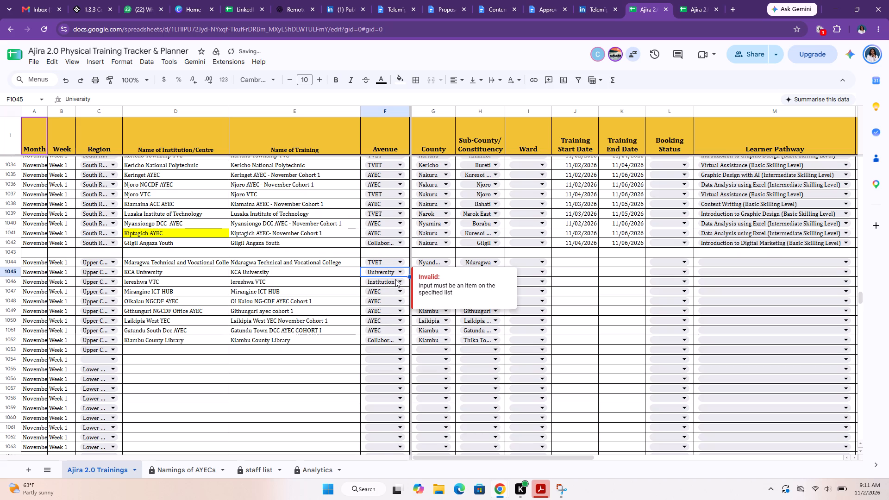
left_click(400, 281)
left_click(377, 352)
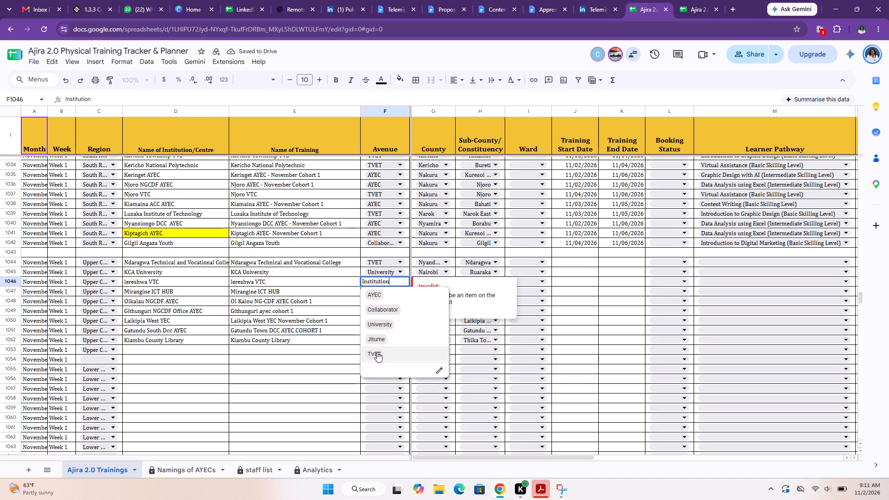
left_click(582, 365)
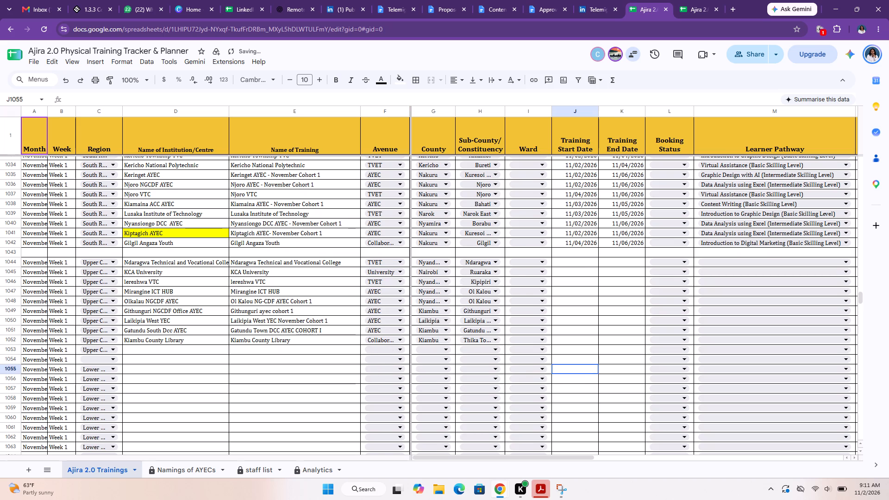
Fill the training start and end dates for the nine Upper Central Week 1 trainings, copied as values from the scheduling form.
left_click(691, 7)
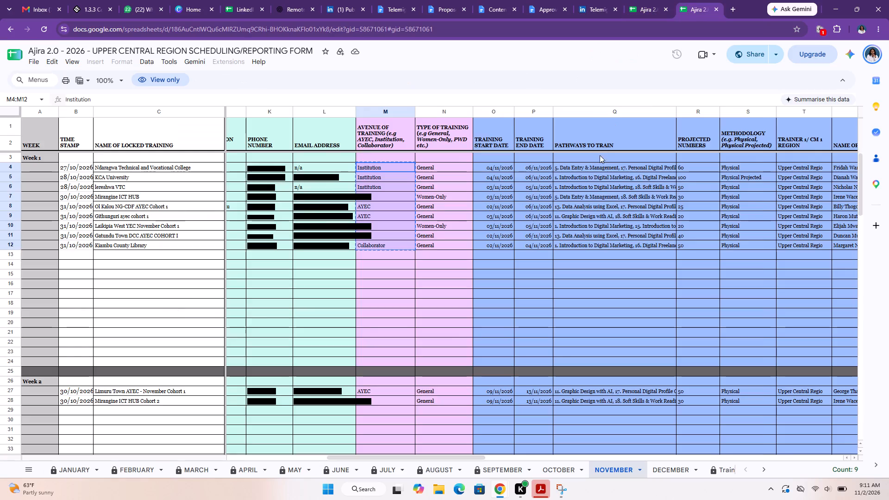
left_click_drag(507, 166, 541, 247)
key("ctrl+c")
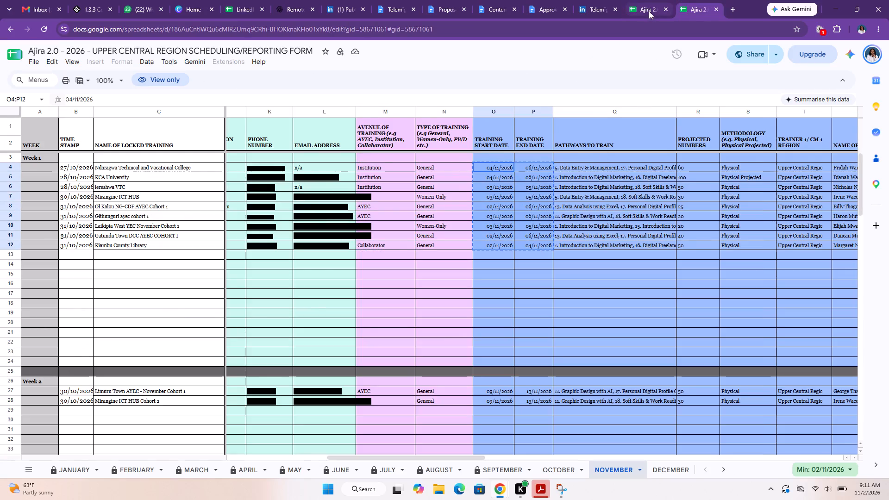
left_click(648, 11)
left_click(567, 263)
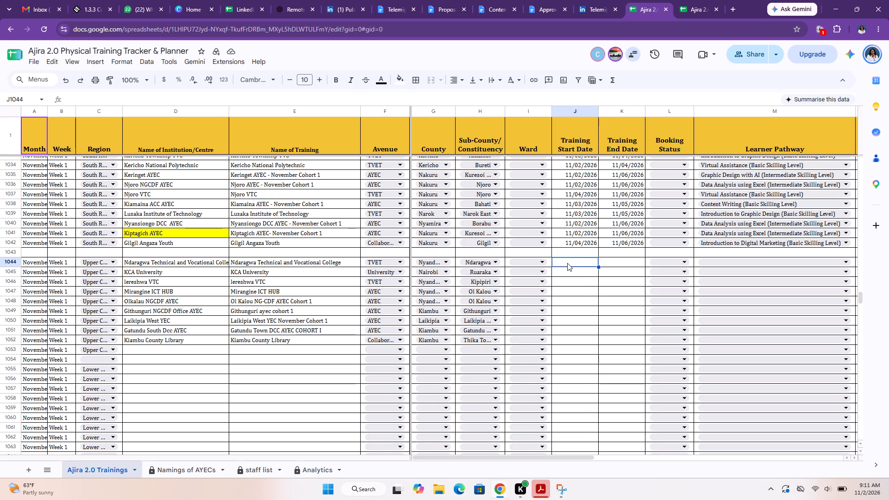
key("ctrl+shift+v")
Fill Projected Number of Trainees for the nine Upper Central Week 1 trainings, copied as values from the scheduling form's projected numbers.
scroll(567, 263, "left", 4)
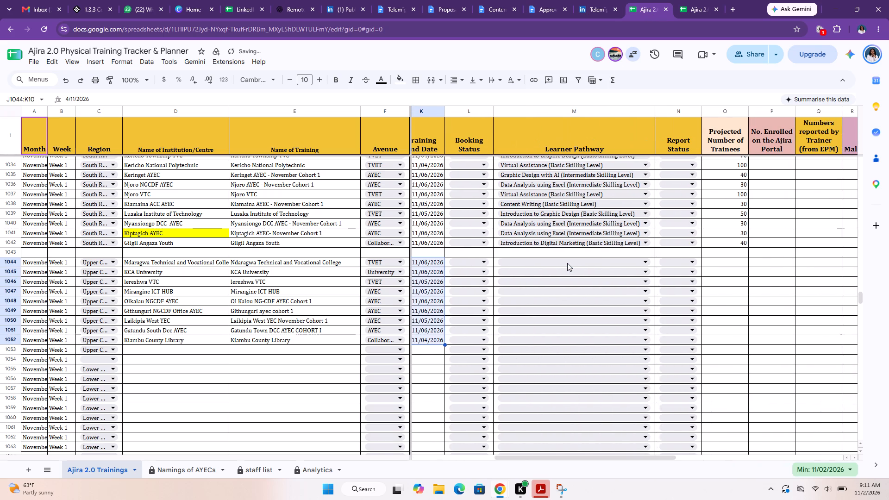
left_click(696, 5)
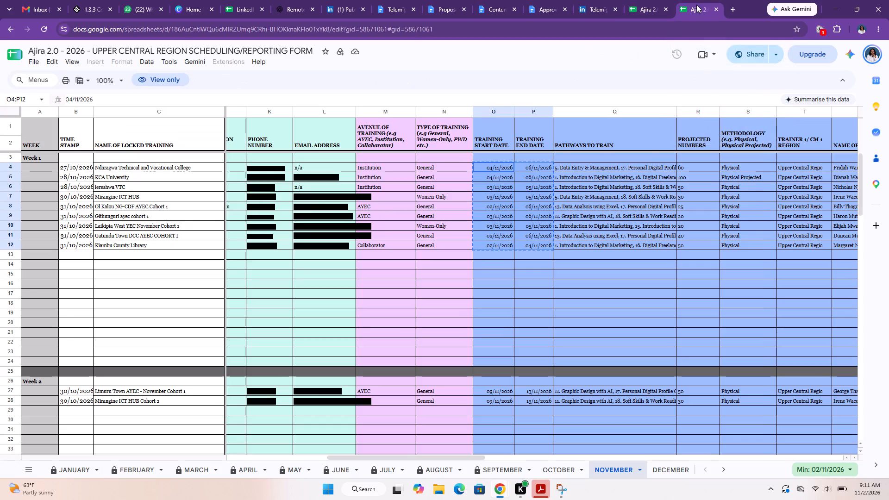
scroll(644, 169, "left", 2)
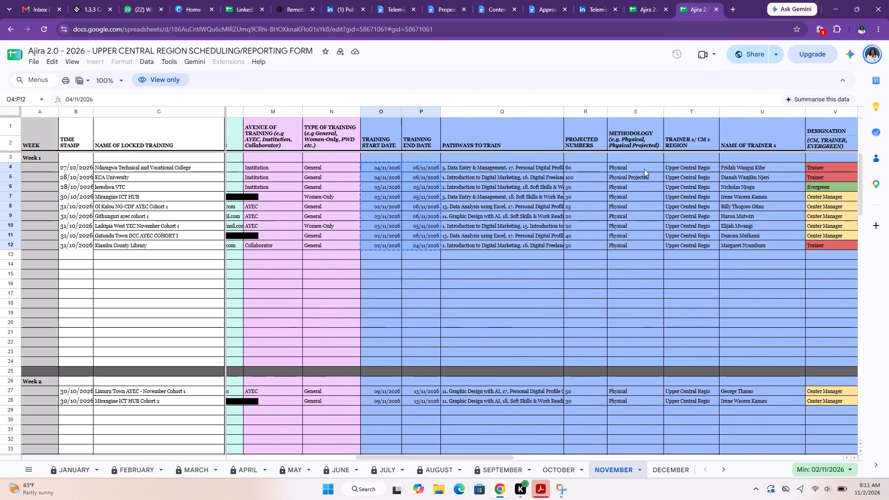
left_click_drag(594, 170, 583, 247)
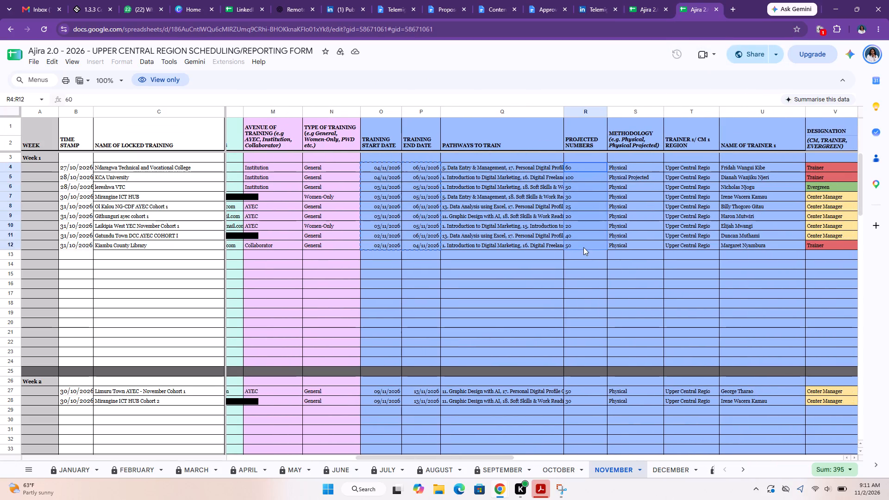
key("ctrl+c")
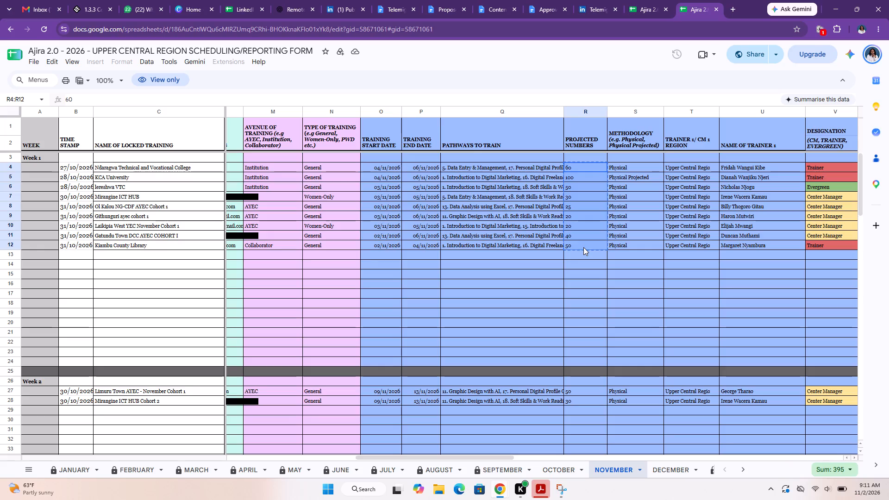
left_click(639, 0)
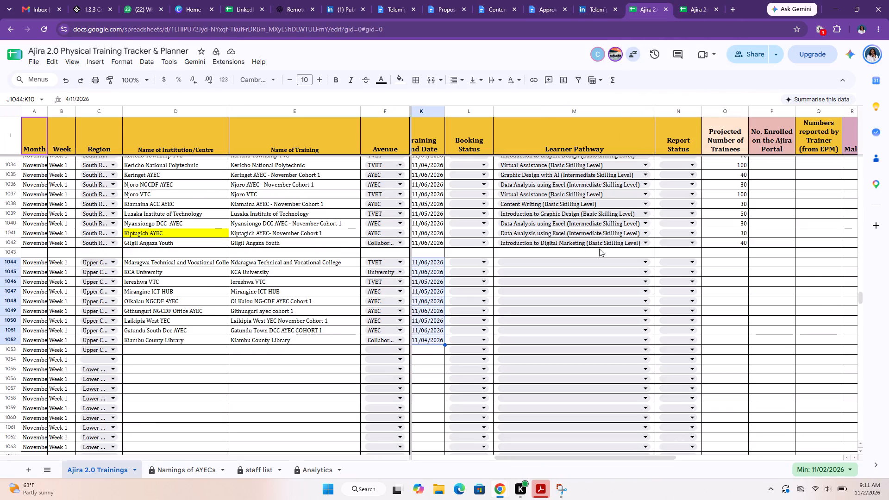
left_click(708, 259)
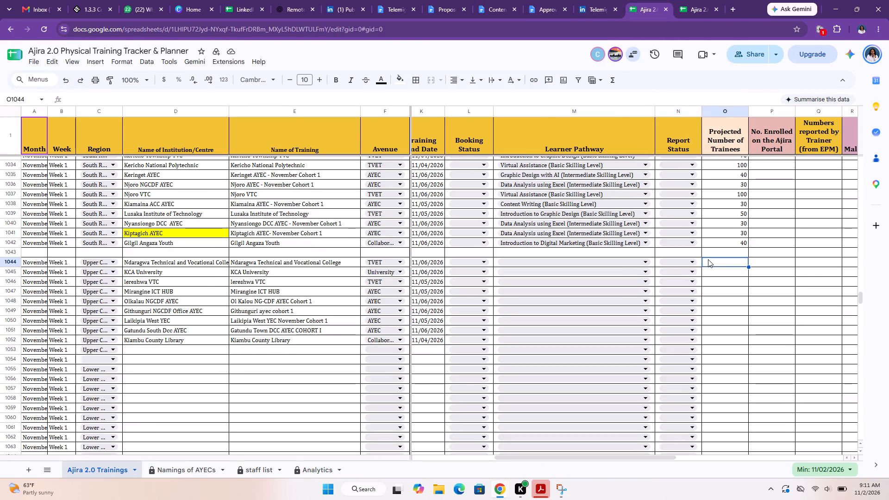
key("ctrl+shift+v")
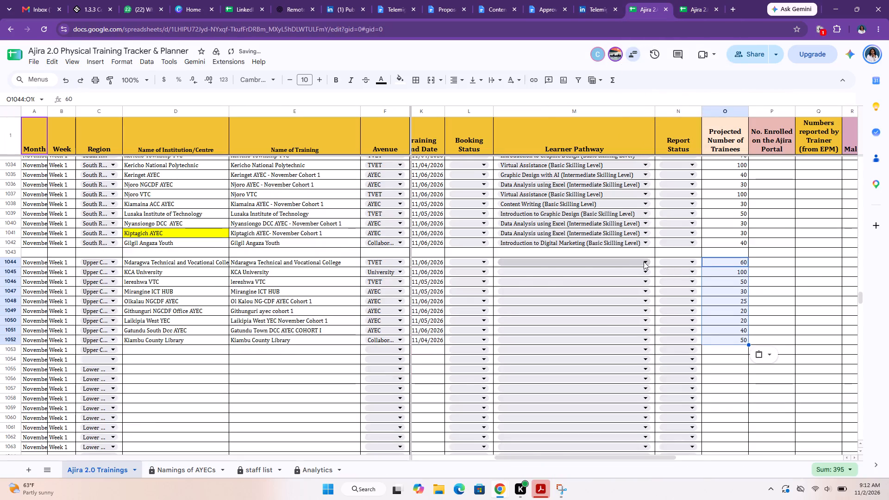
Set Learner Pathway to Data Entry & Management for Ndaragwa and Mirangine ICT HUB, and Introduction to Digital Marketing for KCA University and Iereshwa VTC.
left_click(644, 262)
type("da")
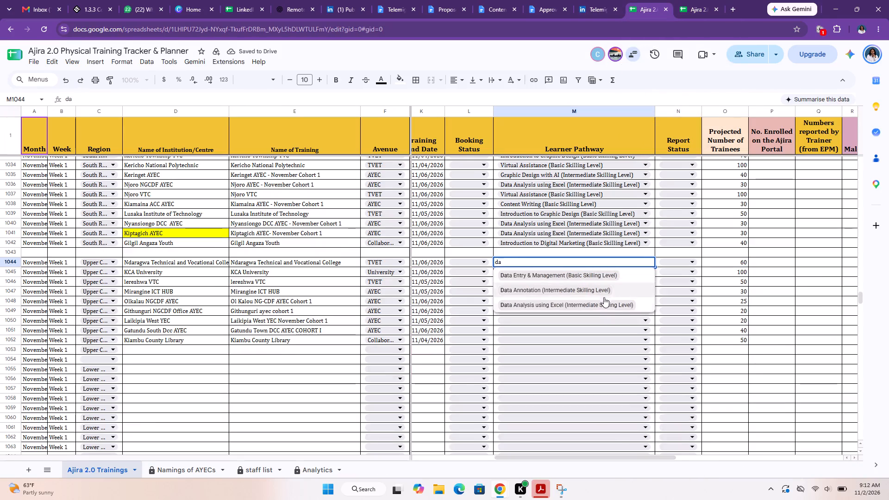
left_click(610, 272)
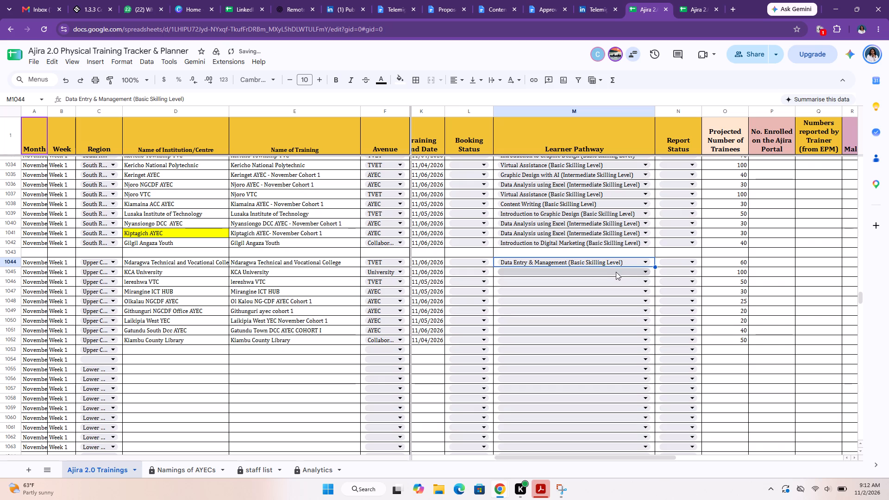
left_click(630, 271)
left_click(624, 283)
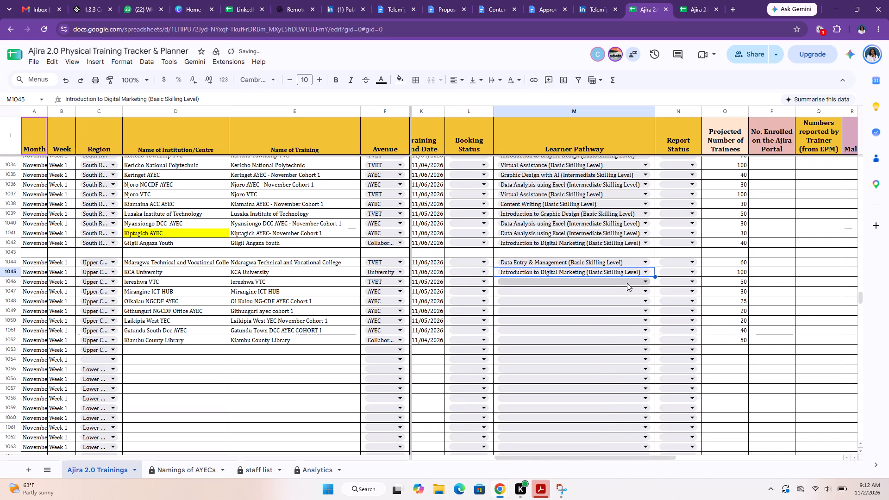
left_click_drag(633, 282, 613, 296)
left_click(613, 296)
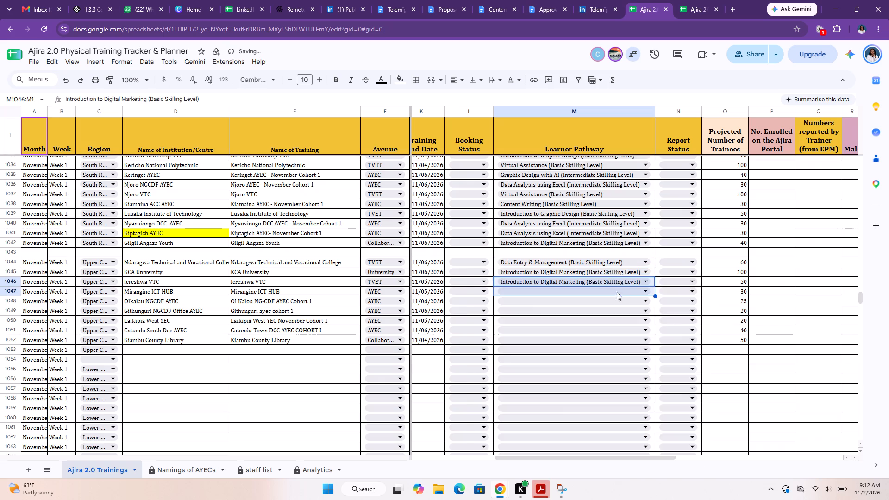
left_click(631, 293)
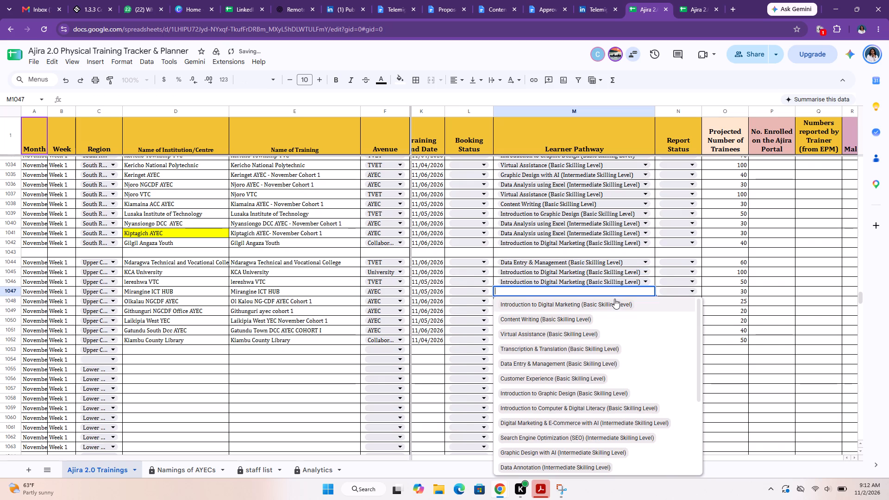
type("da")
left_click(552, 303)
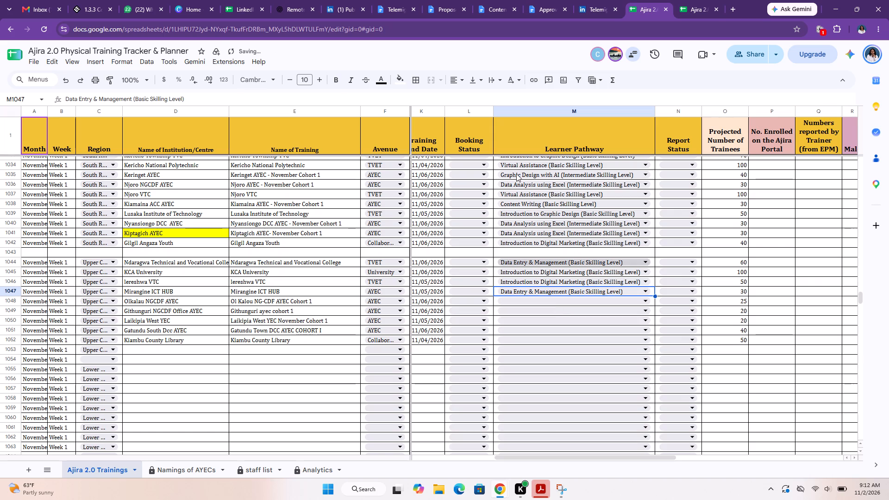
Using the scheduling form's pathways, set Data Analysis using Excel for Olkalau NGCDF AYEC and Introduction to Graphic Design for Githunguri NGCDF Office AYEC.
left_click(687, 2)
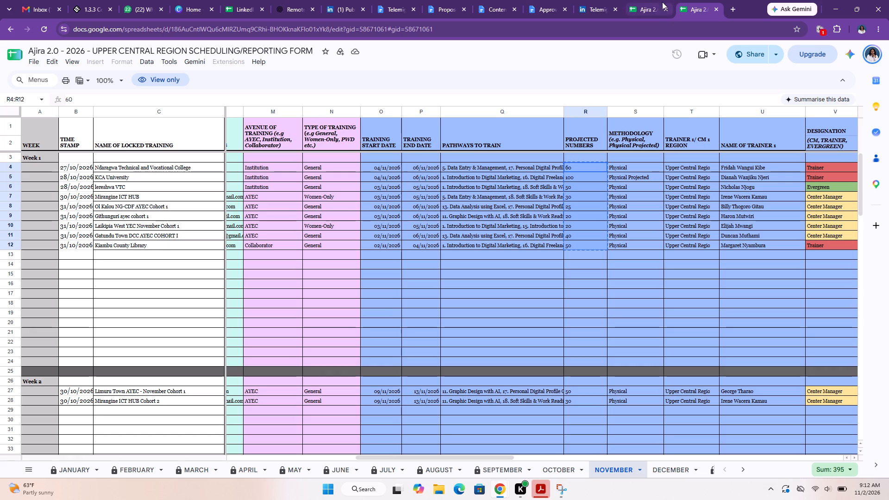
left_click(645, 2)
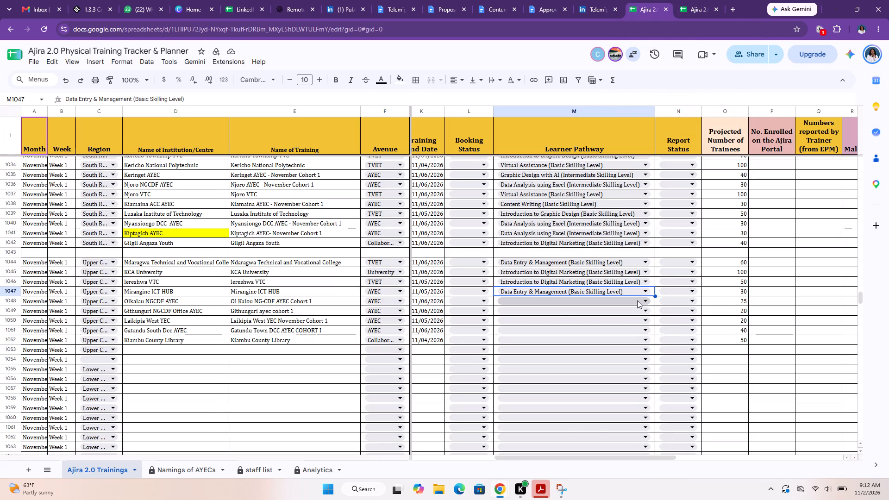
left_click(638, 300)
type("dat")
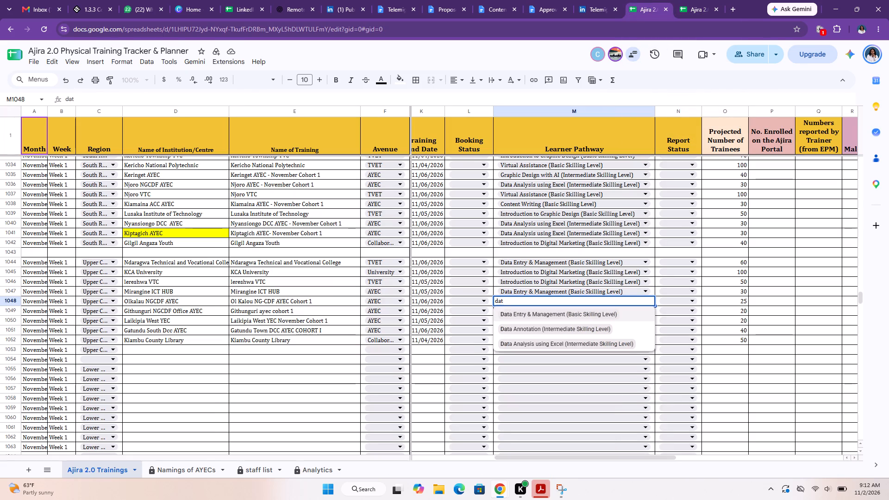
left_click(646, 342)
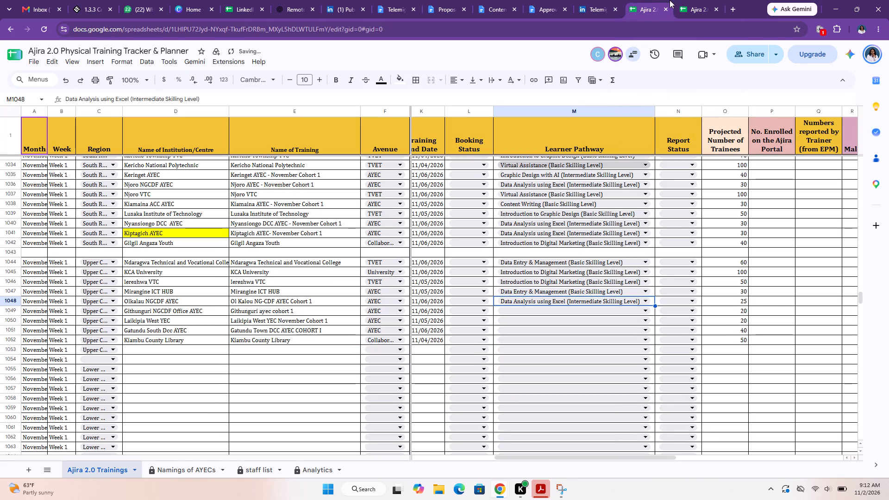
left_click(701, 11)
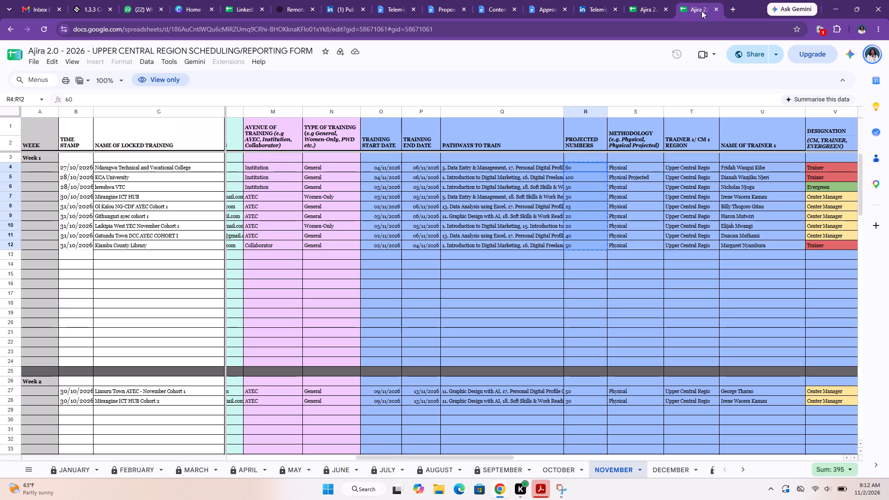
left_click(637, 10)
left_click(620, 312)
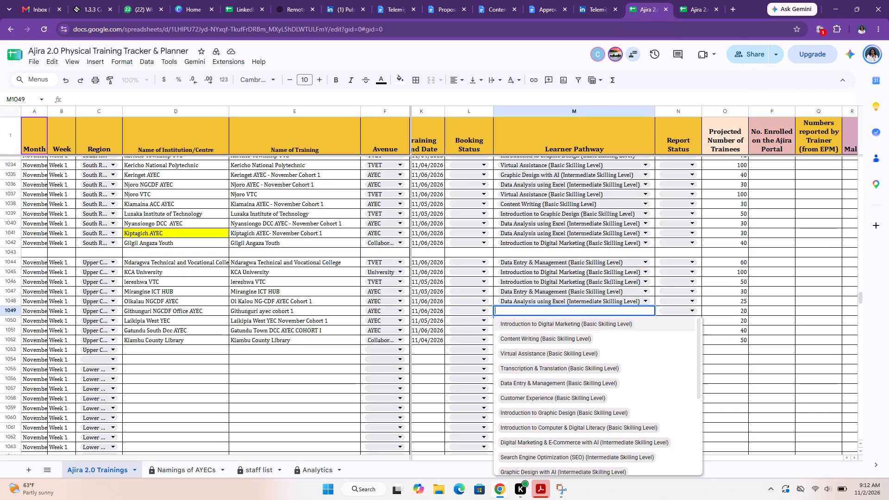
type("gr")
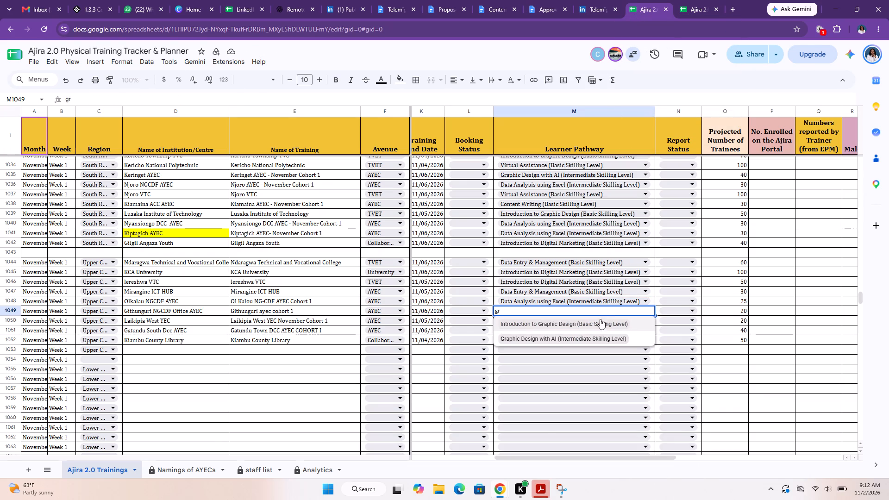
left_click(598, 325)
Set Learner Pathway to Introduction to Digital Marketing for Laikipia West YEC and Data Analysis using Excel for Gatundu South, checking against the scheduling form.
left_click(620, 324)
key("d")
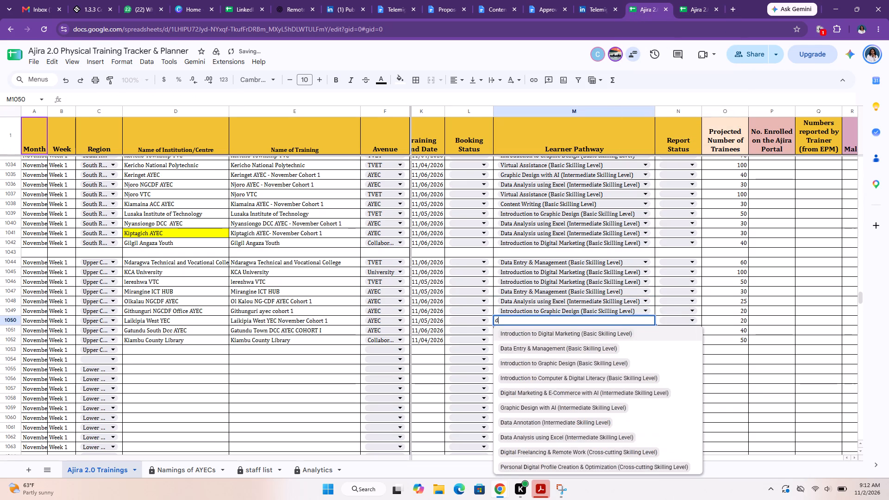
type("igi")
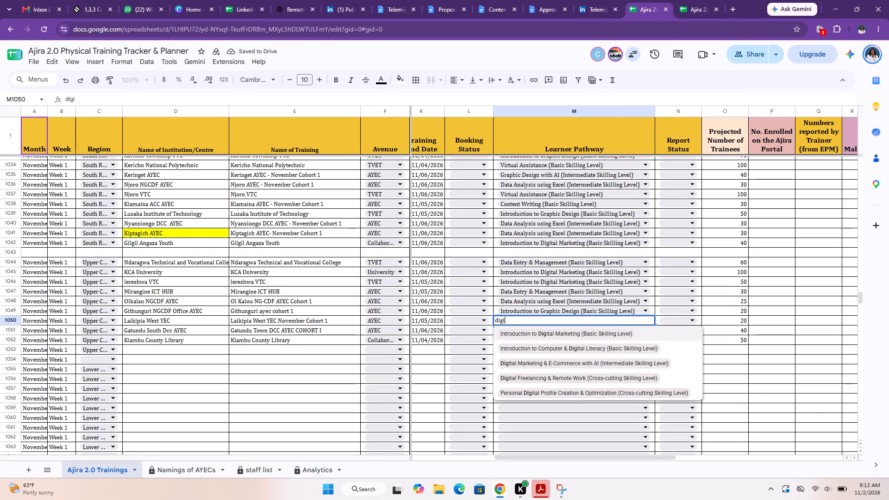
left_click(583, 330)
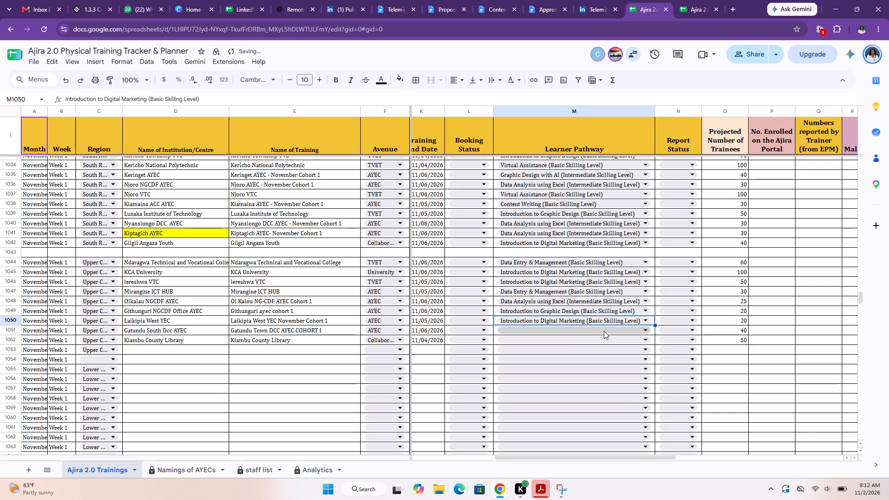
left_click(604, 331)
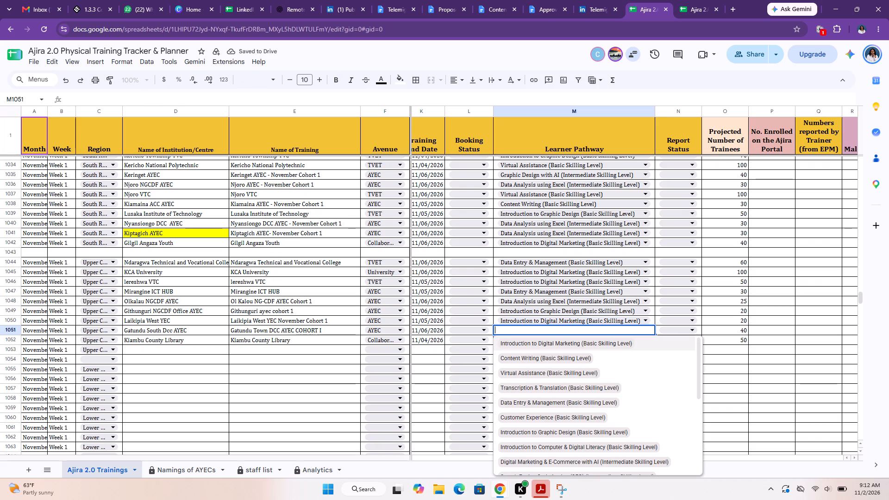
type("da")
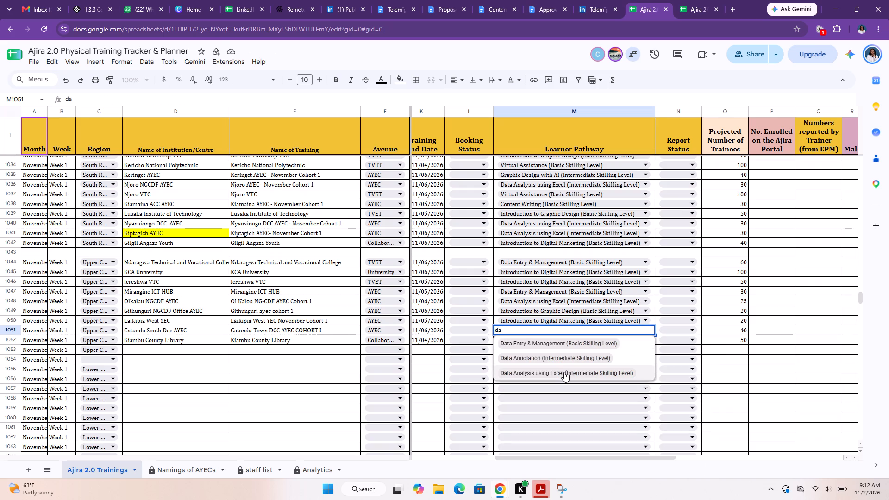
left_click(564, 372)
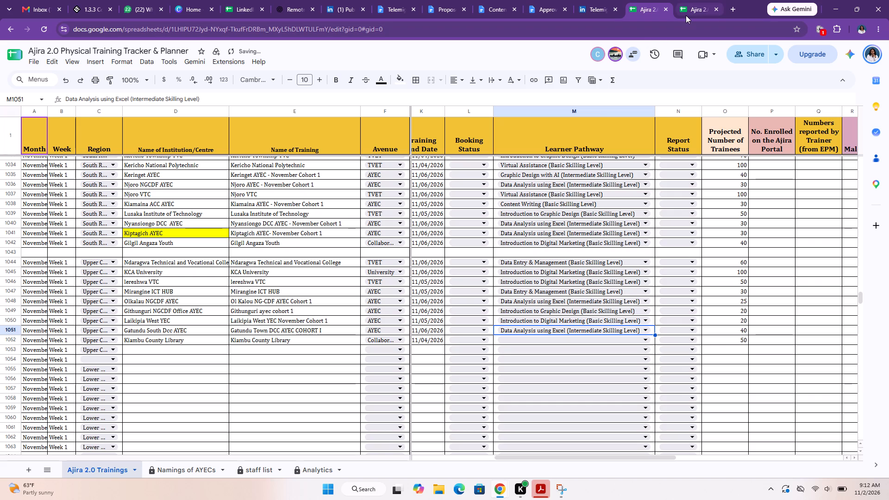
left_click(690, 11)
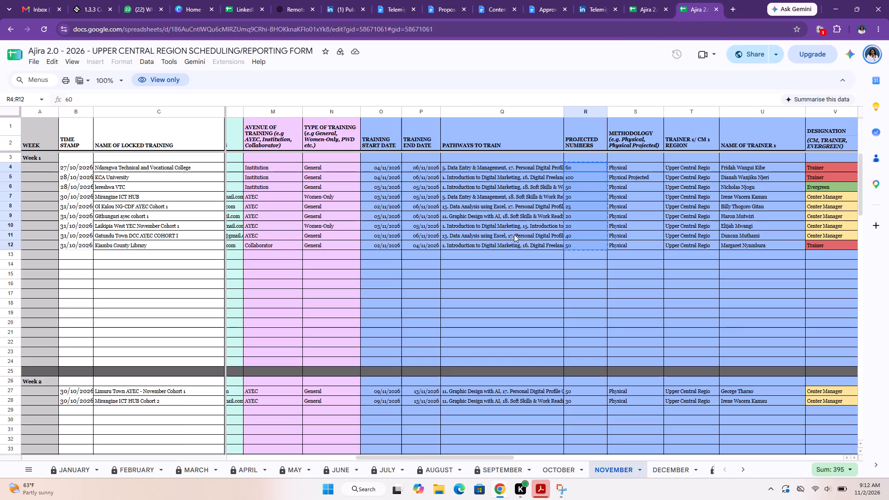
left_click(514, 234)
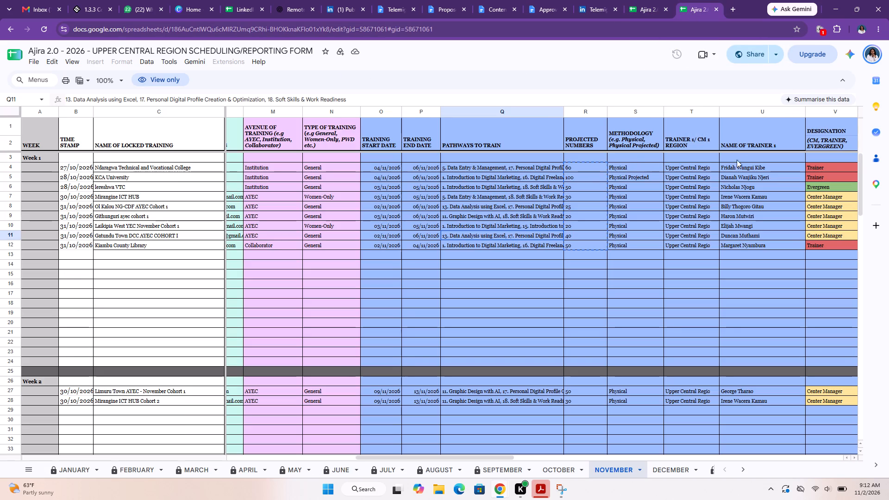
Copy the Trainer 1 names of the nine Week 1 trainings from the scheduling form and check its Trainer 2 column.
left_click_drag(754, 166, 736, 245)
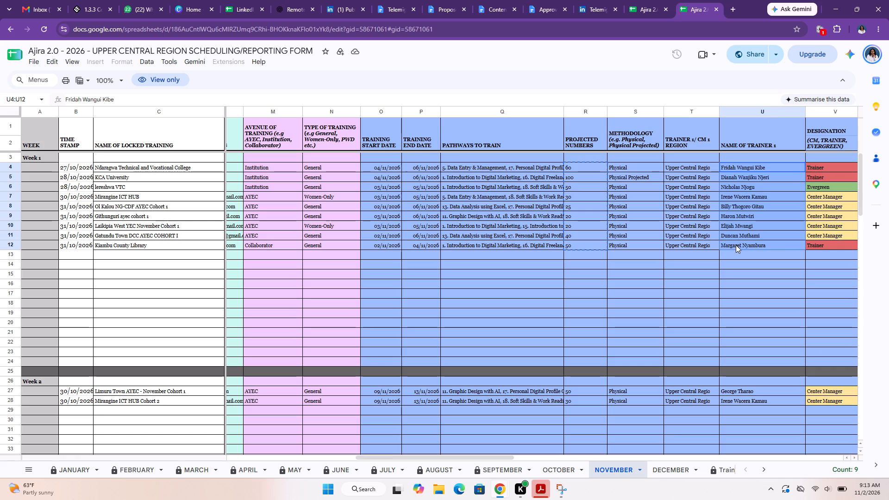
key("ctrl+c")
scroll(736, 245, "left", 6)
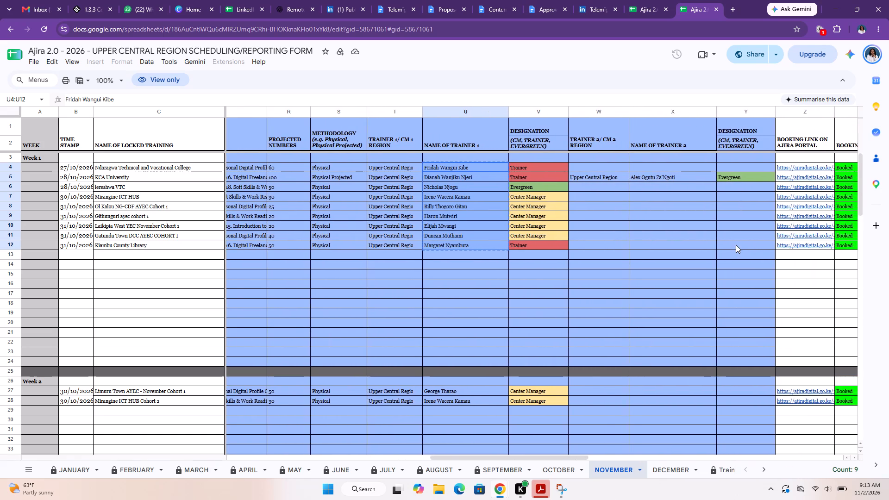
scroll(736, 245, "right", 4)
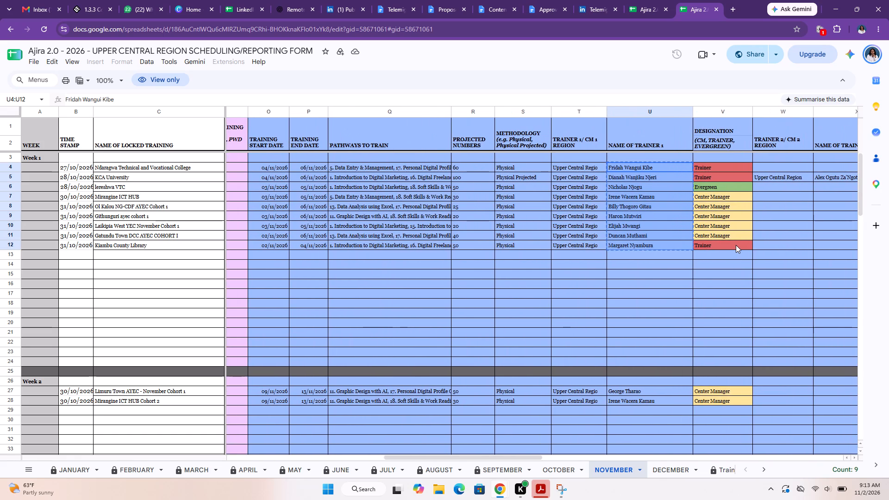
scroll(736, 245, "left", 4)
left_click(692, 173)
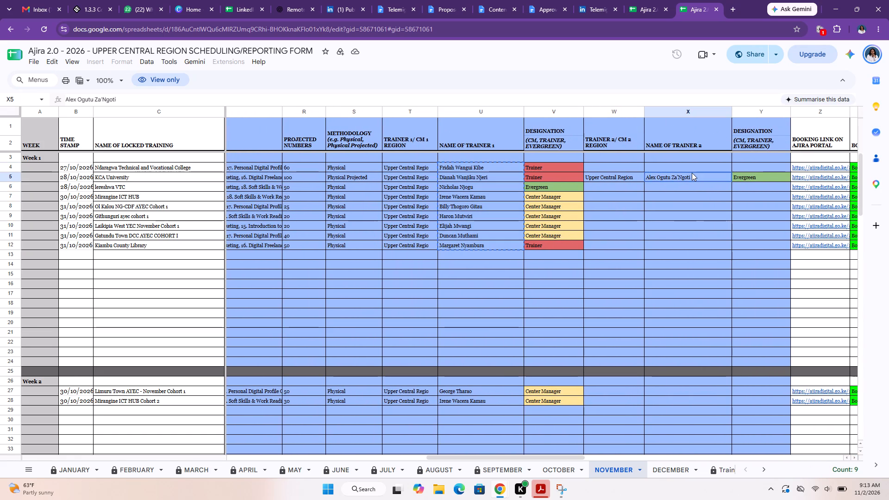
left_click(649, 7)
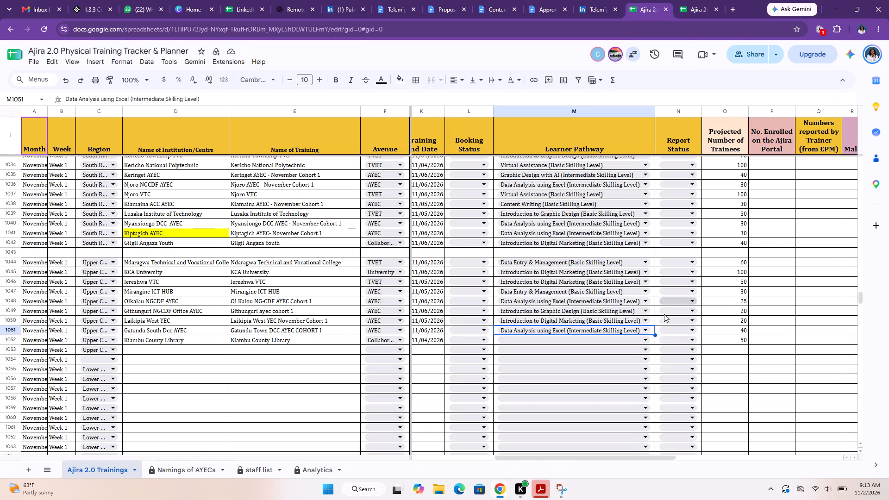
Set the Learner Pathway for Kiambu County Library to Introduction to Digital Marketing (Basic Skilling Level).
left_click(639, 338)
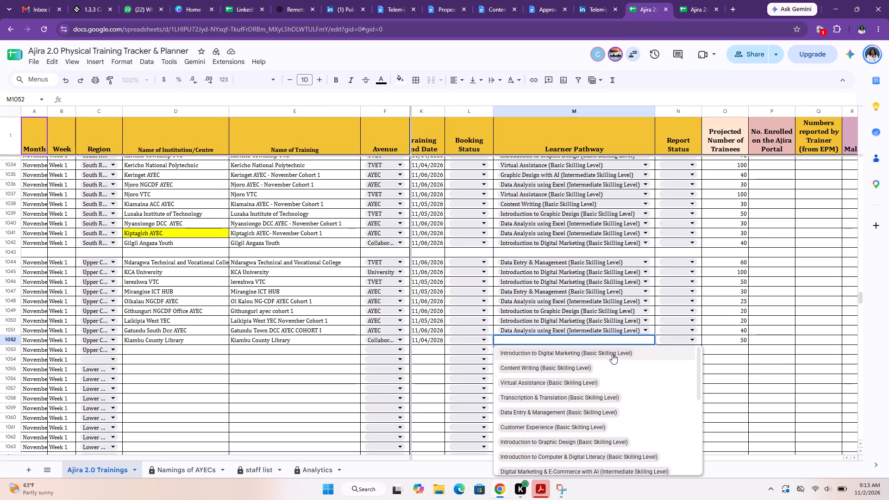
left_click(612, 354)
Paste the copied names into Trainer 1 for the nine Upper Central Week 1 trainings and give those cells a white background.
scroll(612, 354, "left", 7)
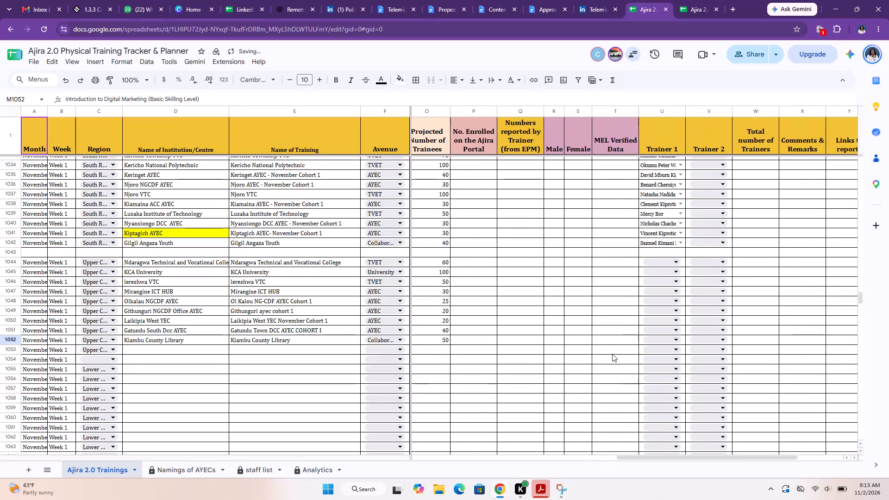
left_click(640, 263)
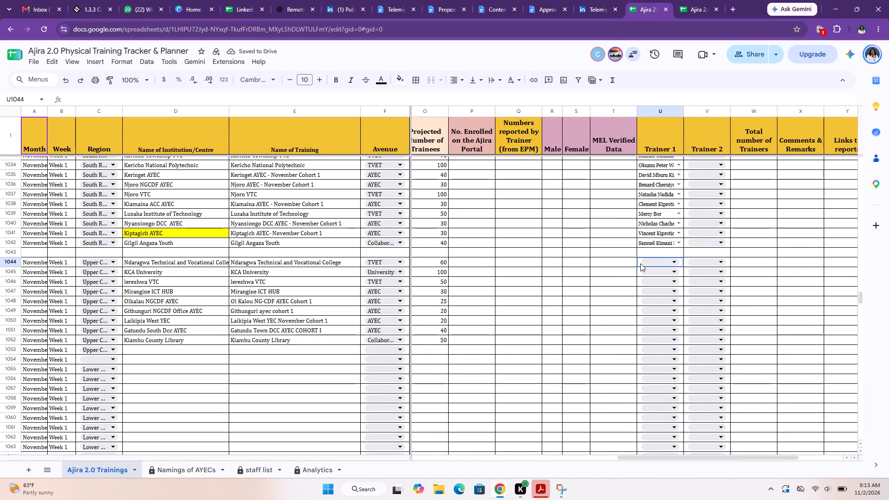
key("ctrl+v")
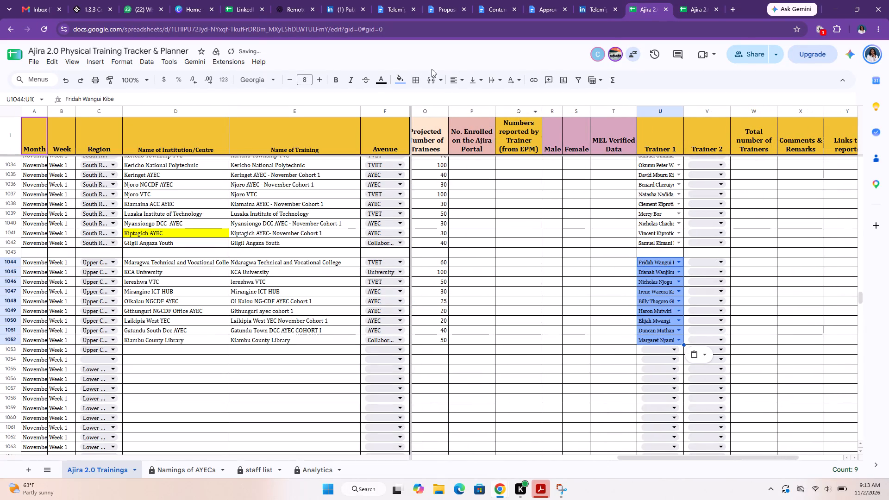
left_click(406, 78)
left_click(492, 114)
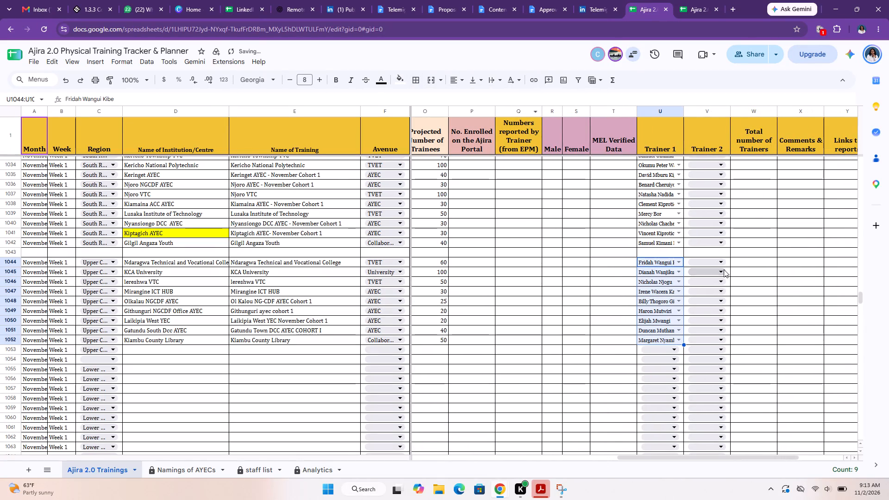
Copy KCA University's Trainer 2 name from the Upper Central scheduling form into the tracker's Trainer 2 cell and give it a white background.
left_click(693, 6)
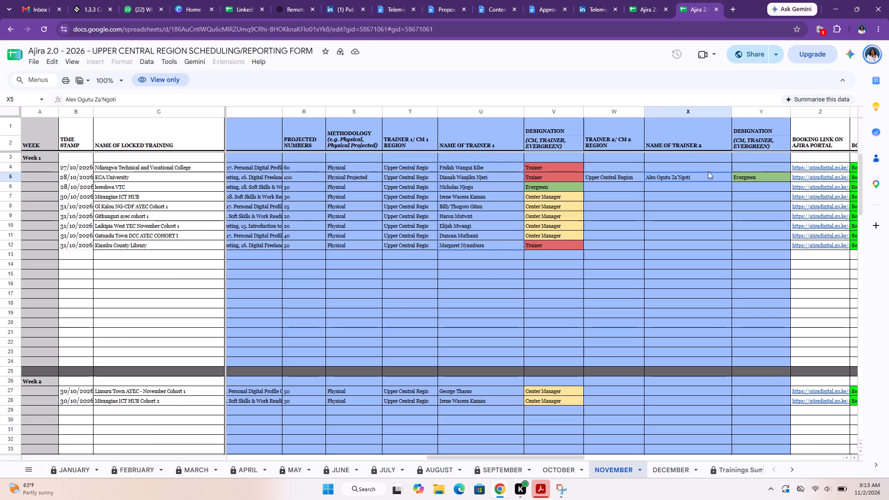
left_click(689, 179)
key("ctrl+c")
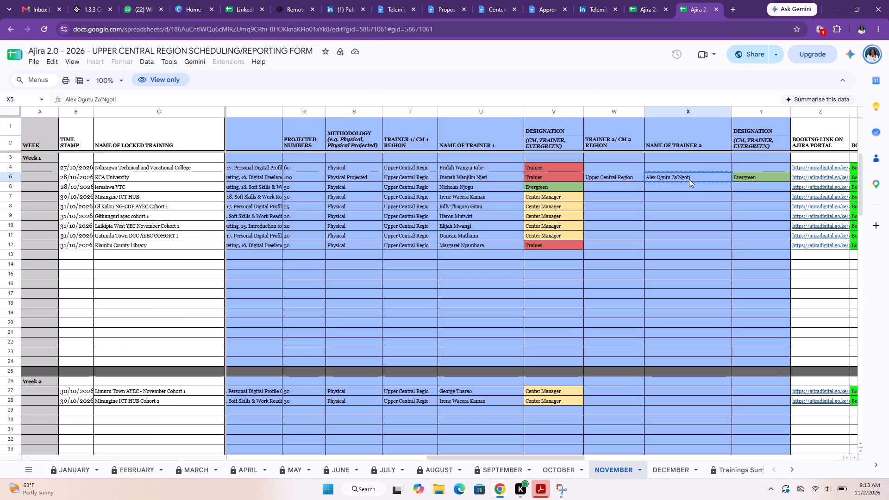
left_click(637, 2)
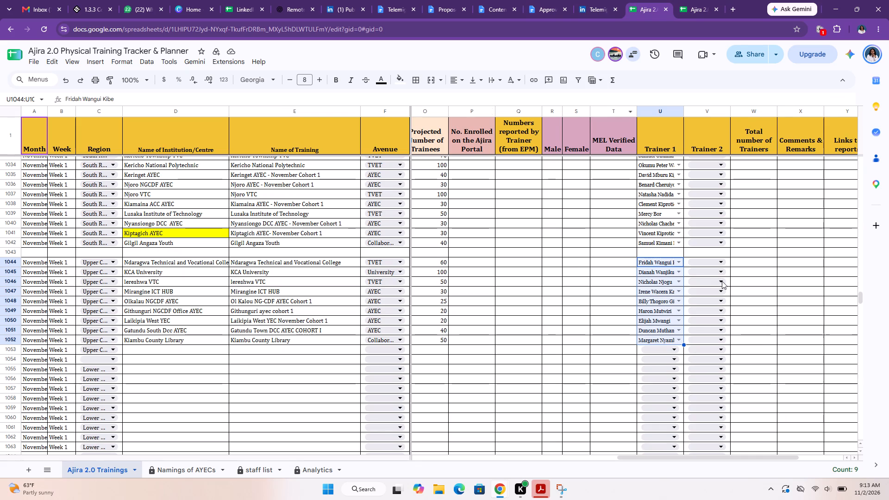
left_click(686, 271)
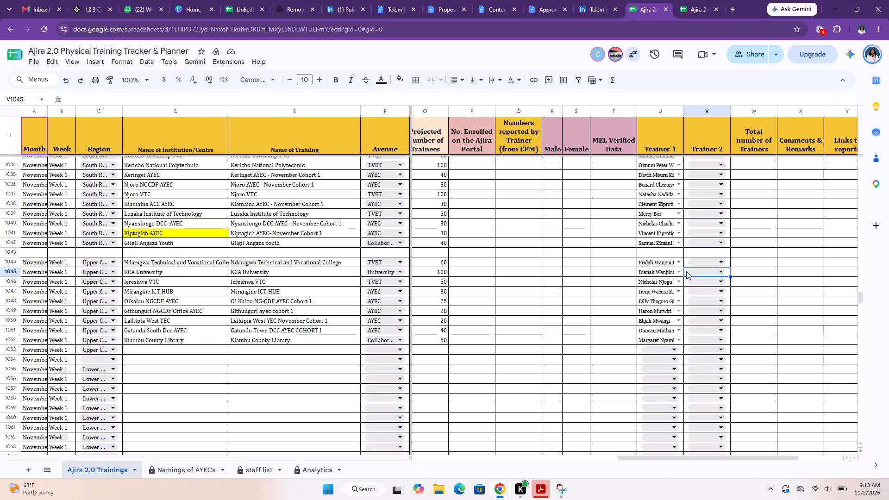
key("ctrl+v")
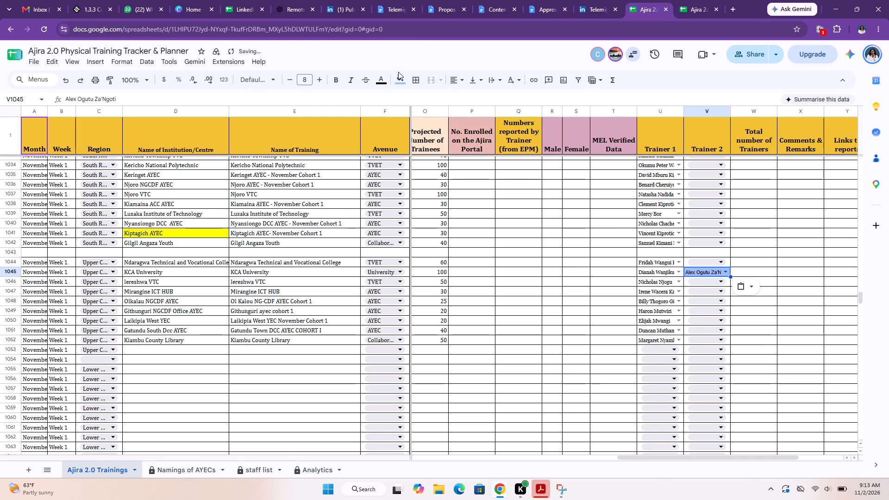
left_click(398, 72)
left_click(398, 78)
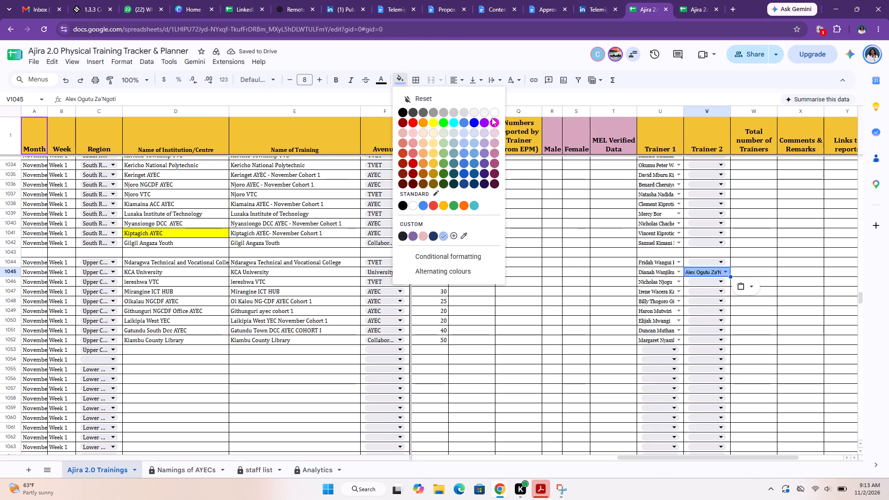
left_click(496, 114)
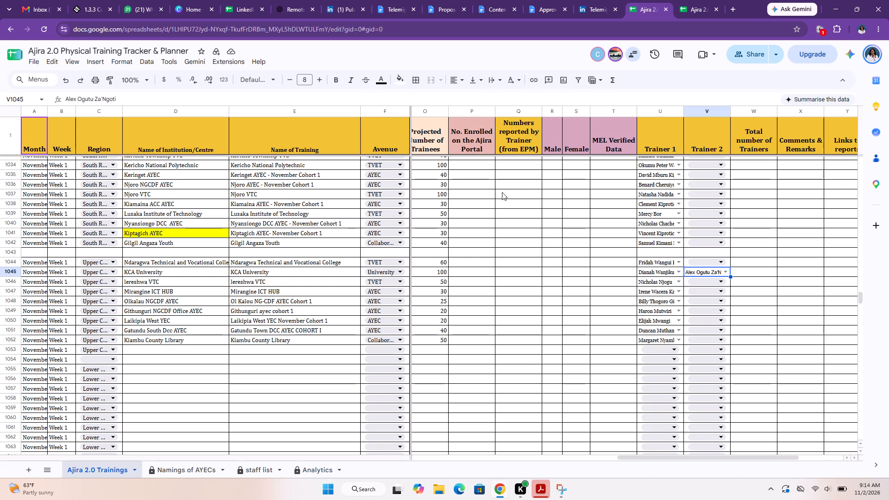
Clear the contents of row 1054, the separator between the Upper Central and Lower Central November Week 1 rows.
scroll(470, 262, "left", 6)
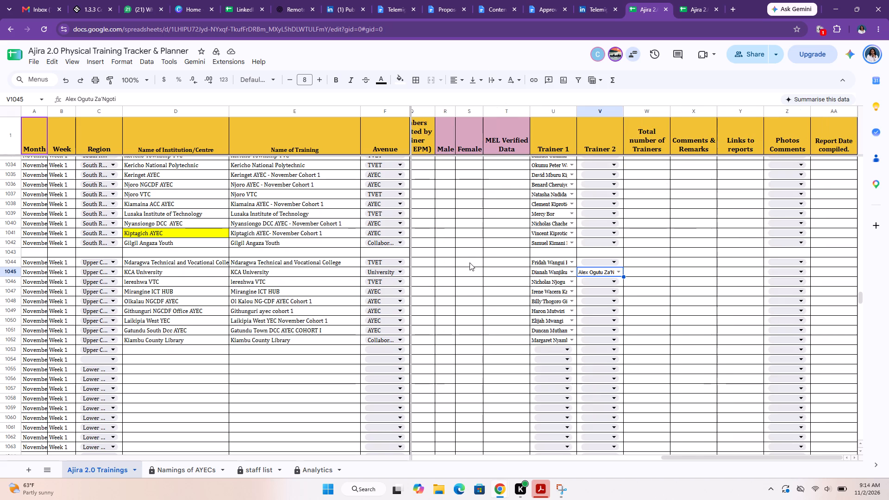
scroll(470, 262, "right", 10)
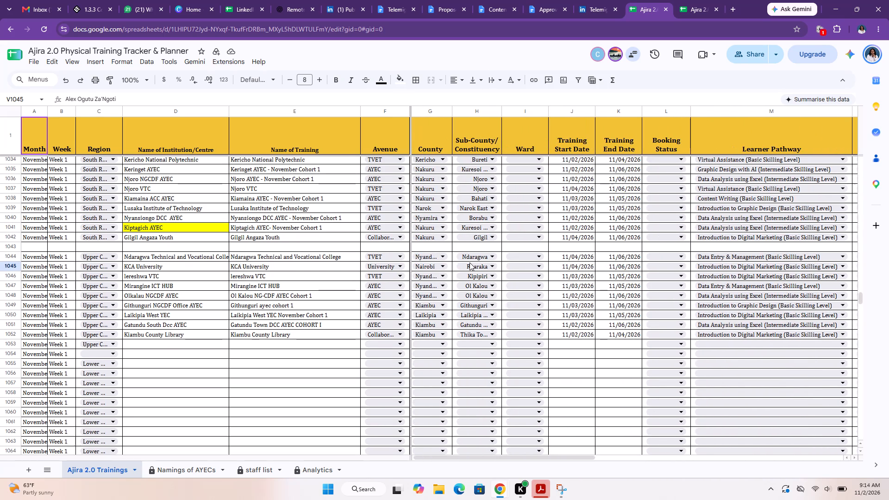
left_click(13, 354)
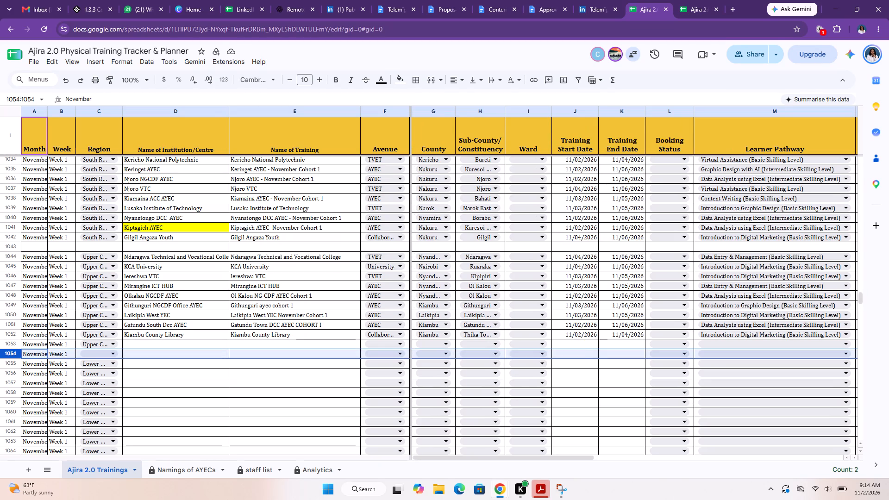
key("BackSpace")
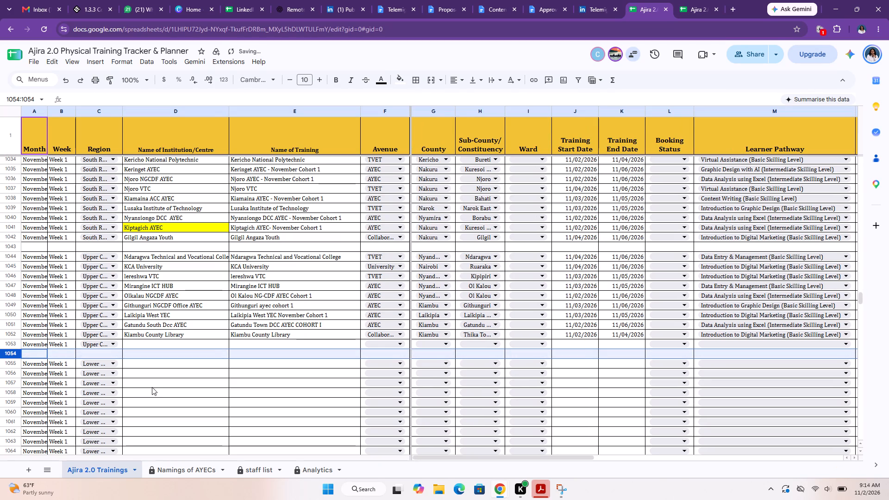
left_click(156, 387)
scroll(156, 387, "down", 2)
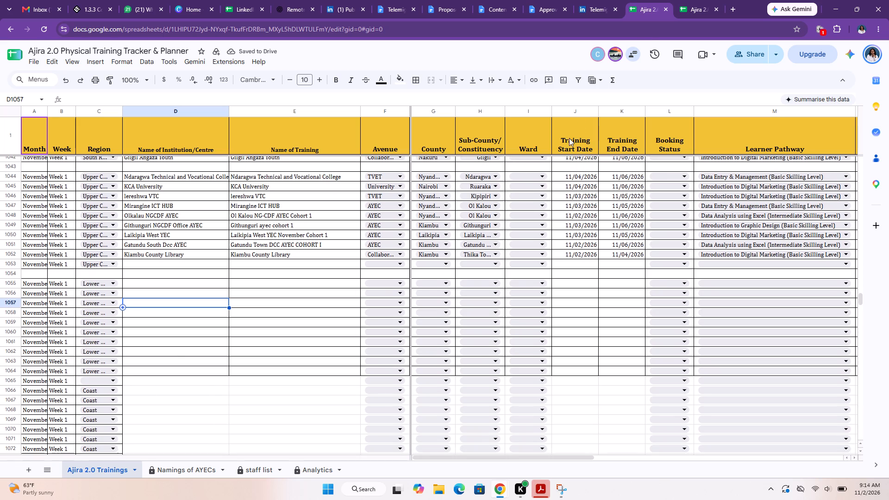
Replace the Upper Central form with the bookmarked Ajira 2.0 - 2026 Lower Central Region scheduling form and open its October sheet.
left_click(689, 7)
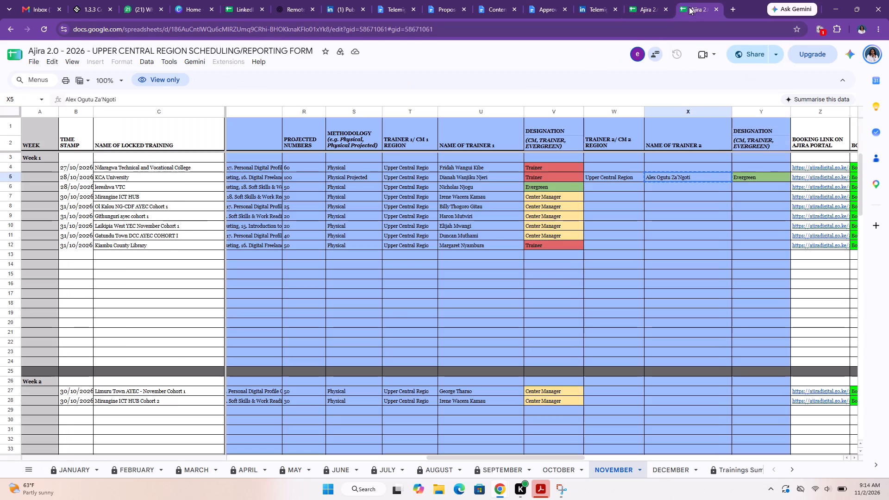
scroll(492, 235, "up", 1)
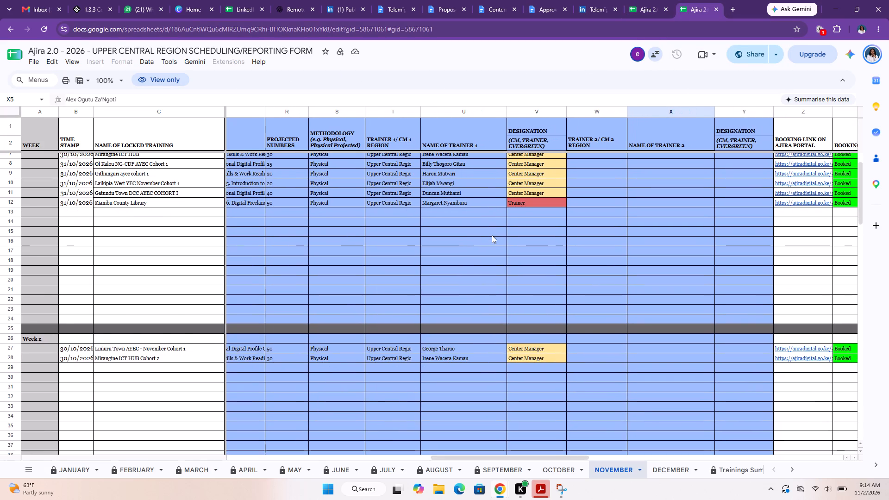
scroll(492, 235, "up", 1)
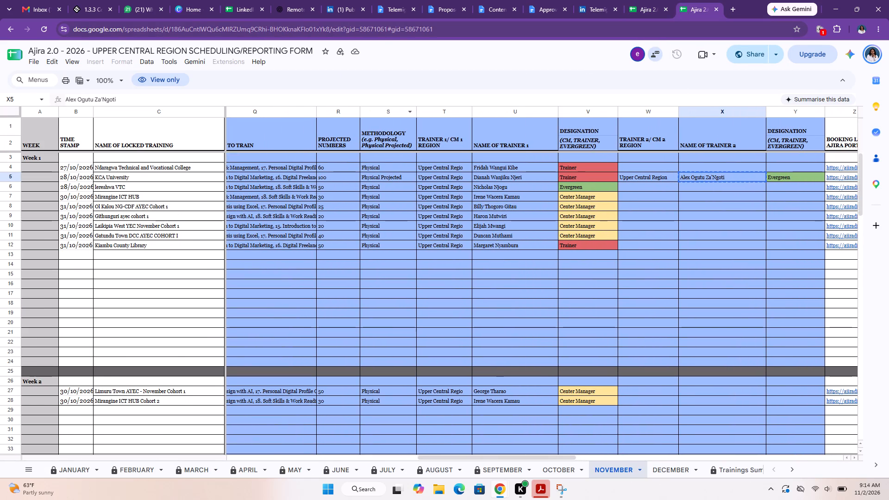
left_click(400, 31)
type("lower")
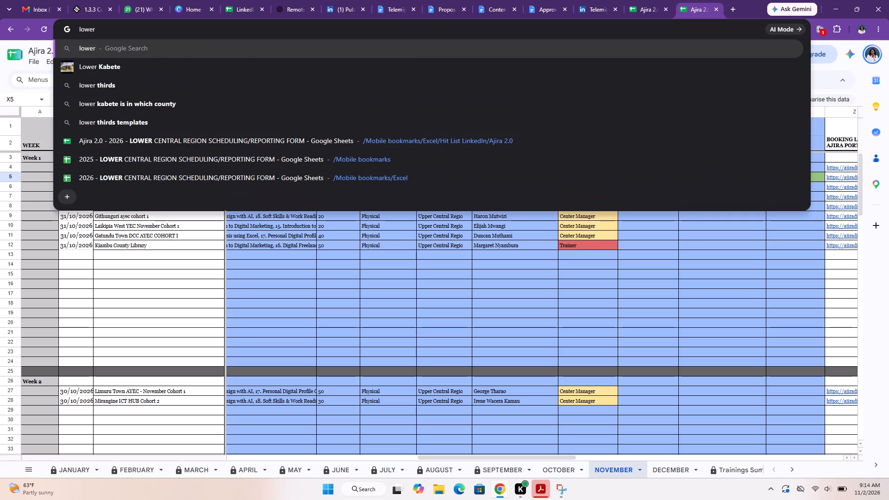
left_click(301, 138)
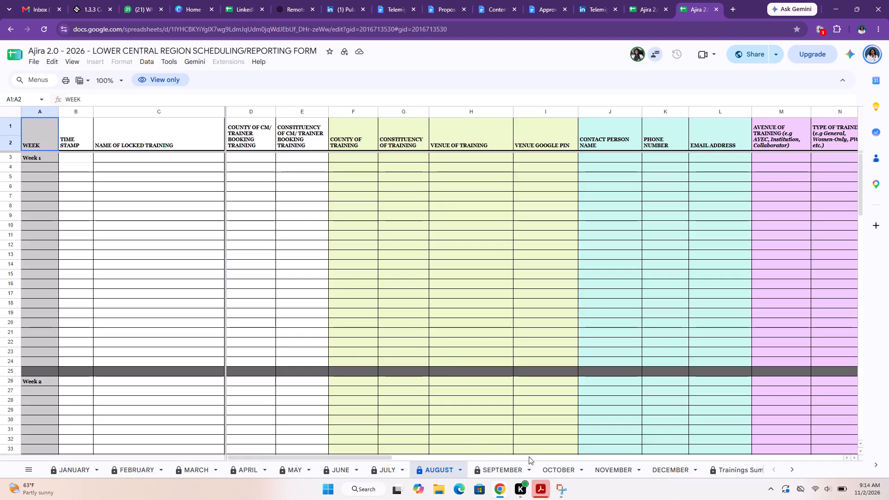
left_click(549, 468)
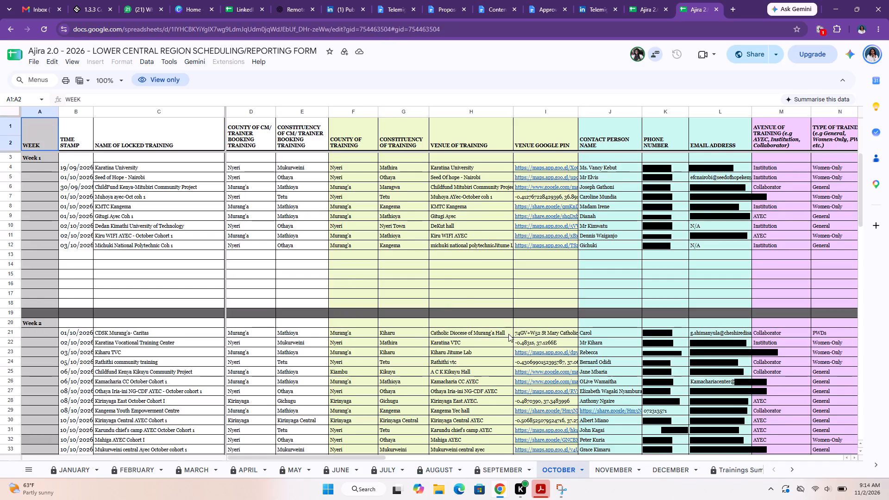
Compare the Lower Central October Week 4 trainings in the scheduling form with the matching rows in the tracker.
scroll(508, 334, "down", 9)
scroll(508, 334, "up", 1)
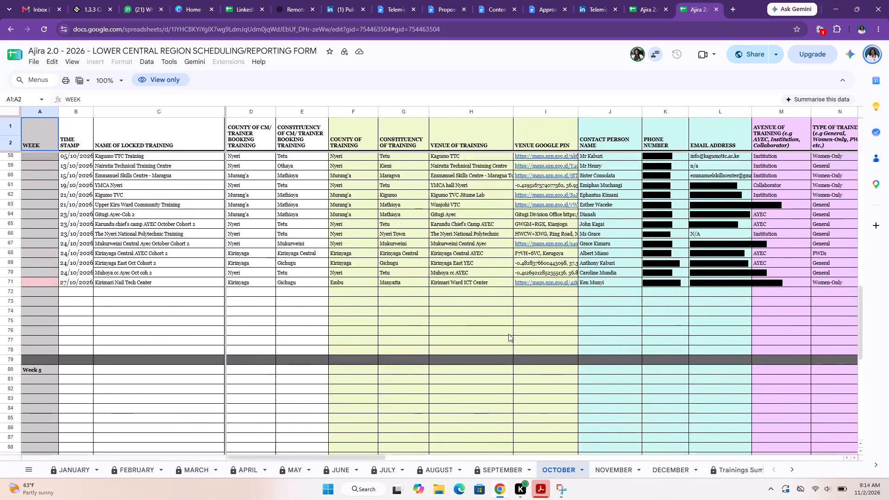
scroll(508, 334, "up", 2)
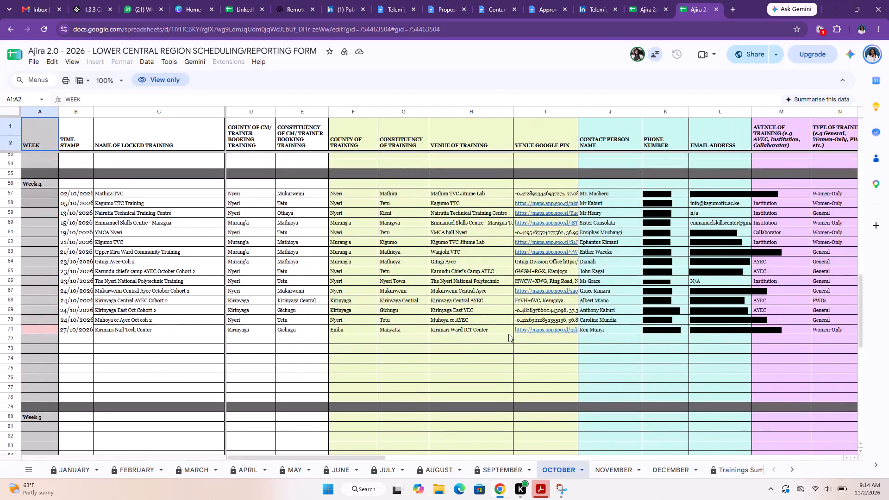
left_click(650, 5)
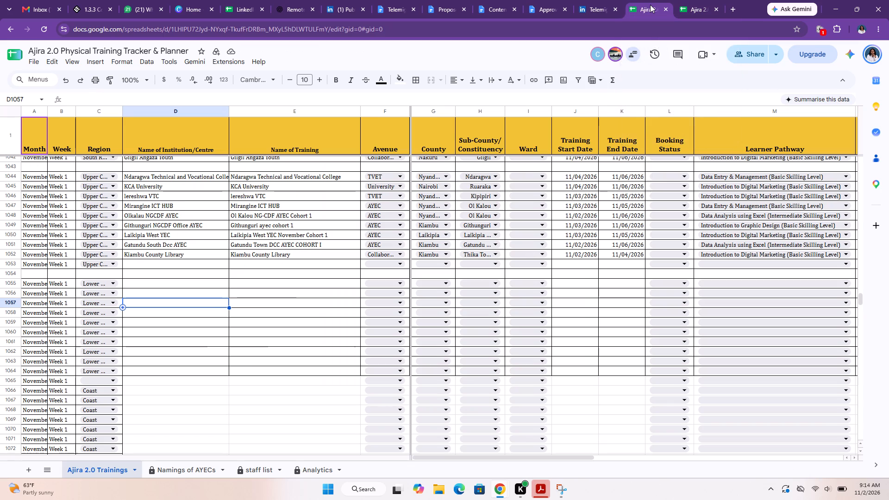
scroll(282, 227, "up", 7)
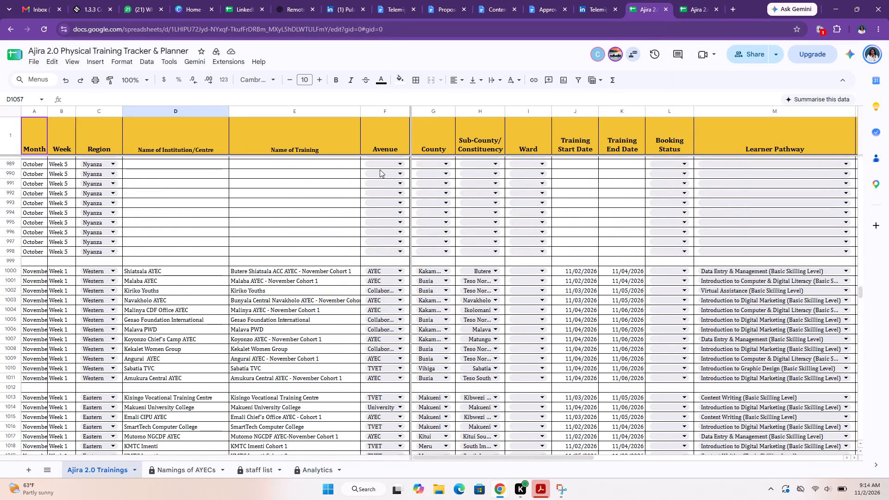
scroll(380, 169, "up", 9)
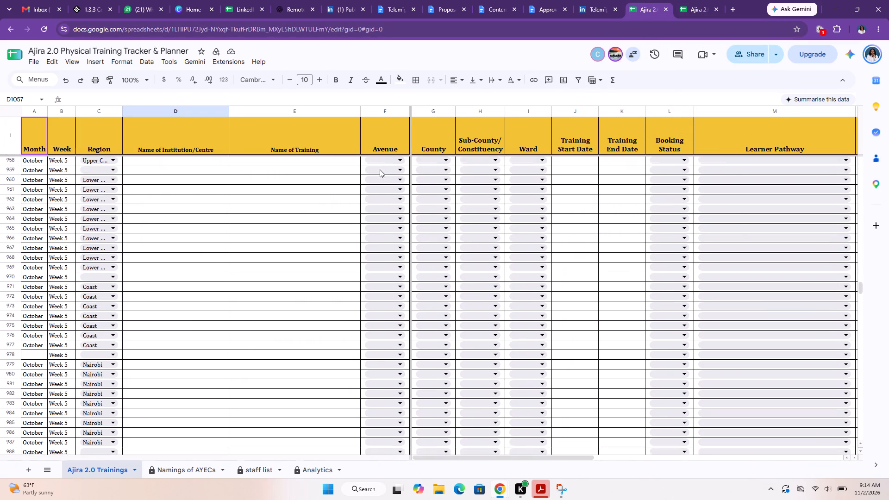
scroll(380, 169, "up", 3)
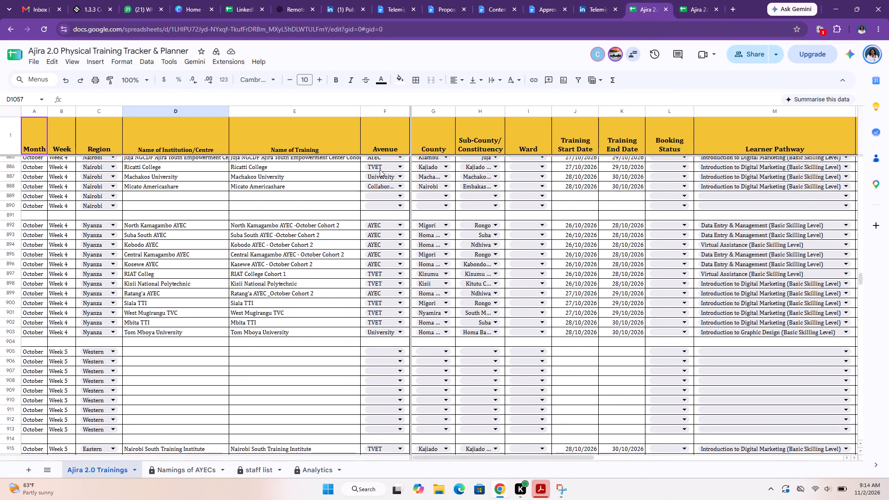
scroll(380, 169, "up", 4)
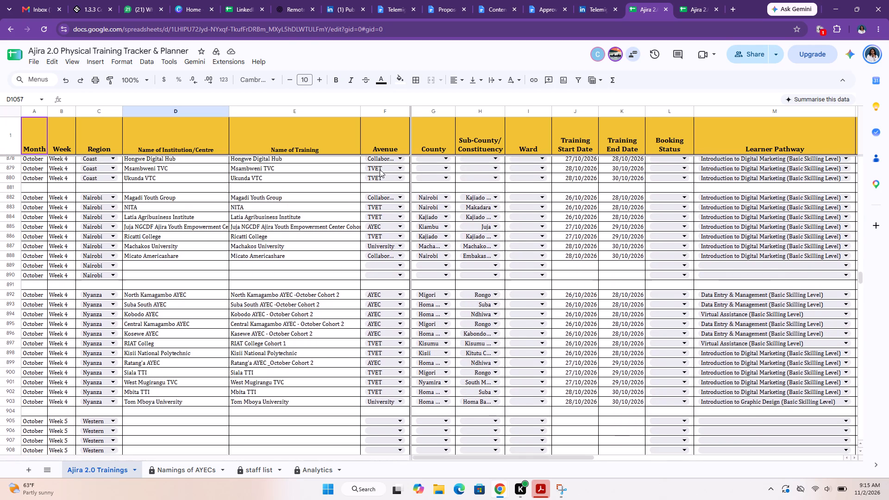
scroll(380, 169, "up", 4)
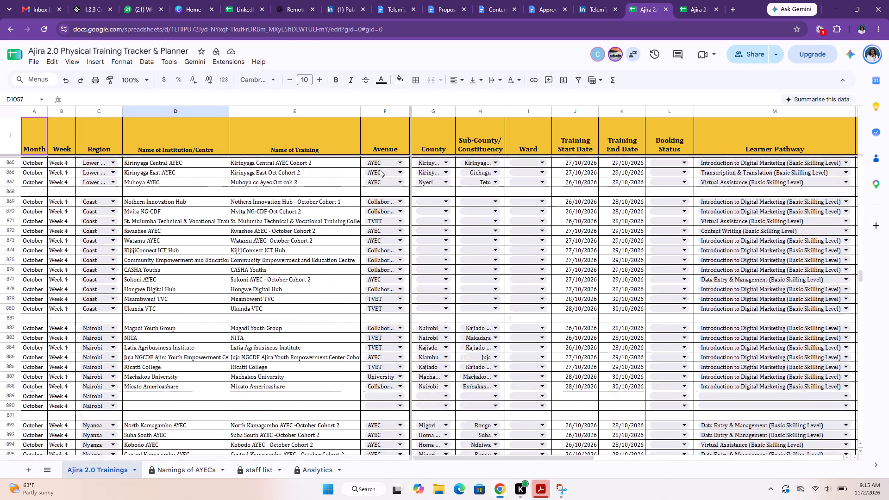
scroll(380, 169, "up", 5)
scroll(380, 169, "down", 1)
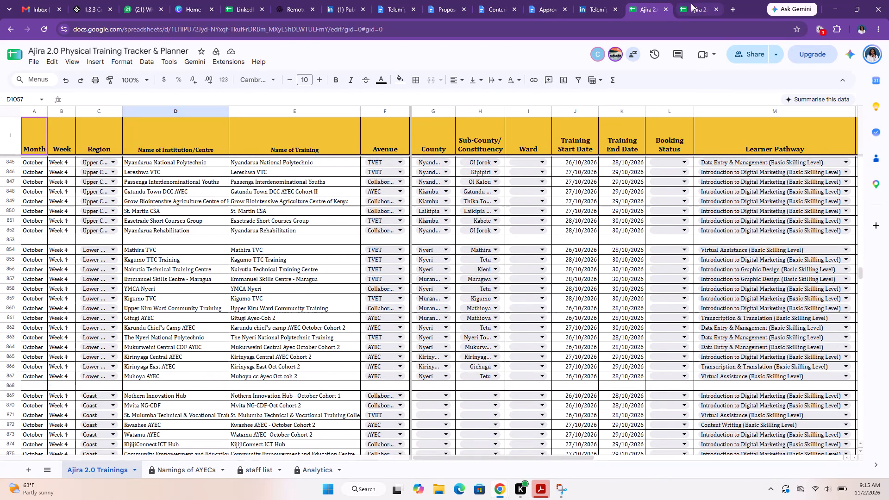
left_click(691, 3)
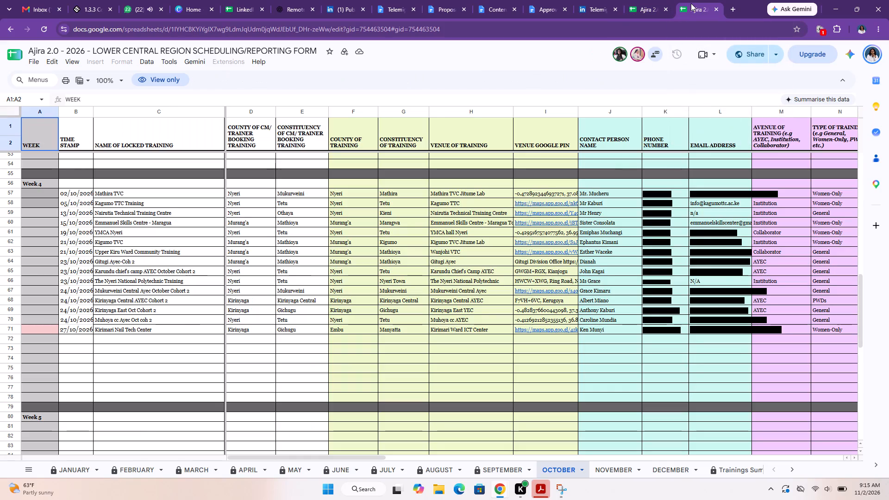
Shorten the institution name in the tracker's Lower Central October Week 4 row 860 to Upper Kiru Ward Community.
left_click(643, 5)
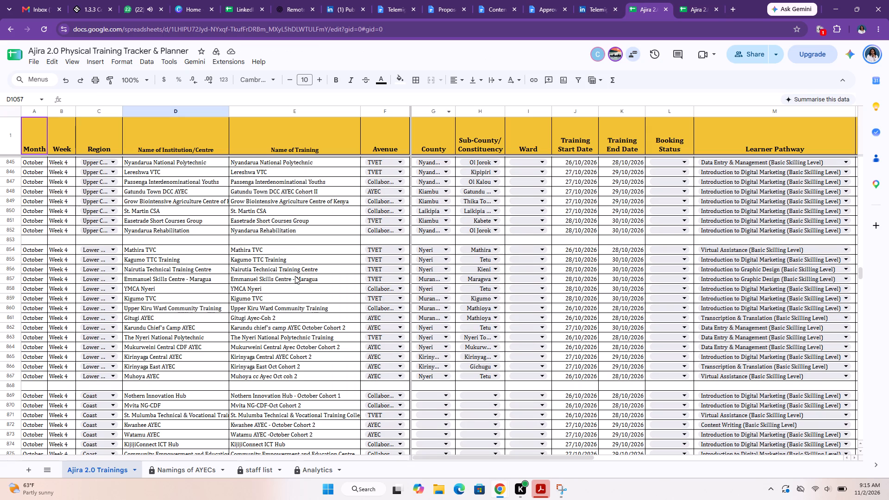
left_click(179, 310)
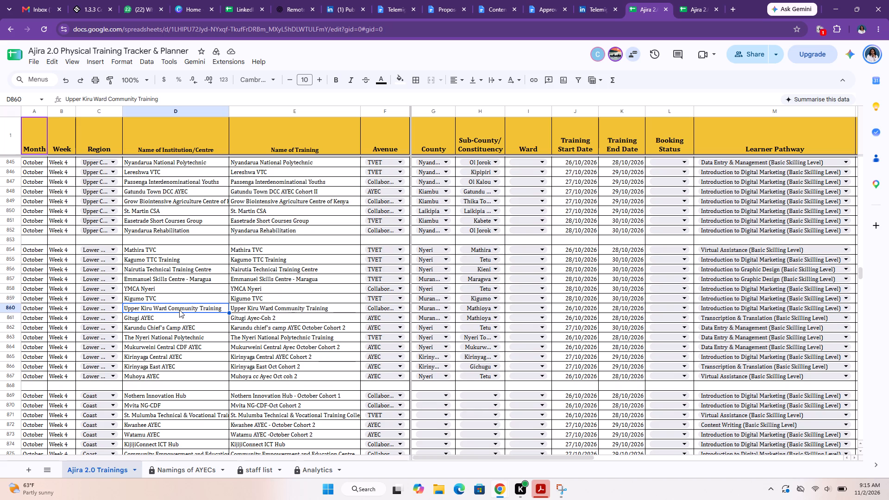
double_click(179, 310)
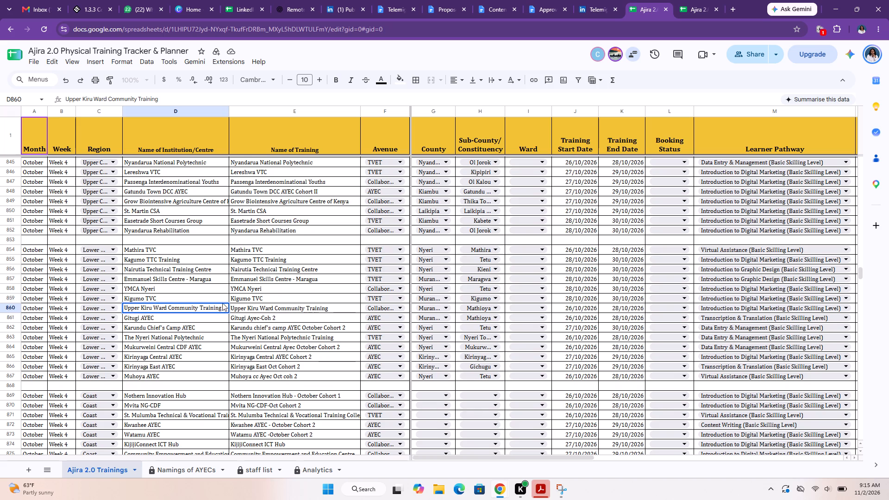
left_click_drag(224, 307, 199, 312)
key("BackSpace")
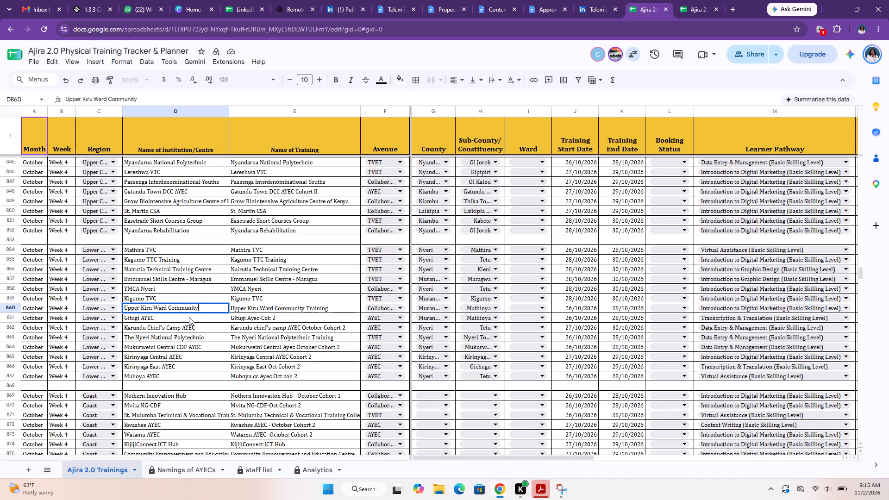
left_click(189, 317)
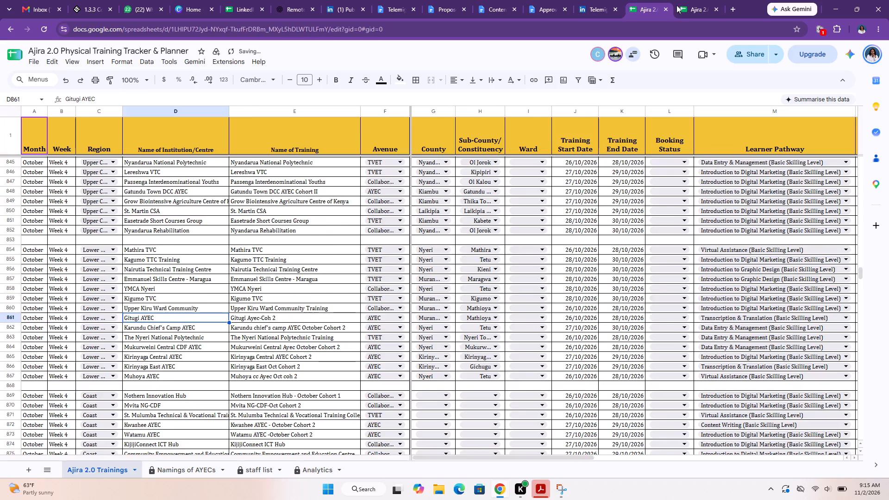
Compare the remaining Lower Central October Week 4 trainings in the scheduling form with the tracker's rows up to Muhoya AYEC.
left_click(684, 10)
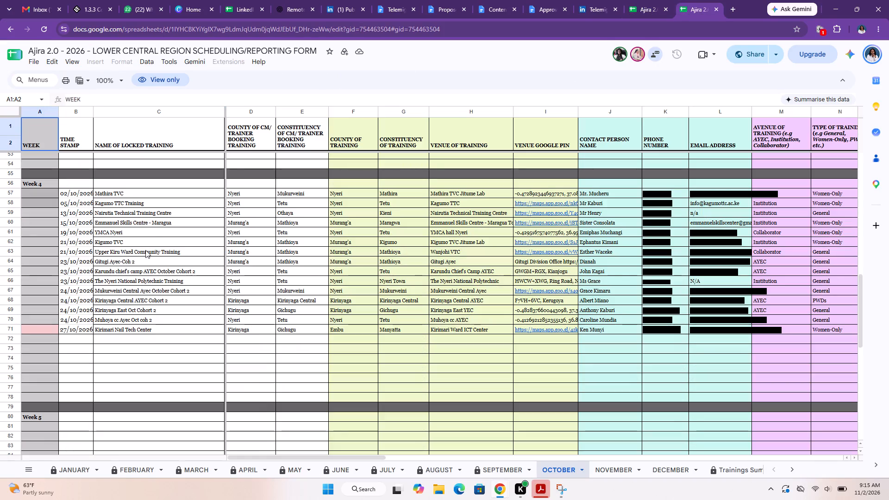
left_click(154, 282)
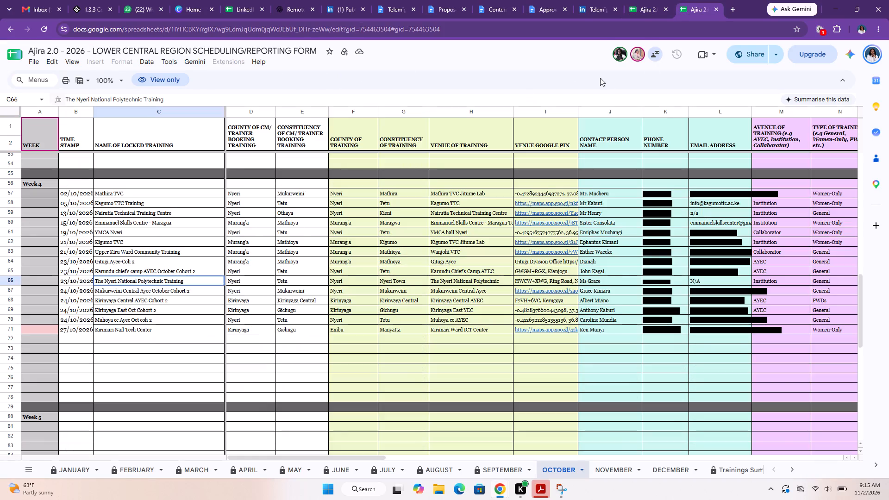
left_click(645, 9)
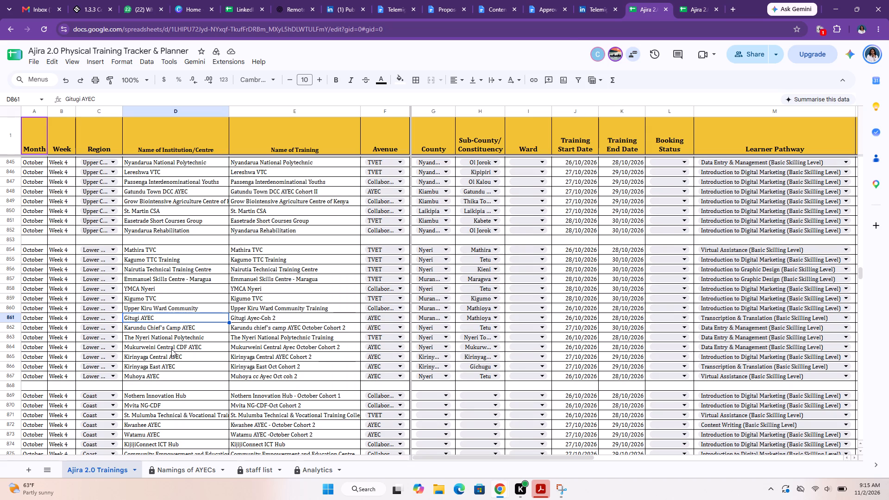
left_click(170, 365)
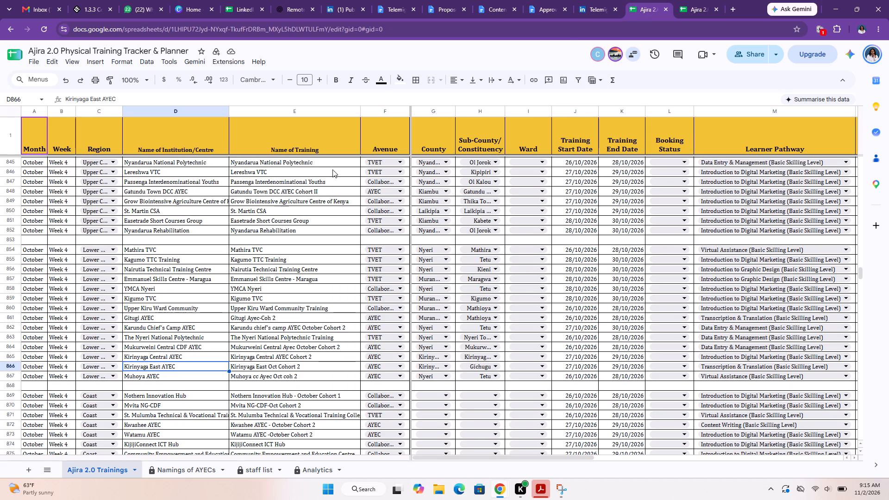
left_click(688, 11)
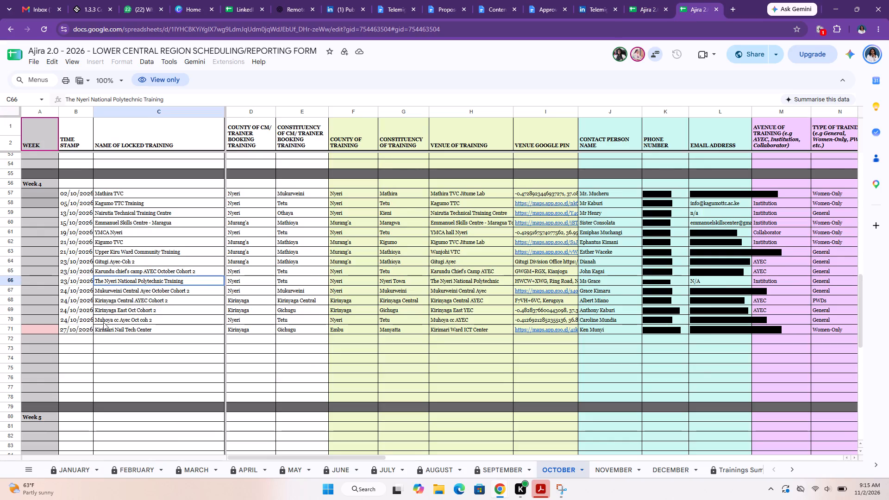
Insert a row below tracker row 867 and copy Kirimari Nail Tech Center from the form as both training and institution name.
left_click(117, 332)
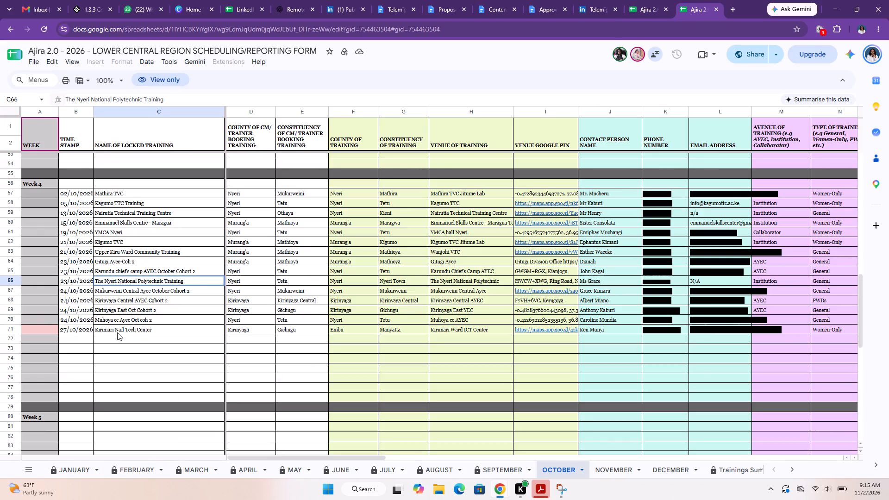
scroll(117, 332, "right", 7)
key("ctrl+c")
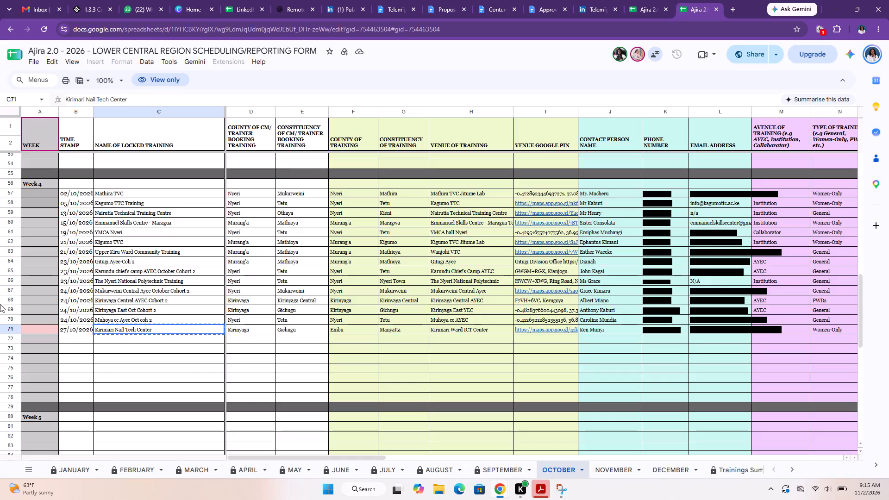
left_click(657, 4)
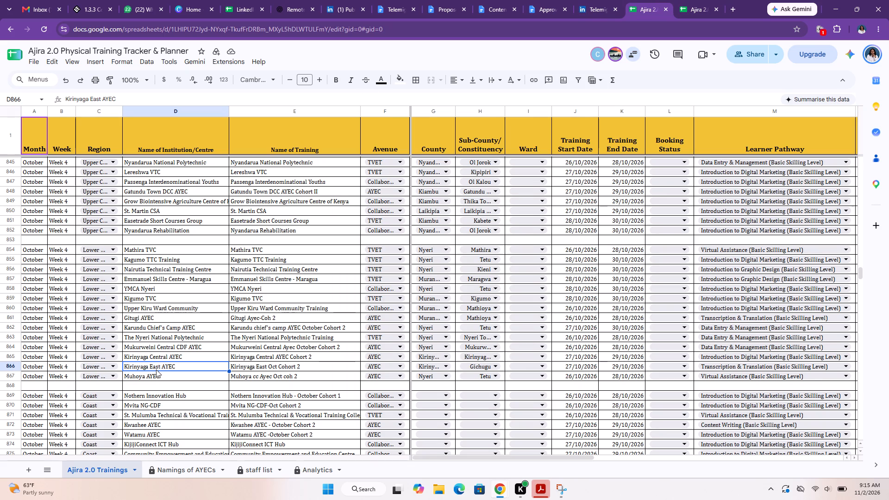
left_click(1, 375)
right_click(1, 375)
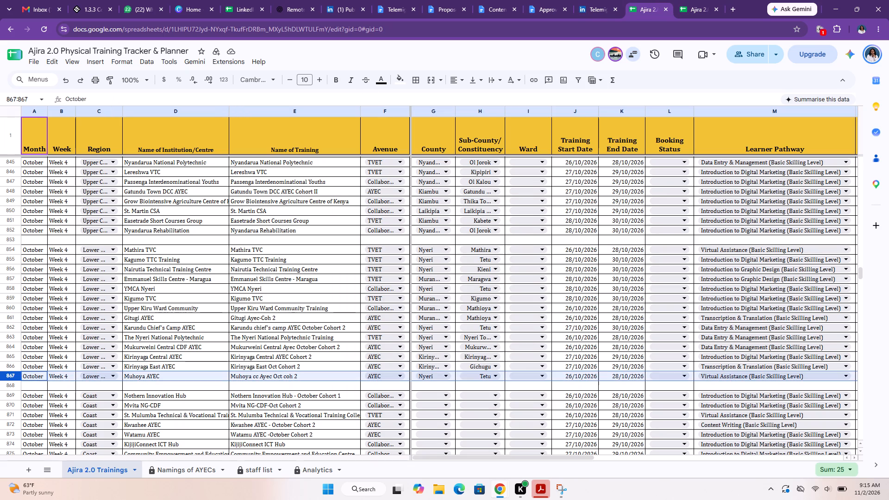
left_click(79, 217)
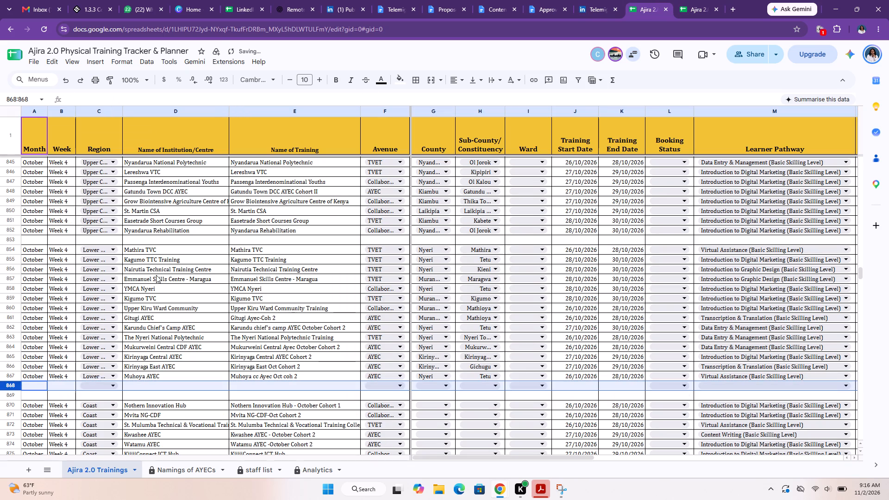
left_click(259, 385)
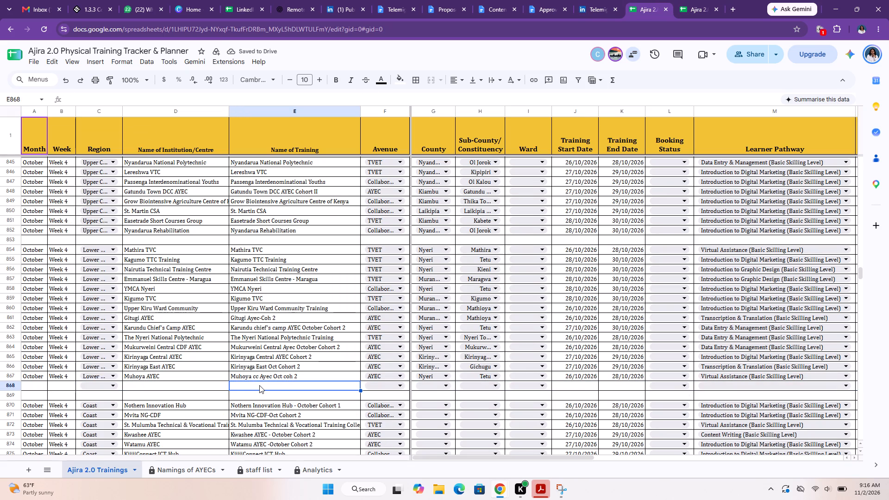
key("ctrl+v")
left_click_drag(360, 391, 358, 391)
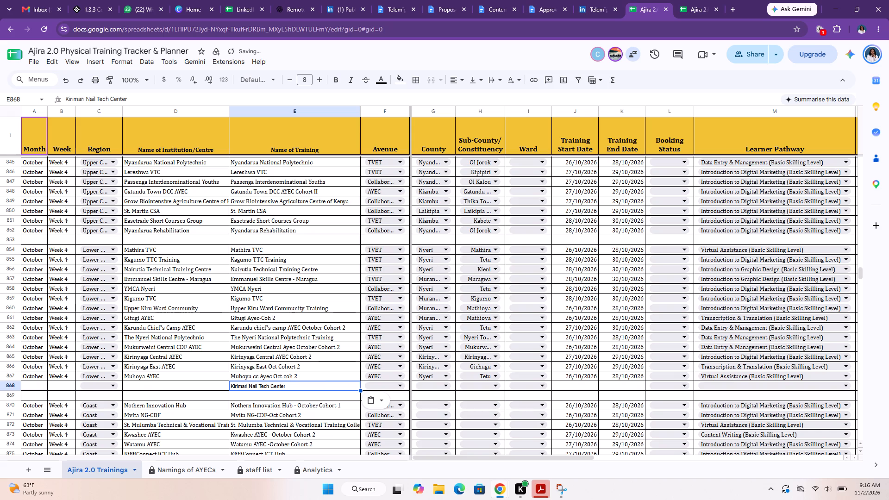
left_click_drag(358, 391, 188, 389)
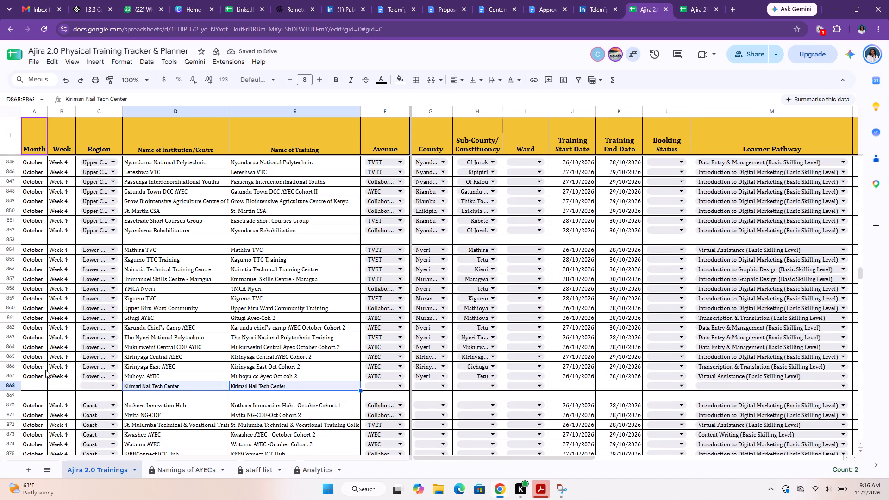
Fill October, Week 4 and the Lower Central region down into row 868 and set its avenue to Collaborator.
left_click_drag(38, 367, 102, 376)
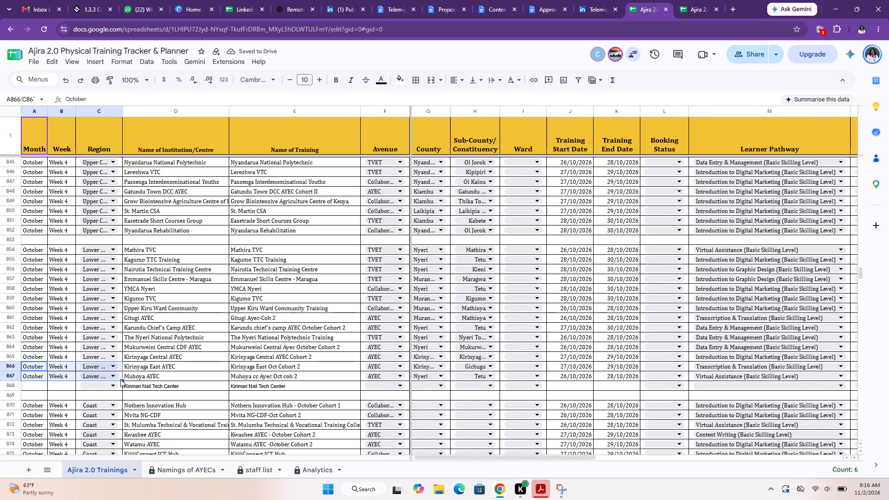
left_click_drag(123, 380, 122, 385)
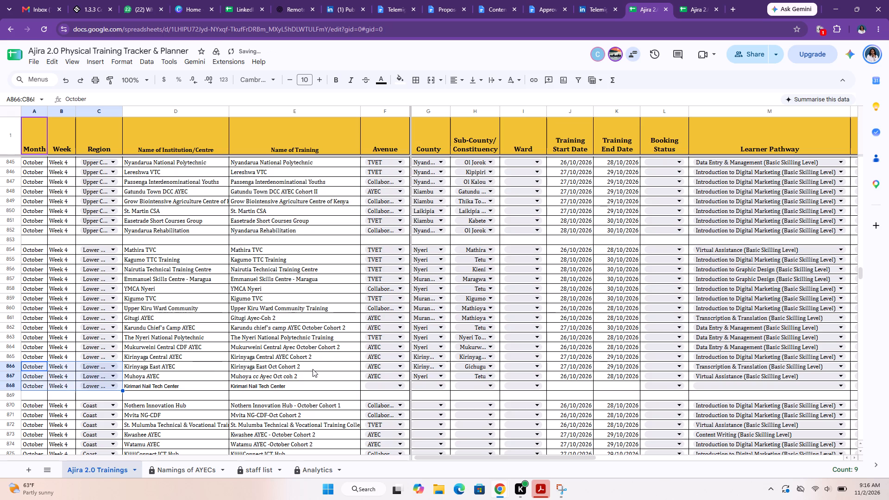
left_click(399, 385)
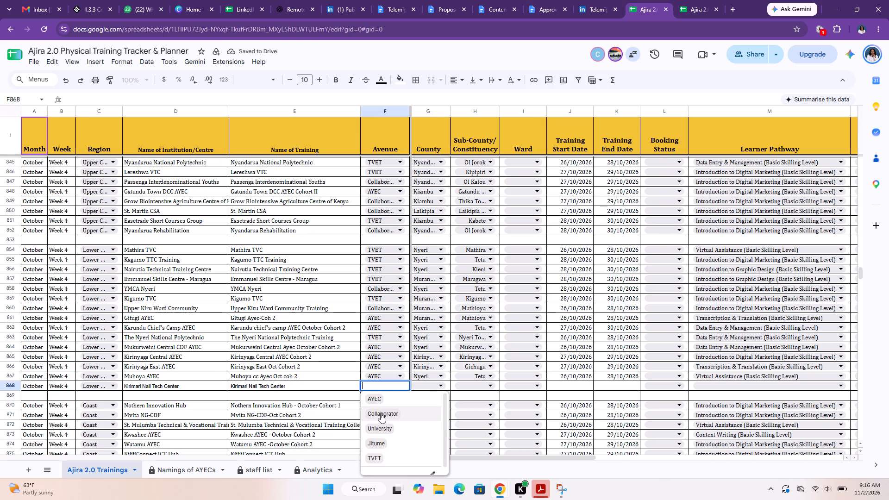
left_click(381, 412)
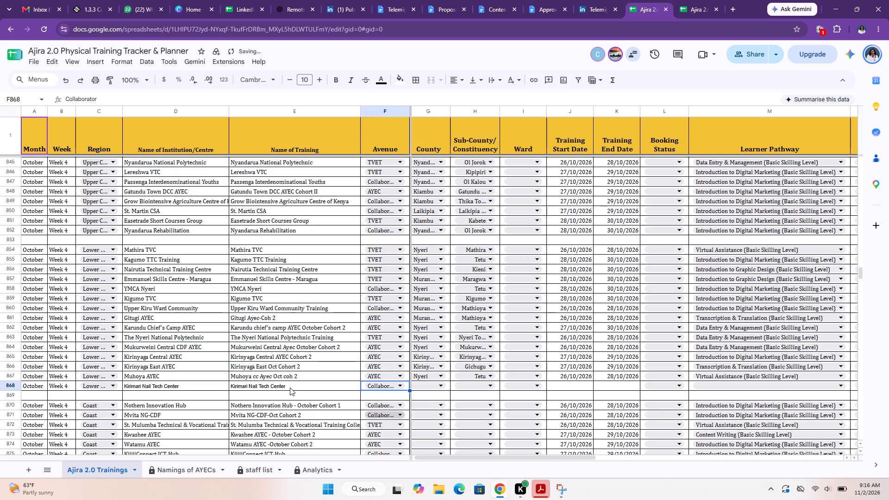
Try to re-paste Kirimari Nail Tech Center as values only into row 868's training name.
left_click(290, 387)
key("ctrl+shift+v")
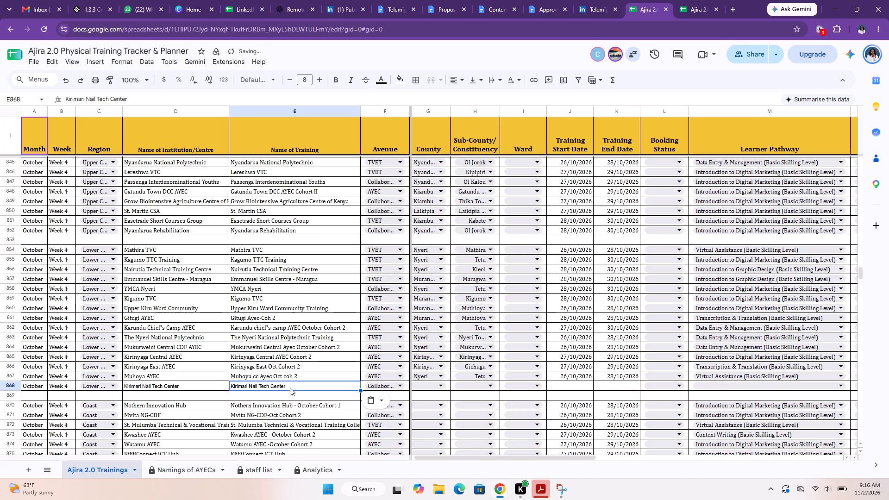
Copy the training's county Embu and constituency Manyatta from the form into tracker row 868 as values only.
left_click(694, 7)
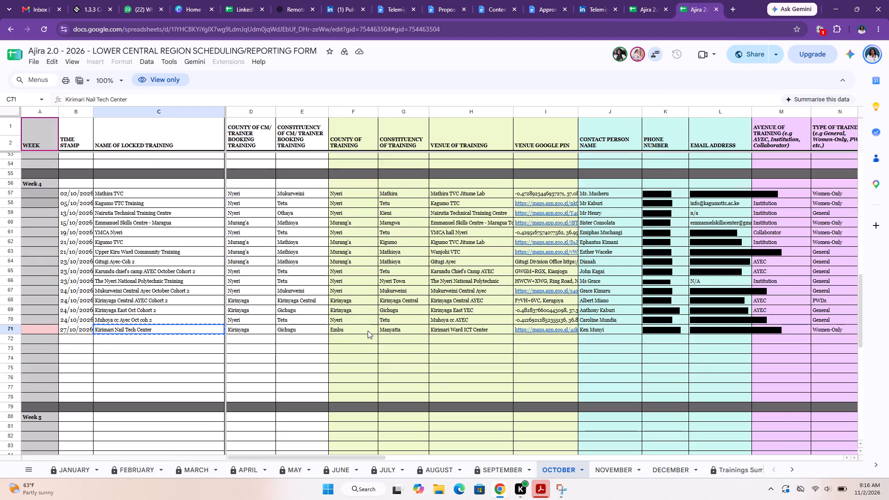
left_click_drag(349, 329, 389, 327)
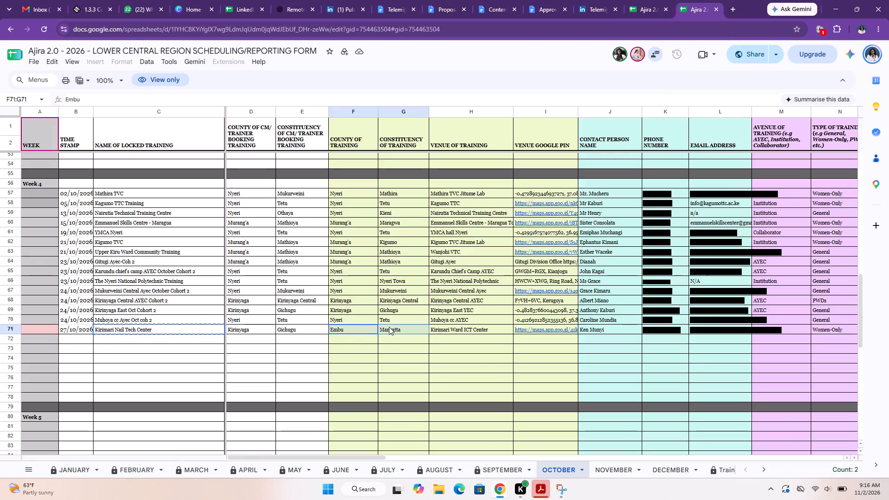
key("ctrl+c")
left_click(636, 4)
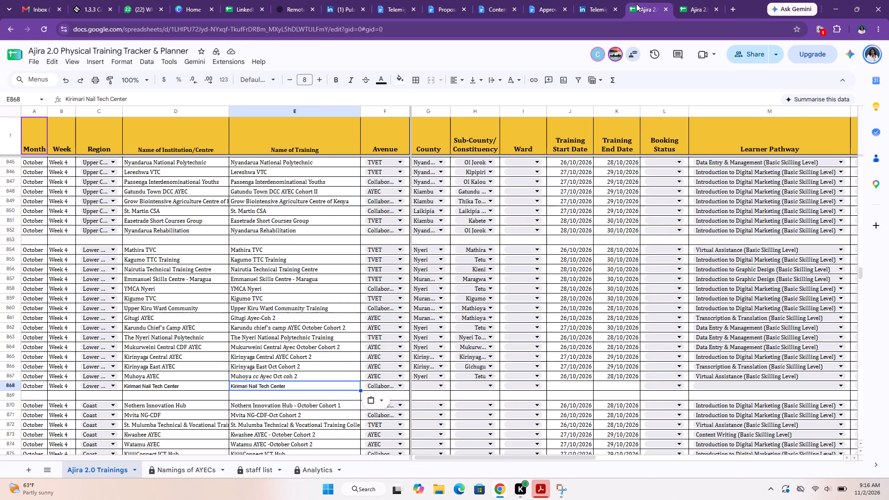
scroll(282, 282, "right", 5)
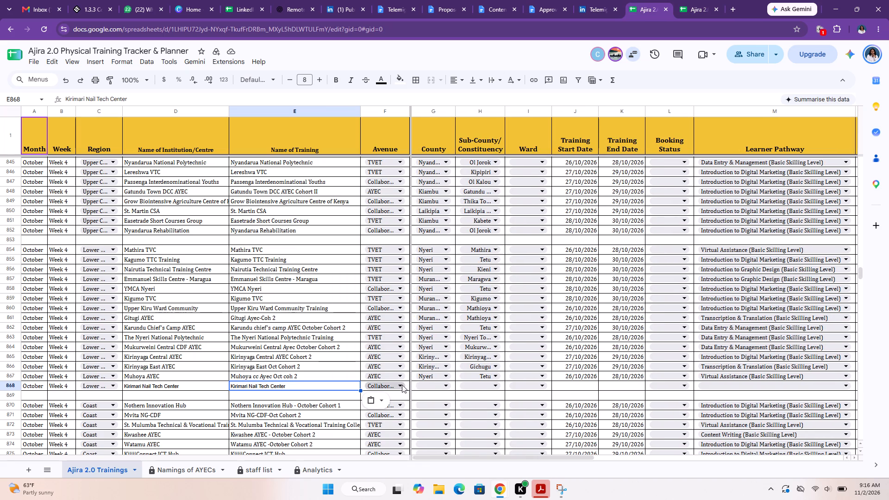
left_click(415, 385)
key("ctrl+shift+v")
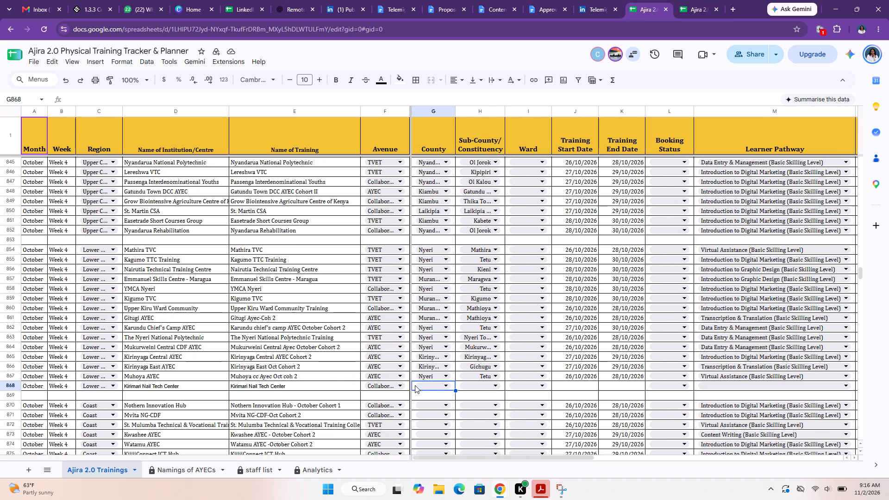
Copy the Kirimari training's start date 28/10/2026 and end date 30/10/2026 from the form into tracker row 868 as values only.
left_click(701, 4)
scroll(443, 372, "left", 5)
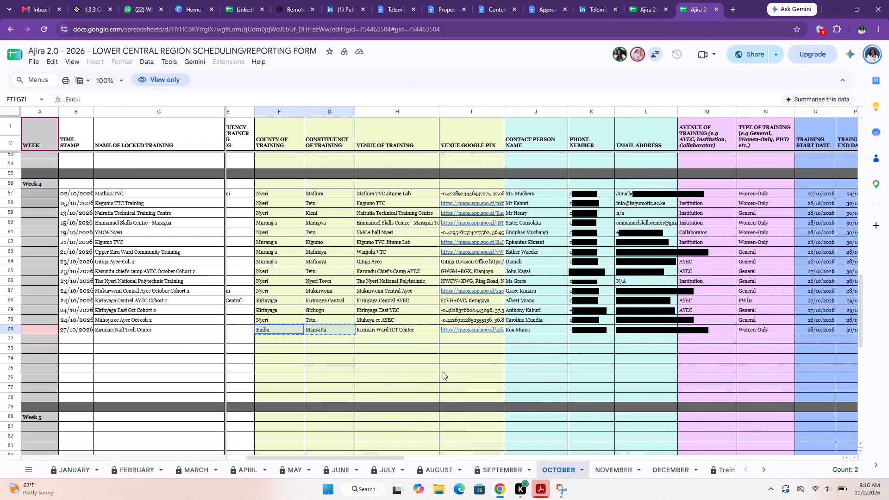
scroll(443, 372, "left", 3)
left_click_drag(522, 330, 574, 329)
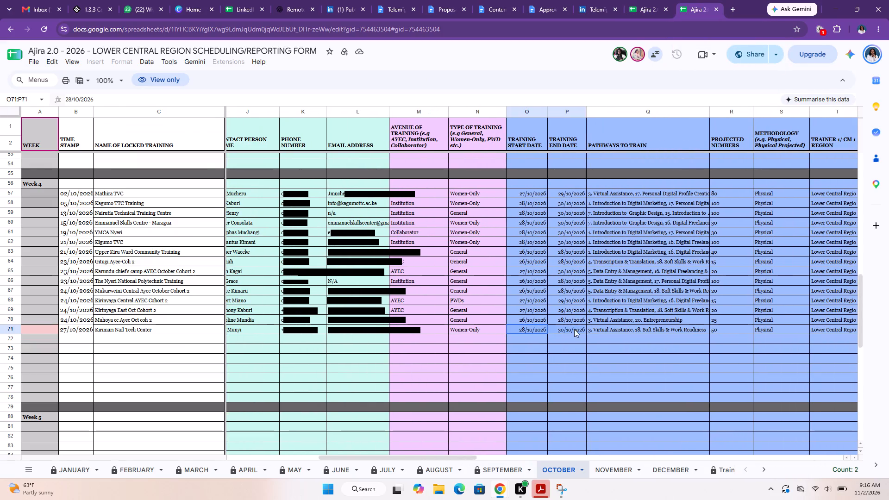
left_click_drag(574, 329, 579, 329)
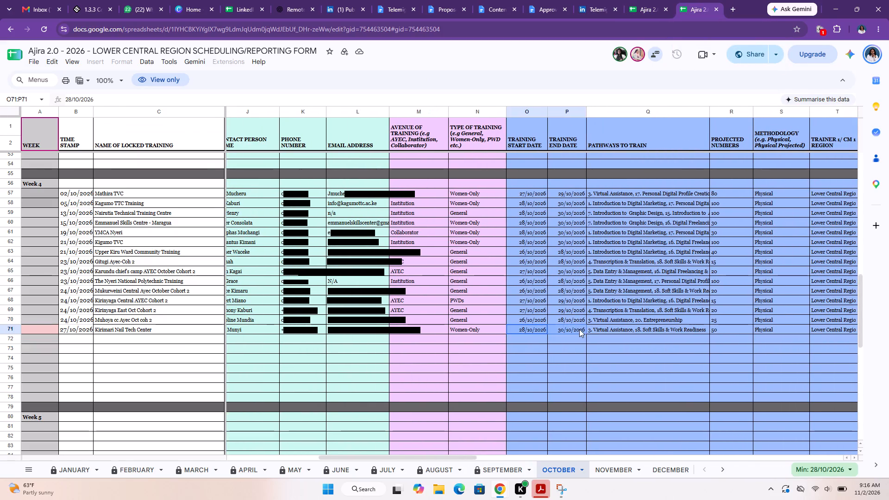
key("ctrl+c")
scroll(579, 329, "left", 4)
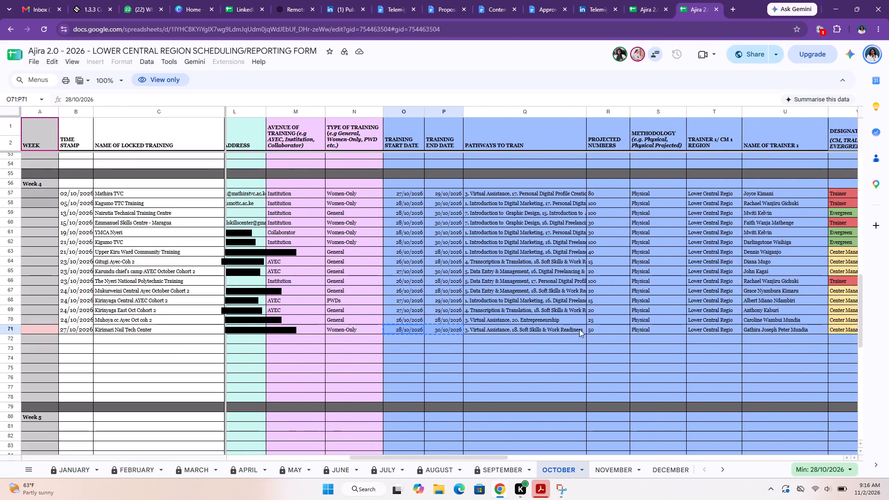
left_click(638, 4)
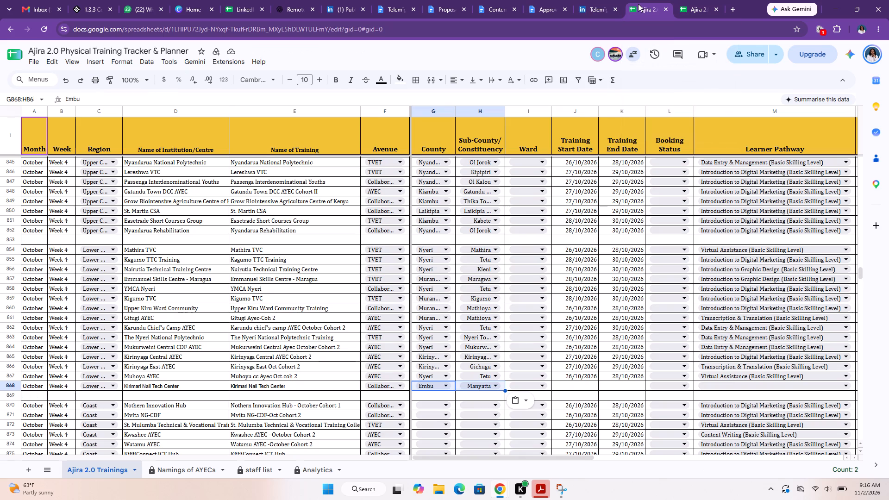
left_click(571, 387)
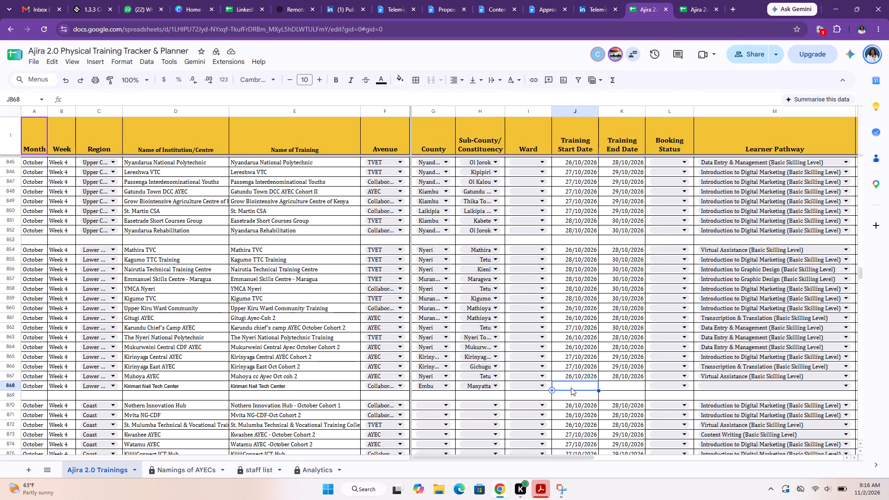
key("ctrl+shift+v")
Fill Virtual Assistance (Basic Skilling Level) down into row 868's learner pathway and set the projected number of trainees to 50.
scroll(571, 387, "left", 4)
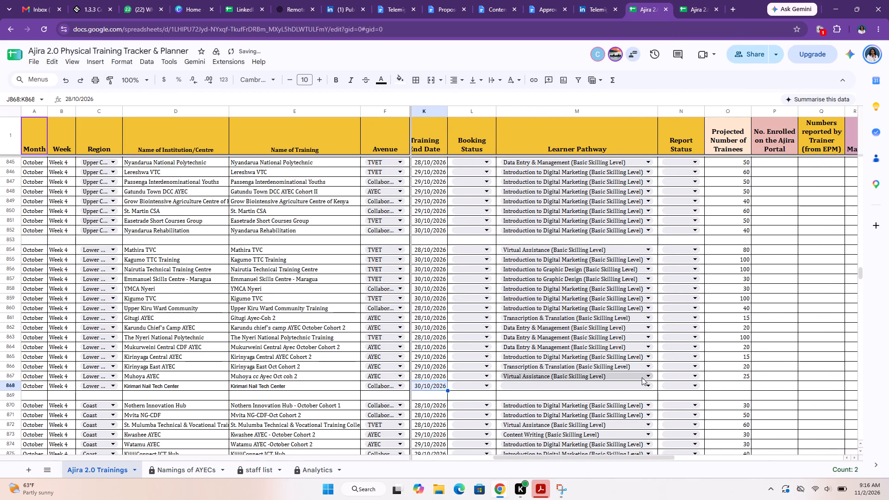
left_click(654, 376)
left_click_drag(658, 380, 657, 387)
left_click(741, 388)
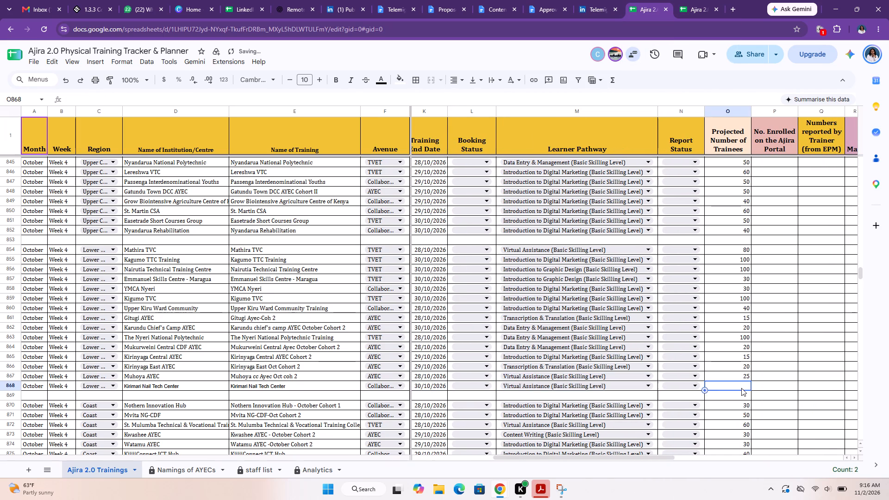
type("50")
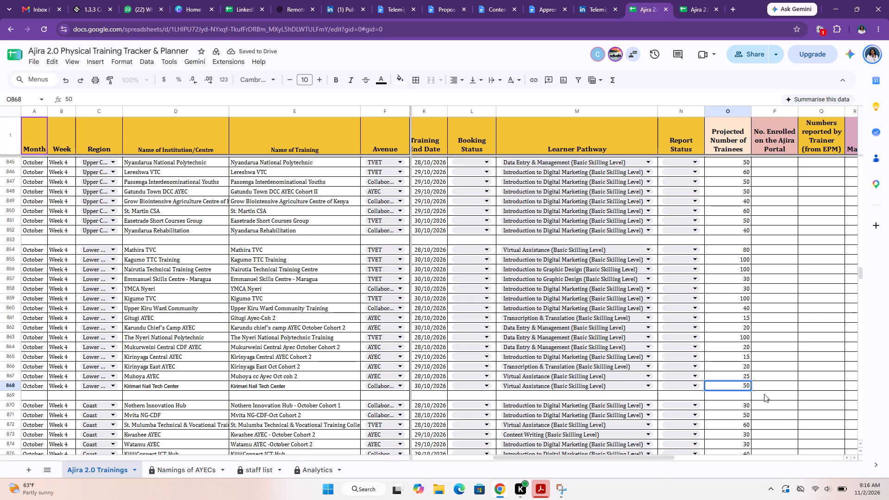
left_click(771, 398)
Copy the Kirimari training's Trainer 1 name from the Lower Central form into the Trainer 1 cell of tracker row 868.
scroll(771, 398, "left", 8)
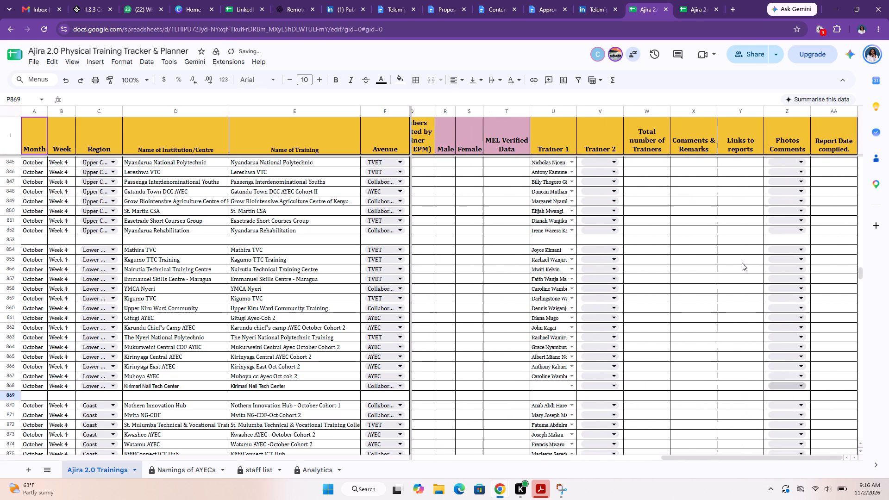
left_click(701, 7)
scroll(624, 267, "left", 2)
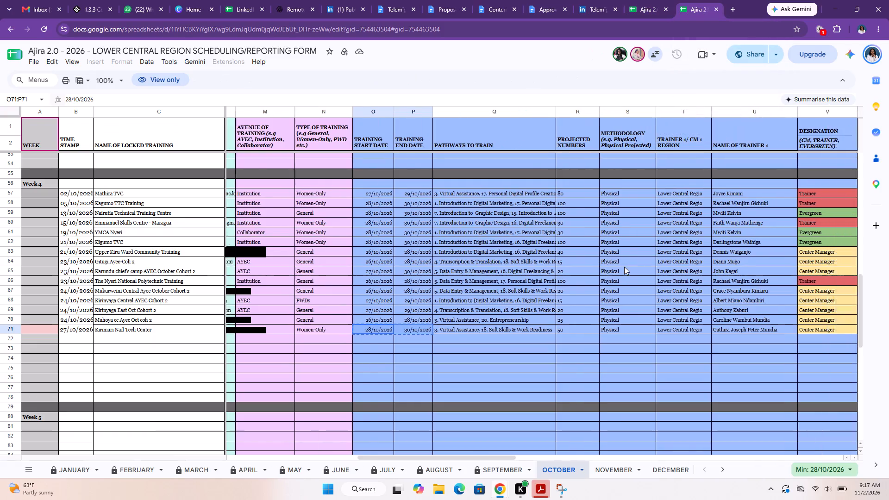
scroll(624, 267, "left", 4)
left_click(478, 329)
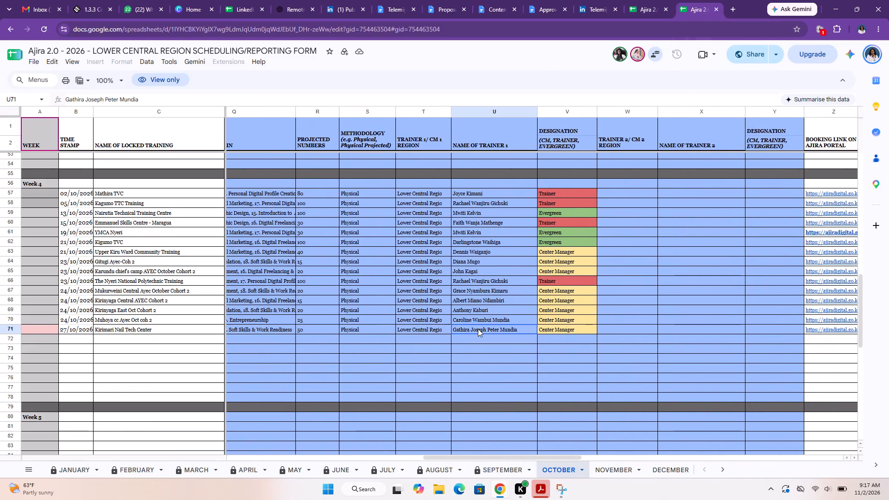
key("ctrl+c")
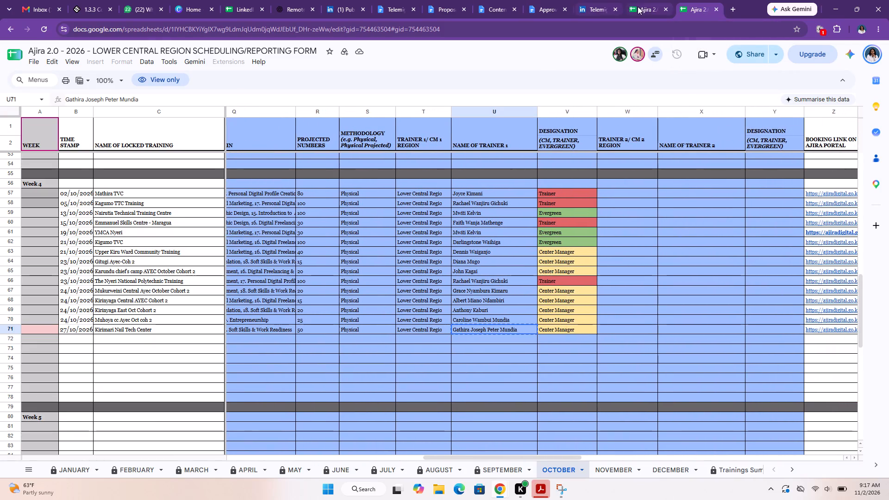
left_click(638, 6)
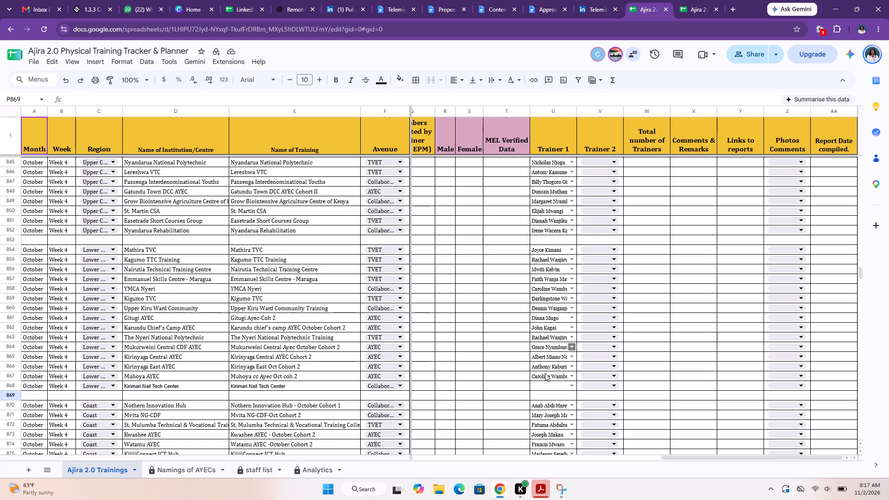
left_click(542, 385)
key("ctrl+v")
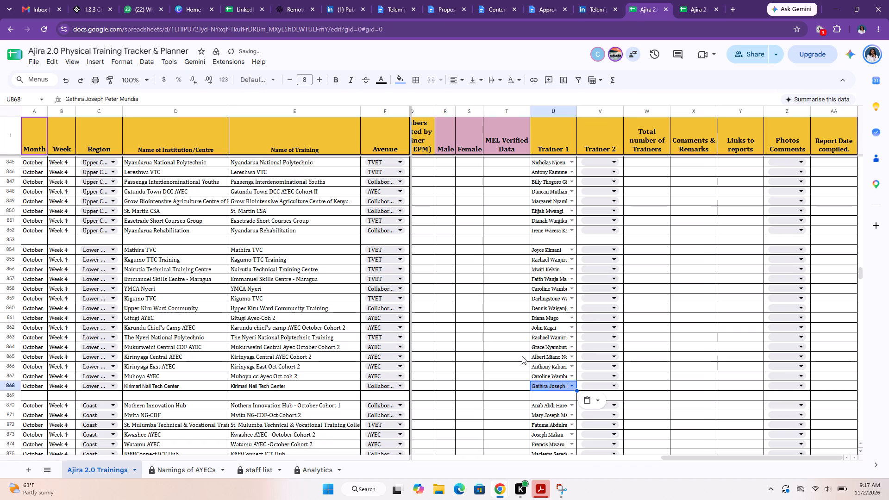
Set the fill colour of row 868's Trainer 1 cell to white.
left_click(399, 79)
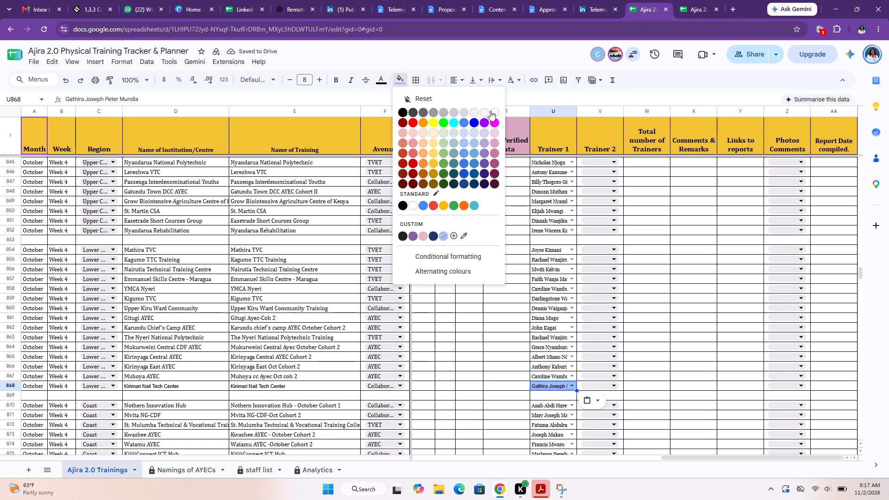
left_click(490, 111)
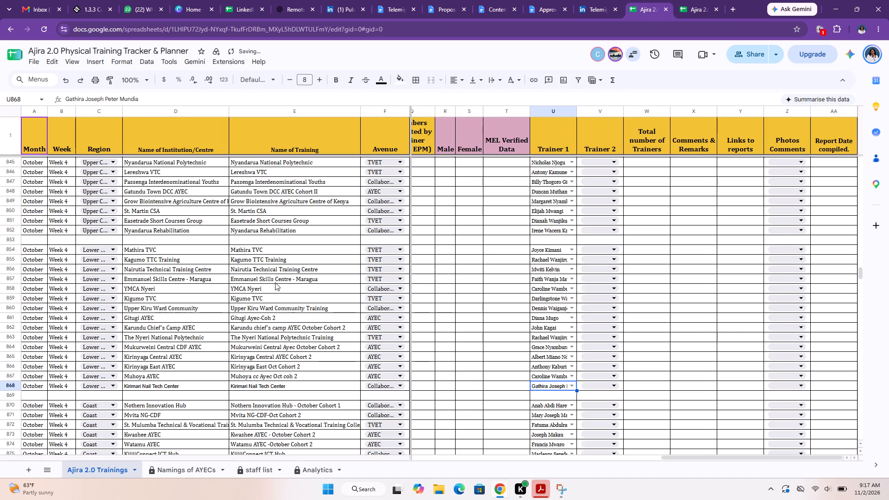
Check the October Week 5 Lower Central rows in the tracker against the Week 5 section of the Lower Central form.
scroll(275, 282, "down", 6)
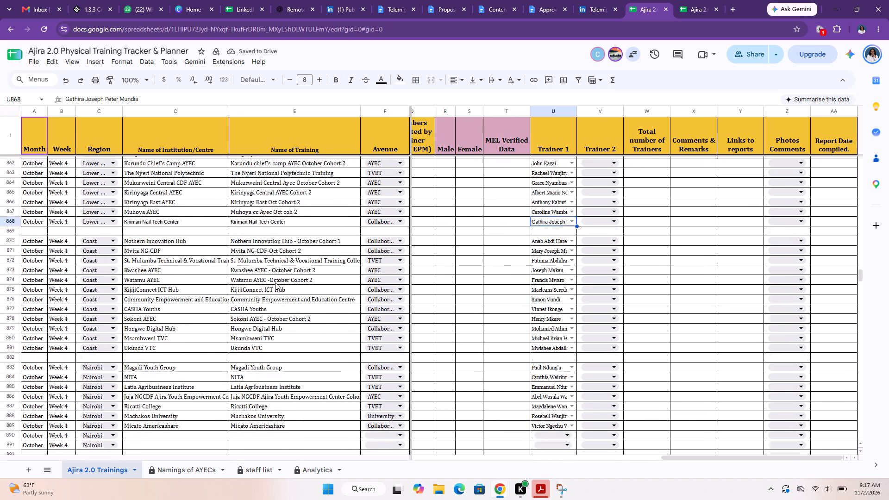
scroll(275, 282, "down", 6)
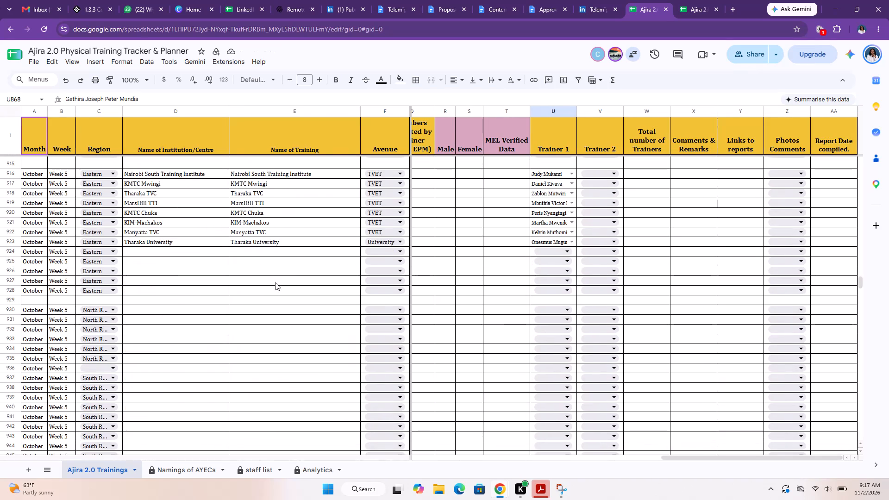
scroll(275, 282, "down", 5)
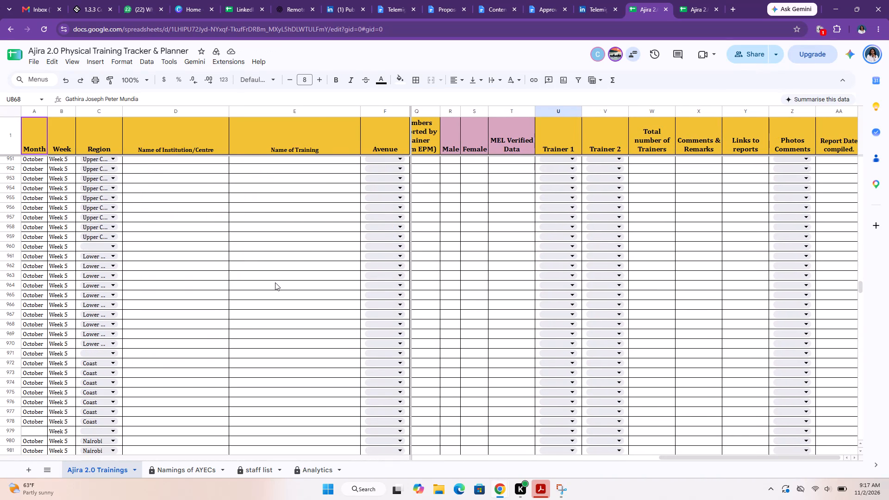
left_click(684, 7)
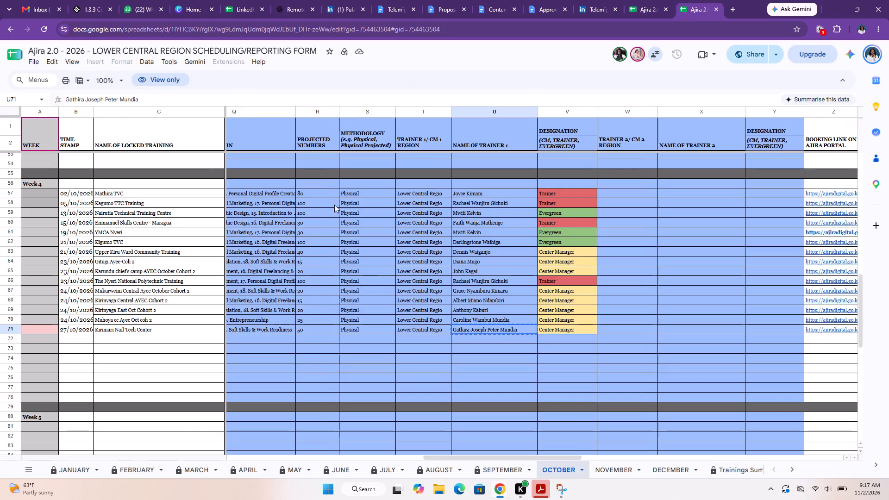
scroll(375, 270, "down", 4)
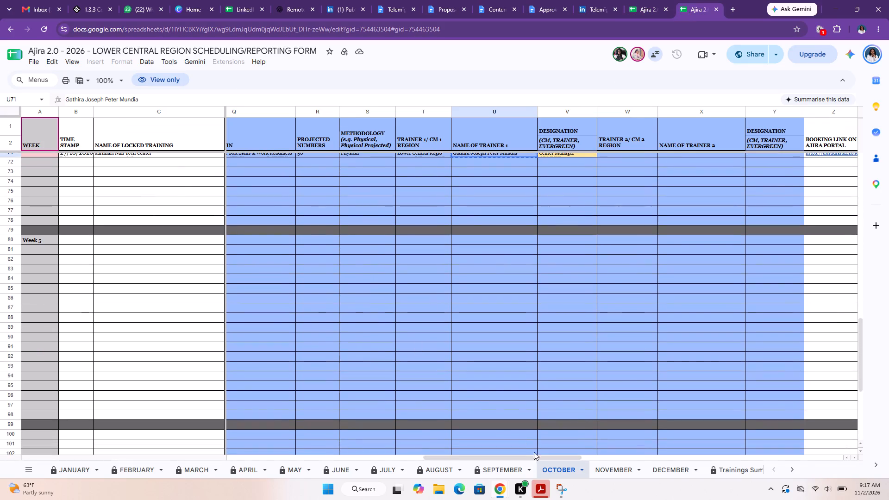
Open the November schedule in the Lower Central scheduling form.
left_click(601, 466)
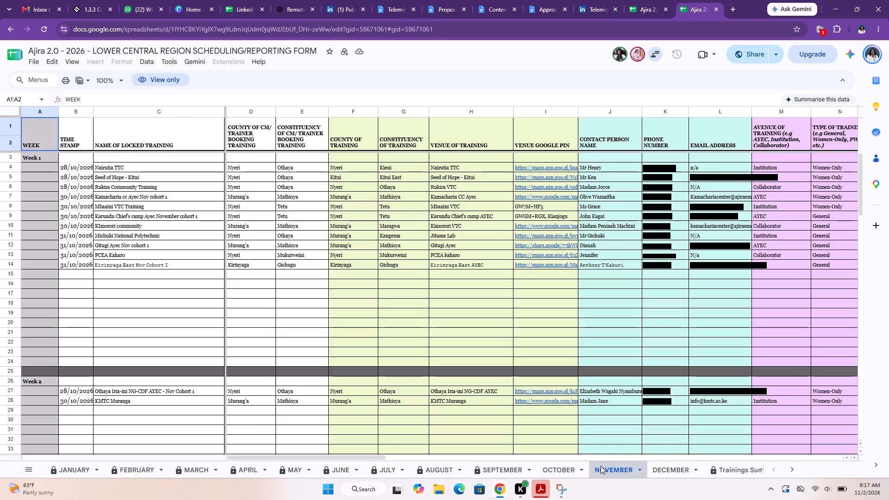
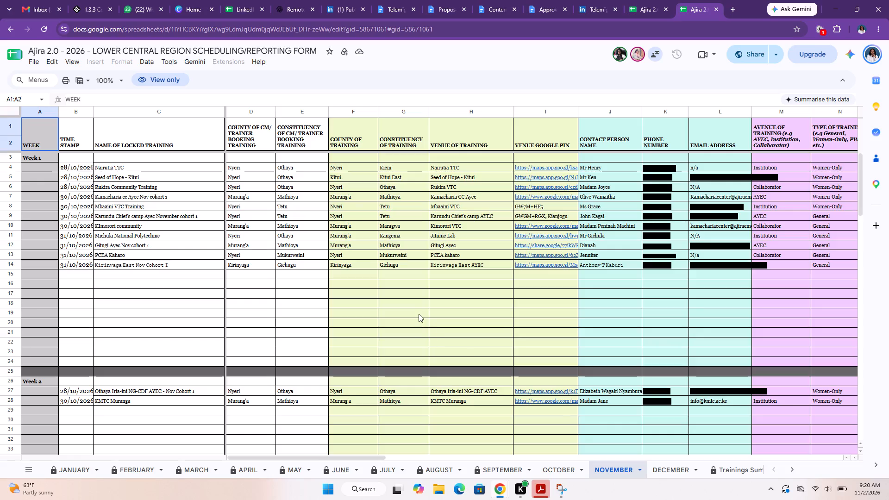
Copy the Week 1 locked training names from the November schedule into the tracker's Name of Training column from row 1056, values only.
scroll(365, 256, "down", 5)
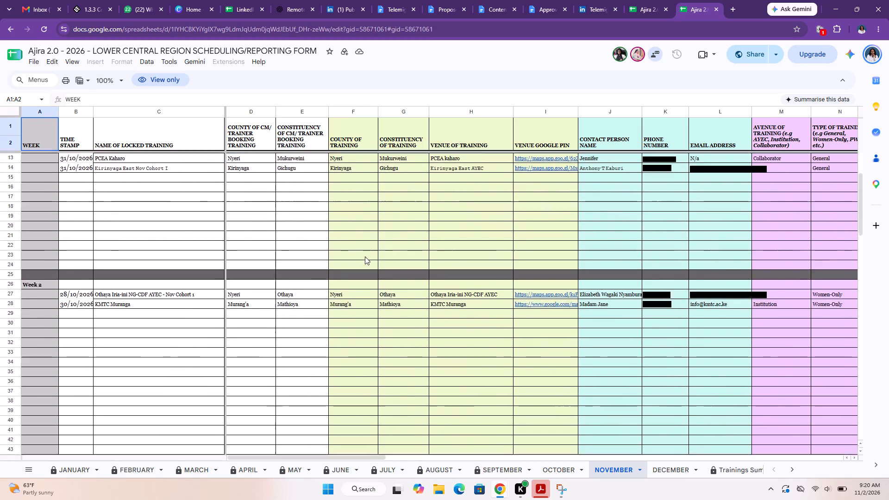
scroll(365, 256, "down", 1)
scroll(365, 256, "up", 5)
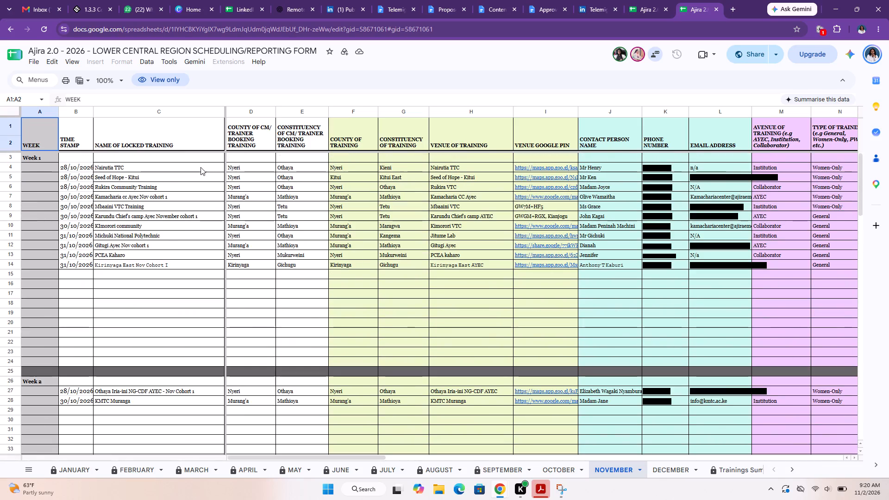
left_click_drag(200, 168, 193, 265)
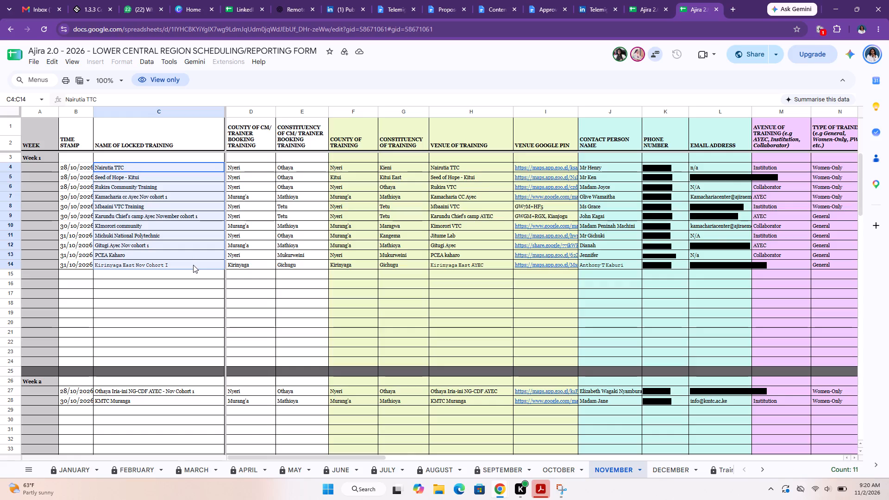
key("ctrl+c")
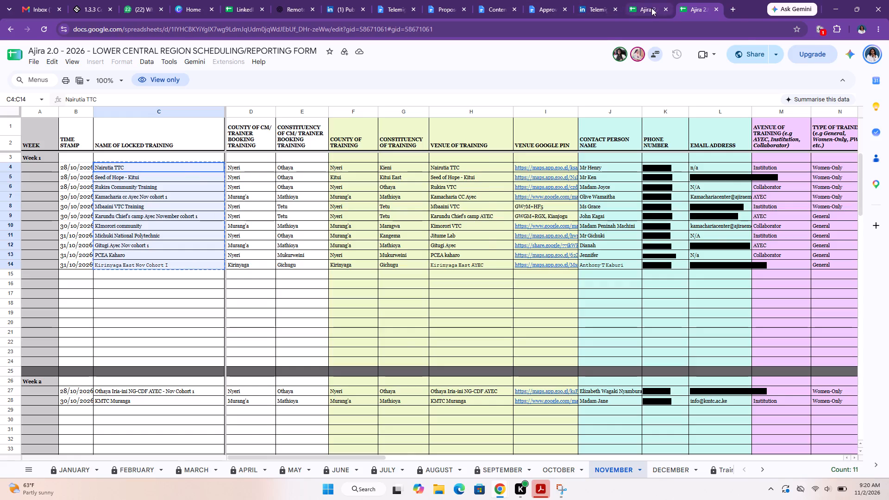
left_click(651, 8)
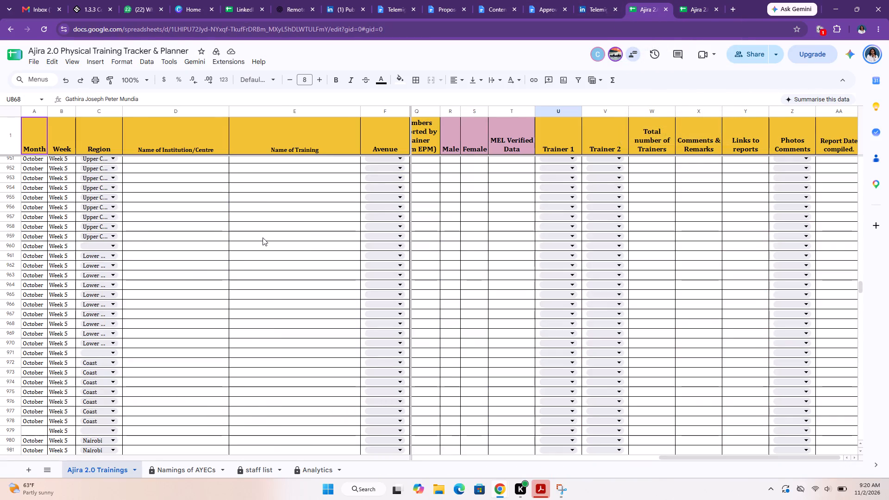
scroll(184, 254, "down", 11)
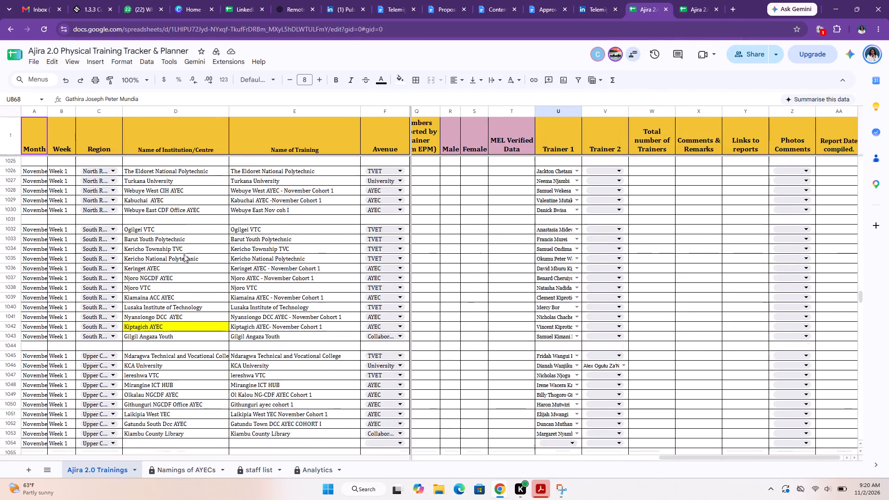
scroll(184, 254, "down", 1)
scroll(183, 257, "up", 2)
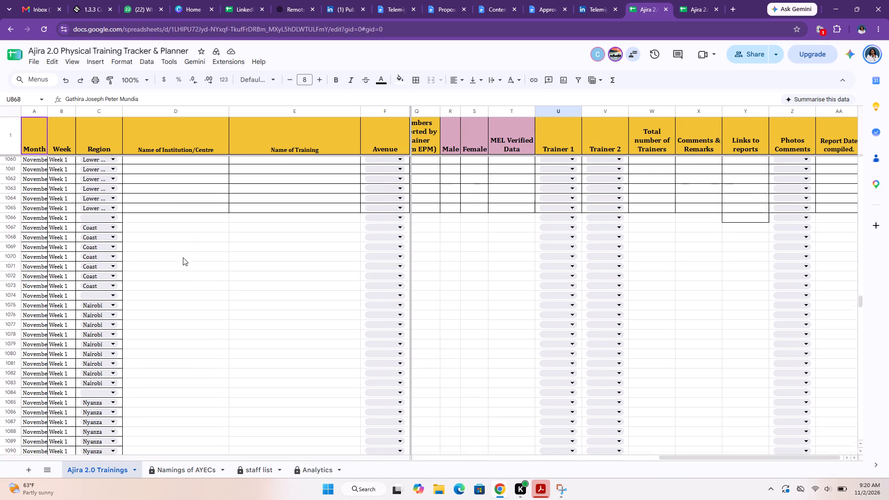
scroll(183, 257, "up", 2)
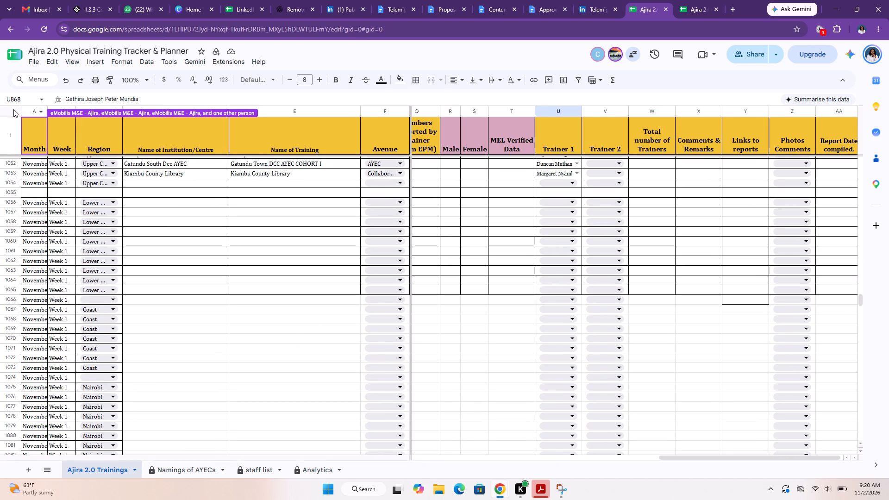
left_click(13, 109)
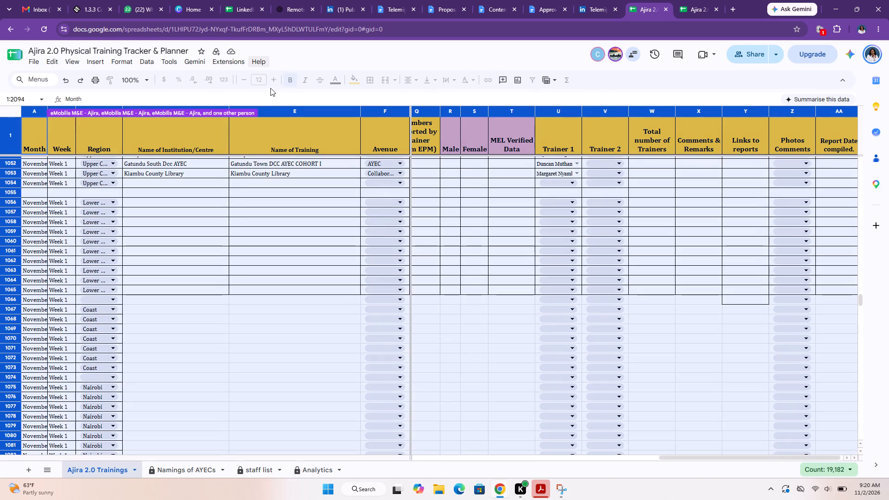
left_click(258, 224)
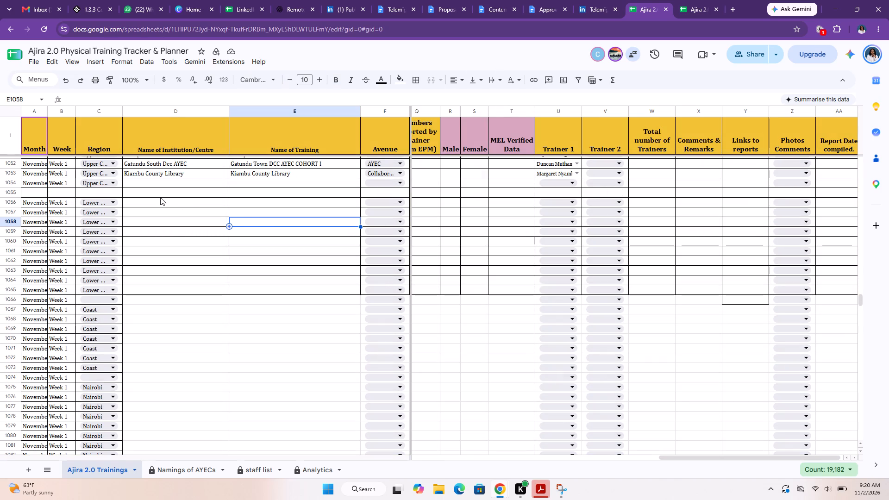
left_click(238, 201)
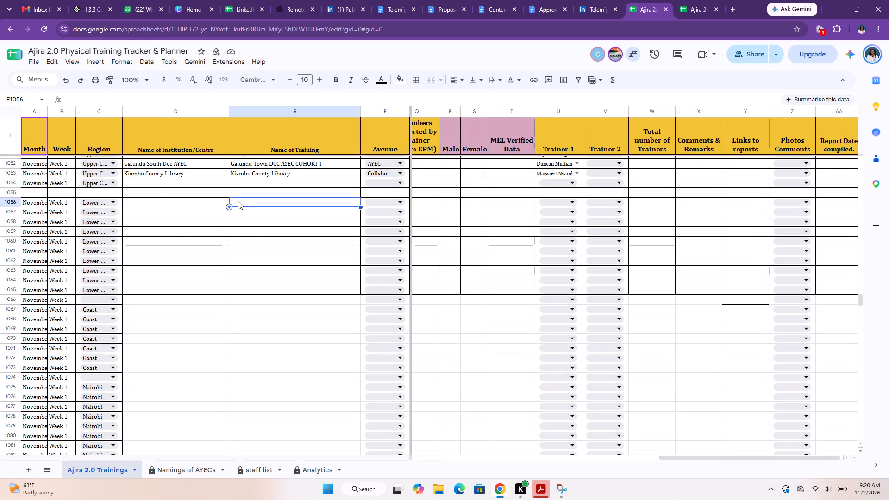
key("ctrl+shift+v")
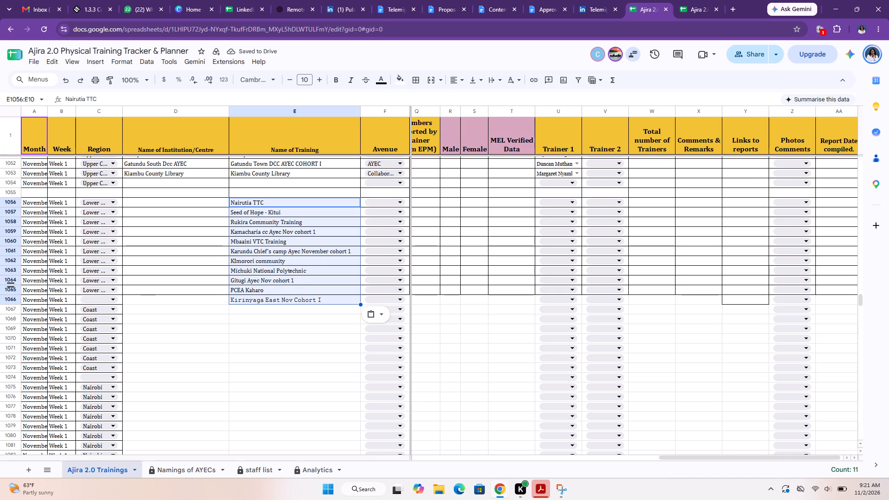
Fill the month, week and region cells of row 1065 down into row 1066.
left_click_drag(28, 287, 78, 284)
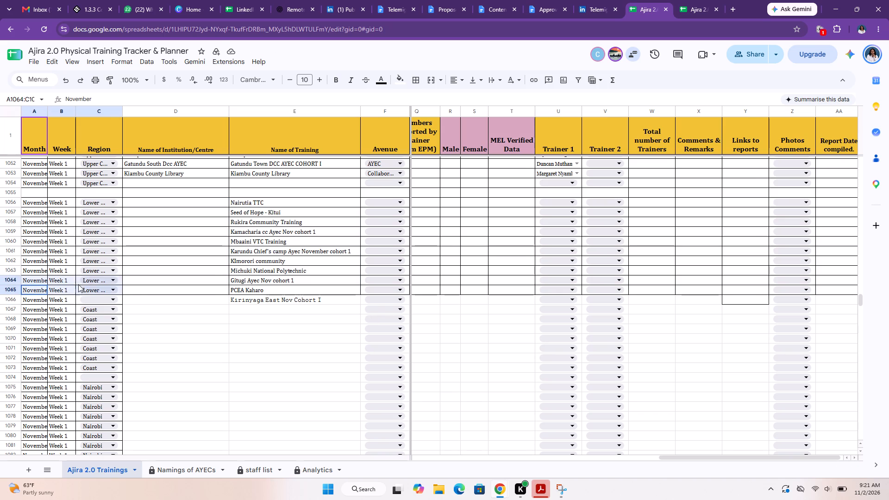
left_click_drag(78, 284, 91, 287)
left_click_drag(123, 295, 122, 302)
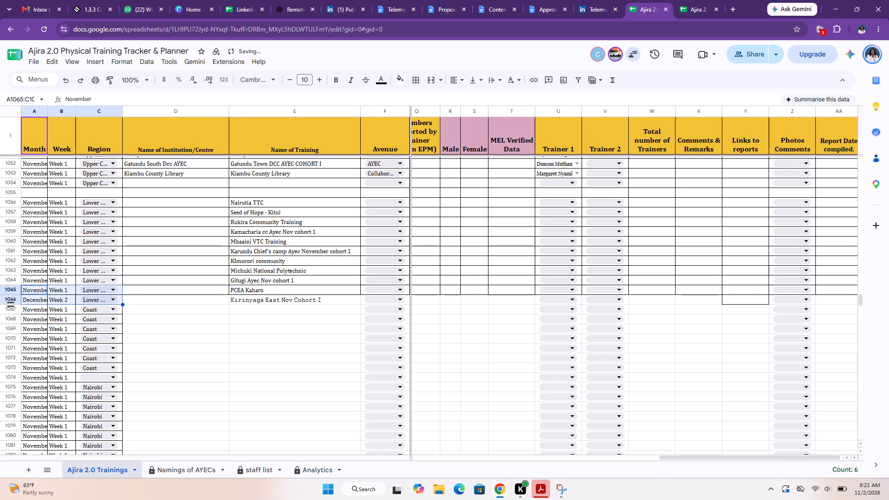
Clear all contents and dropdowns from row 1067 to leave a blank separator before the Coast rows.
left_click(11, 309)
key("BackSpace")
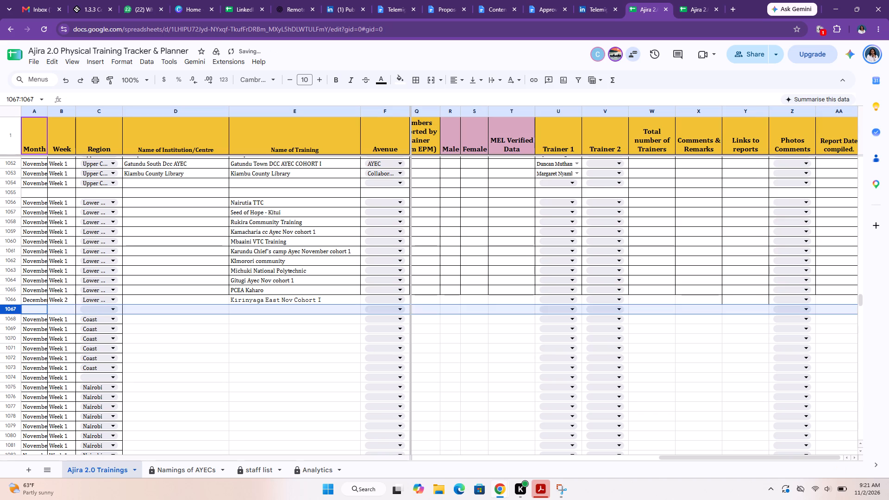
key("BackSpace")
left_click(183, 260)
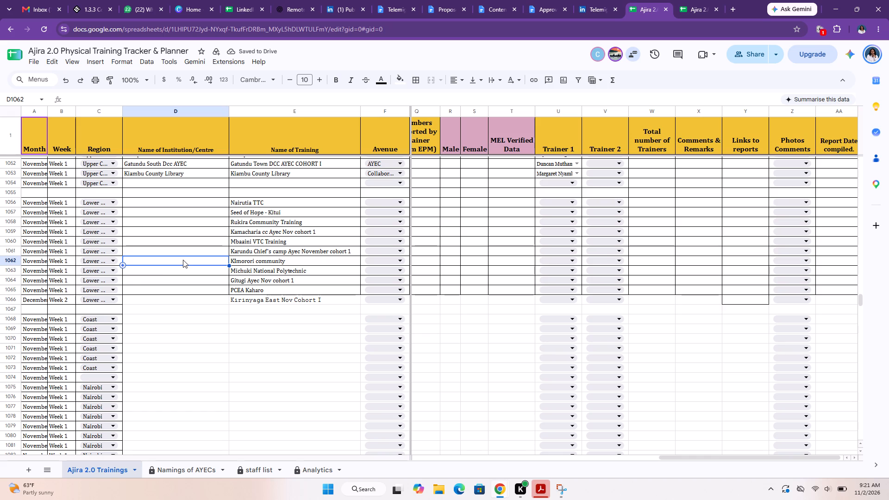
Copy the Week 1 training counties and constituencies from the November schedule into the tracker's County and Sub-County/Constituency columns from row 1056, values only.
left_click(679, 9)
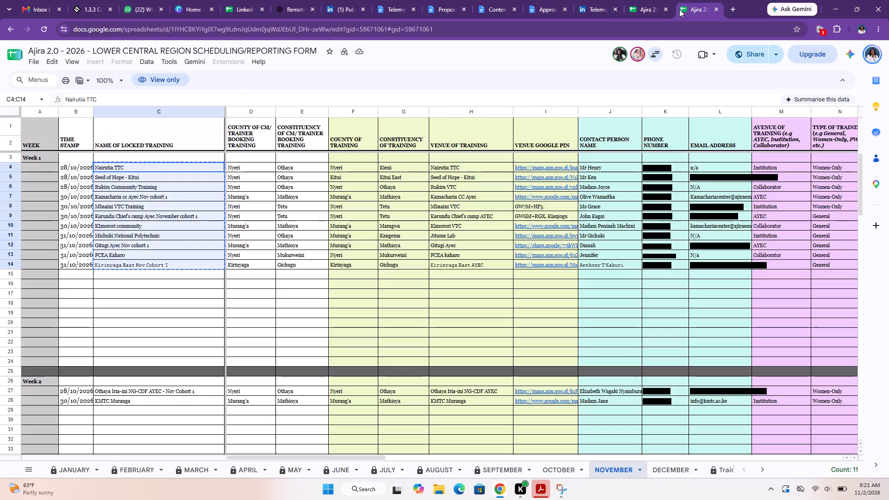
scroll(231, 212, "right", 3)
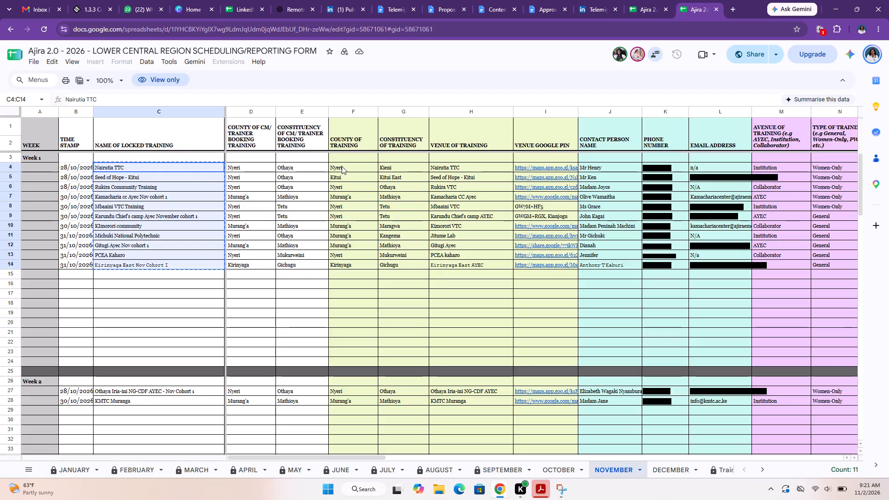
left_click_drag(343, 167, 411, 264)
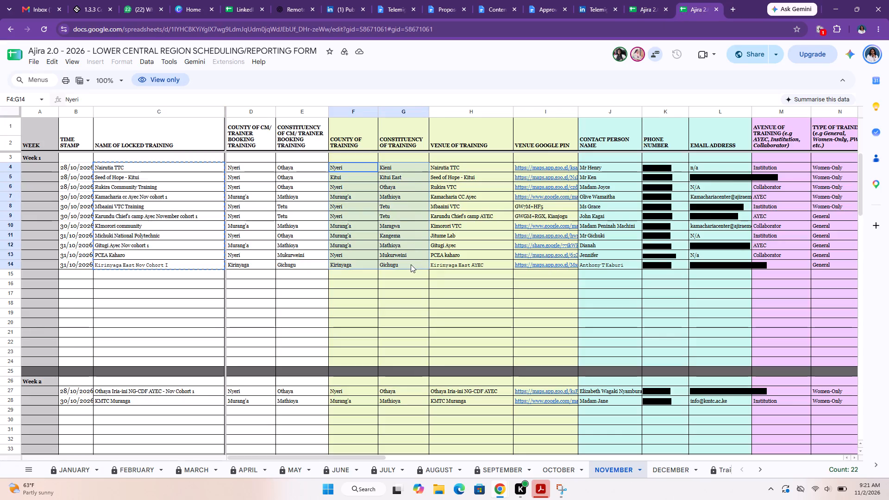
key("ctrl+c")
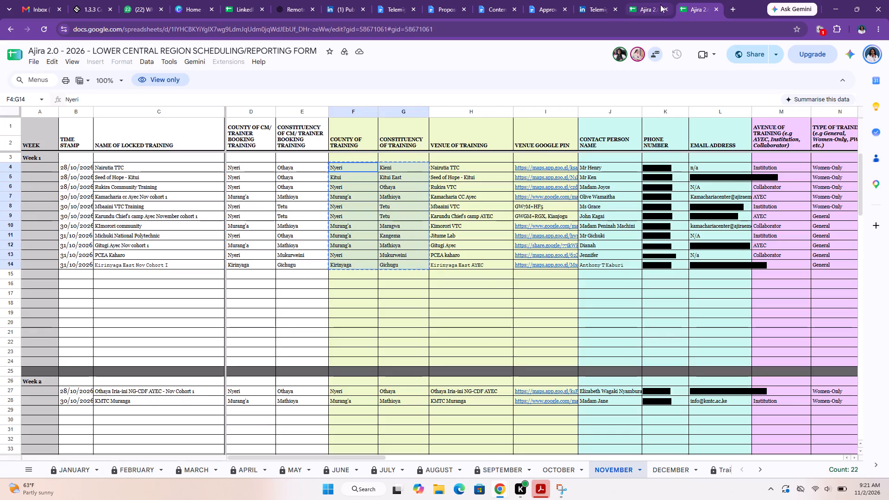
left_click(654, 10)
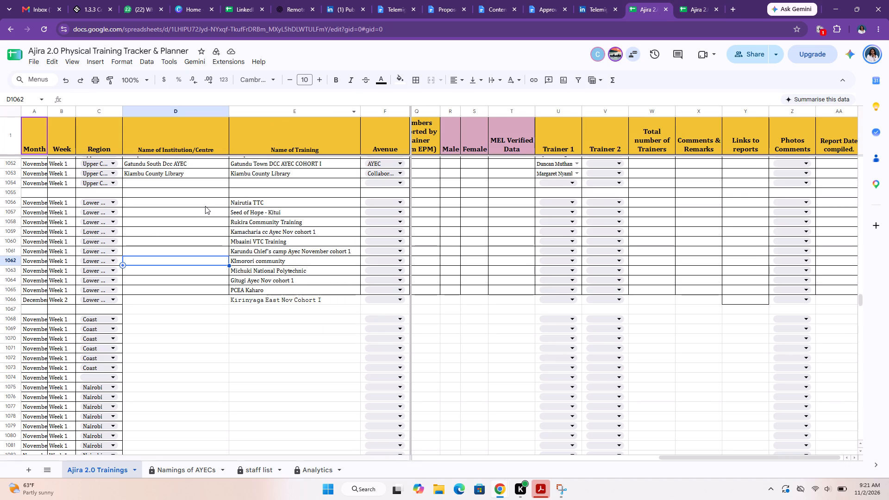
left_click(205, 203)
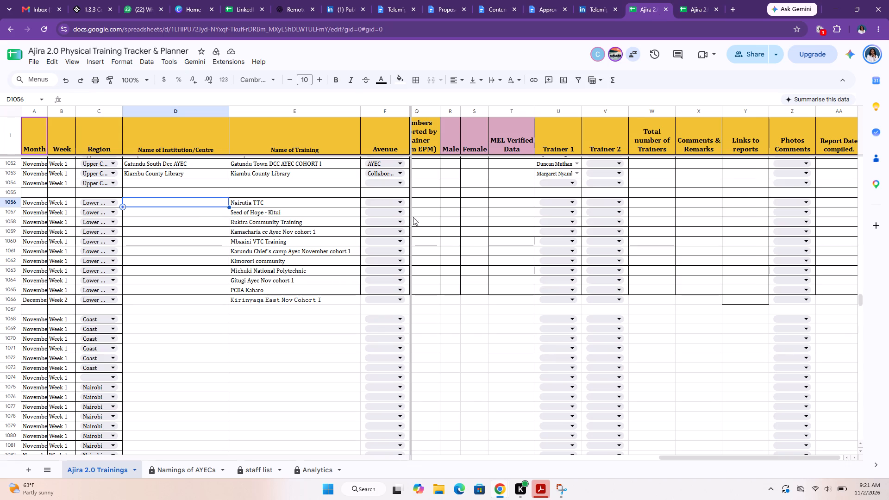
scroll(423, 225, "right", 7)
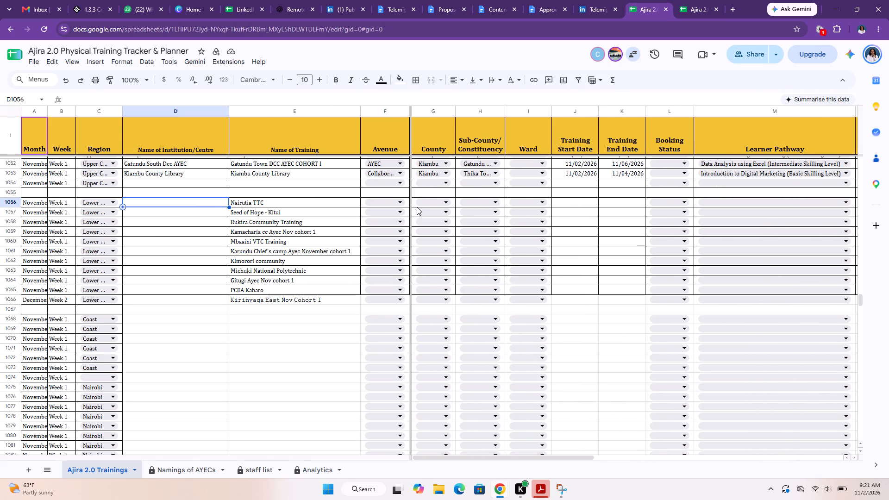
left_click(412, 204)
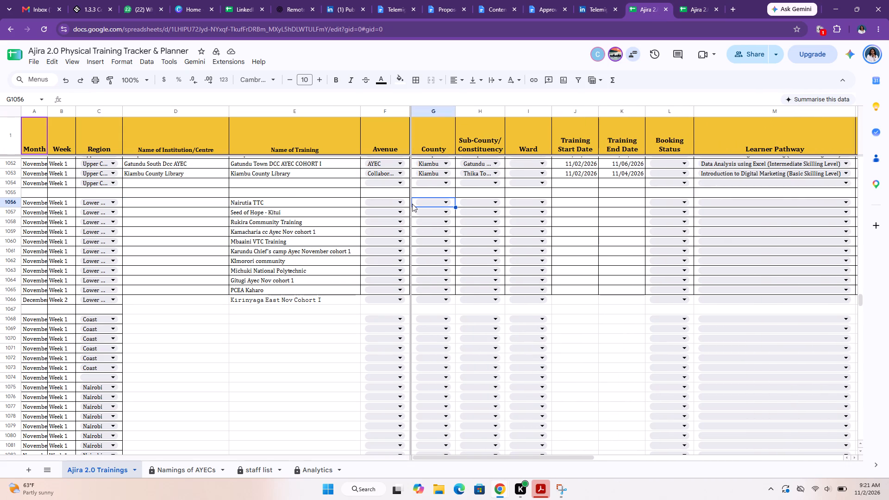
key("ctrl+shift+v")
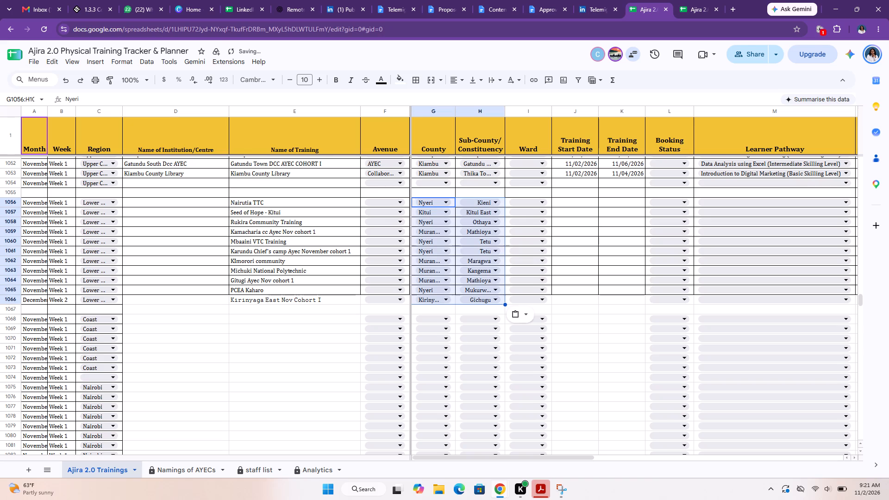
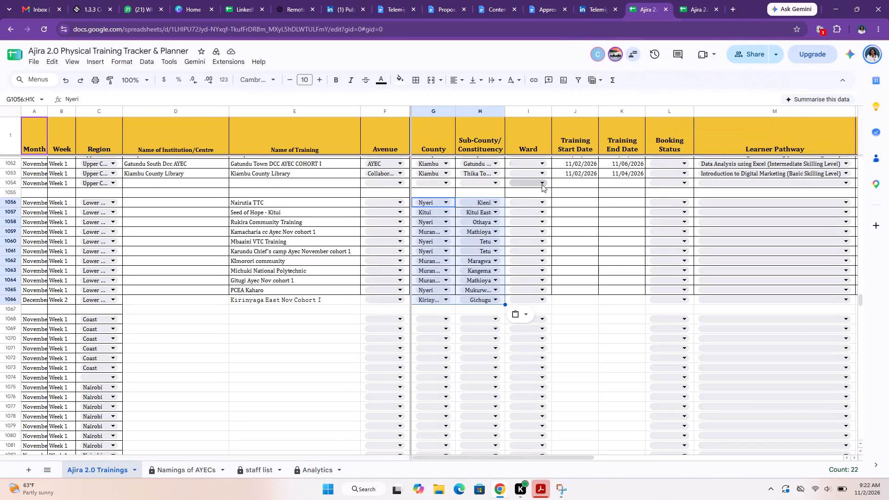
Apply all borders to rows 1066 through 1082, covering the last Lower Central row and the Coast and Nairobi rows.
left_click(322, 310)
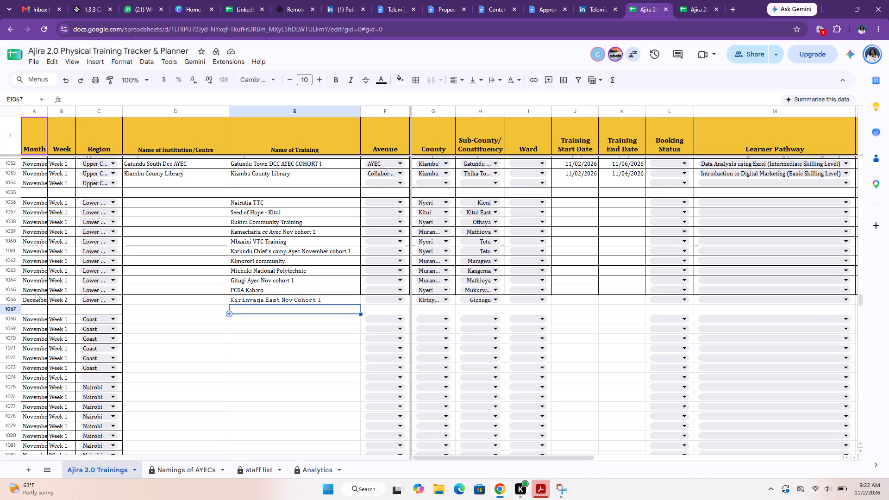
left_click_drag(9, 311, 310, 412)
left_click(417, 83)
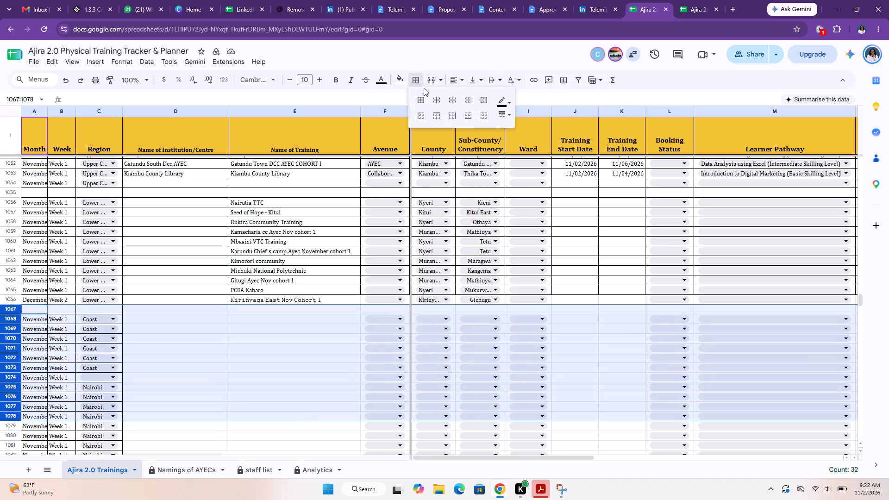
left_click(419, 96)
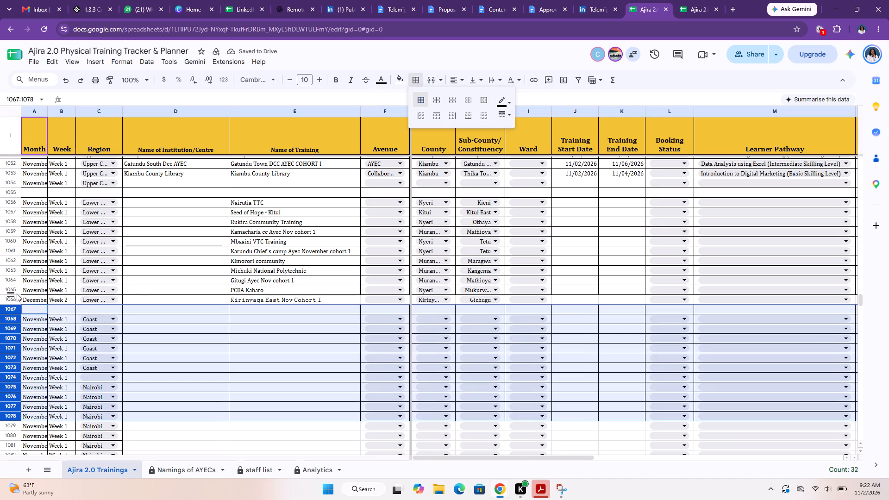
left_click_drag(11, 298, 172, 452)
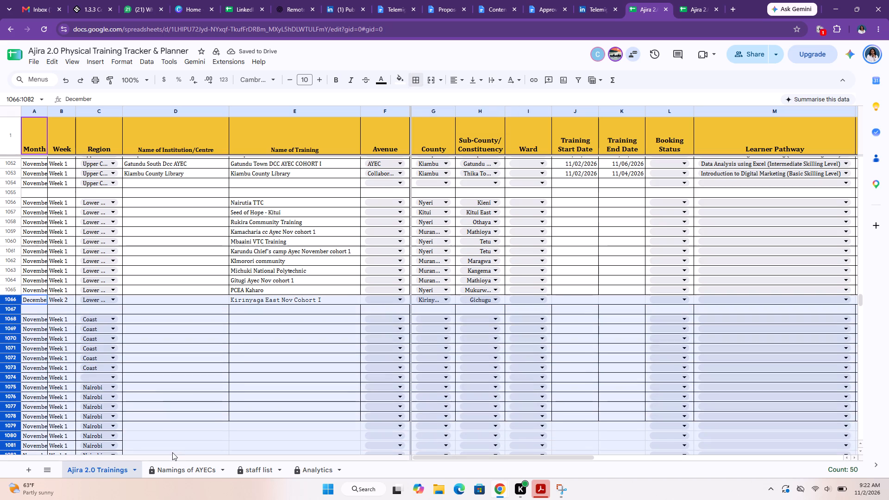
left_click_drag(172, 452, 172, 452)
left_click_drag(414, 81, 423, 101)
left_click(423, 101)
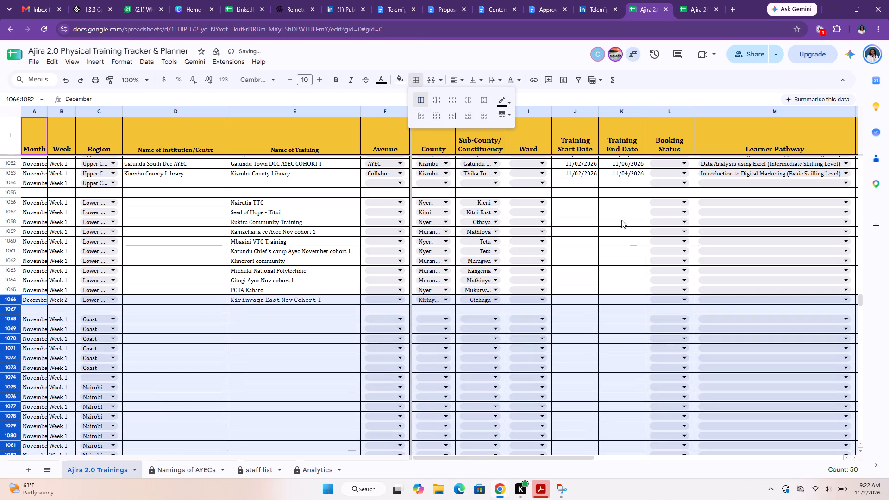
left_click(629, 239)
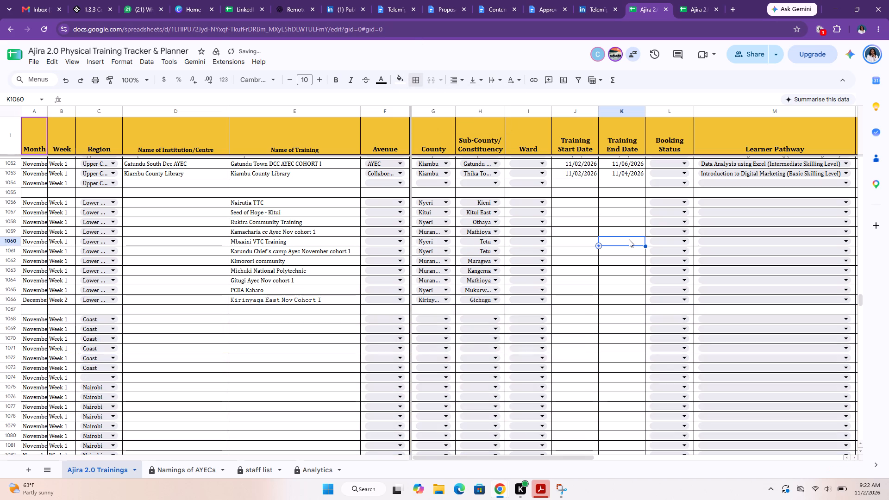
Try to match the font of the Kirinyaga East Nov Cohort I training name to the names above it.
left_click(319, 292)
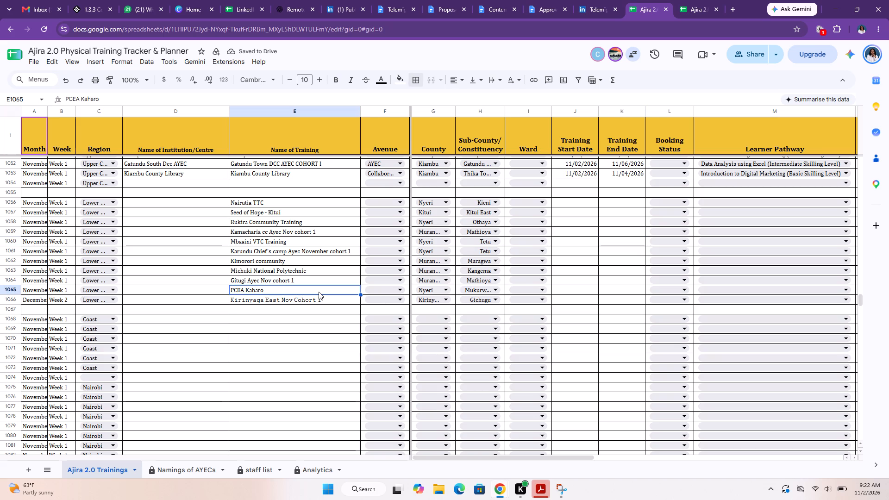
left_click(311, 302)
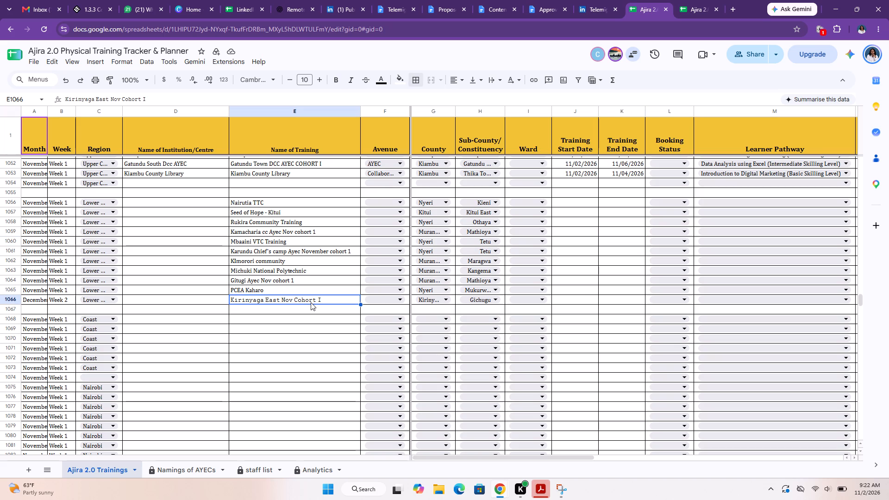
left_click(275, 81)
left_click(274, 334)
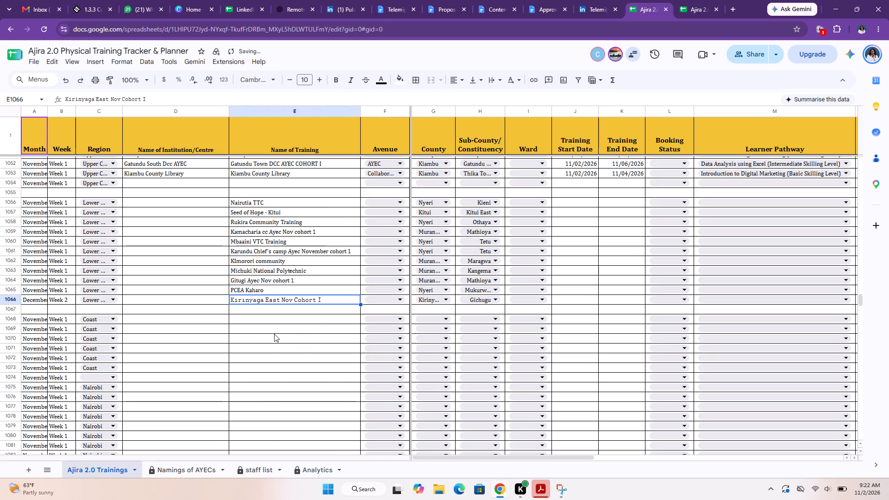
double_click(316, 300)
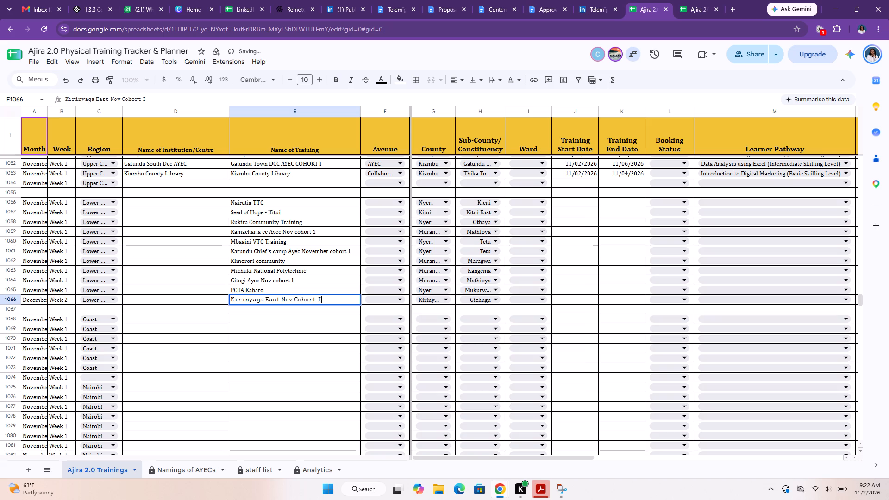
Fill the Lower Central training names in rows 1056 to 1066 across into the Name of Institution/Centre column.
left_click_drag(329, 201, 329, 203)
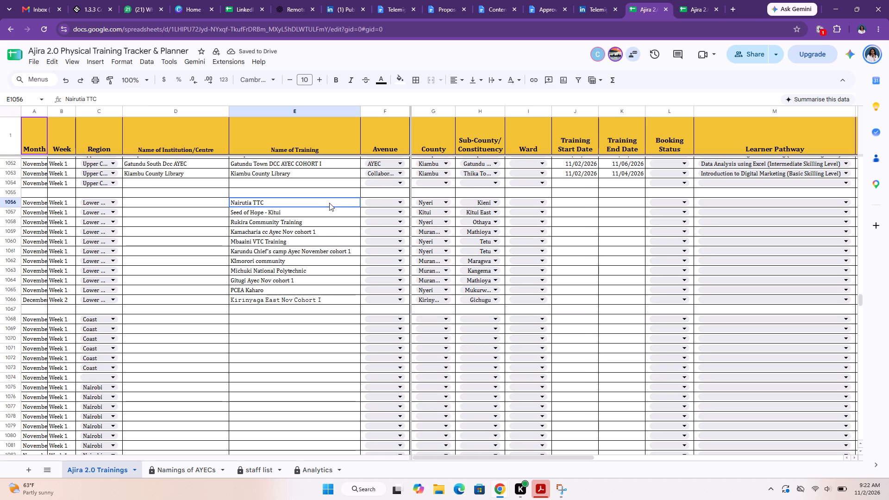
left_click_drag(329, 203, 334, 300)
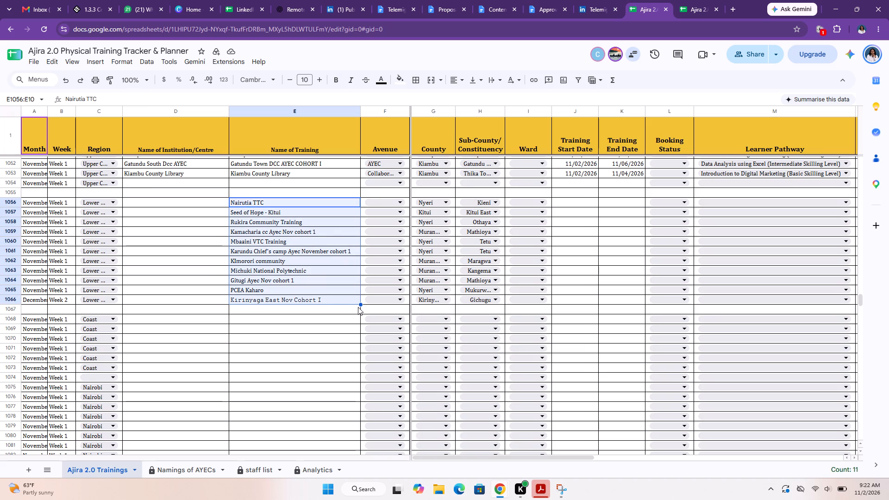
left_click_drag(360, 304, 200, 300)
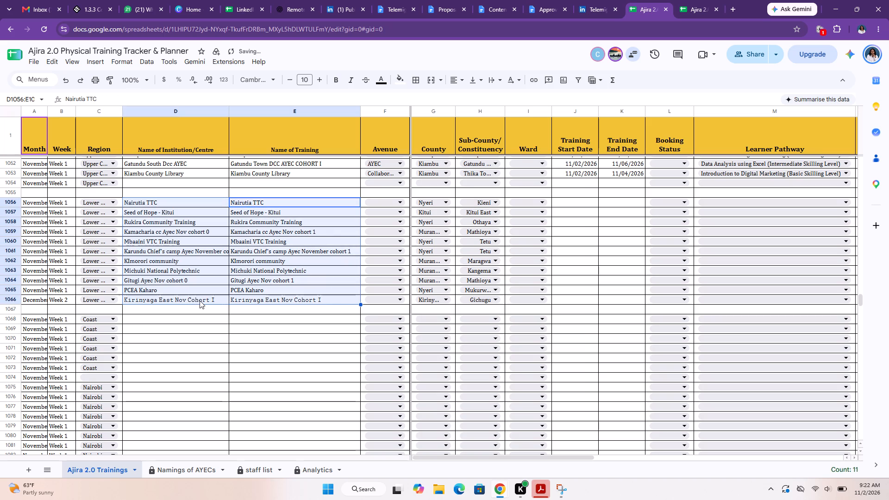
Shorten the institution names in rows 1057 and 1058 to Seed of Hope and Rukira Community.
double_click(165, 214)
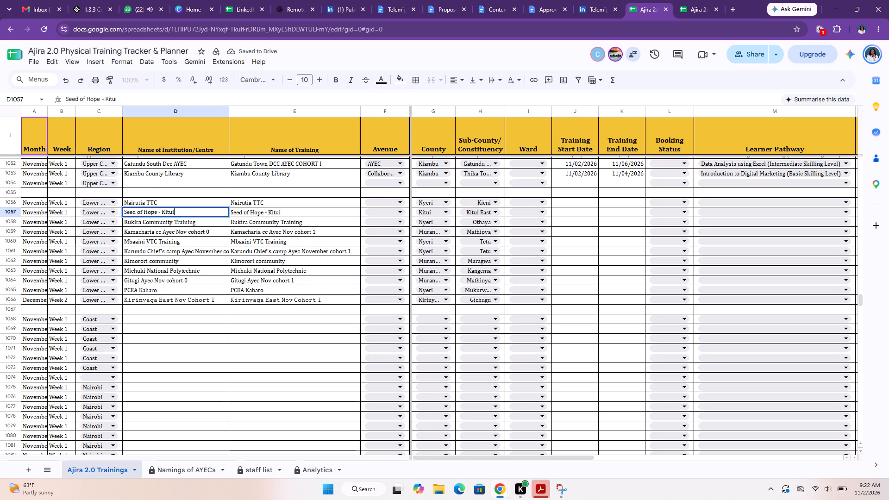
left_click_drag(177, 213, 138, 208)
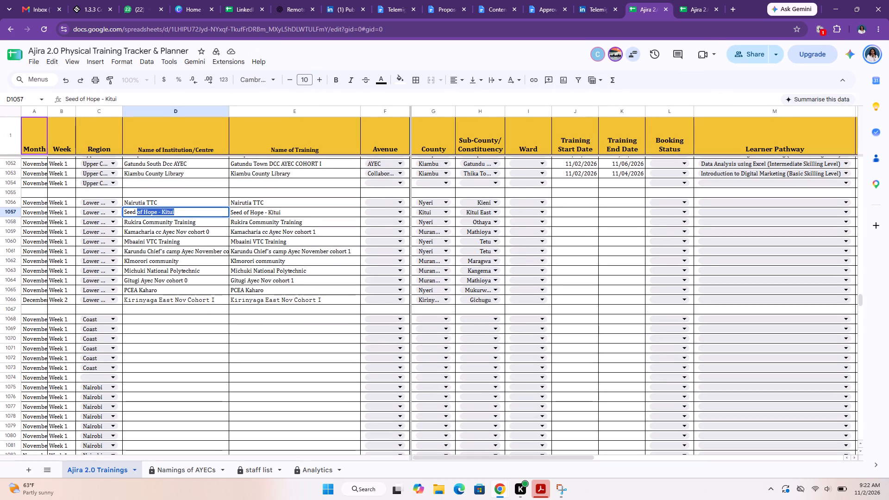
left_click_drag(138, 208, 157, 210)
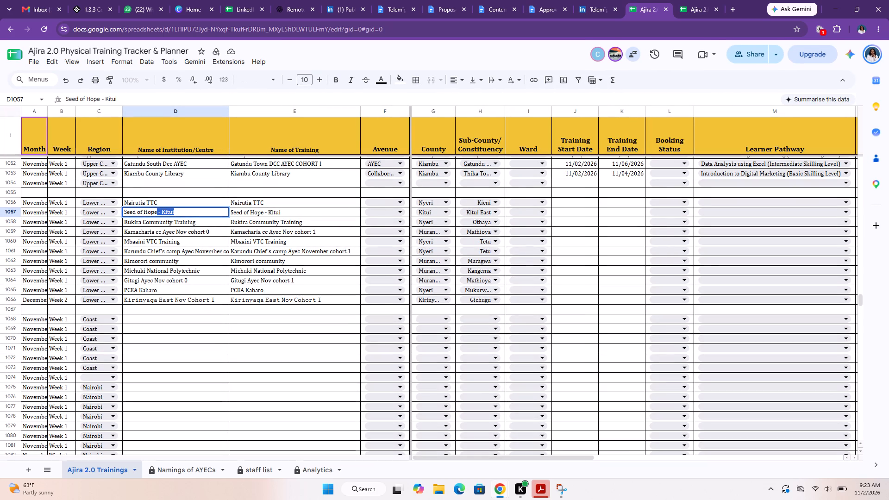
key("BackSpace")
double_click(170, 222)
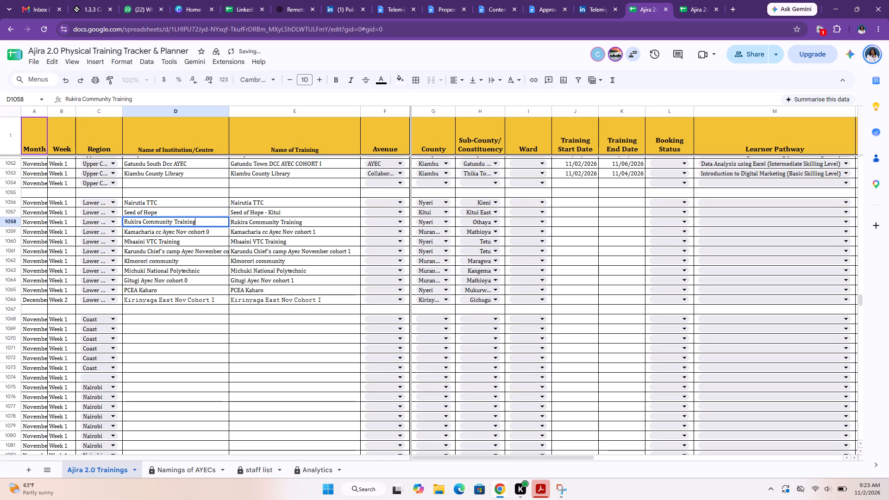
left_click_drag(200, 223, 175, 223)
key("BackSpace")
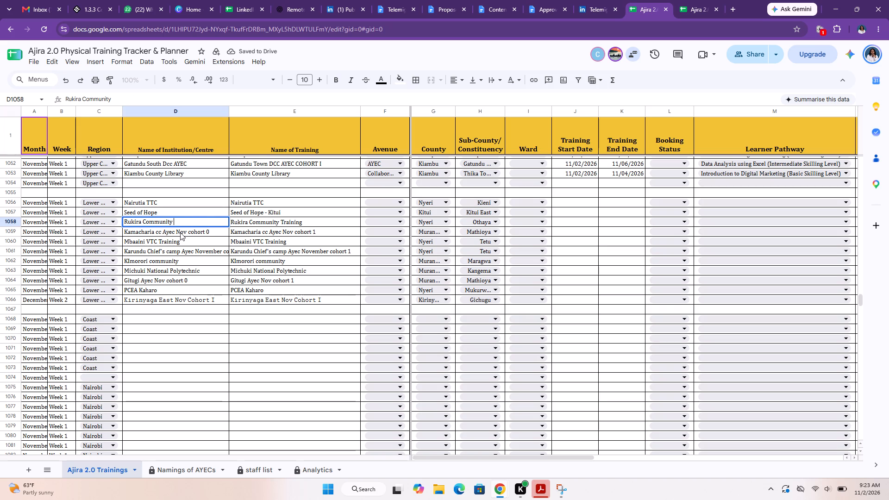
Replace the institution name in row 1059 with Kamacharia AYEC copied from the Namings of AYECs sheet, values only.
left_click(180, 232)
scroll(167, 427, "up", 2)
left_click(181, 465)
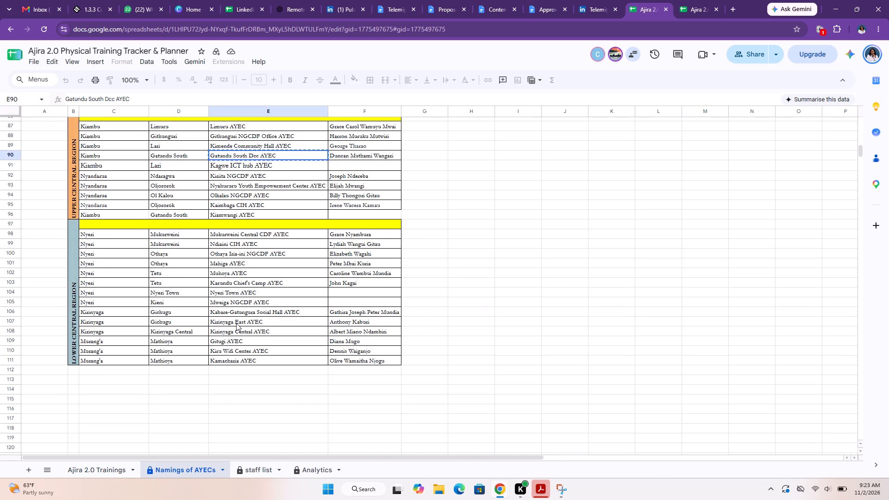
left_click(232, 362)
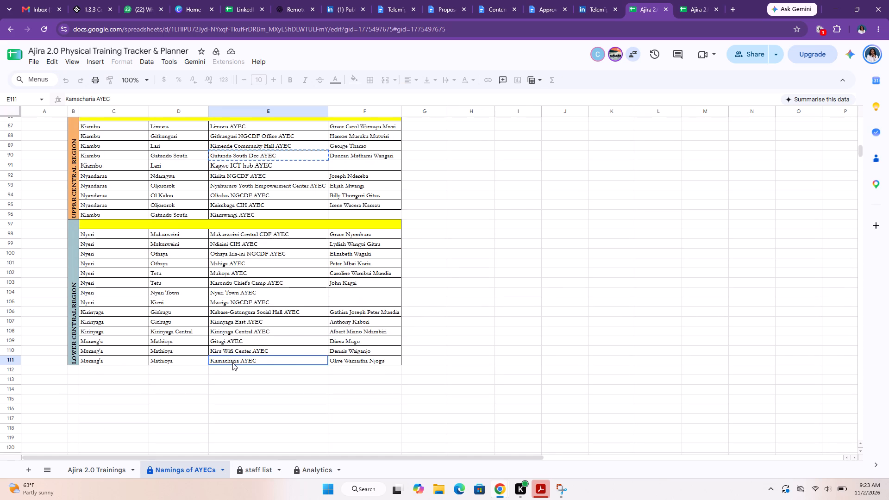
key("ctrl+c")
left_click(108, 463)
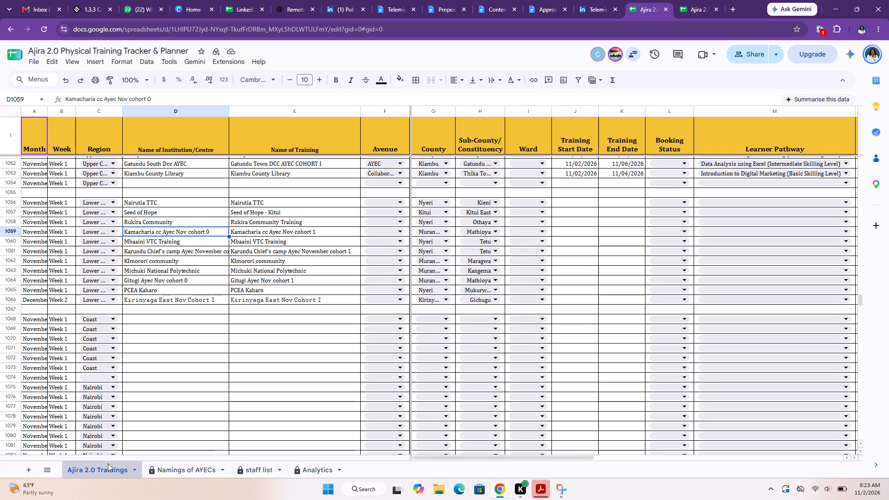
key("ctrl+shift+v")
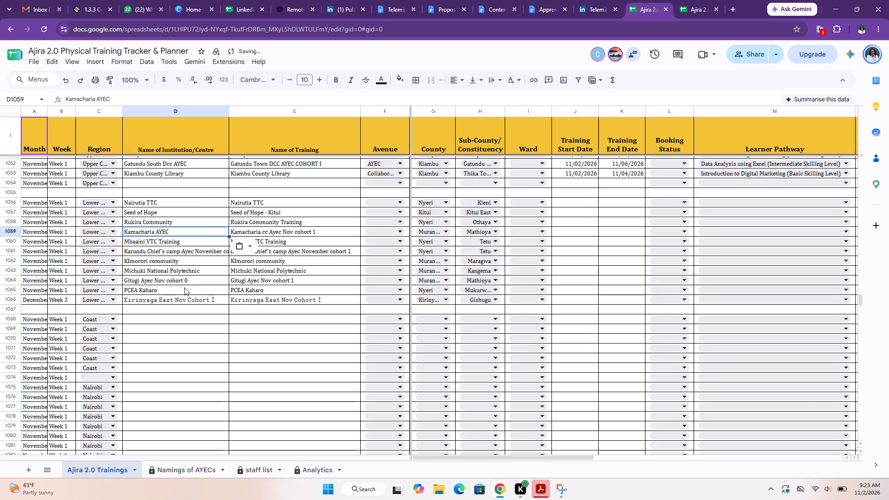
Shorten the institution name in row 1060 to Mbaaini VTC.
double_click(180, 244)
left_click_drag(180, 244, 158, 240)
key("BackSpace")
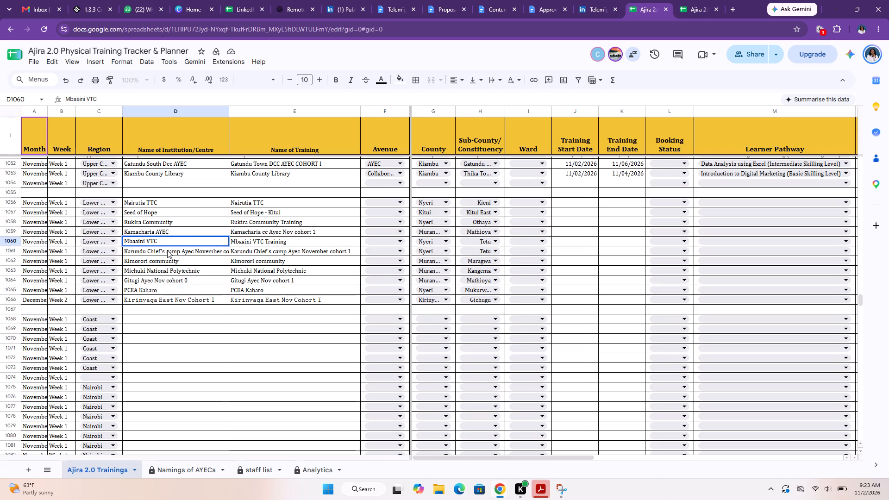
Replace the institution name in row 1061 with Karundu Chief's Camp AYEC copied from the Namings of AYECs sheet, values only.
left_click(175, 254)
scroll(131, 421, "up", 1)
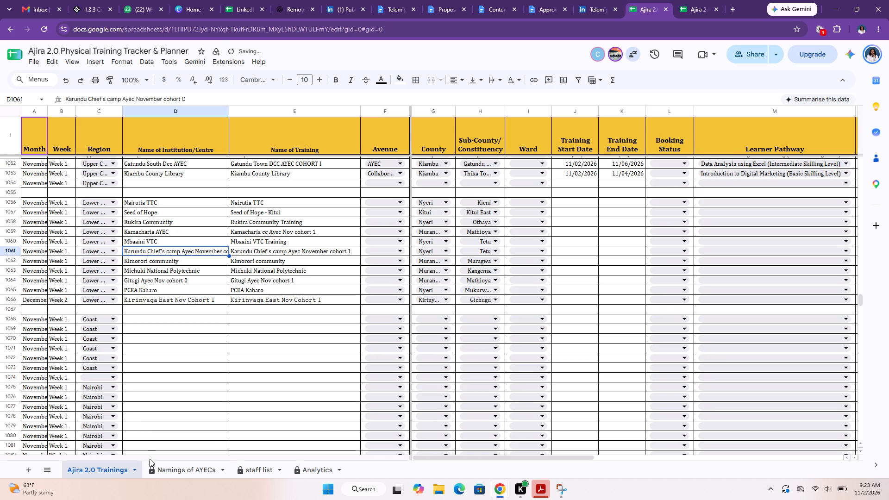
scroll(150, 459, "up", 1)
left_click(171, 469)
scroll(164, 465, "down", 1)
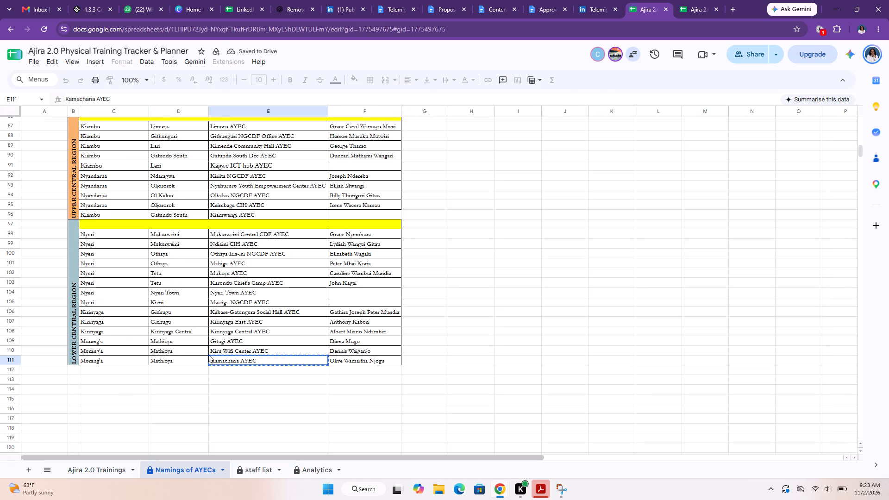
scroll(208, 355, "down", 1)
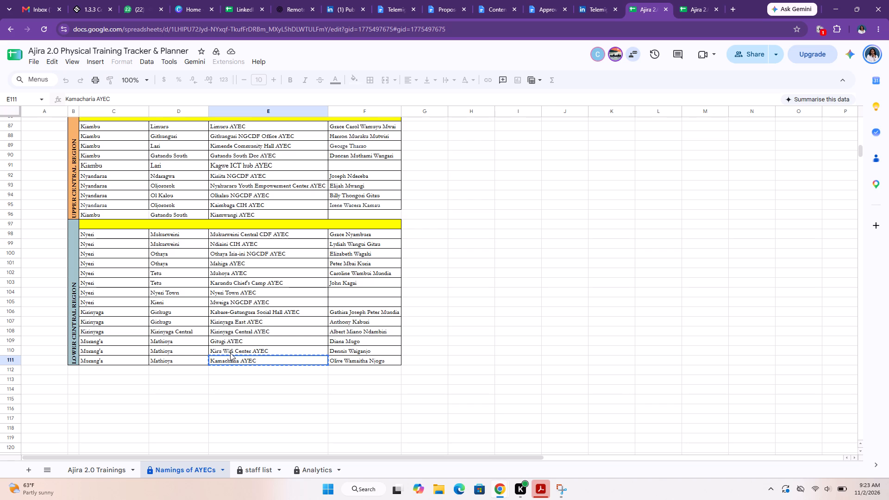
scroll(230, 353, "down", 1)
scroll(219, 300, "down", 1)
left_click(220, 285)
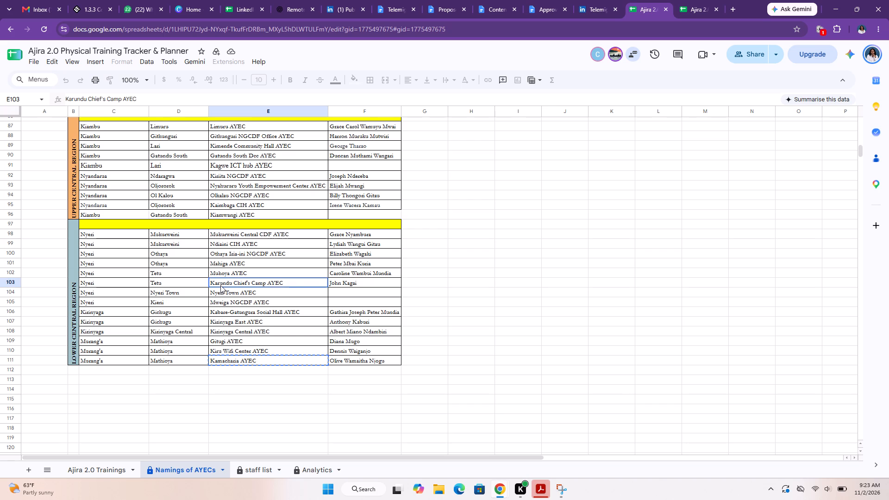
key("ctrl+c")
left_click(103, 475)
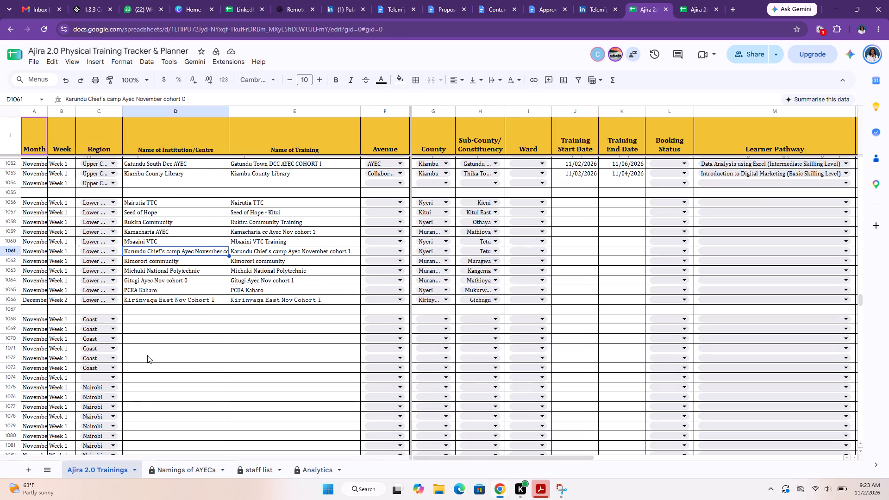
key("ctrl+shift+v")
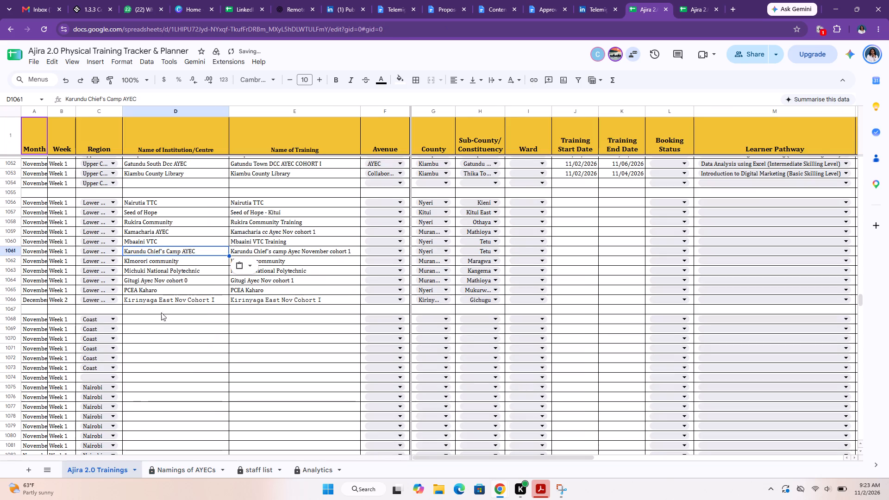
Replace the institution name in row 1064 with Gitugi AYEC copied from the Namings of AYECs sheet, values only.
double_click(184, 283)
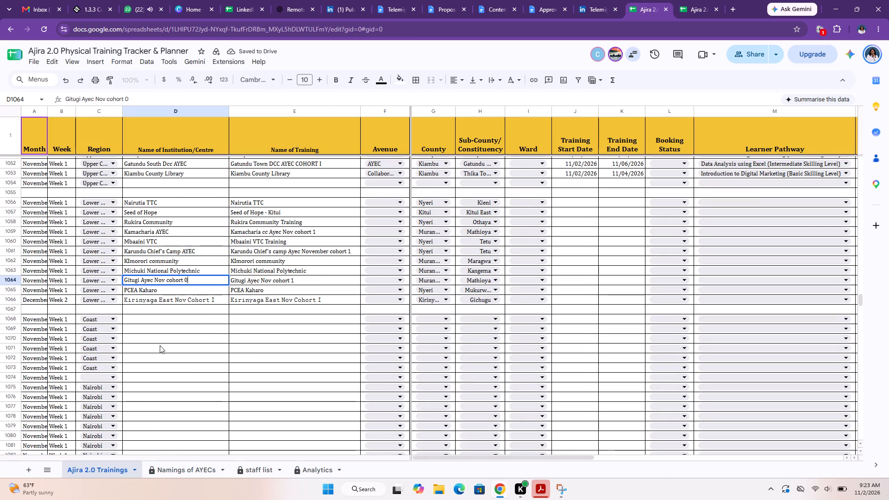
left_click(170, 466)
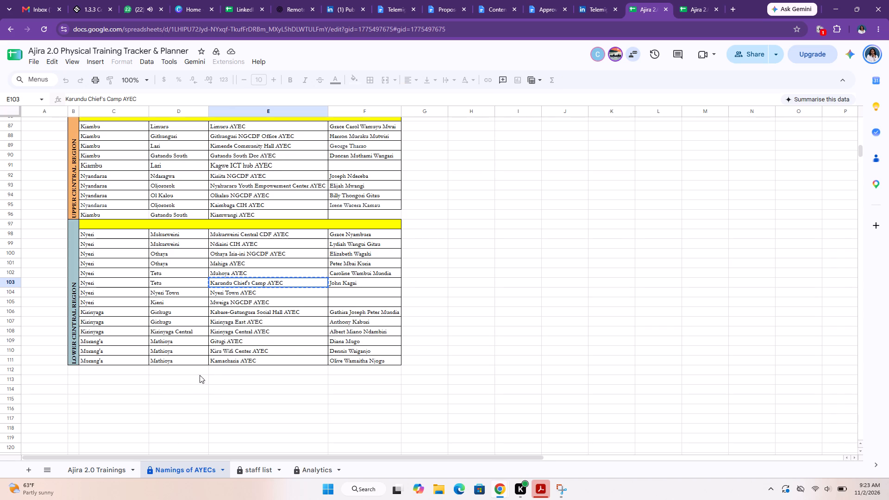
left_click(229, 342)
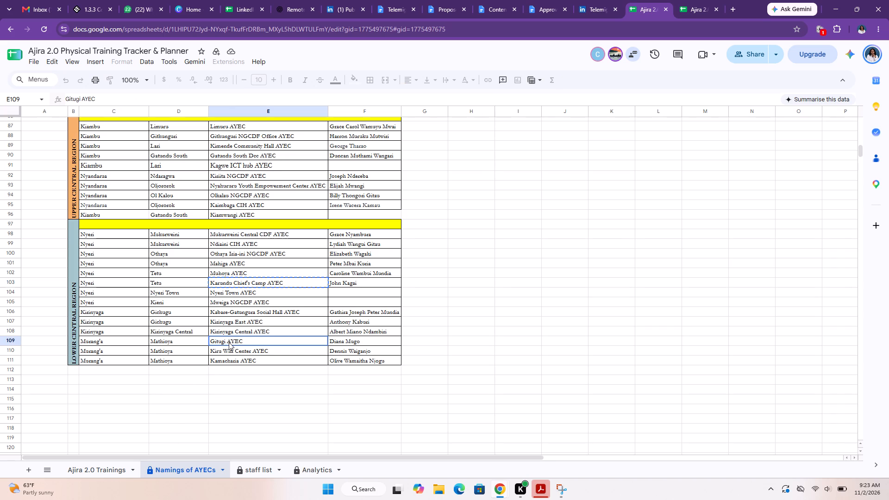
key("ctrl+c")
left_click(91, 471)
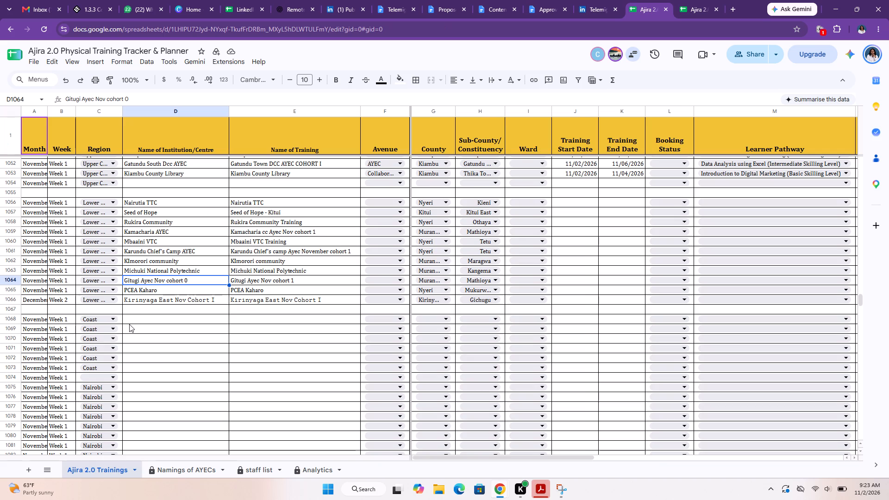
key("ctrl+shift+v")
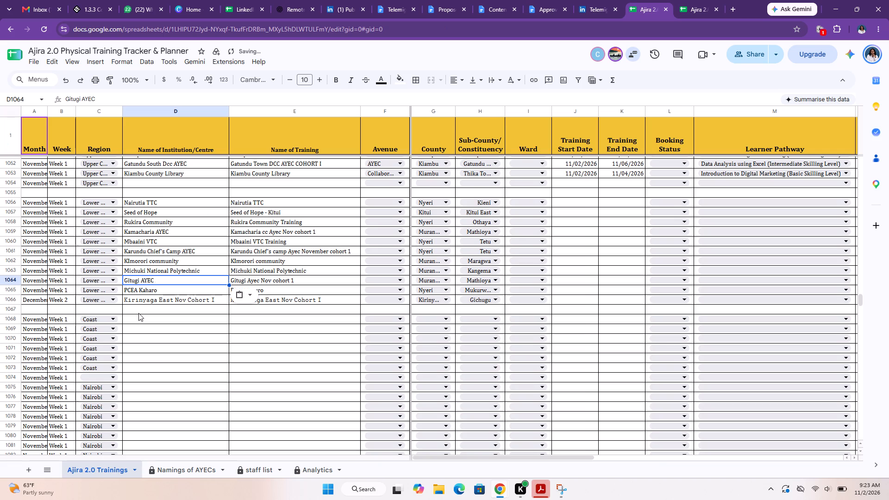
Replace the institution name in row 1066 with Kirinyaga East AYEC copied from the Namings of AYECs sheet, values only.
left_click(161, 305)
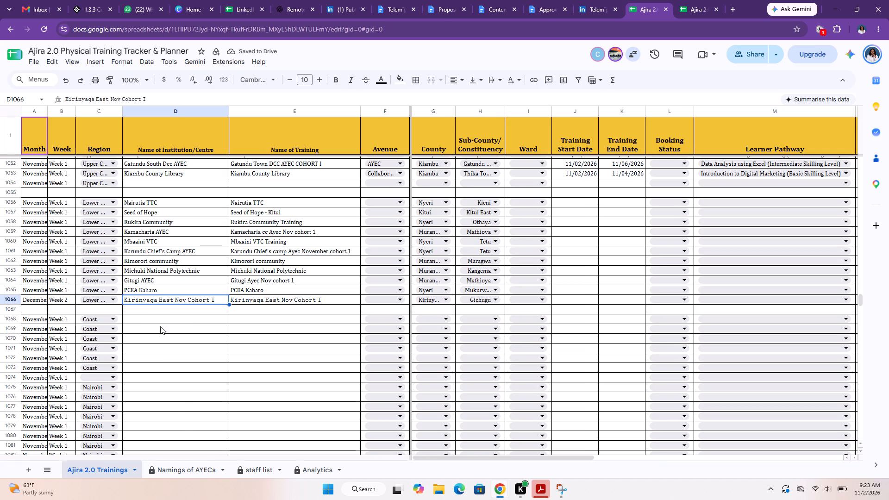
left_click(186, 473)
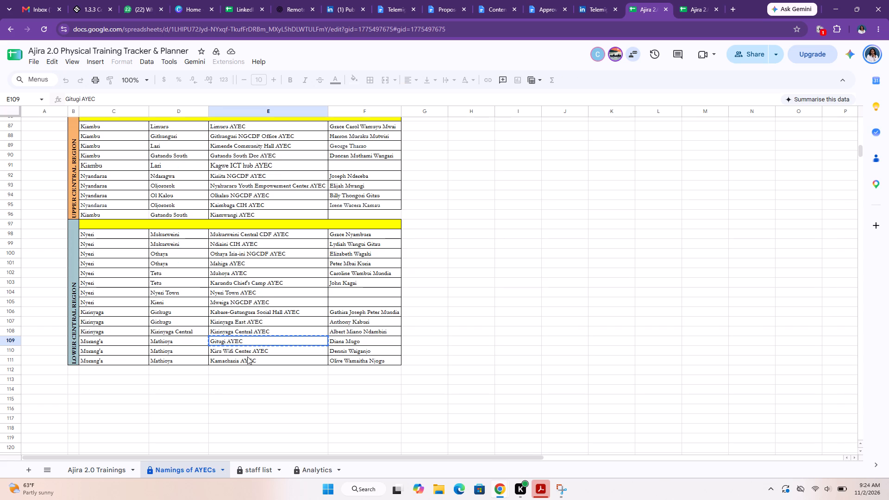
left_click(234, 319)
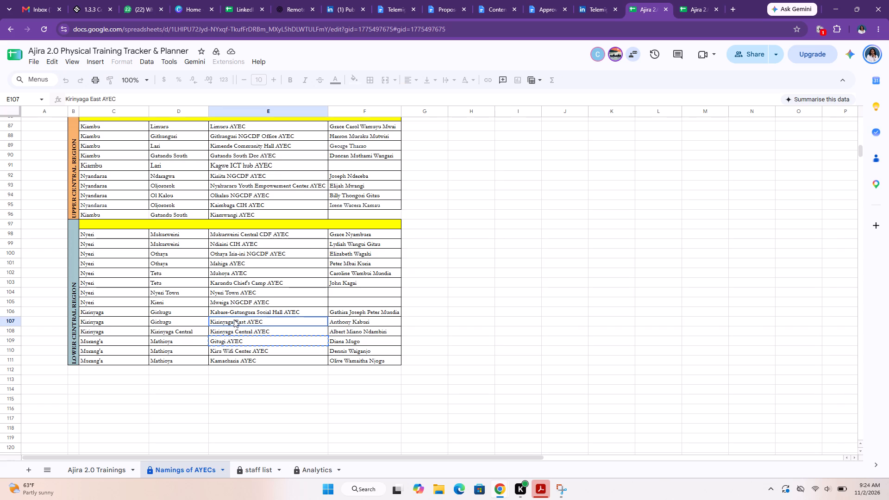
left_click(101, 469)
left_click(164, 469)
key("ctrl+c")
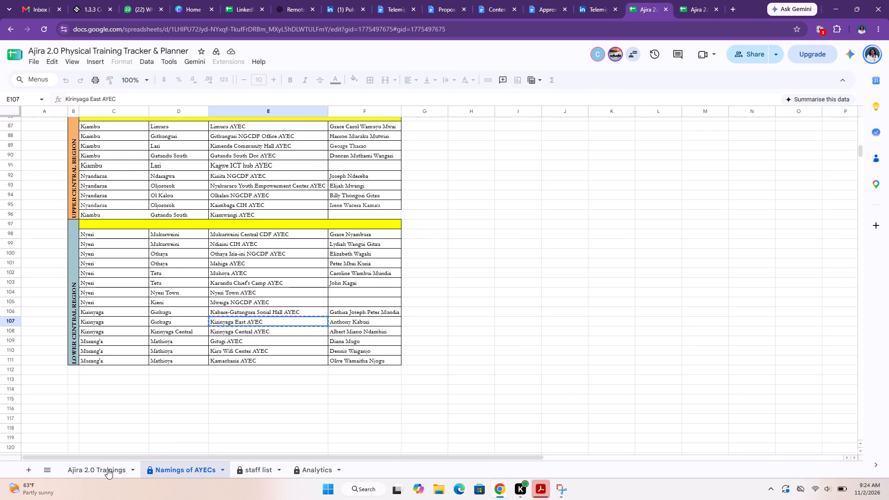
left_click(97, 469)
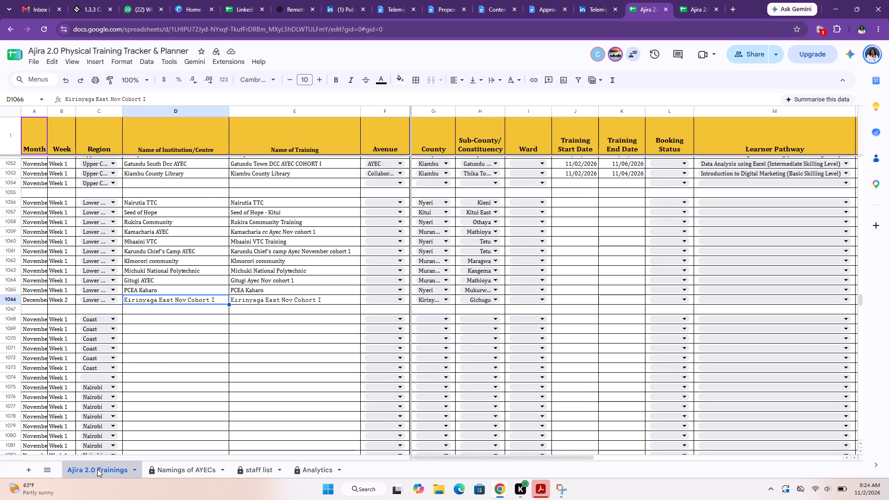
key("ctrl+shift+v")
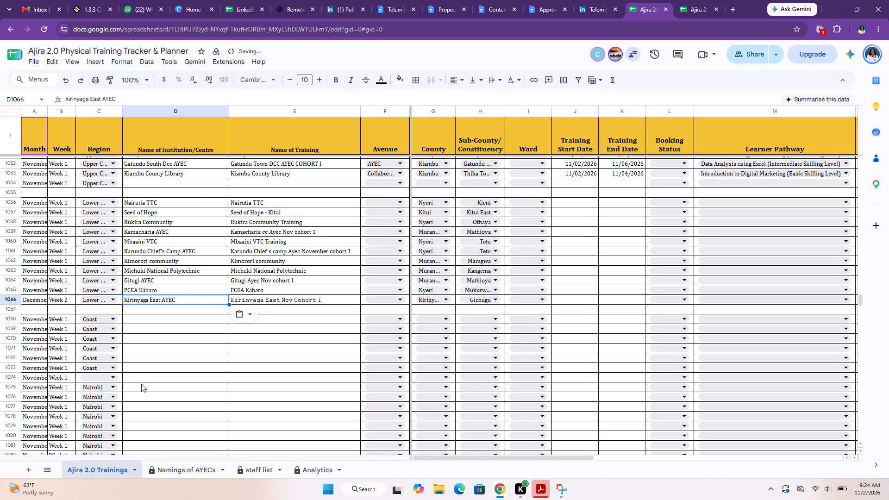
Copy the Week 1 avenues of training (M4:M14) from the Lower Central scheduling form into the tracker's Avenue column from row 1056, values only.
scroll(306, 350, "right", 7)
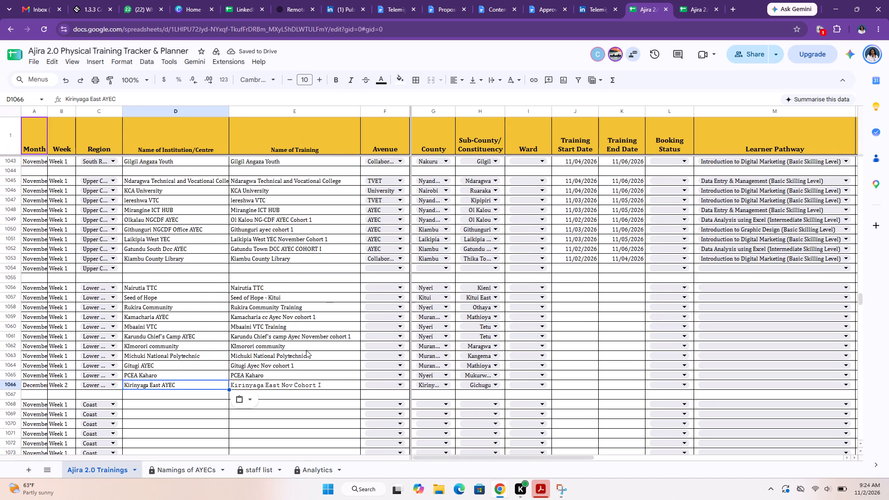
left_click(702, 4)
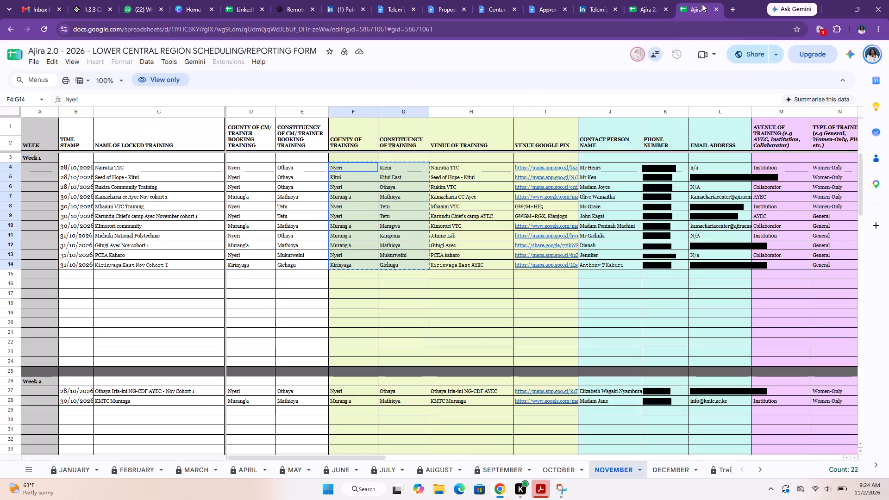
scroll(479, 231, "left", 6)
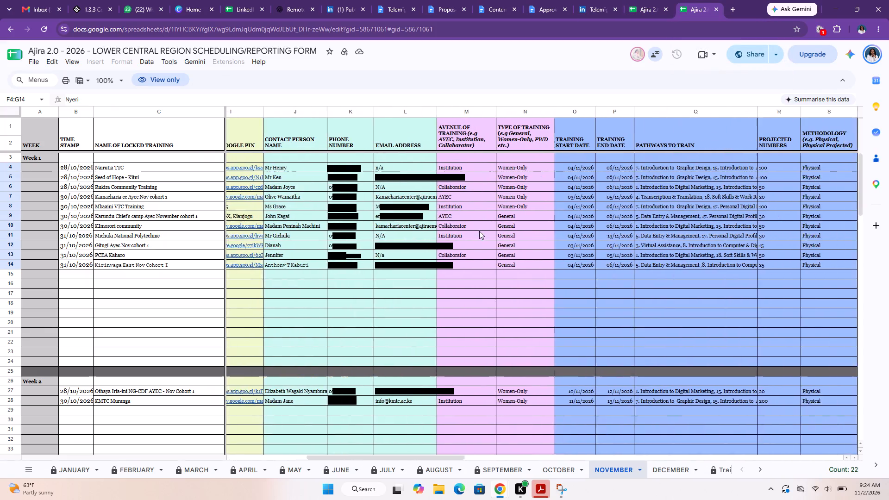
scroll(479, 231, "left", 2)
left_click_drag(352, 167, 352, 168)
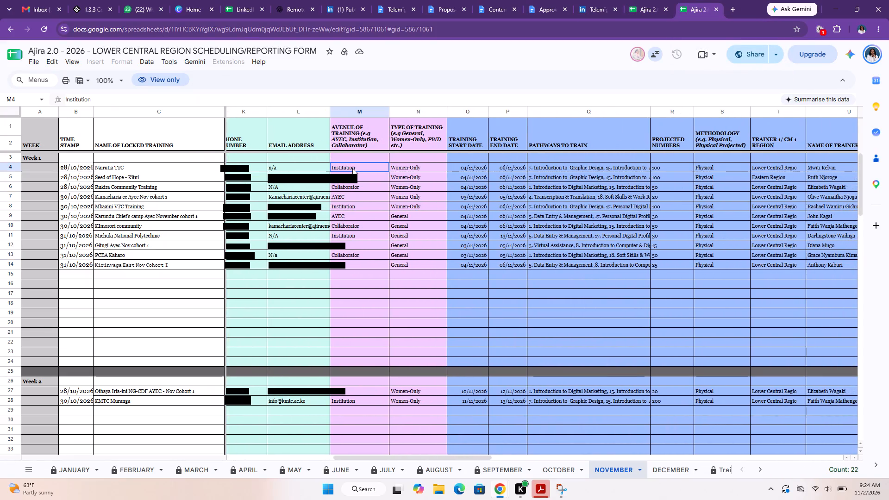
left_click_drag(352, 168, 361, 262)
key("ctrl+c")
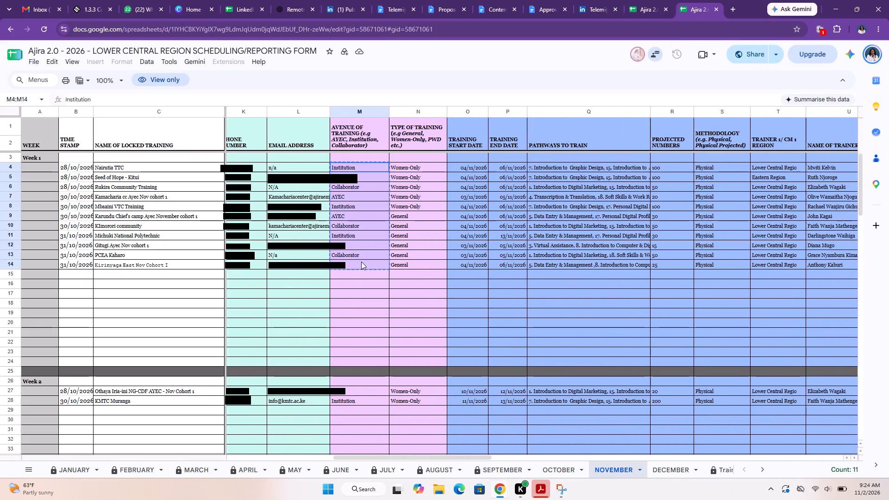
left_click(632, 7)
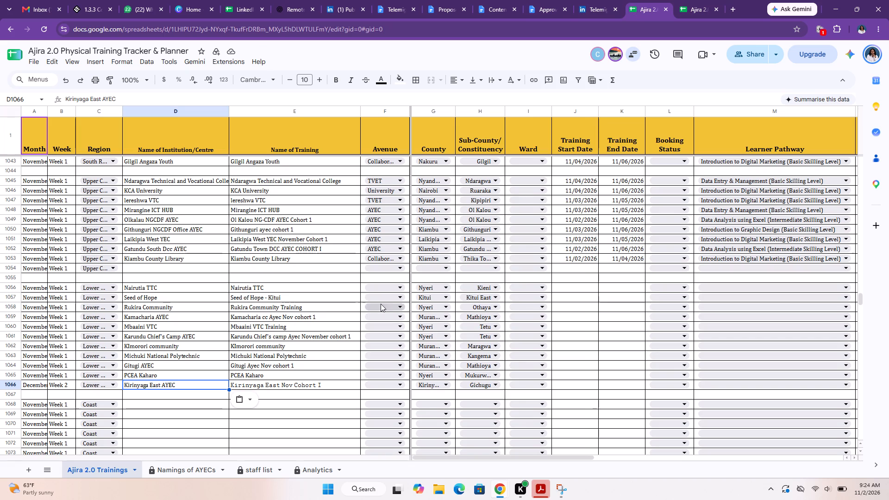
left_click(363, 289)
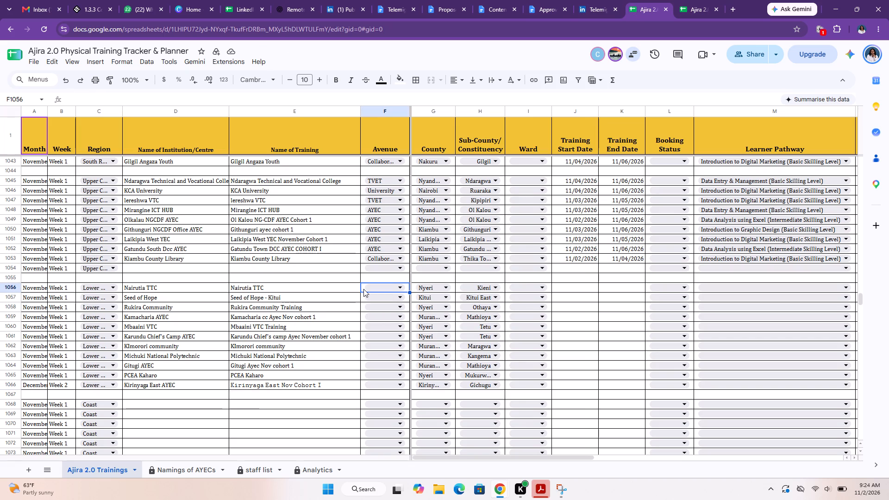
key("ctrl+shift+v")
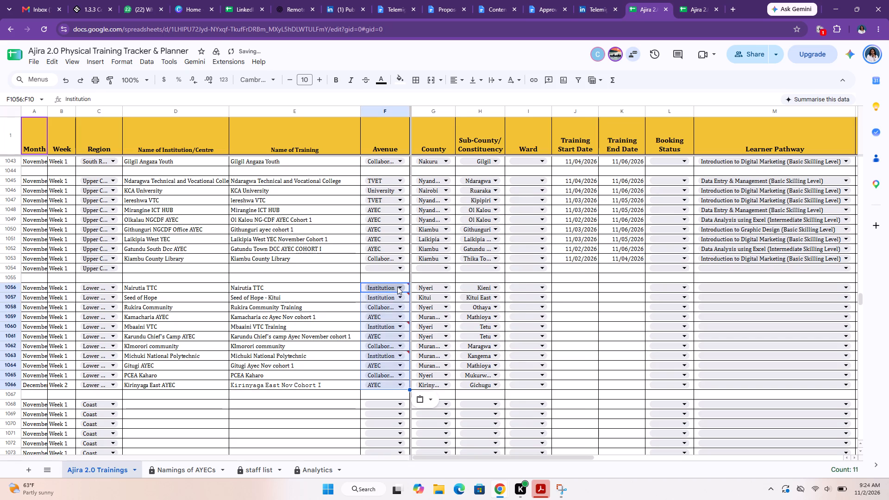
Replace the Institution avenues with TVET in rows 1056, 1057 and 1060, and with Jitume in row 1063.
left_click(397, 287)
left_click(376, 362)
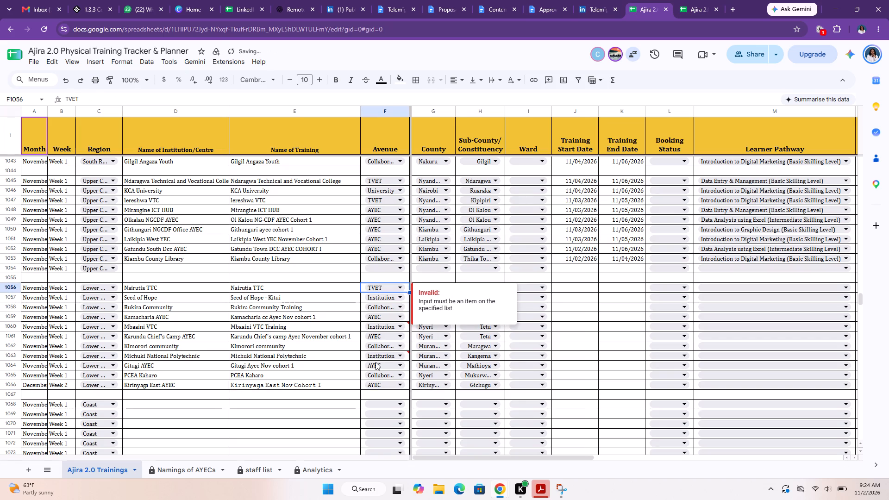
left_click(399, 323)
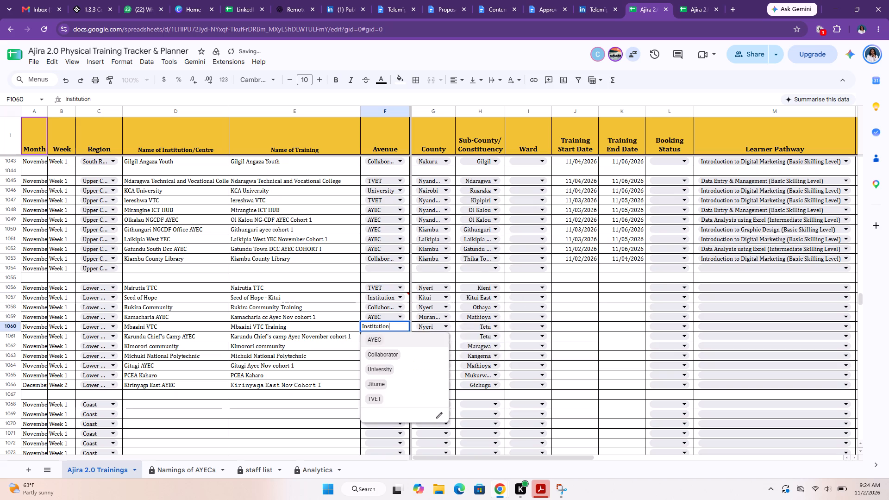
left_click(375, 400)
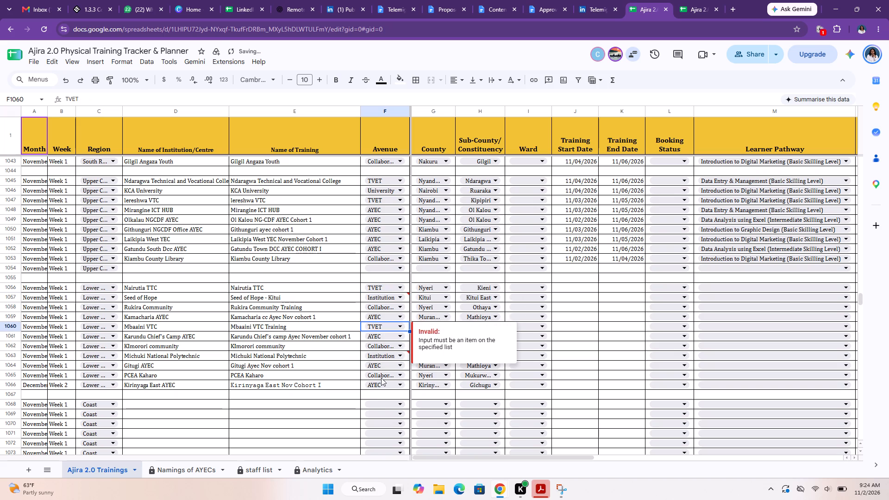
left_click(399, 296)
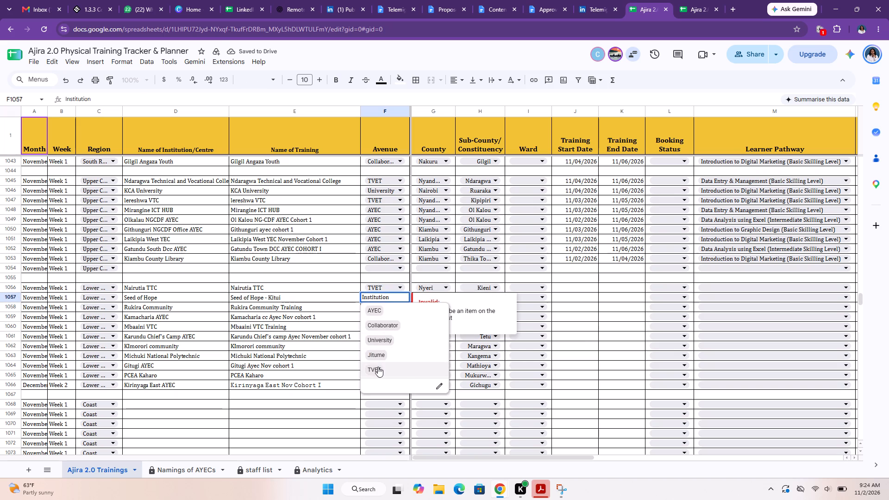
left_click(378, 367)
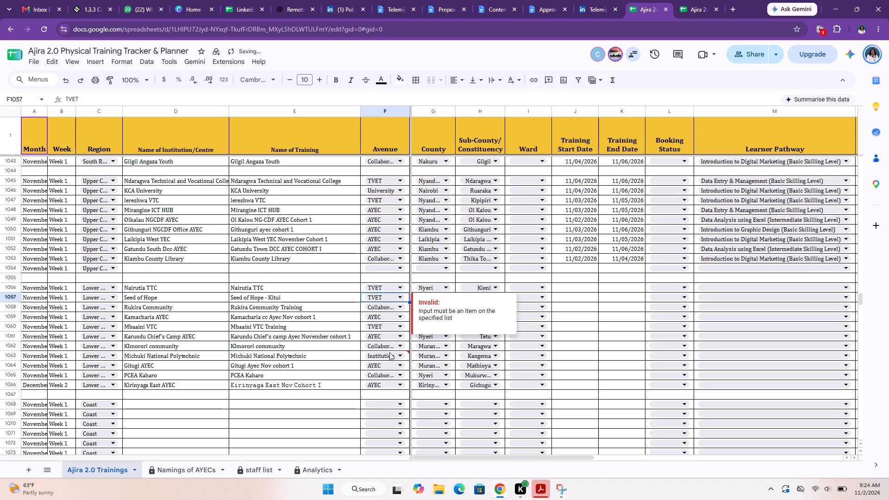
left_click(400, 356)
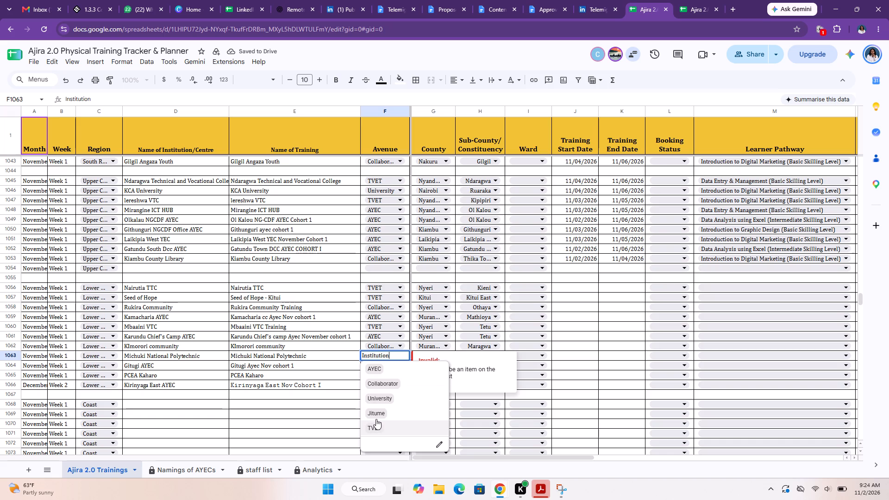
left_click(376, 419)
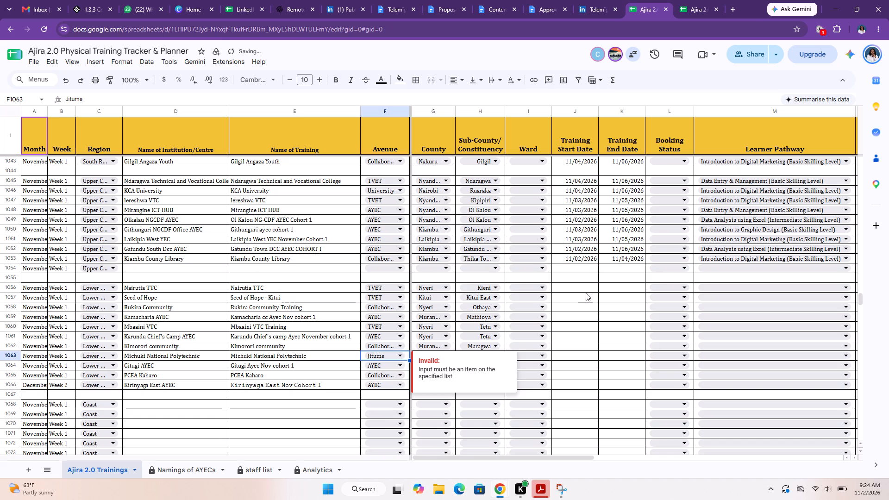
Copy the Week 1 training start and end dates (O4:P14) from the Lower Central form into the tracker from J1056, values only.
left_click(590, 290)
left_click(691, 2)
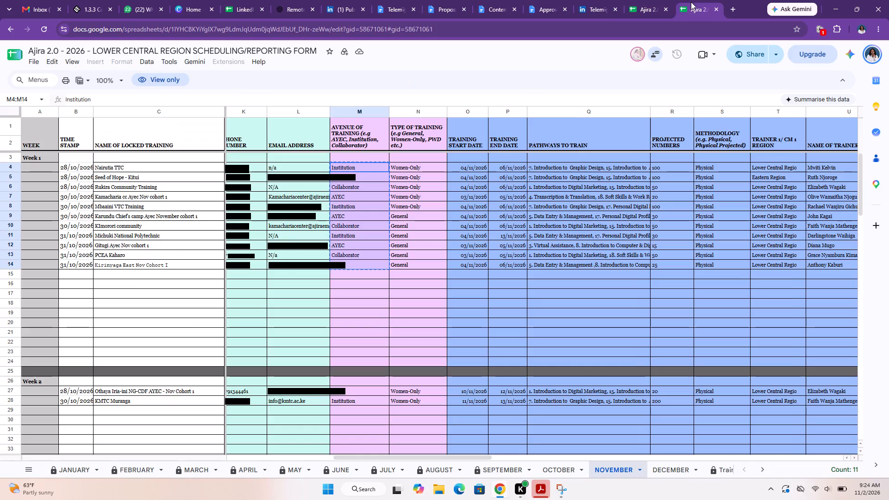
left_click_drag(482, 169, 510, 257)
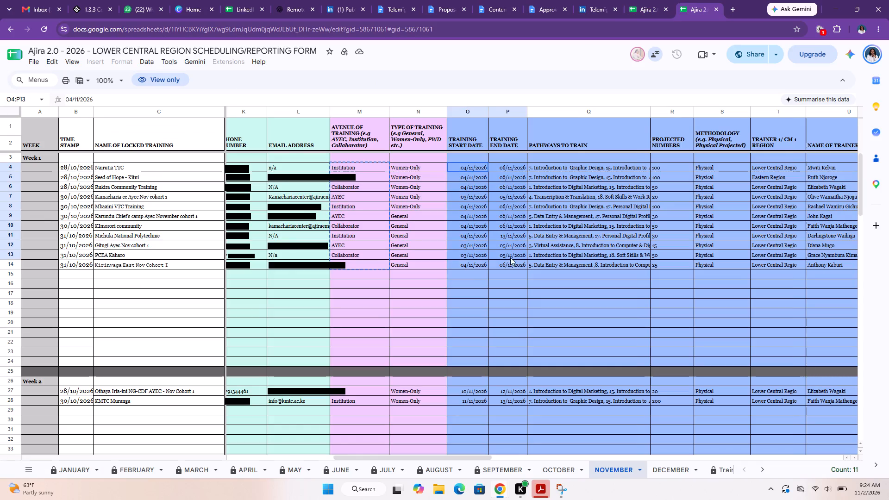
left_click_drag(510, 257, 513, 265)
key("ctrl+c")
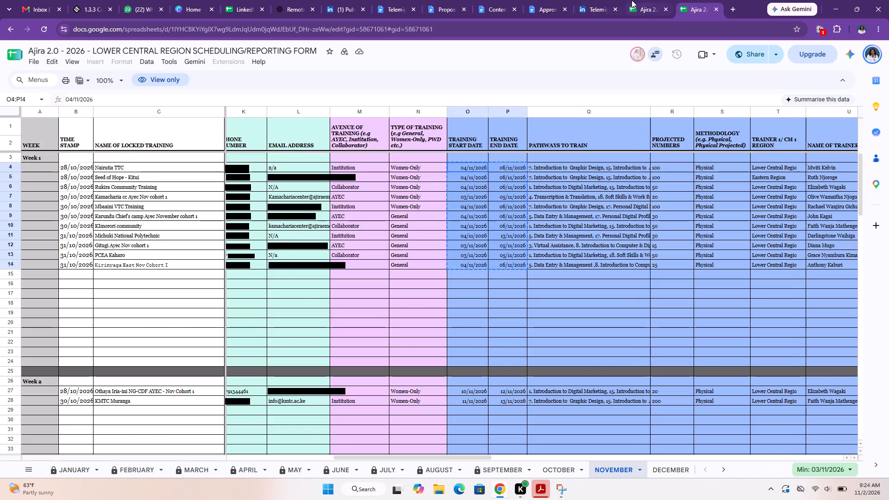
left_click(646, 6)
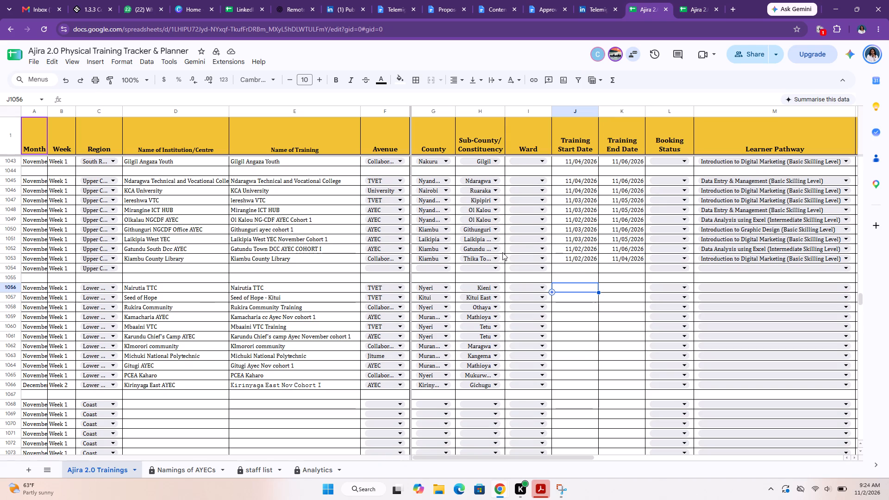
key("ctrl+shift+v")
Set the learner pathway for Nairutia TTC and Seed of Hope, rows 1056 and 1057, to Introduction to Graphic Design (Basic Skilling Level).
scroll(502, 252, "left", 2)
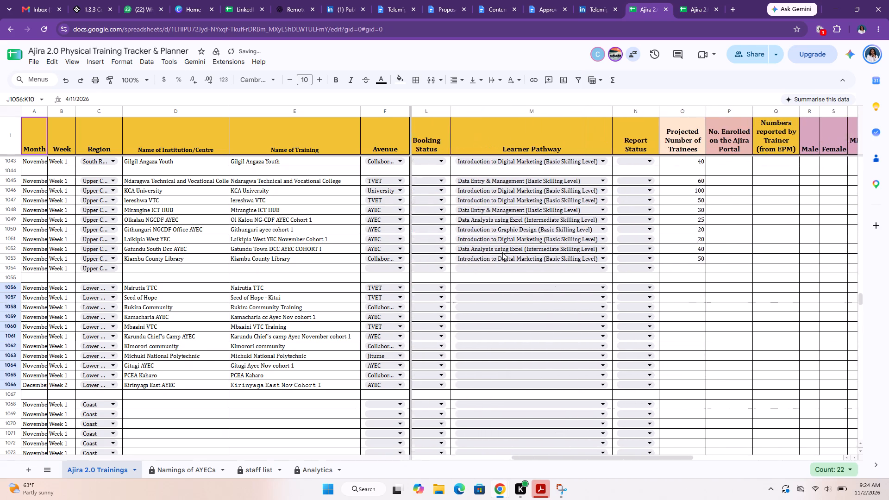
scroll(502, 252, "left", 1)
left_click(692, 4)
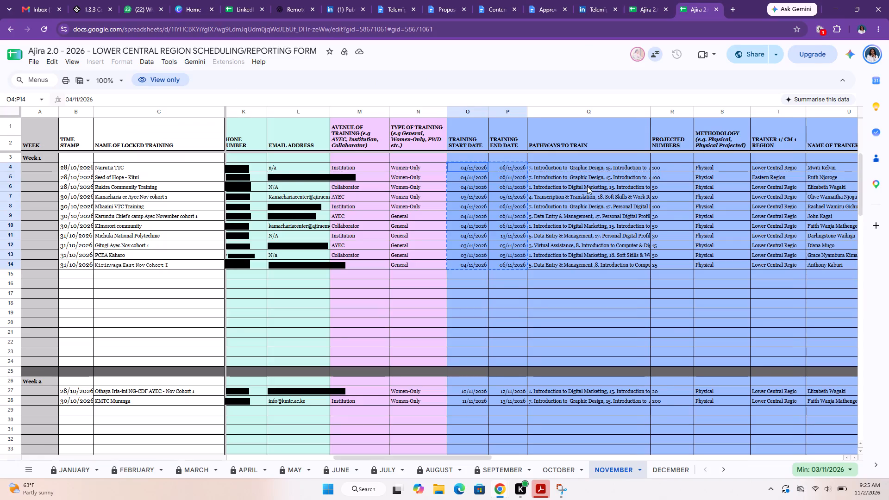
left_click(652, 9)
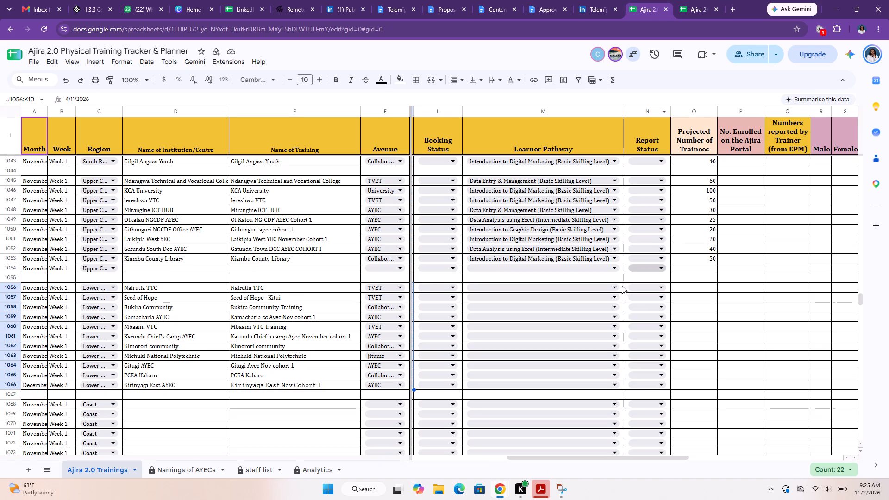
left_click(608, 285)
type("gr")
left_click(586, 298)
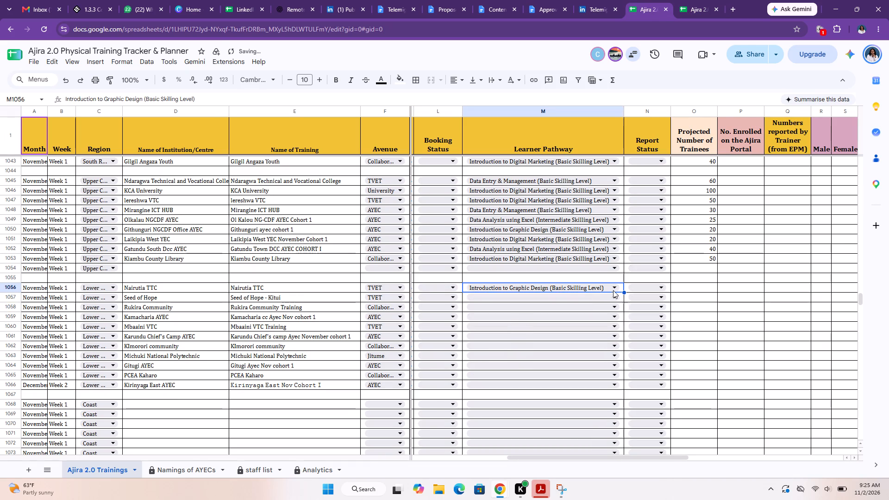
left_click_drag(624, 292, 620, 299)
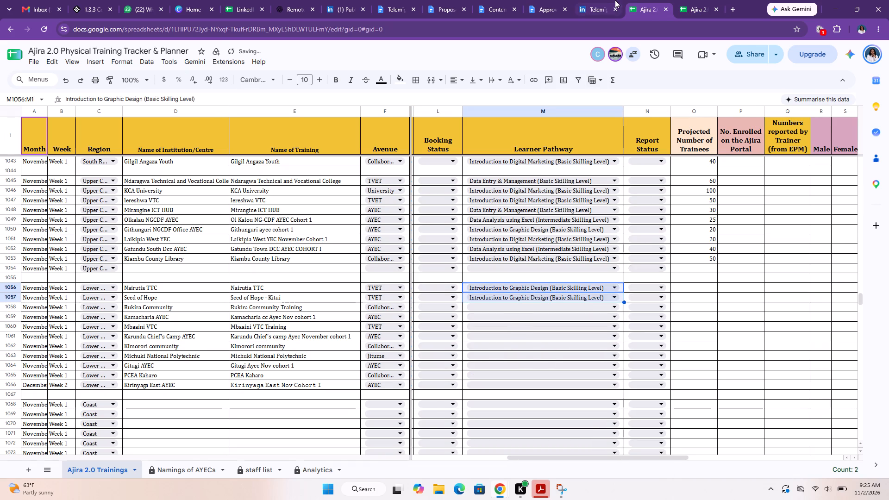
Check the Lower Central form's pathways and set Rukira Community's learner pathway in row 1058 to Introduction to Digital Marketing (Basic Skilling Level).
left_click(700, 11)
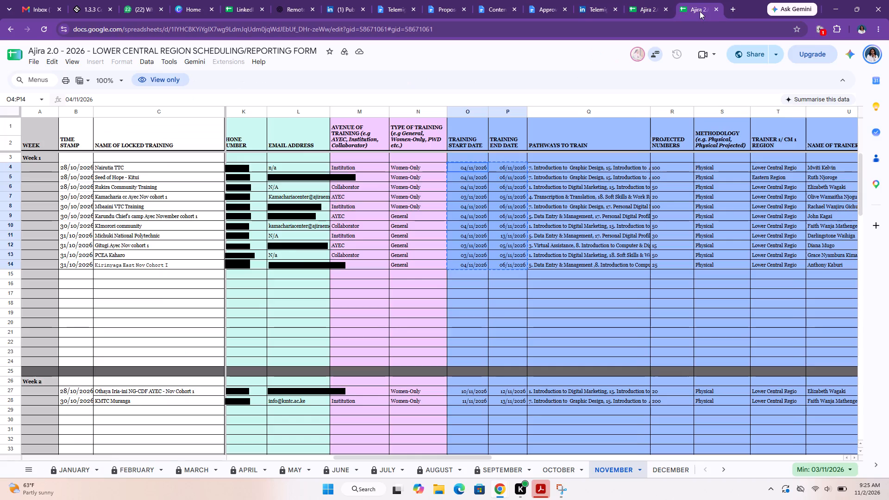
left_click(648, 7)
left_click(614, 306)
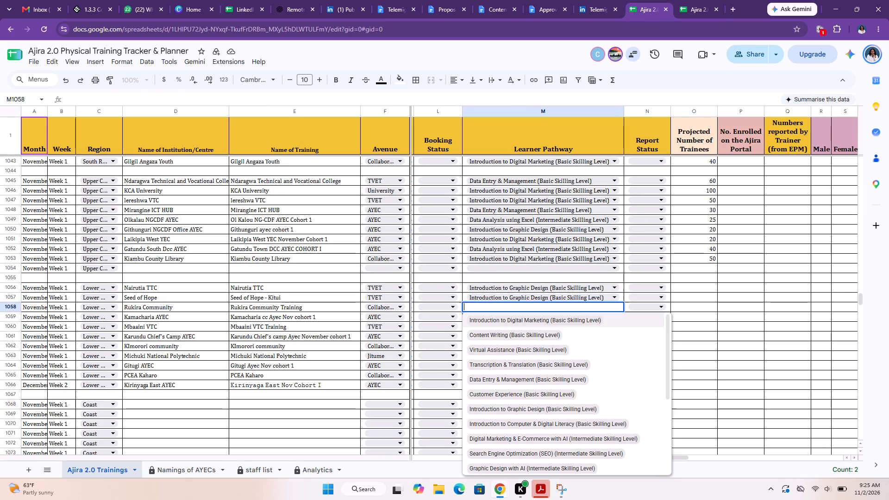
left_click(575, 316)
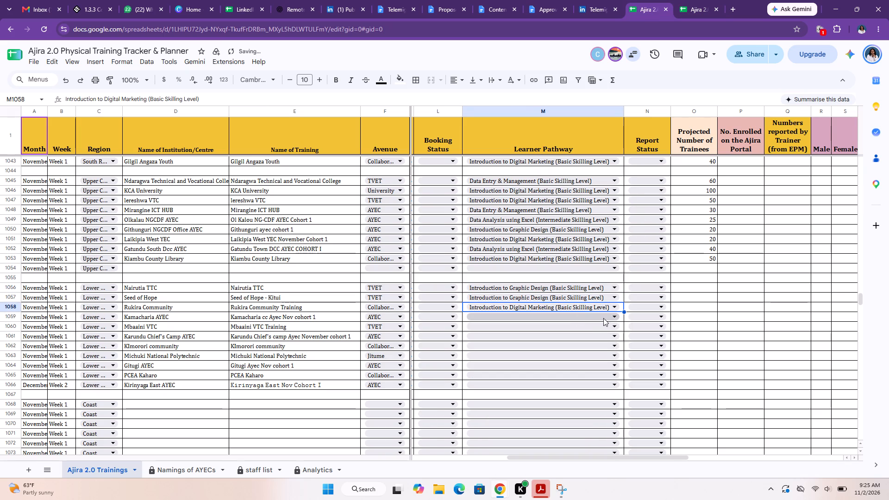
Set the learner pathway to Transcription & Translation for Kamacharia AYEC (row 1059) and Introduction to Graphic Design for Mbaaini VTC (row 1060), both Basic Skilling Level.
left_click(607, 319)
type("tr")
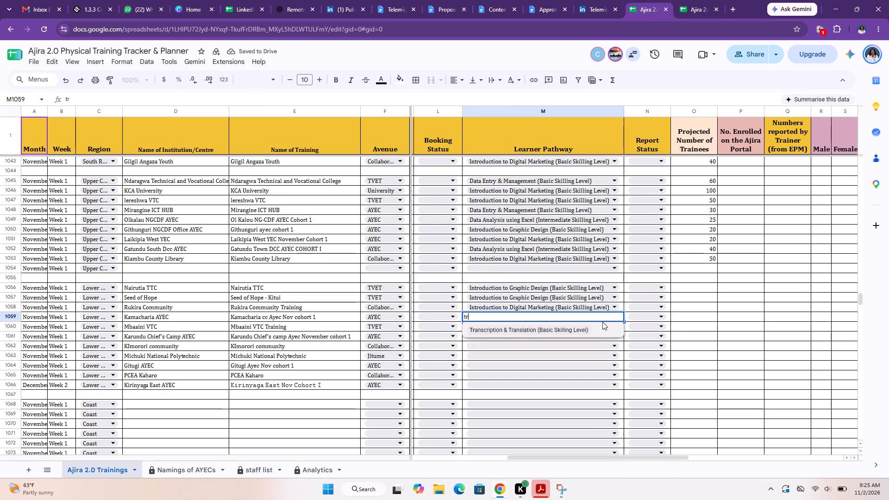
left_click(595, 330)
left_click(612, 326)
type("gr")
left_click(580, 333)
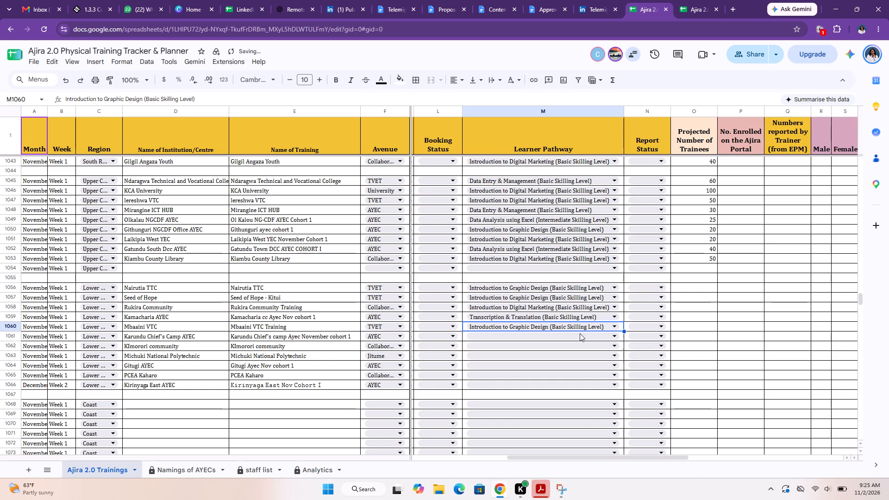
Check Karundu Chief's Camp's pathway in the Lower Central form and set its learner pathway in row 1061 to Data Entry & Management (Basic Skilling Level).
left_click(690, 2)
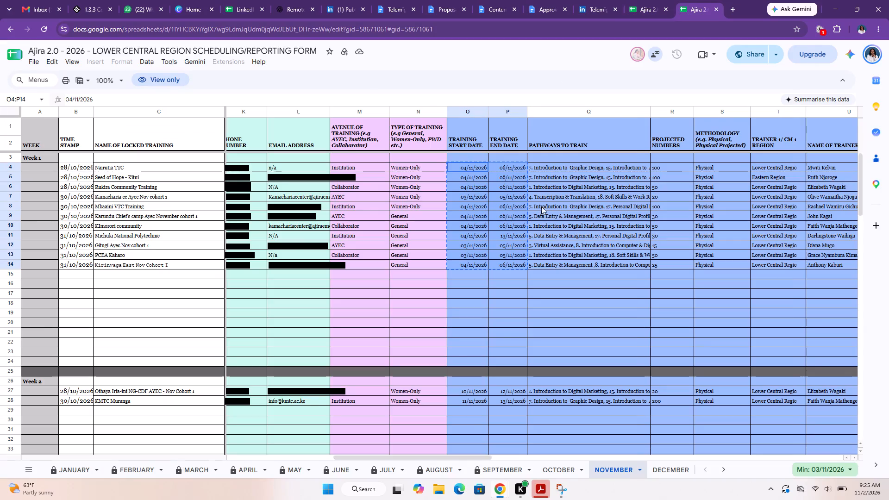
left_click(588, 216)
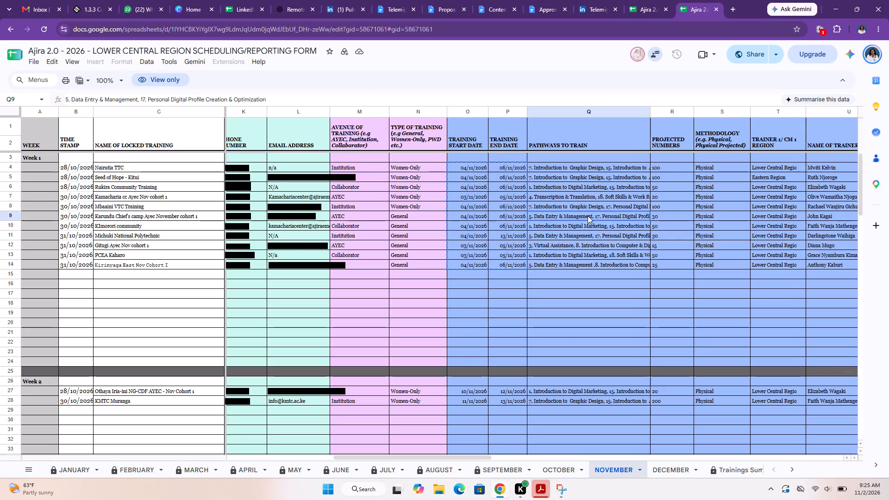
left_click(638, 9)
left_click(596, 336)
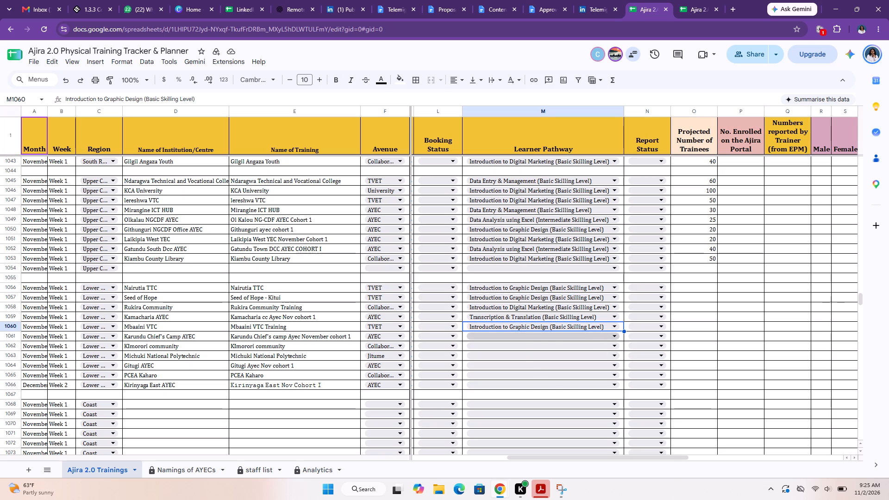
type("da")
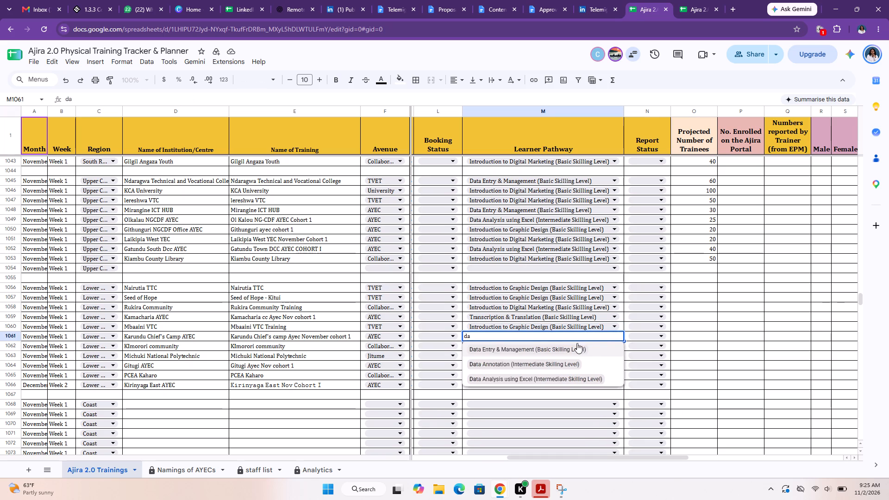
left_click(576, 345)
Set the learner pathway to Introduction to Digital Marketing for KImorori community (row 1062) and Data Entry & Management for Michuki National Polytechnic (row 1063), both Basic Skilling Level.
left_click(603, 347)
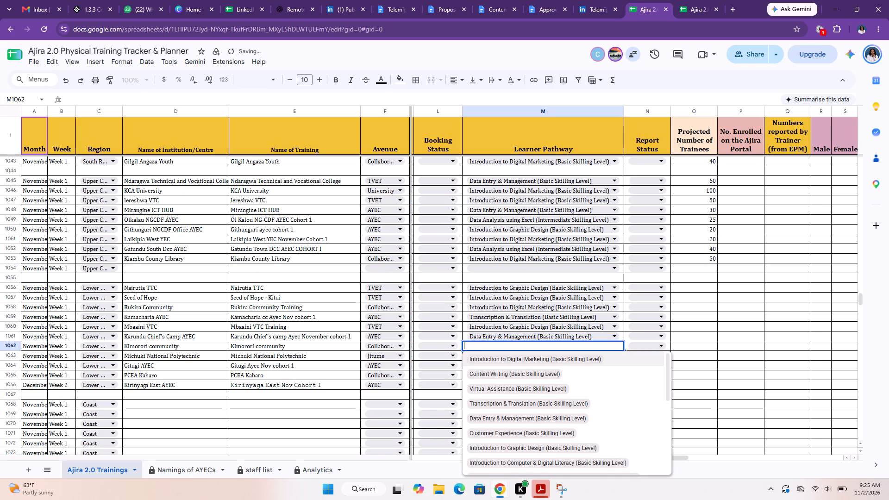
key("d")
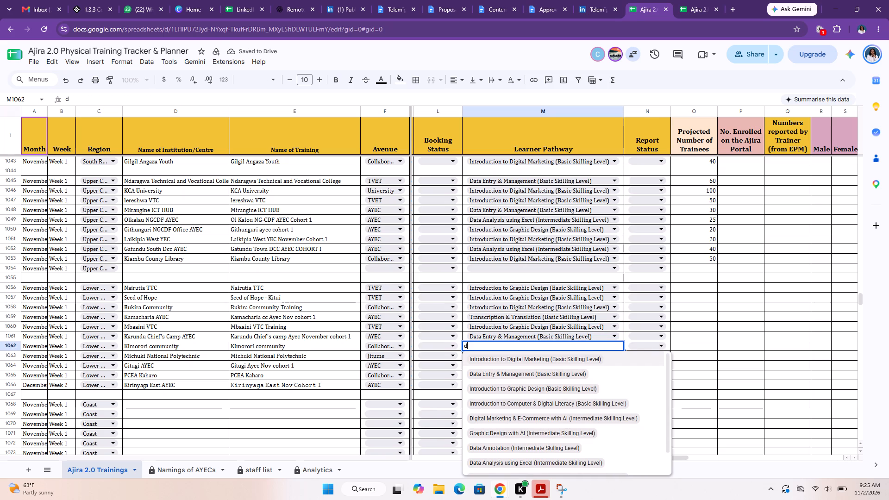
left_click(571, 354)
left_click(599, 357)
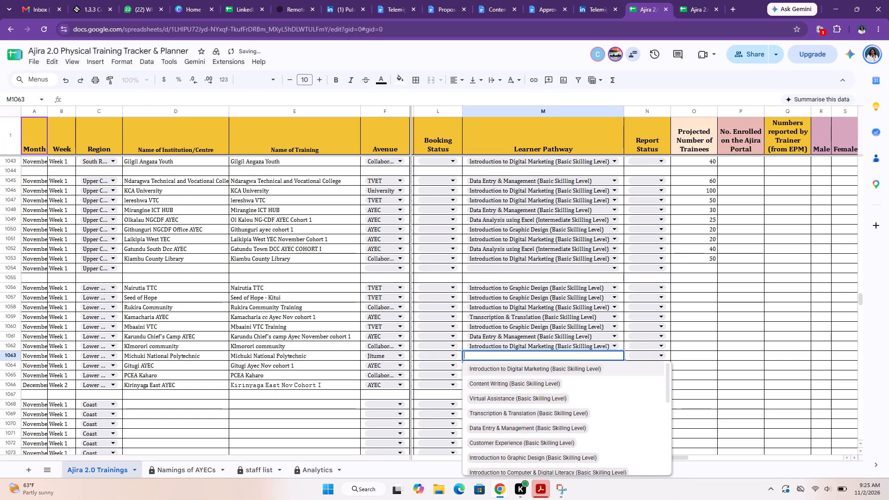
type("da")
left_click(579, 370)
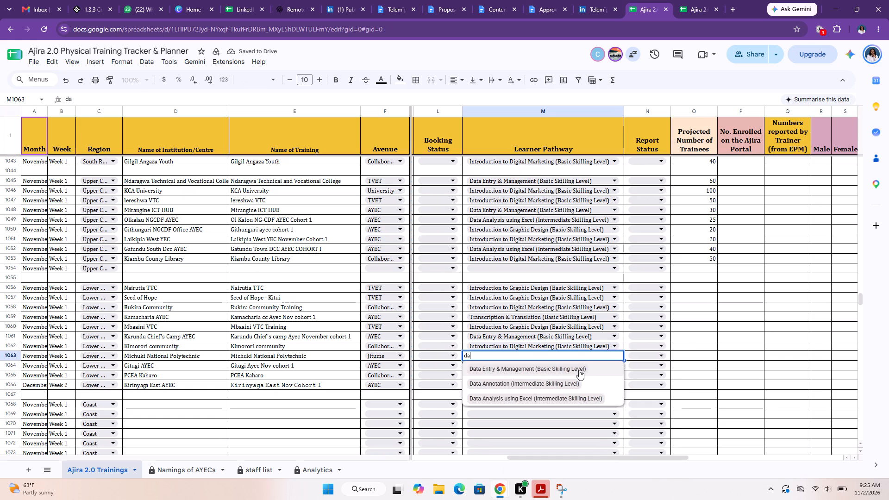
Copy the Week 1 projected numbers (R4:R14) from the Lower Central form's November sheet.
left_click(691, 2)
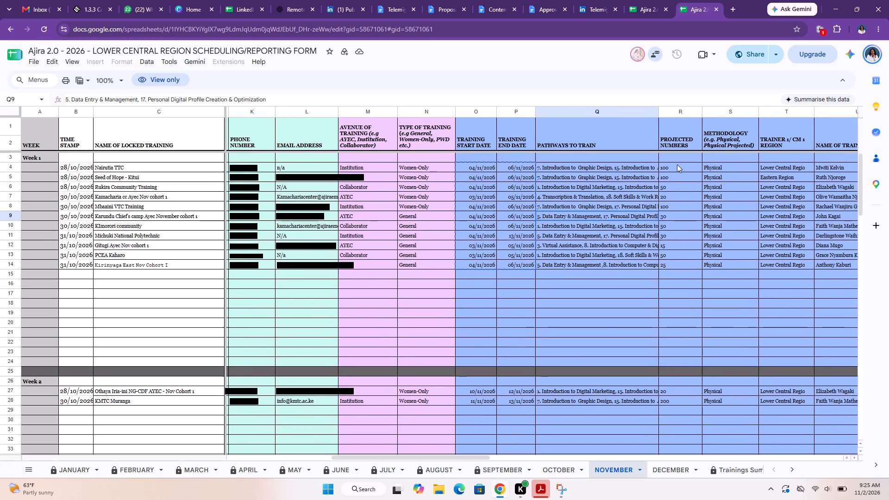
left_click_drag(677, 164, 683, 266)
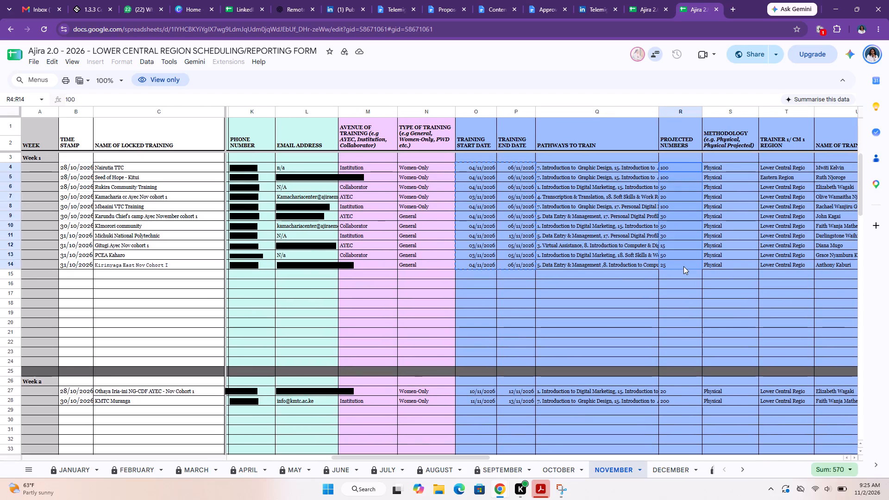
key("ctrl+c")
In the tracker, set the Basic Skilling Level pathways: Virtual Assistance in row 1064, Introduction to Digital Marketing in row 1065, Data Entry & Management in row 1066.
left_click(648, 8)
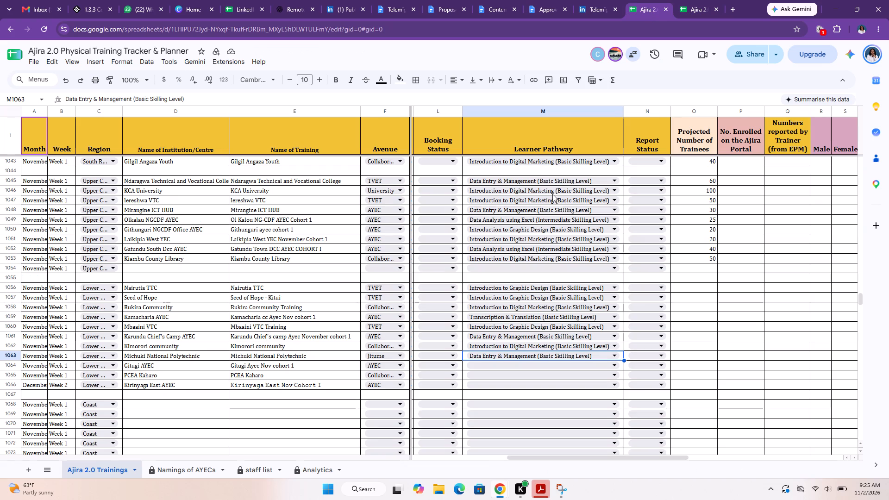
left_click(605, 363)
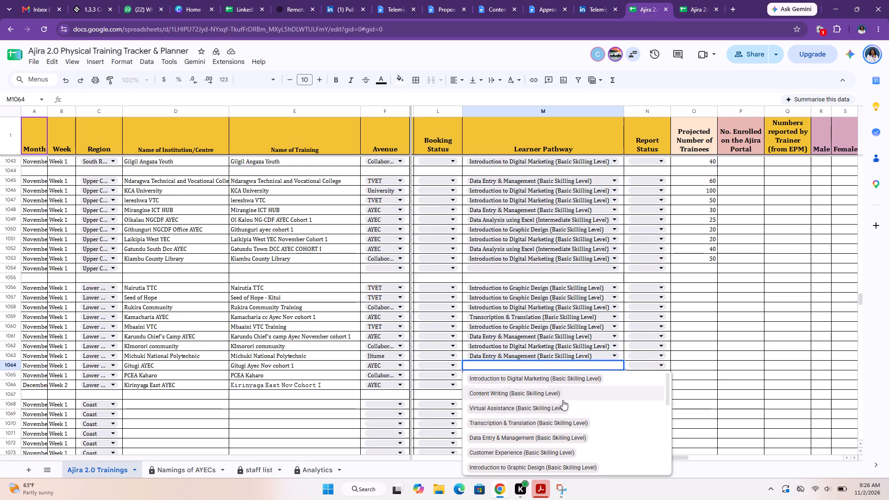
left_click(563, 406)
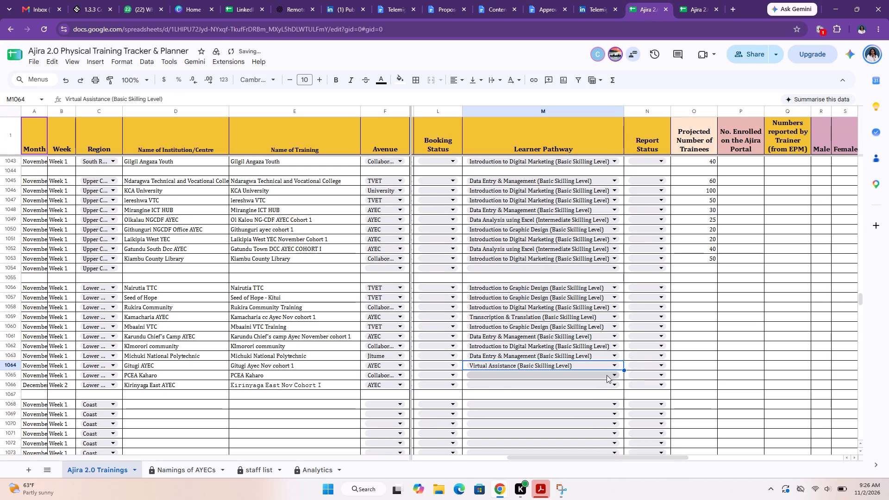
left_click(607, 375)
left_click(594, 385)
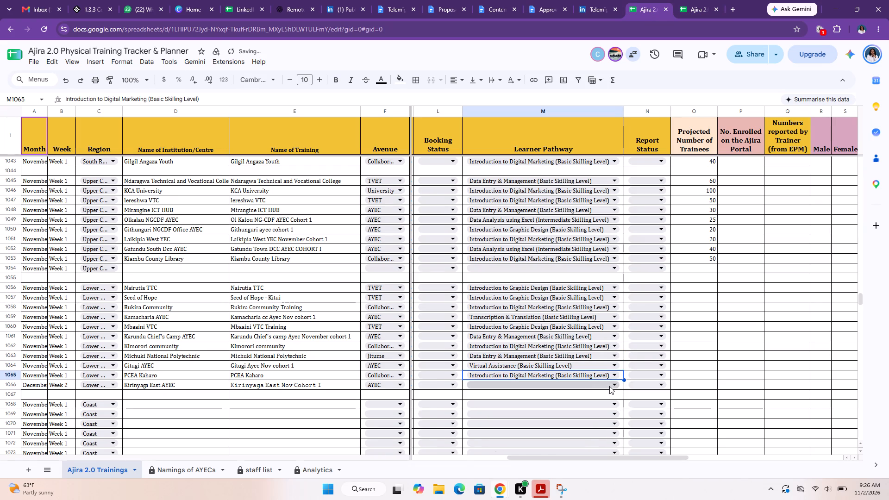
left_click(609, 386)
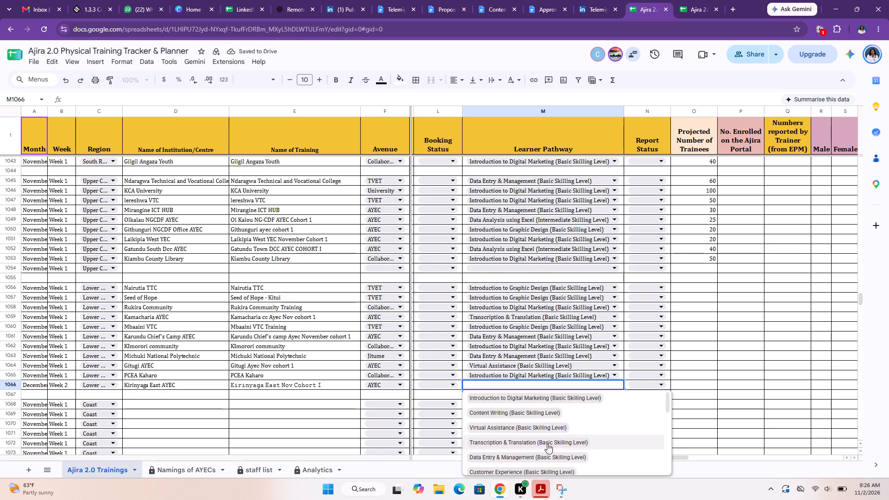
left_click(547, 457)
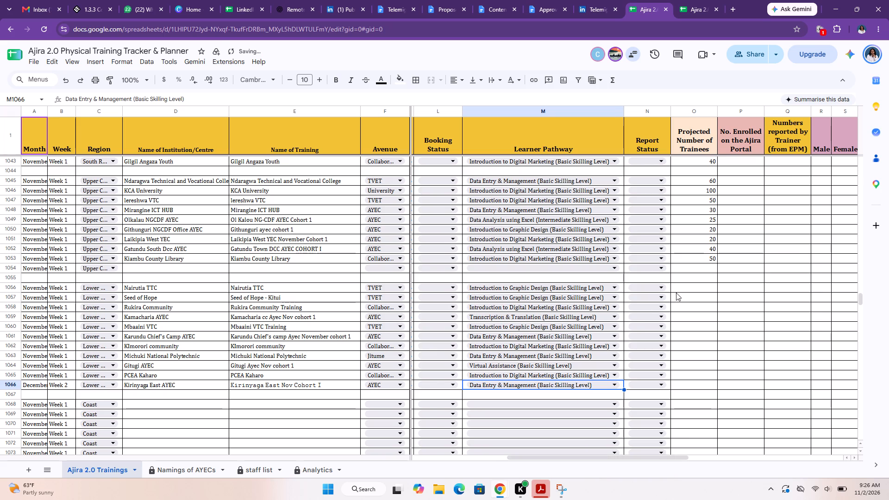
Paste the copied projected numbers, values only, into the Projected Number of Trainees column from O1056.
left_click(681, 289)
key("ctrl+shift+v")
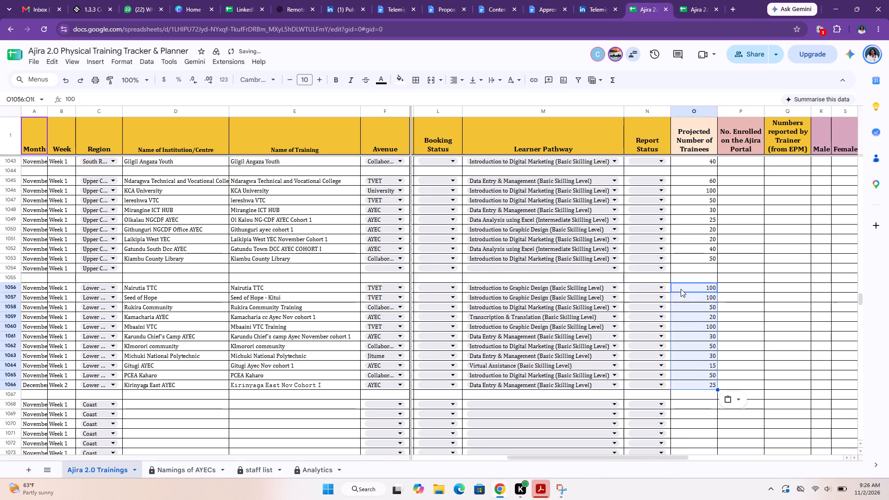
Copy the Week 1 Trainer 1 names (U4:U14) from the Lower Central form into the tracker's Trainer 1 column from U1056.
scroll(681, 289, "left", 10)
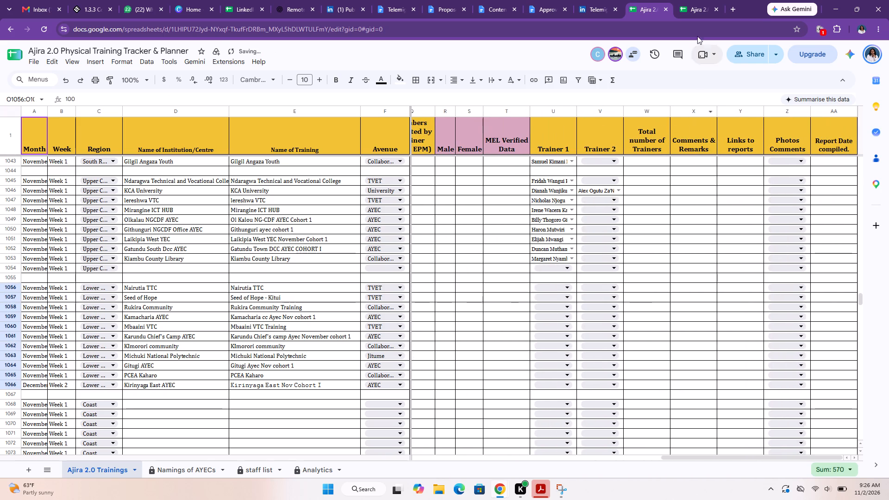
left_click(702, 11)
scroll(607, 281, "left", 3)
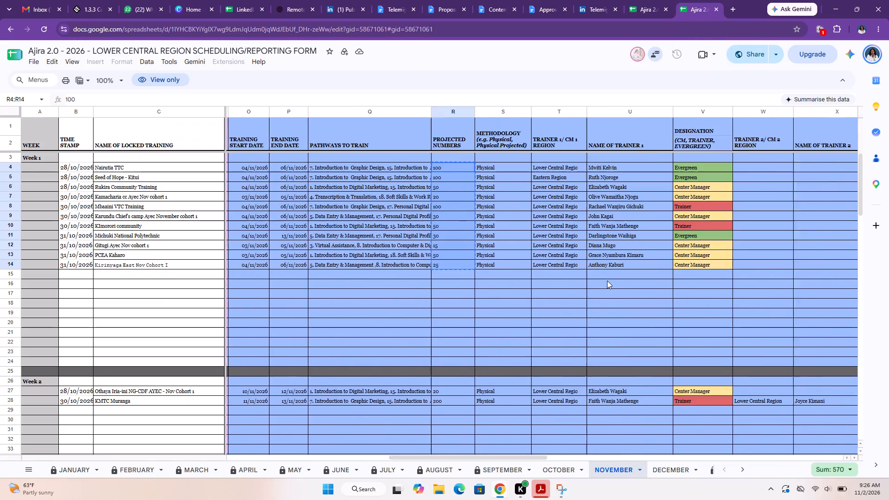
scroll(607, 281, "left", 2)
left_click_drag(562, 167, 562, 181)
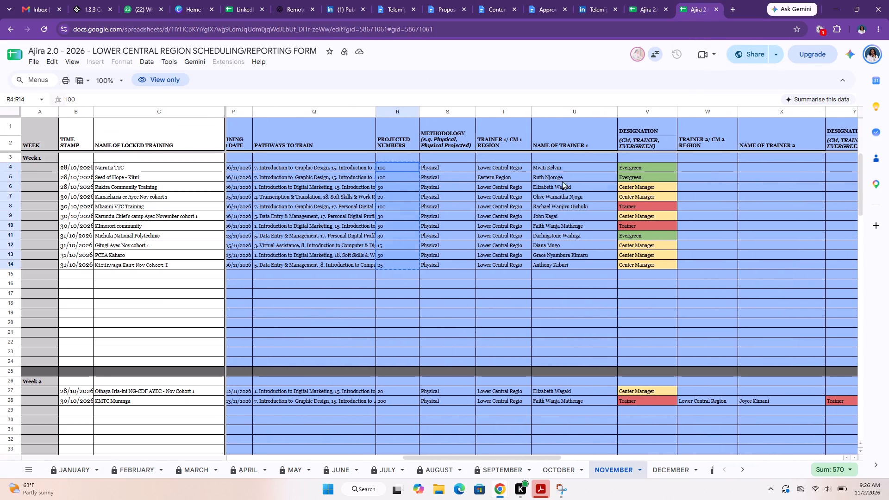
left_click_drag(562, 181, 561, 267)
key("ctrl+c")
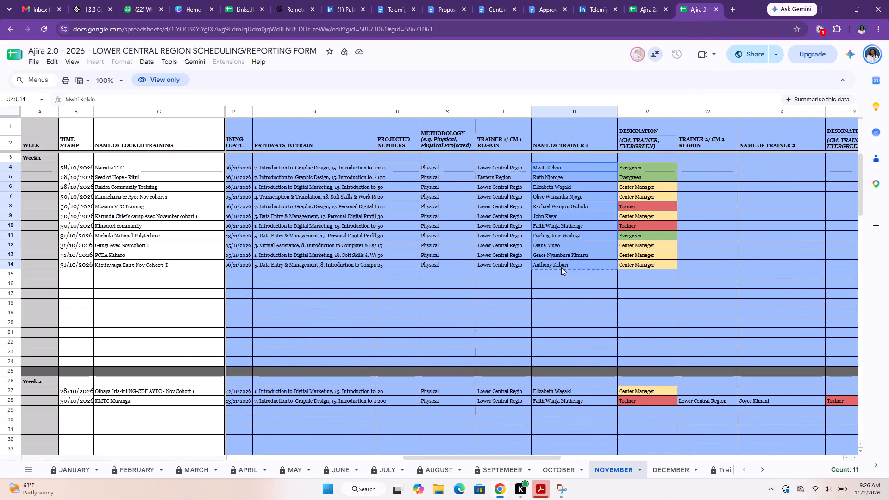
left_click(646, 6)
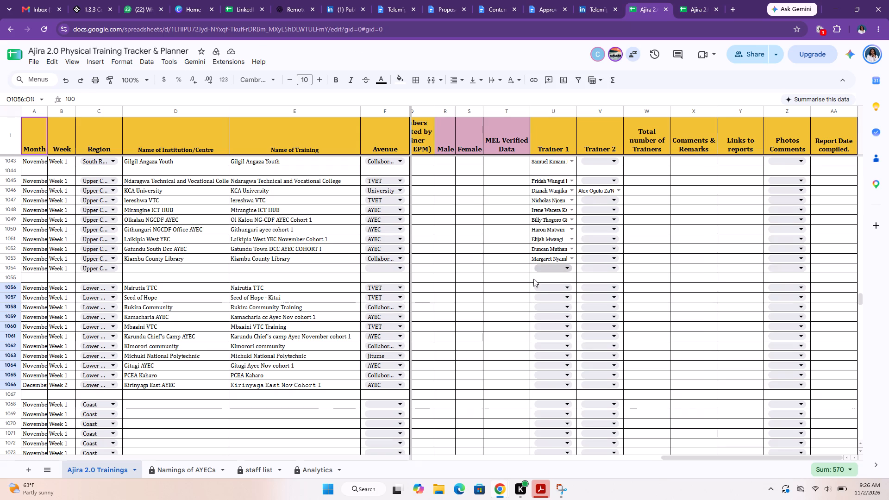
left_click(533, 290)
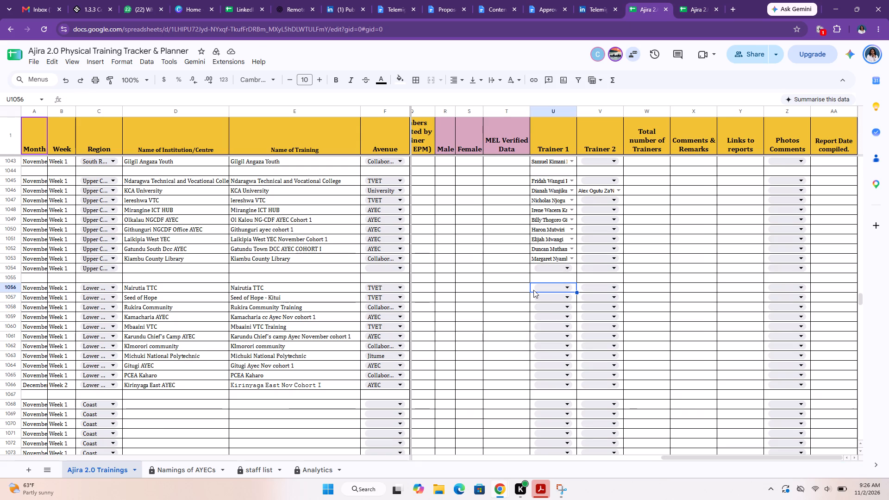
key("ctrl+v")
Change the fill colour of the pasted Trainer 1 cells from U1056 to U1066 to white.
left_click(404, 77)
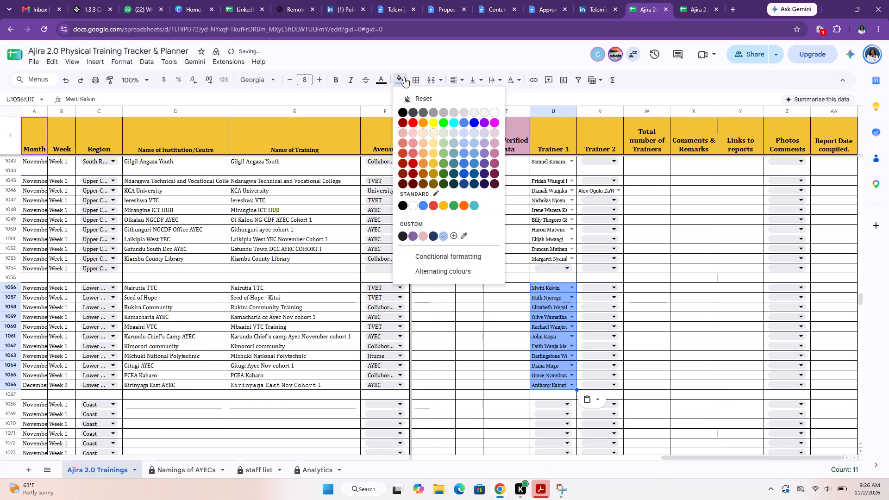
left_click(495, 113)
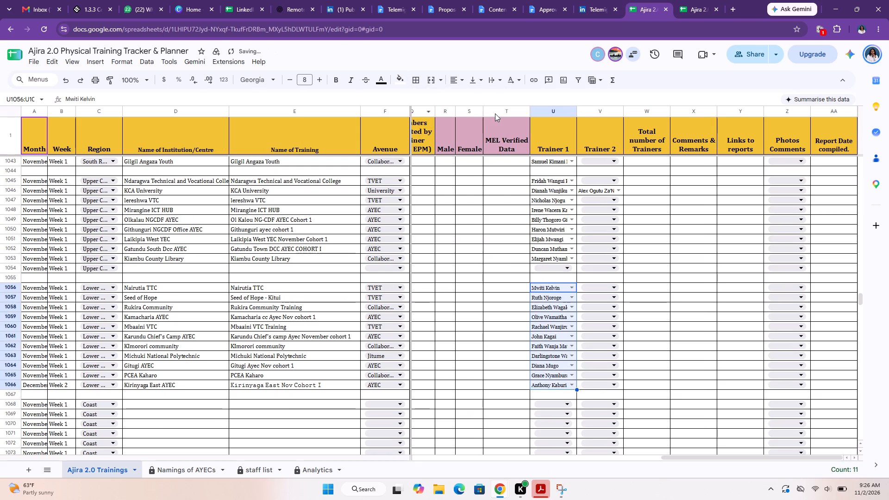
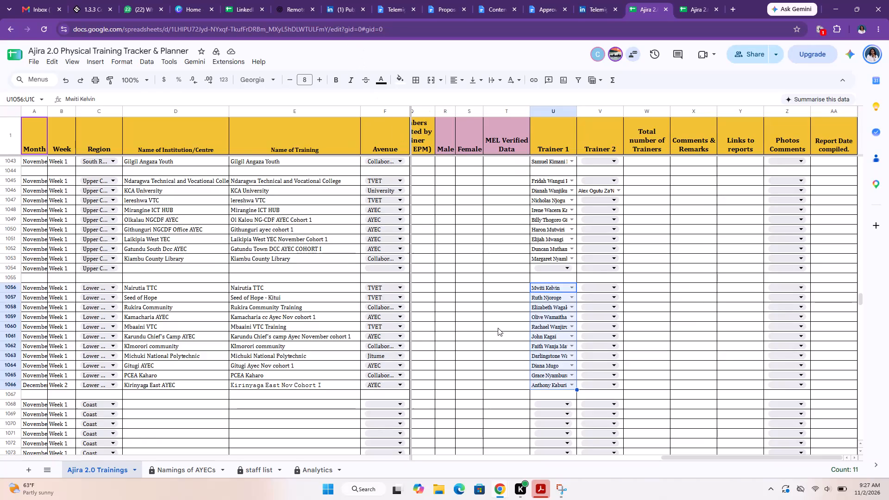
Delete row 1054, the unused Upper Central row above the Lower Central block, from the tracker.
left_click(498, 328)
scroll(498, 328, "right", 5)
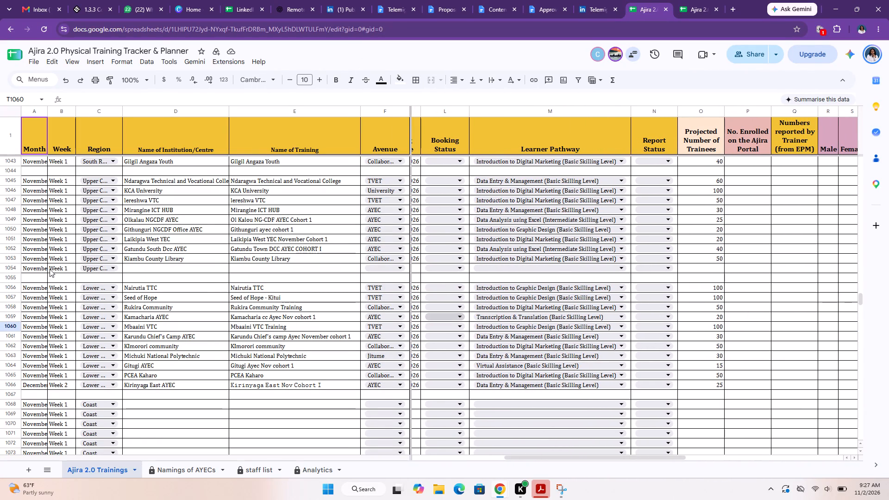
left_click(11, 268)
right_click(11, 268)
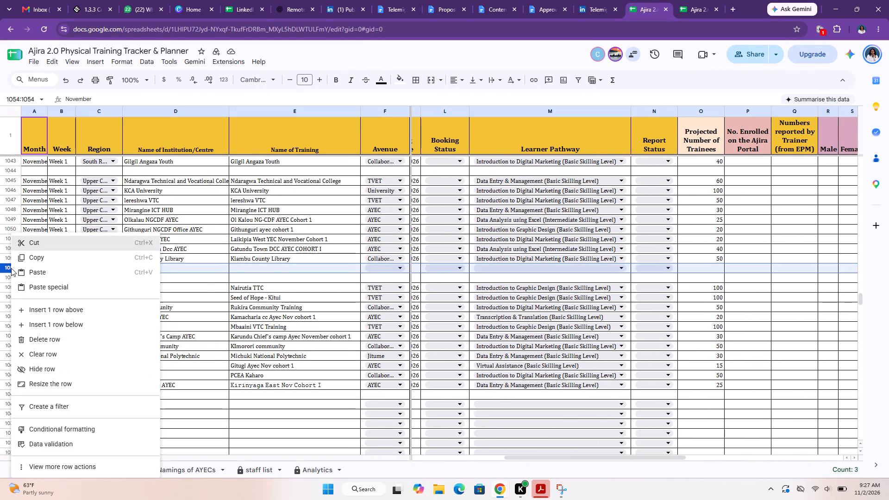
left_click(74, 334)
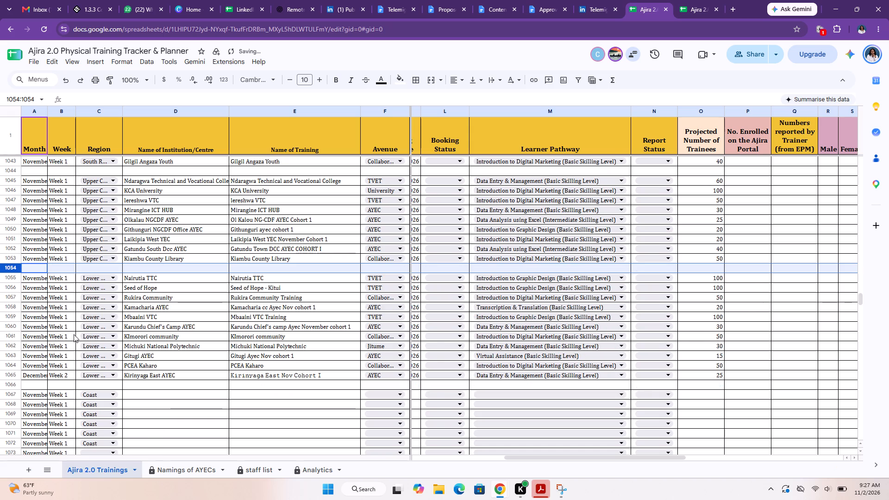
Open the Ajira 2.0 - 2026 - Coast Region Scheduling/Reporting Form in place of the Lower Central form.
scroll(74, 334, "left", 11)
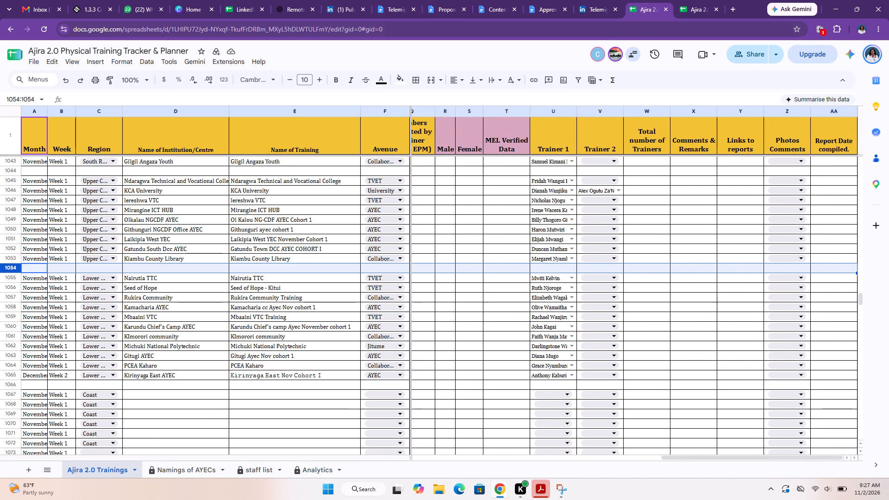
left_click(683, 12)
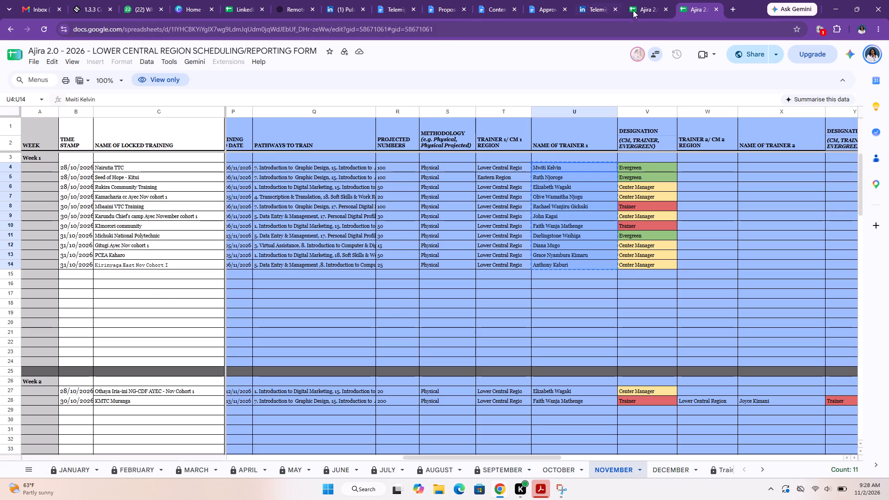
left_click(645, 3)
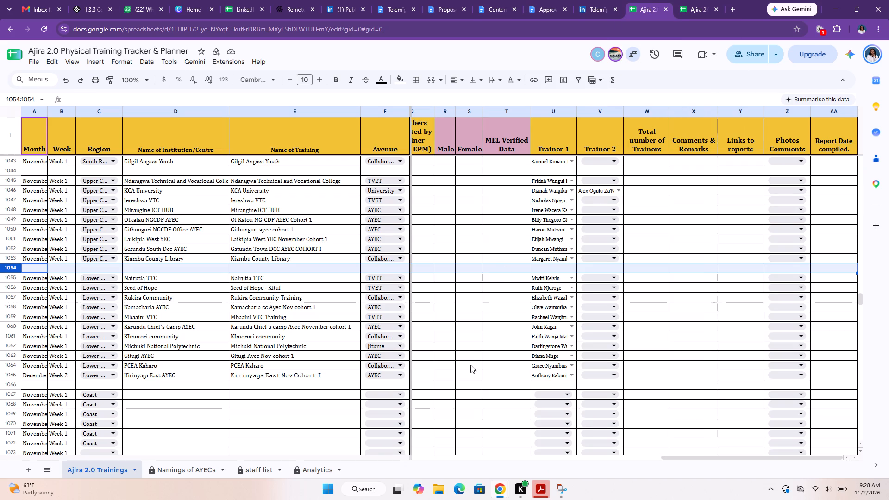
left_click(695, 4)
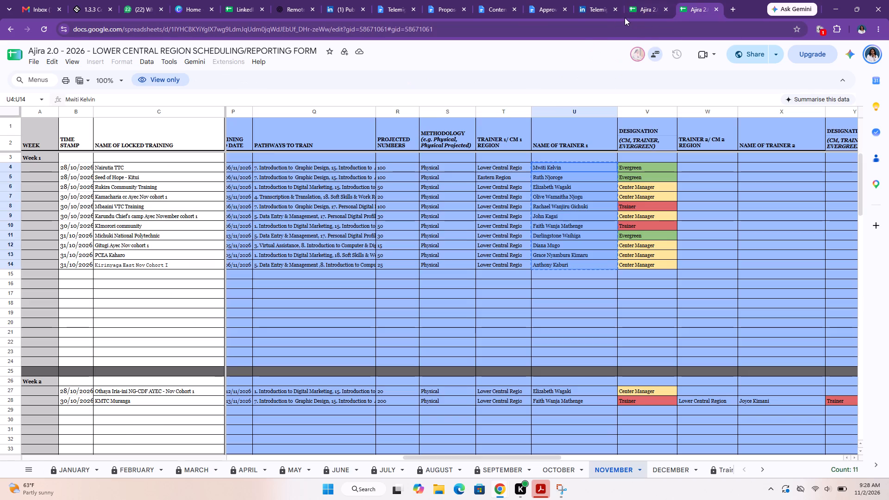
left_click(606, 29)
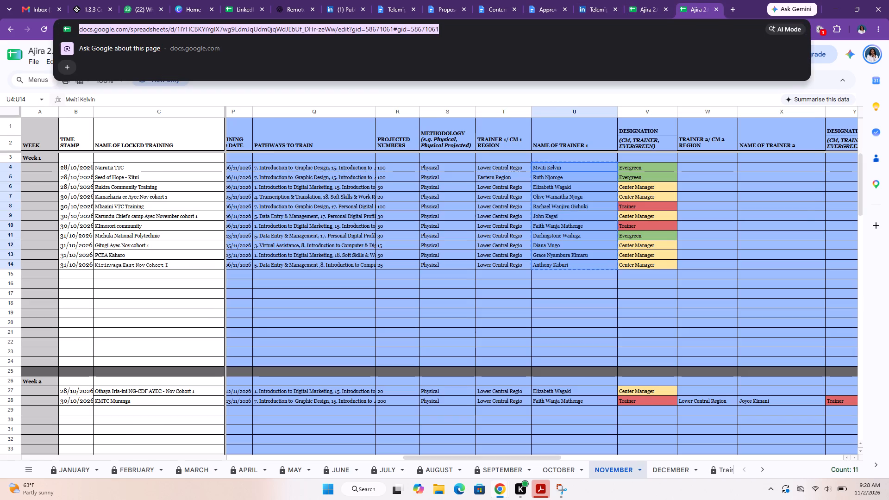
type("coast")
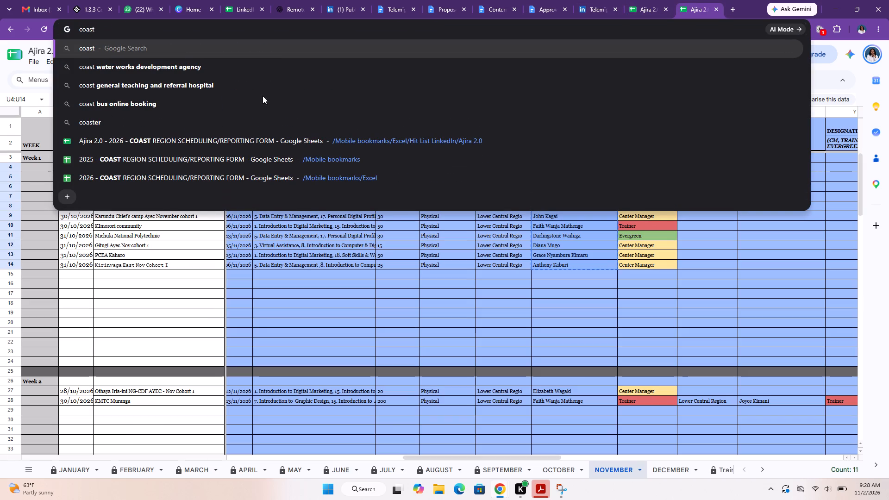
left_click(244, 144)
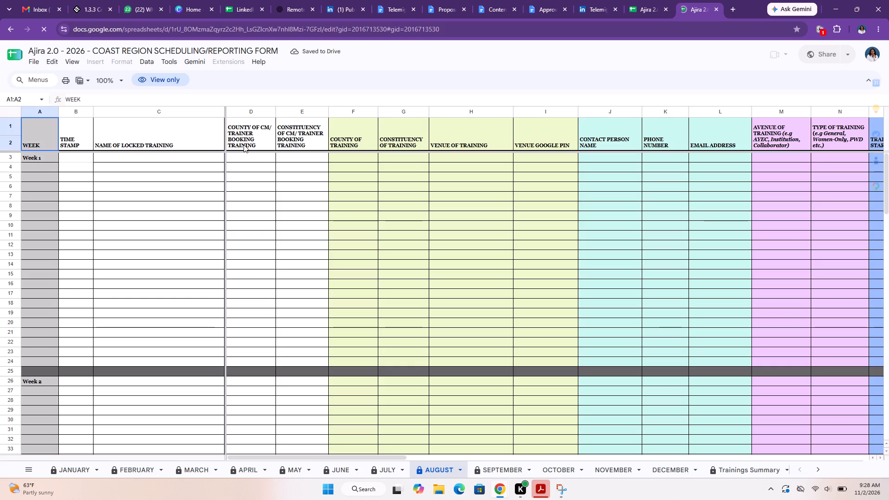
Compare the Coast form's late October bookings, especially Week 4, with the tracker's October Week 4 Coast rows.
left_click(554, 465)
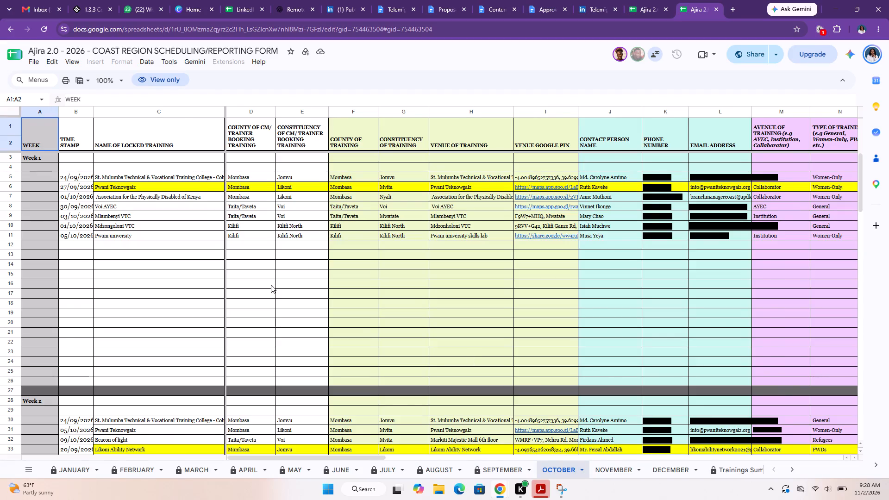
scroll(271, 285, "left", 11)
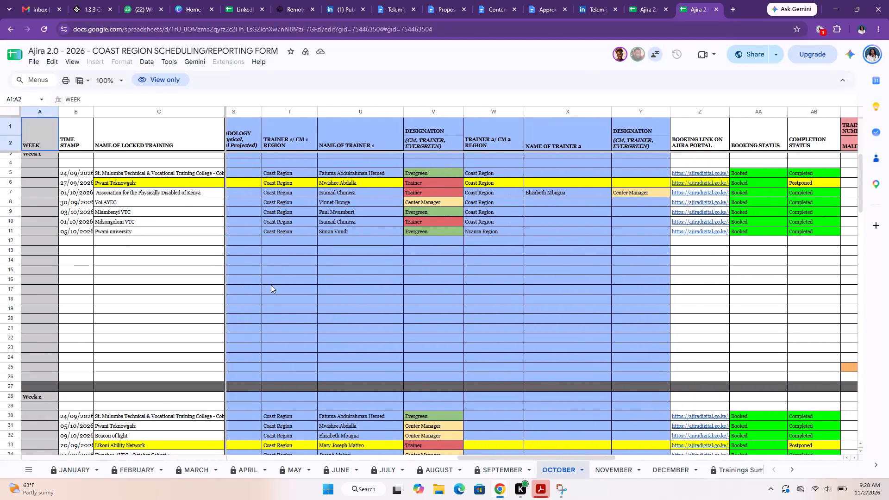
scroll(271, 285, "left", 2)
scroll(271, 285, "down", 7)
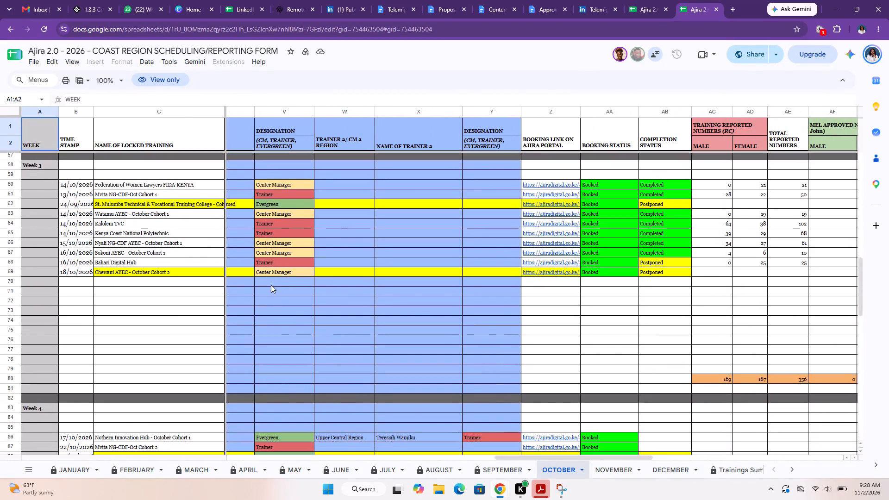
scroll(271, 285, "down", 8)
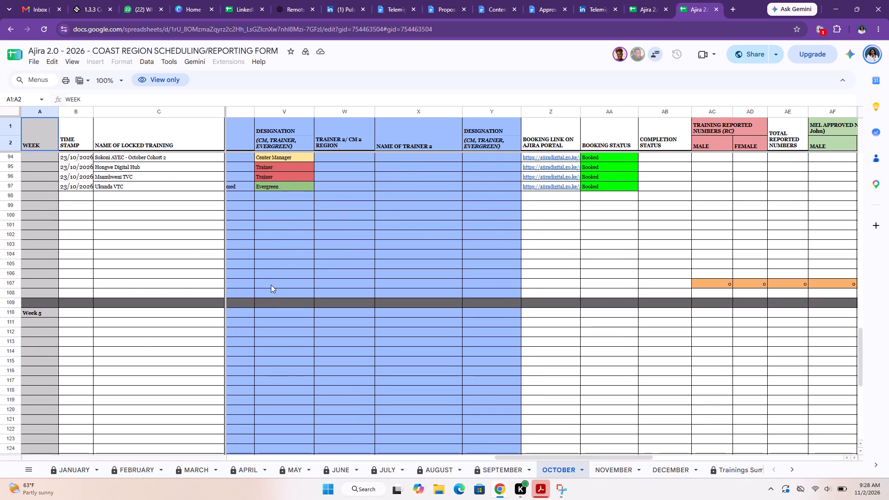
scroll(271, 285, "up", 1)
scroll(271, 285, "down", 1)
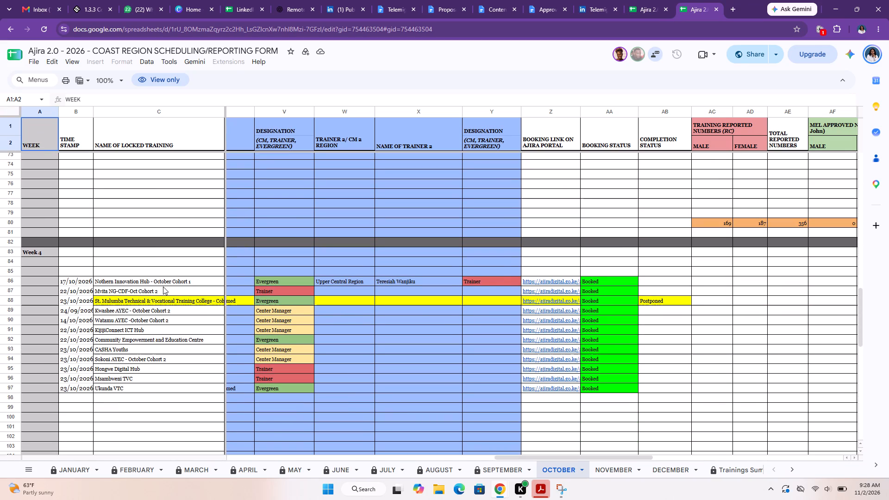
left_click(642, 9)
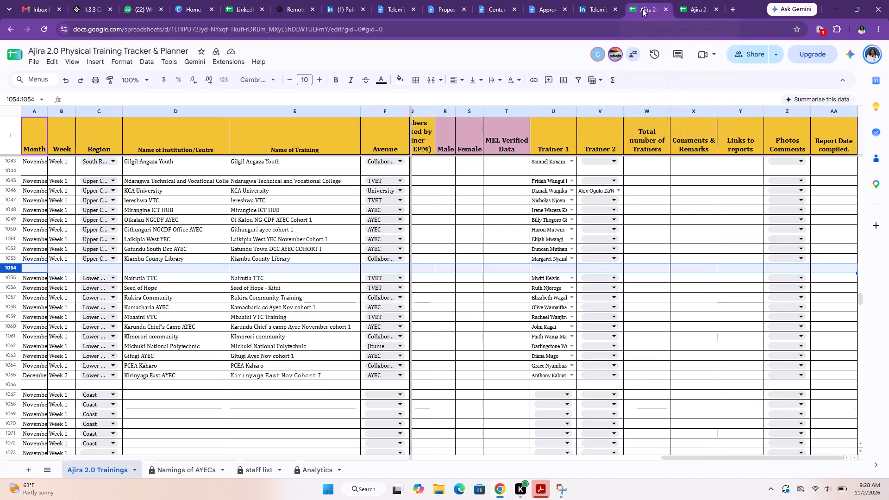
scroll(378, 318, "up", 9)
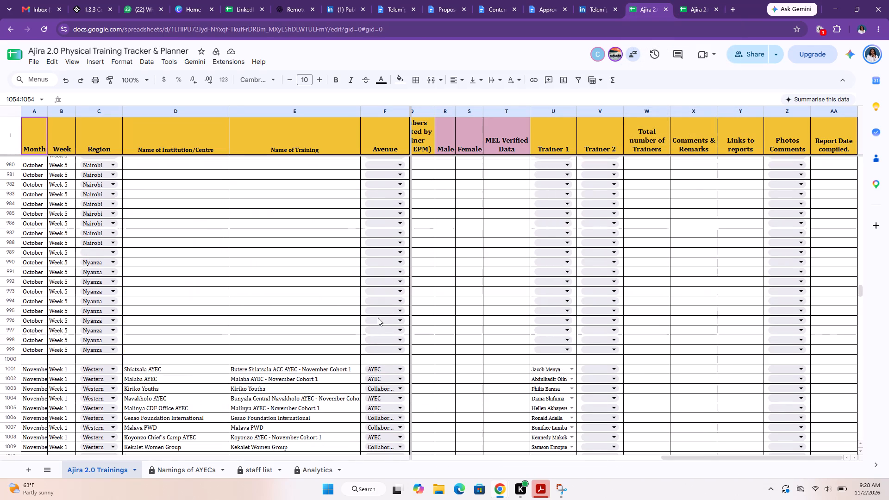
scroll(378, 318, "up", 7)
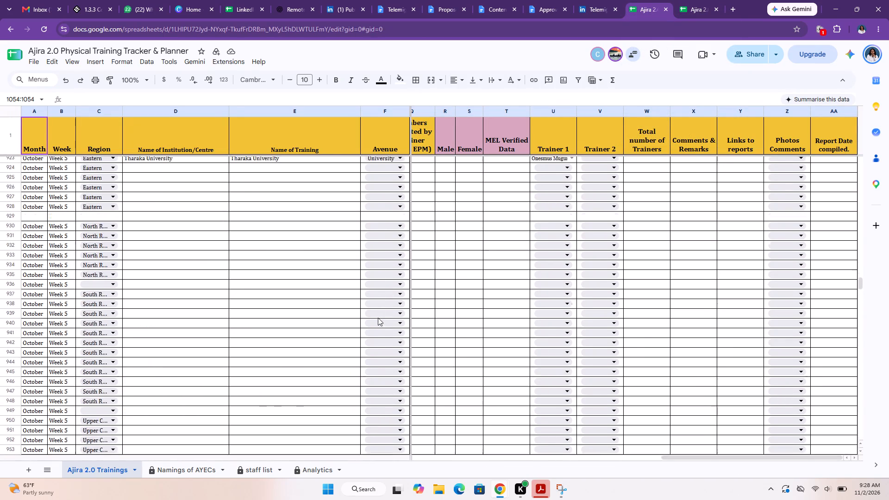
scroll(378, 318, "up", 5)
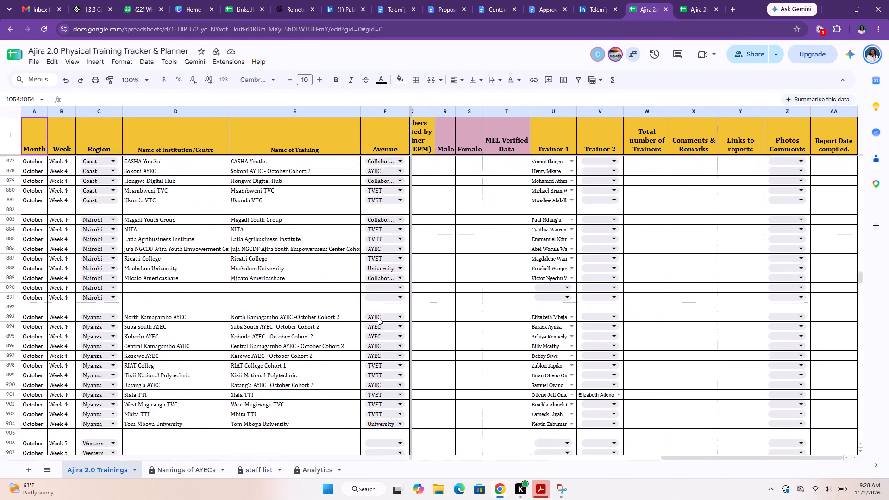
scroll(378, 318, "up", 1)
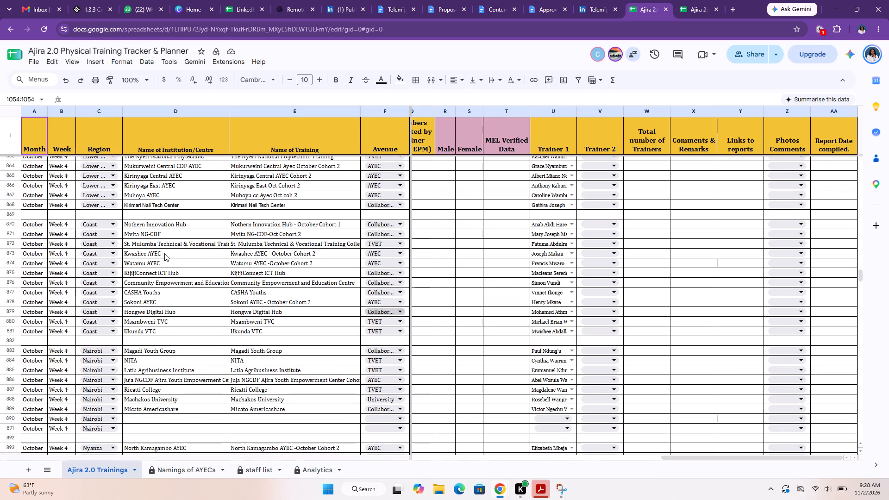
left_click(695, 3)
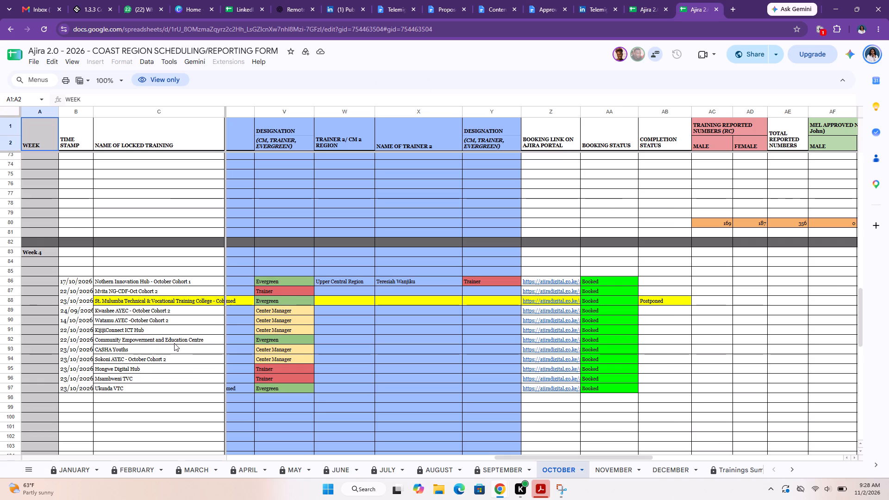
left_click(649, 6)
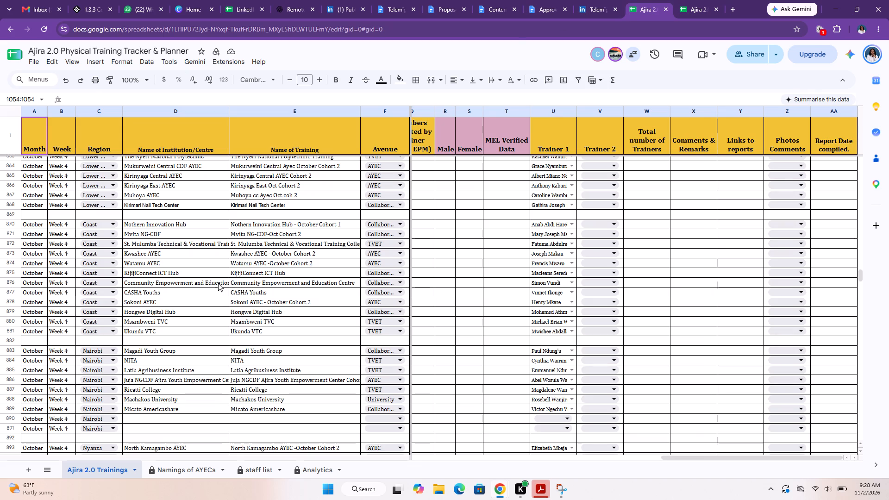
left_click(689, 12)
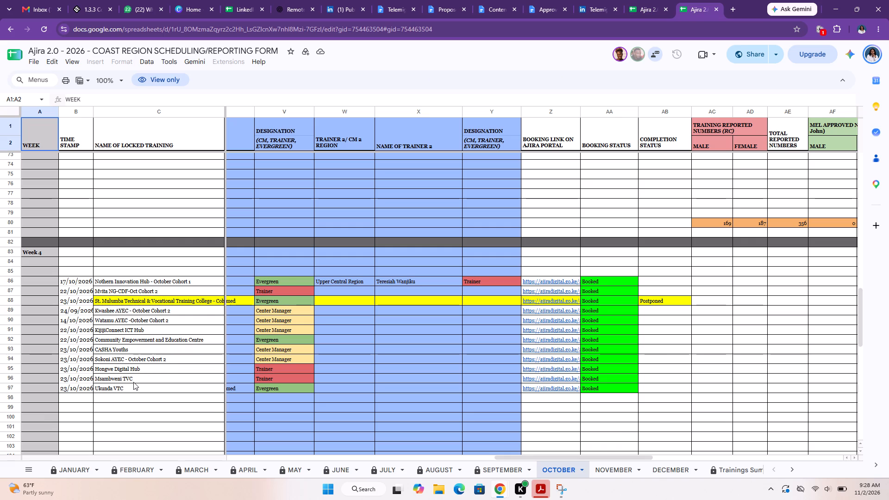
scroll(133, 382, "down", 7)
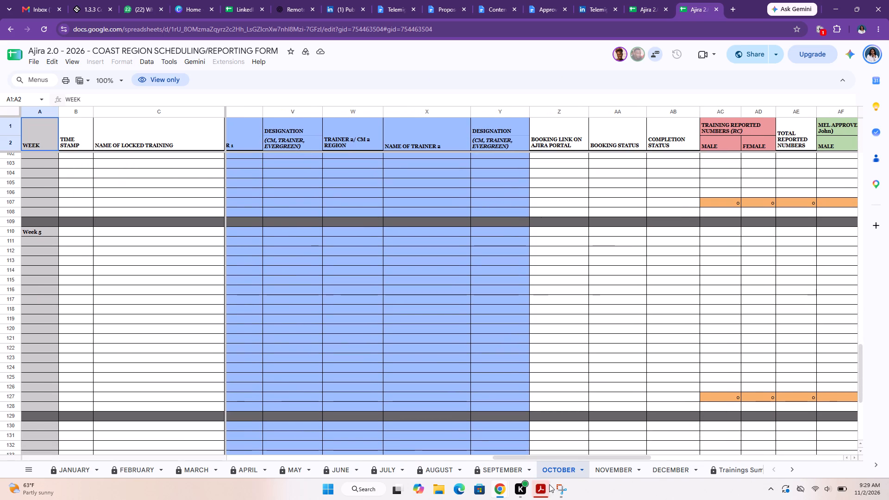
Copy the November Week 1 training names (C5:C11) from the Coast form, values only, into the tracker's Name of Training column from E1067.
left_click(602, 469)
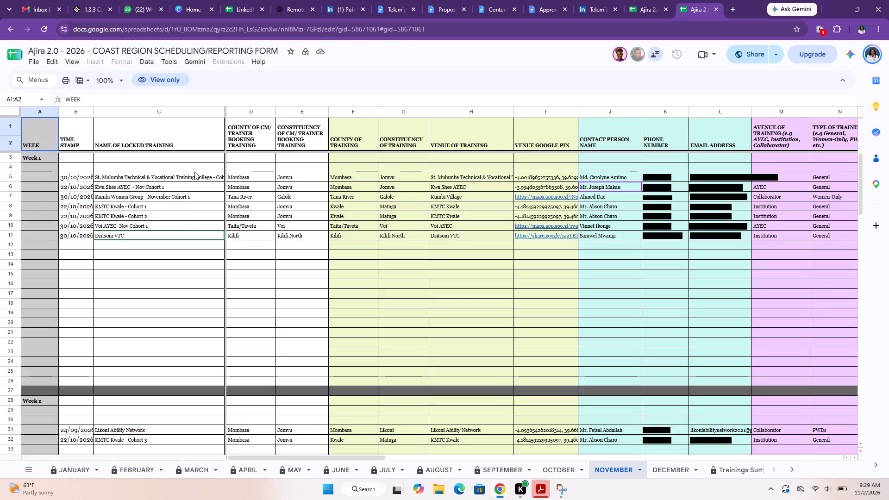
left_click_drag(199, 175, 185, 234)
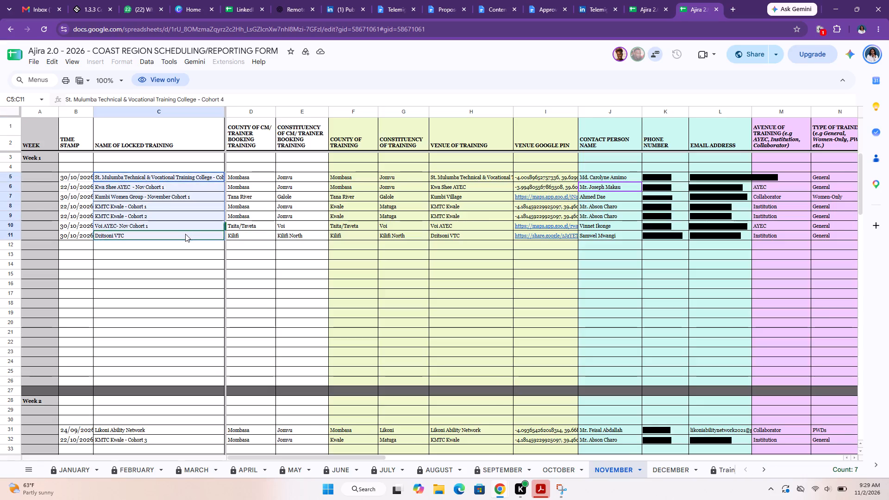
key("ctrl+c")
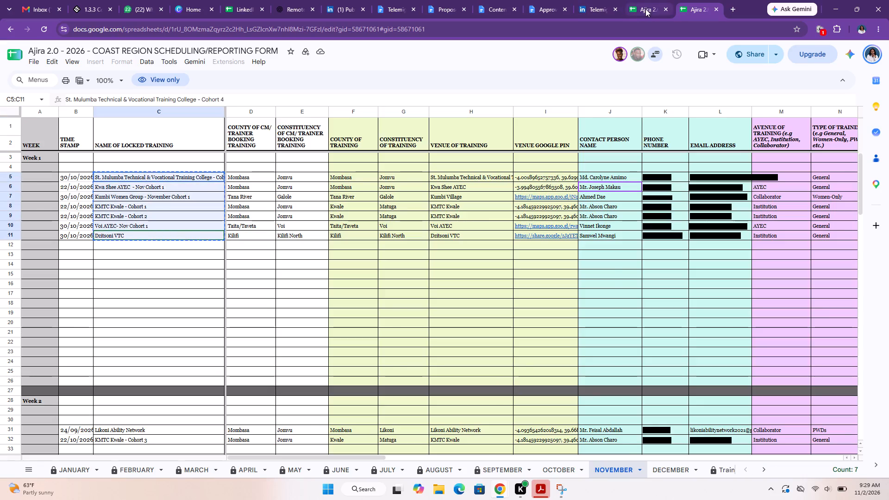
left_click(645, 9)
scroll(388, 311, "down", 8)
scroll(388, 311, "up", 1)
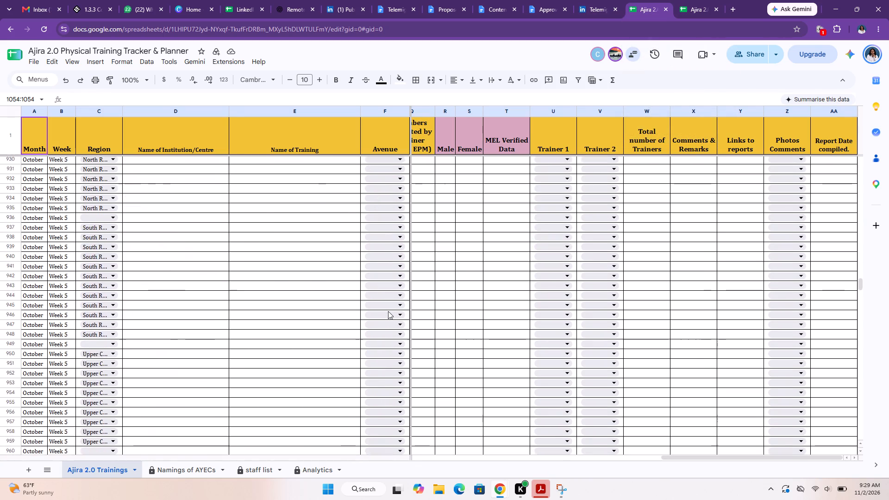
scroll(388, 311, "up", 1)
scroll(388, 311, "down", 12)
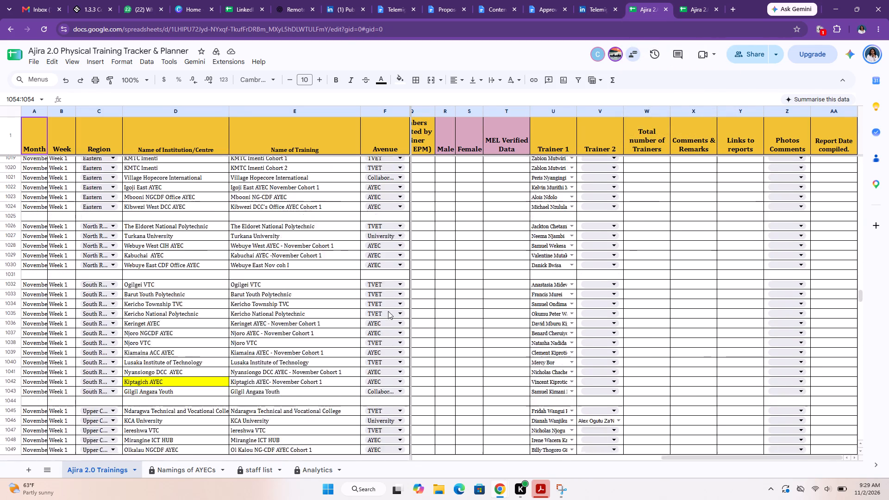
scroll(388, 311, "down", 2)
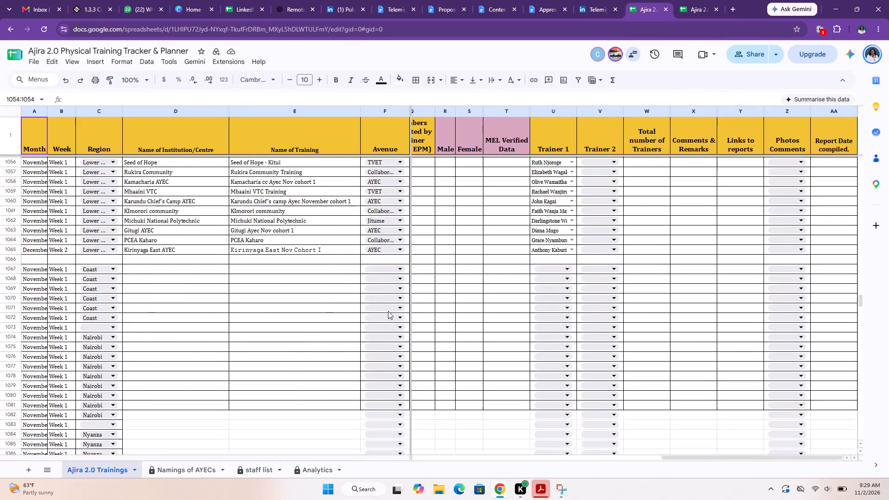
left_click(238, 272)
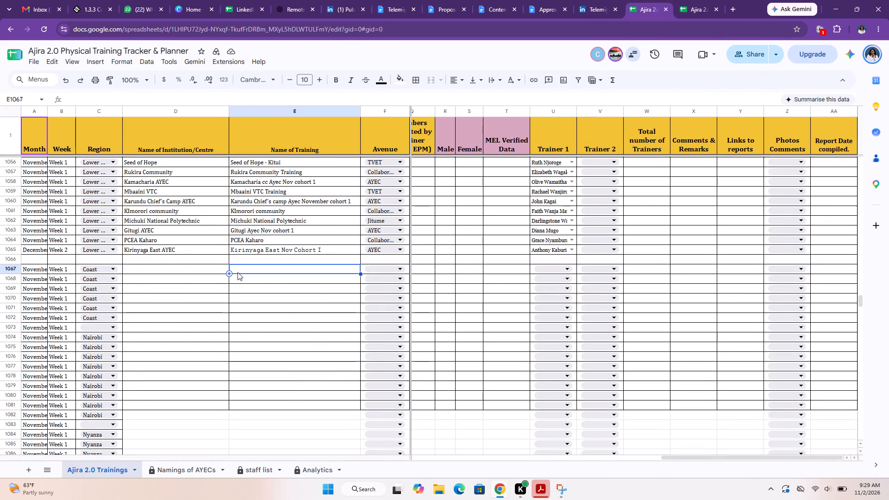
key("ctrl+shift+v")
Fill the Coast training names from E1067:E1073 across into the Name of Institution/Centre column.
left_click_drag(360, 331, 222, 331)
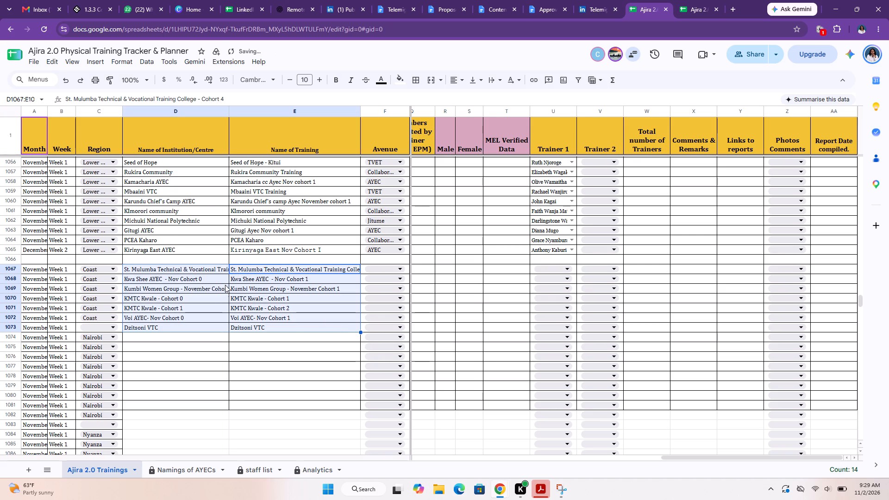
Remove the cohort suffix from the institution name in D1067, leaving St. Mulumba Technical & Vocational Training College.
double_click(214, 267)
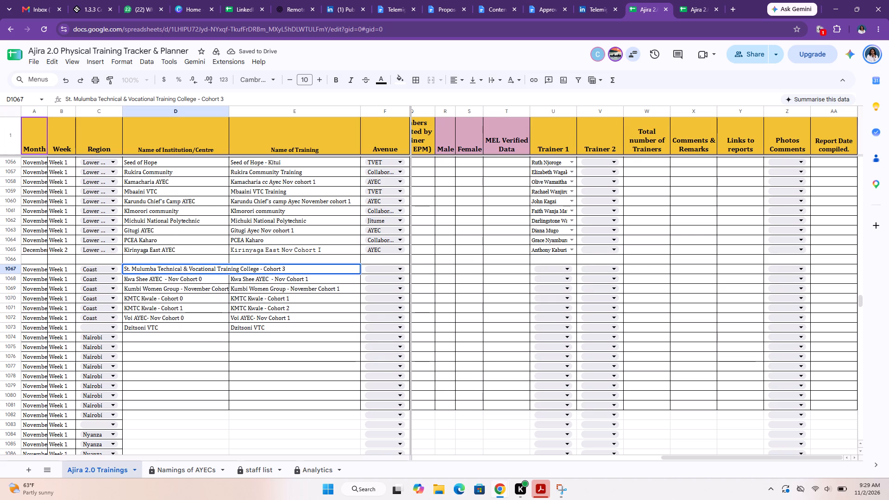
left_click(217, 269)
left_click_drag(259, 269, 306, 262)
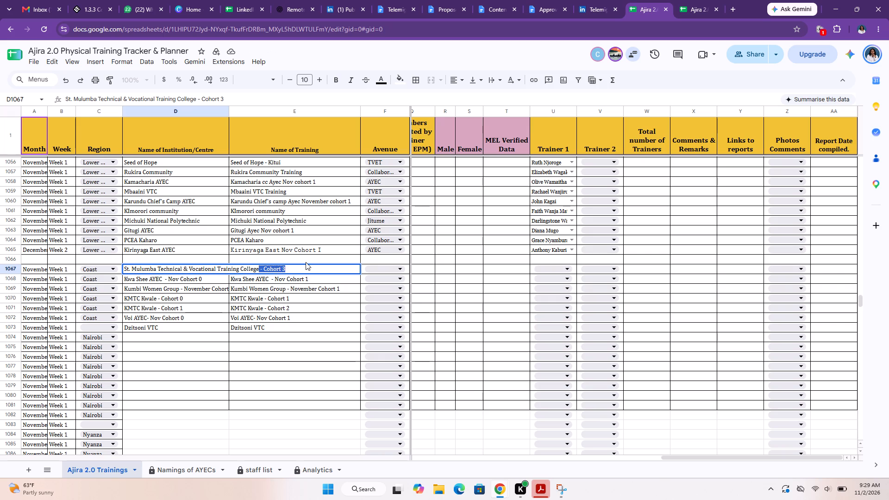
key("BackSpace")
left_click(194, 281)
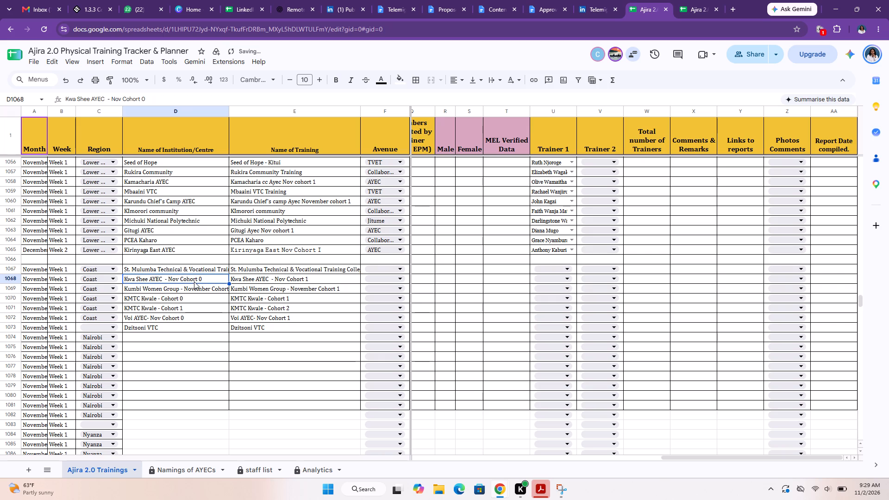
Check the Coast names in the Namings of AYECs sheet and shorten the institution in D1068 to Kwa Shee AYEC.
left_click(175, 471)
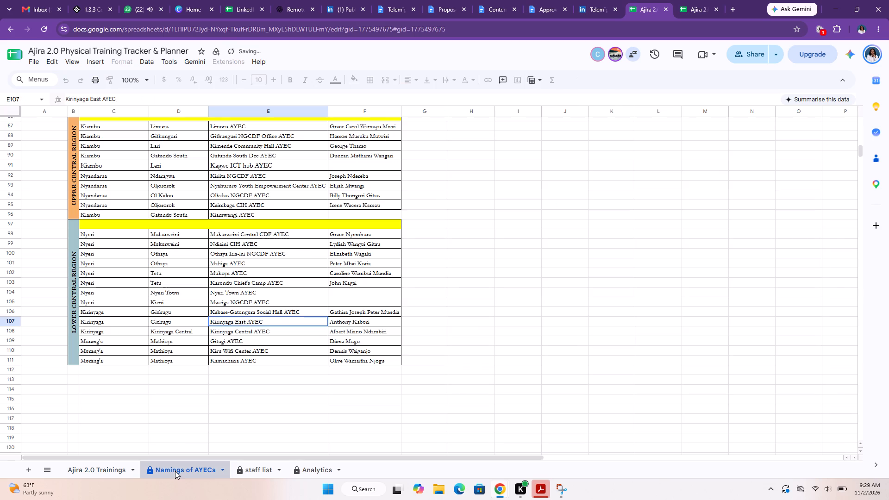
scroll(184, 320, "up", 7)
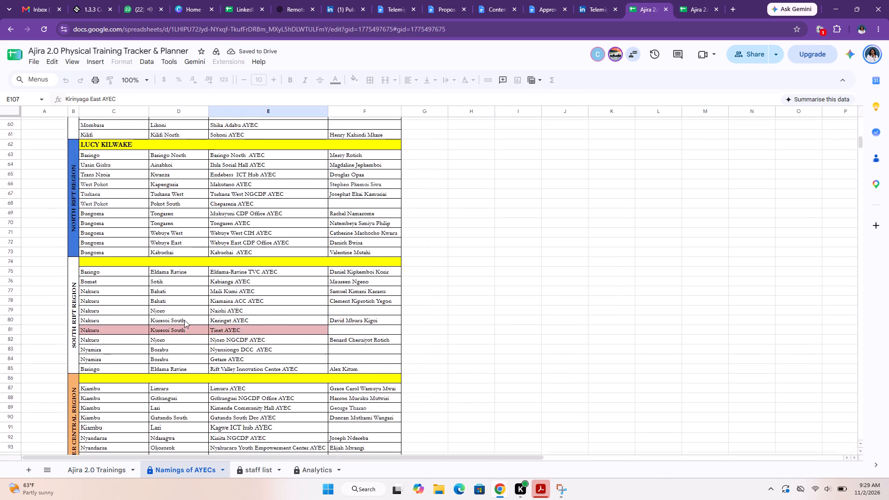
scroll(184, 320, "up", 2)
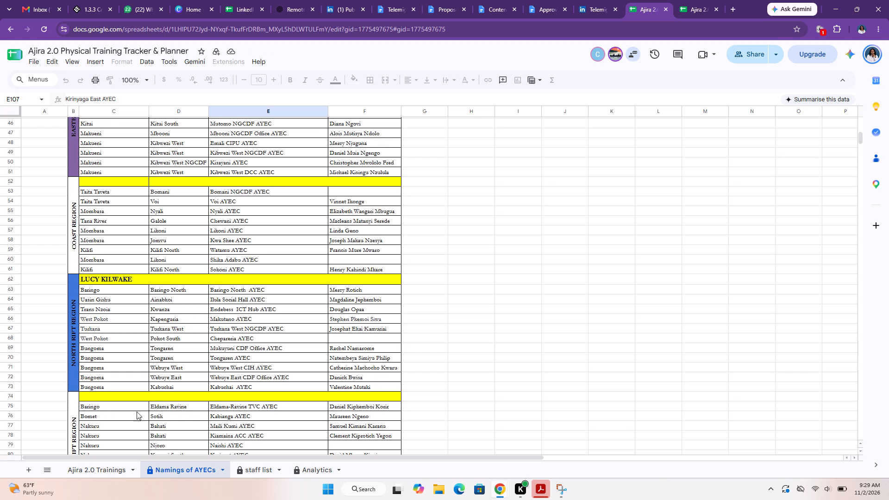
left_click(118, 469)
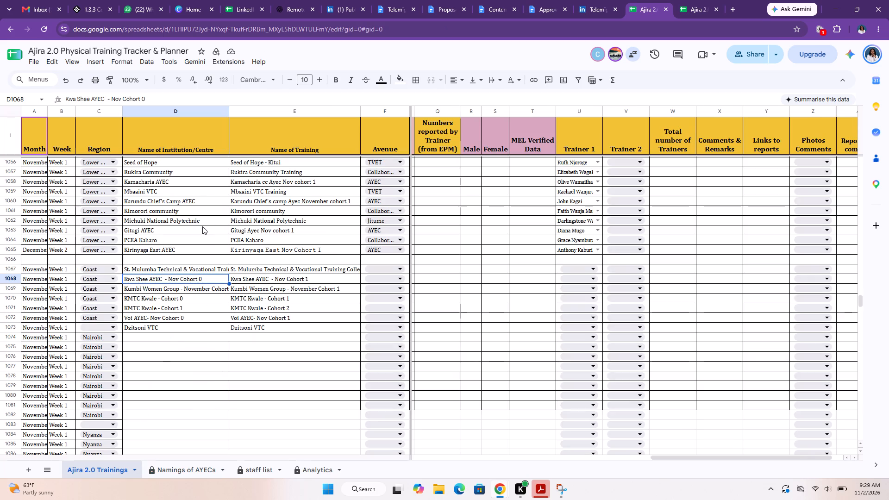
double_click(183, 281)
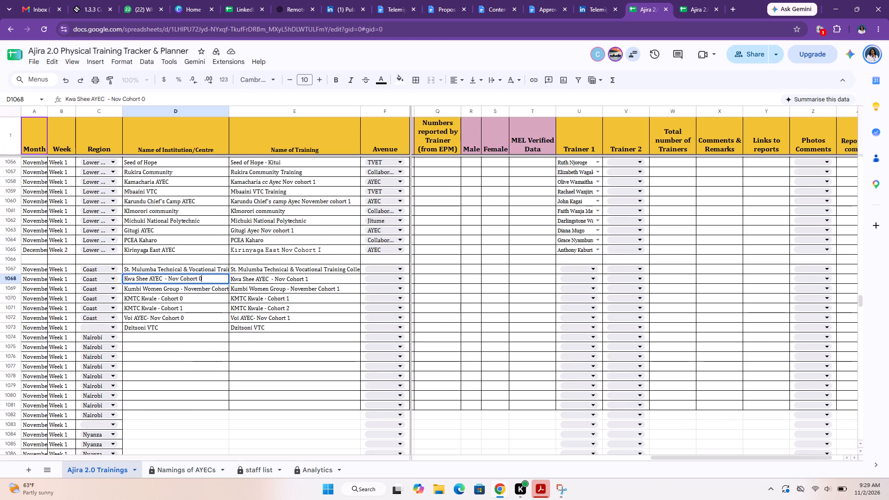
left_click_drag(207, 277, 163, 284)
key("BackSpace")
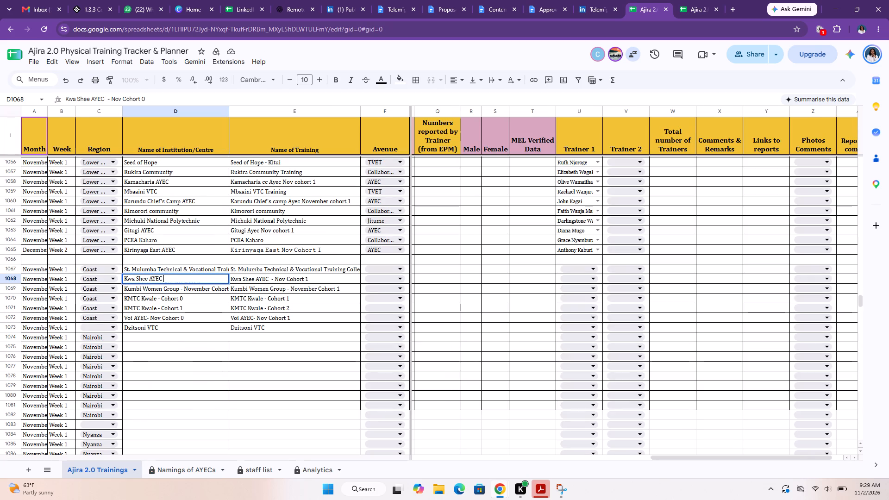
Strip the cohort suffixes from the institution names in D1069:D1072, leaving Kumbi Women Group, KMTC Kwale twice, and Voi AYEC.
double_click(165, 288)
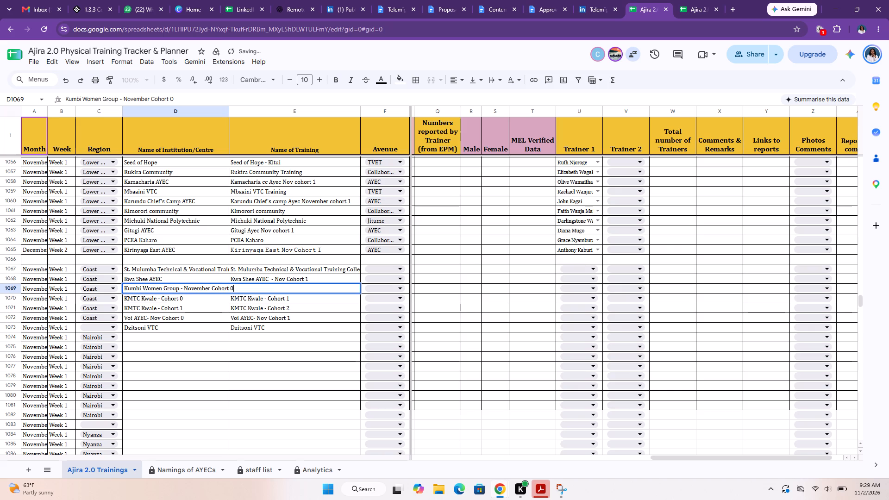
left_click_drag(180, 290, 270, 283)
key("BackSpace")
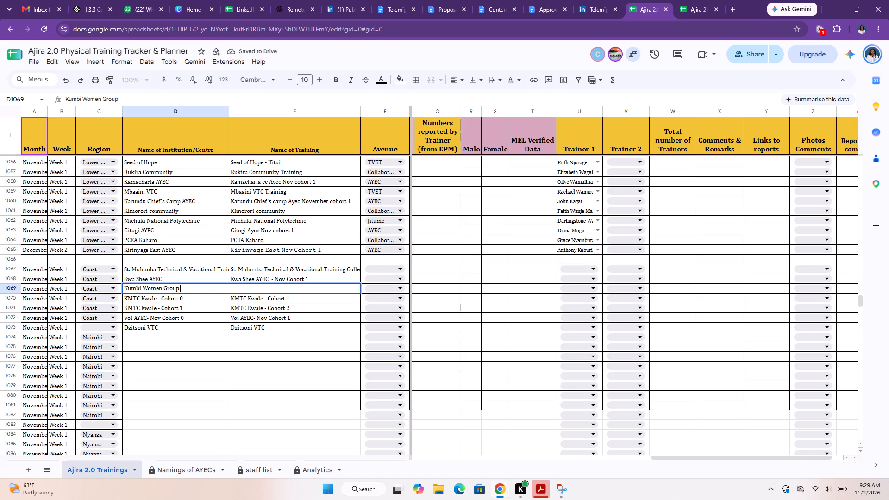
double_click(171, 298)
left_click_drag(157, 300, 225, 298)
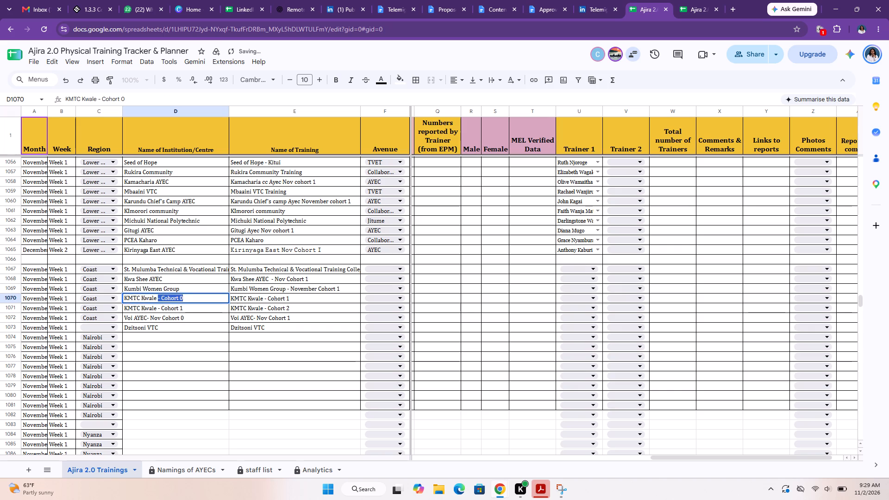
left_click_drag(225, 298, 232, 298)
key("BackSpace")
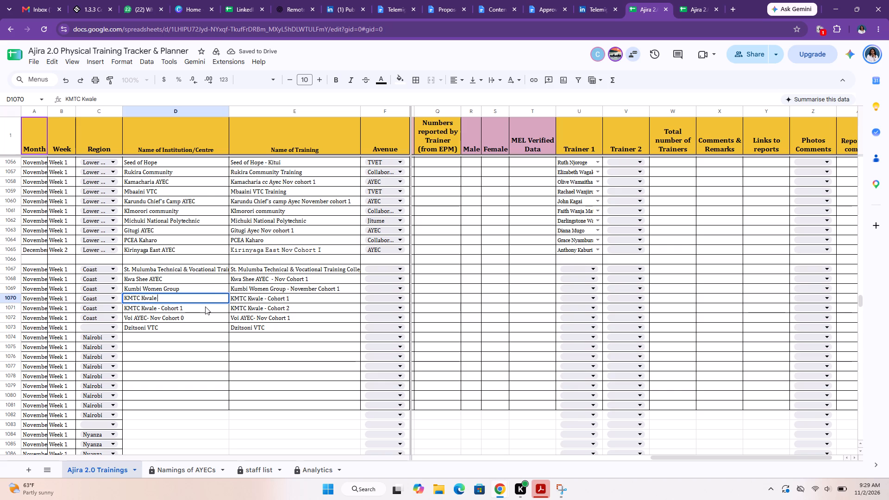
double_click(205, 306)
left_click_drag(205, 306, 156, 306)
key("BackSpace")
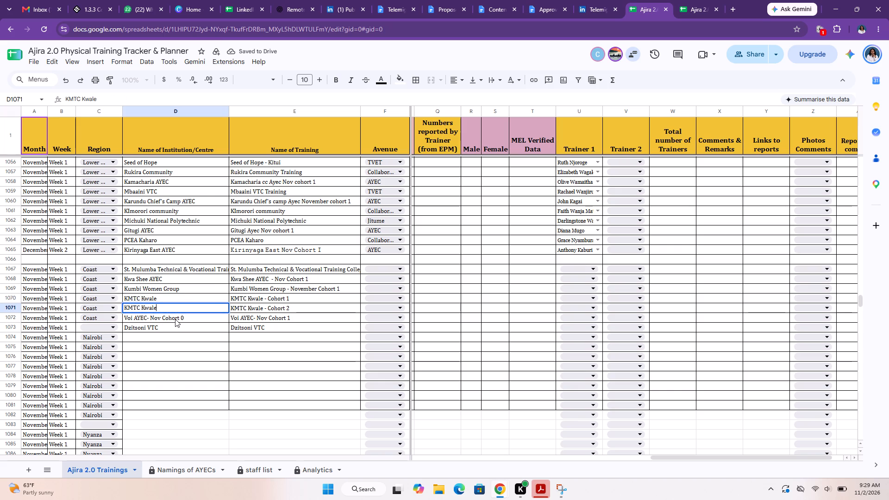
double_click(175, 319)
left_click_drag(193, 319, 147, 323)
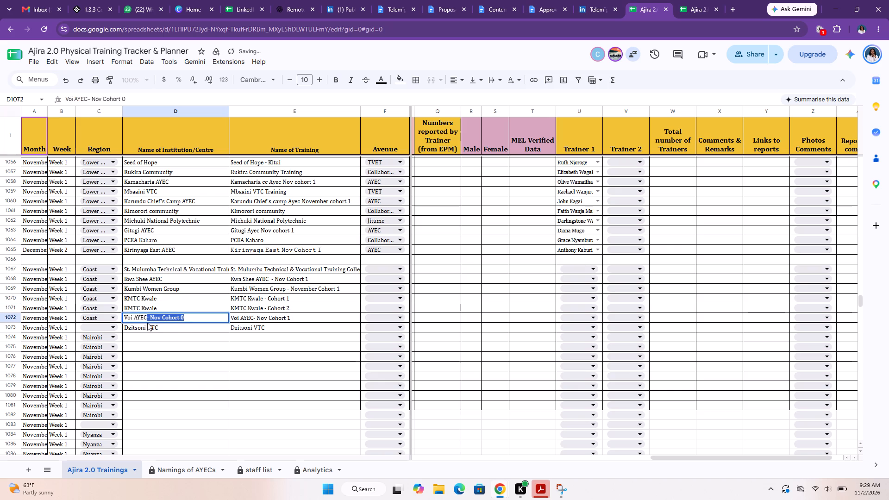
left_click_drag(147, 323, 148, 323)
key("BackSpace")
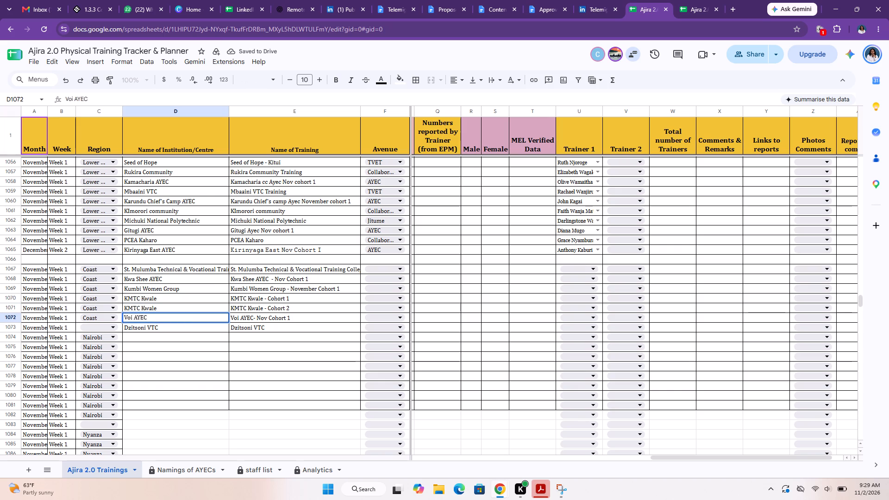
Check the tracker's Coast institution names against the Coast region list in the Namings of AYECs sheet.
scroll(156, 467, "up", 1)
left_click(173, 473)
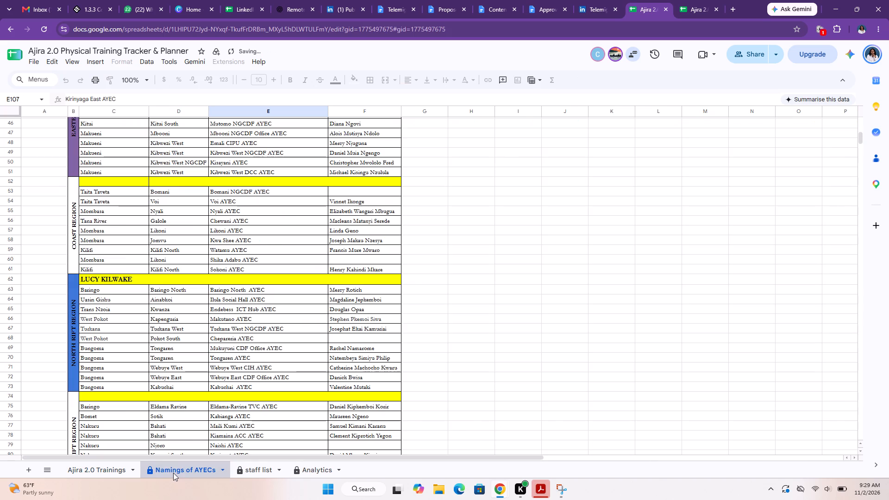
scroll(178, 461, "down", 2)
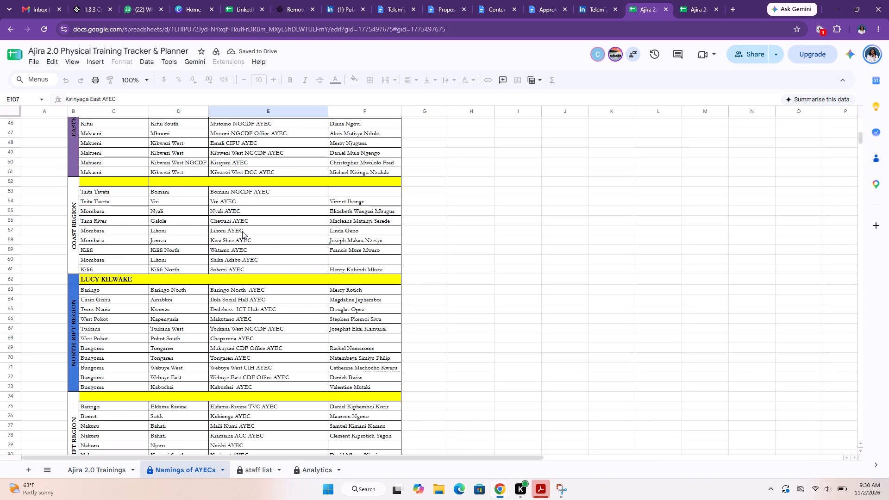
scroll(149, 427, "left", 1)
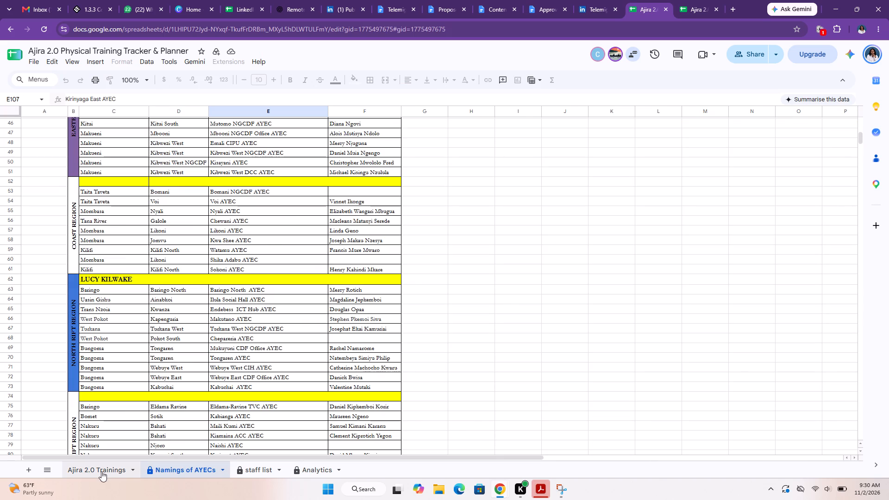
scroll(101, 471, "left", 1)
left_click(101, 471)
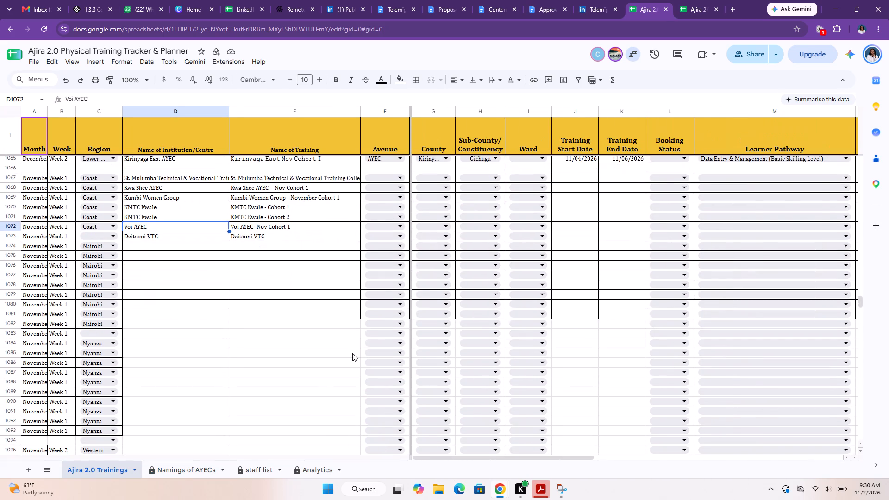
Copy the county and constituency of training (F5:G11) from the Coast form, values only, into the tracker's County and Sub-County columns from G1067.
scroll(352, 353, "down", 1)
left_click(702, 2)
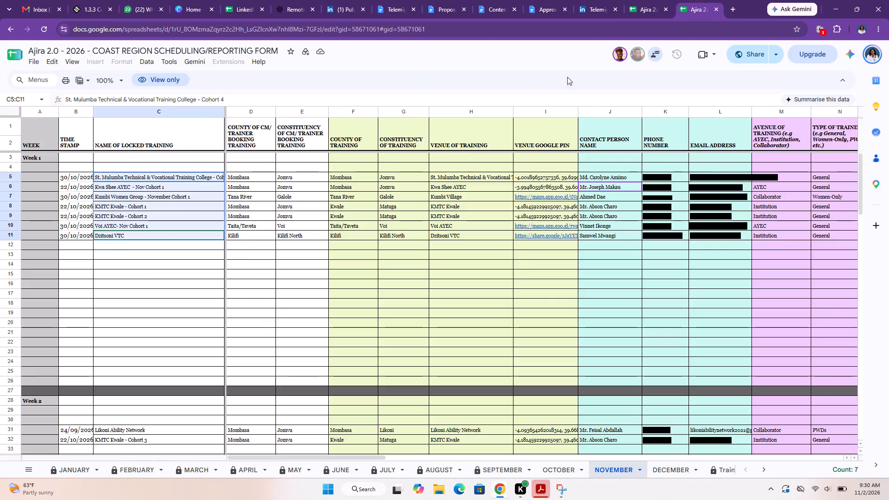
left_click_drag(379, 179, 391, 200)
left_click_drag(361, 177, 394, 228)
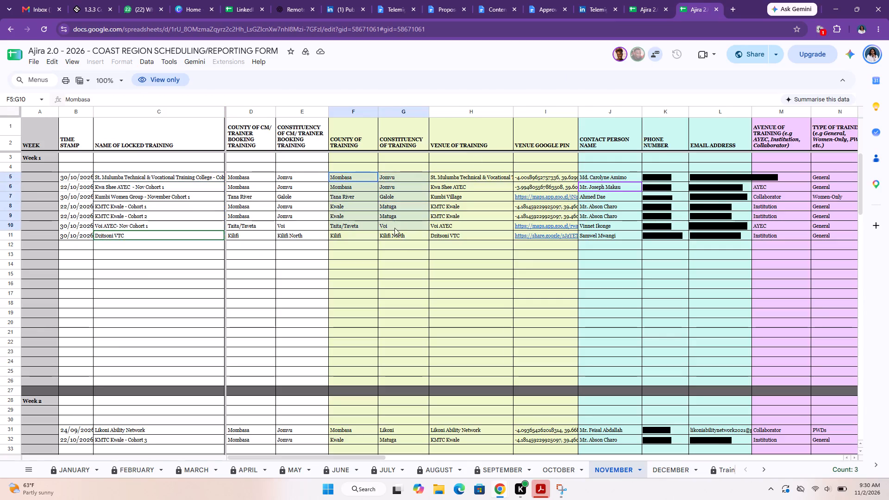
left_click_drag(394, 228, 398, 238)
key("ctrl+c")
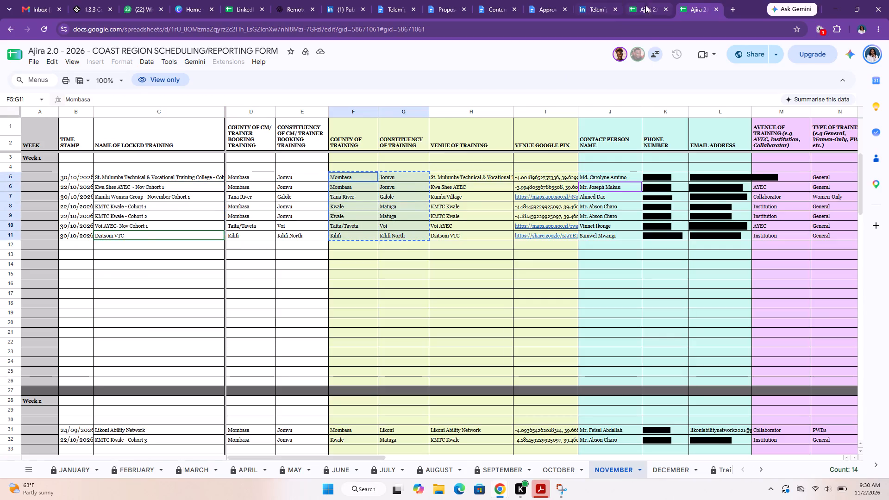
left_click(645, 6)
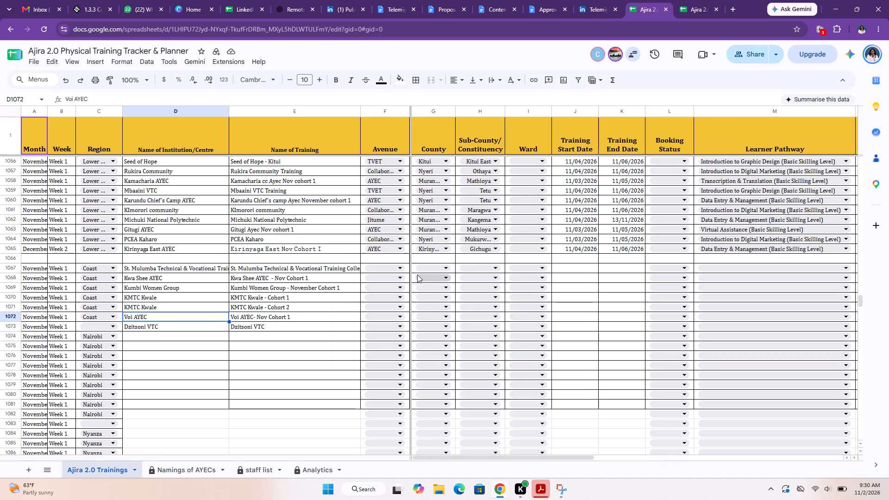
left_click(413, 269)
key("ctrl+shift+v")
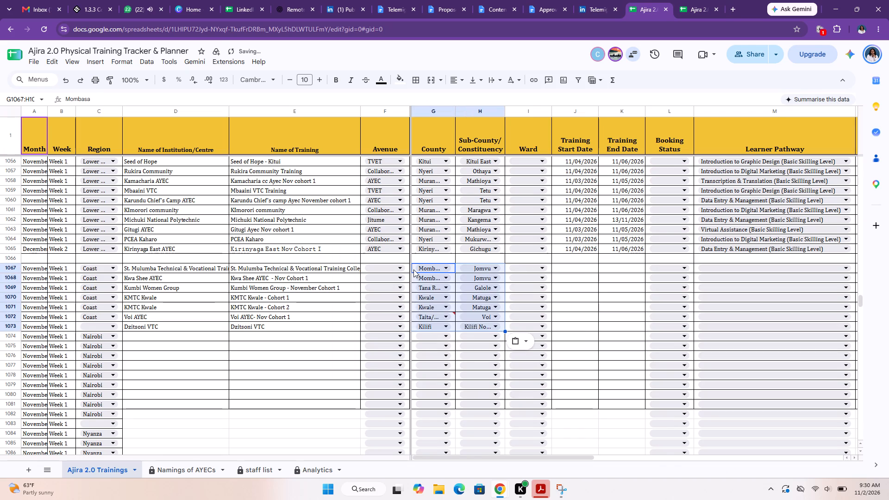
Set the County for the Voi AYEC row (G1072) to the listed option Taita Taveta.
left_click(444, 316)
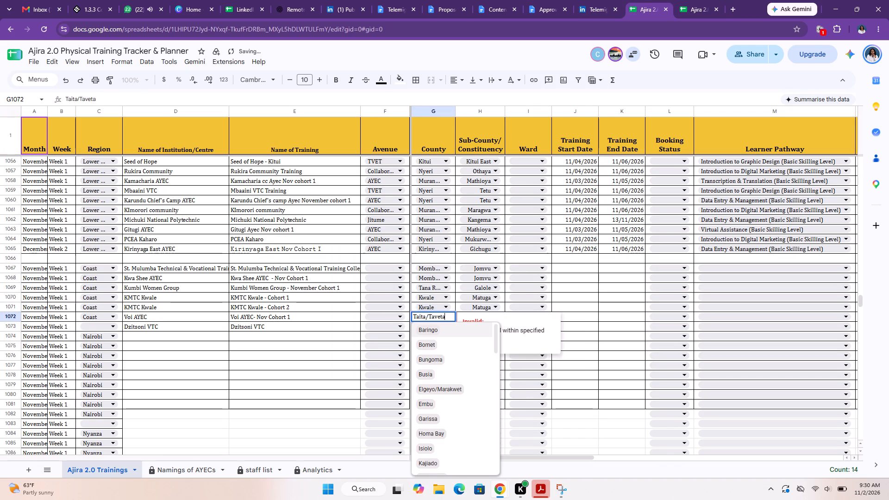
left_click_drag(449, 318, 425, 319)
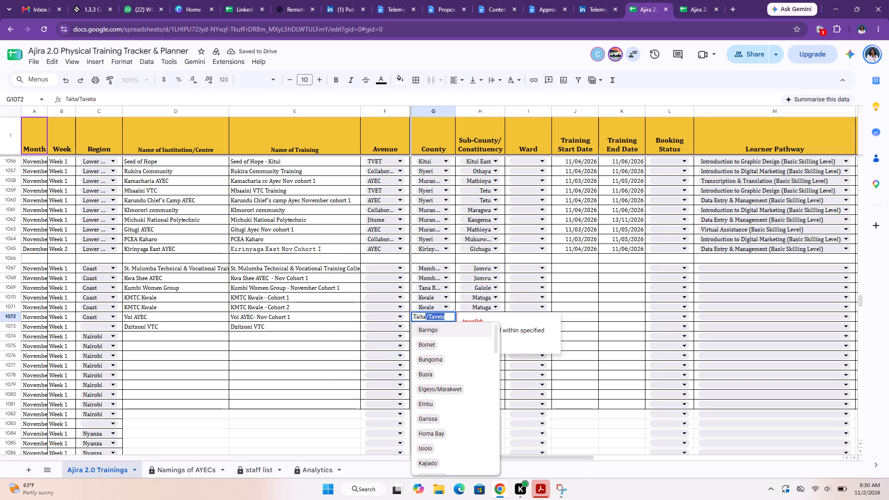
key("BackSpace")
left_click(419, 329)
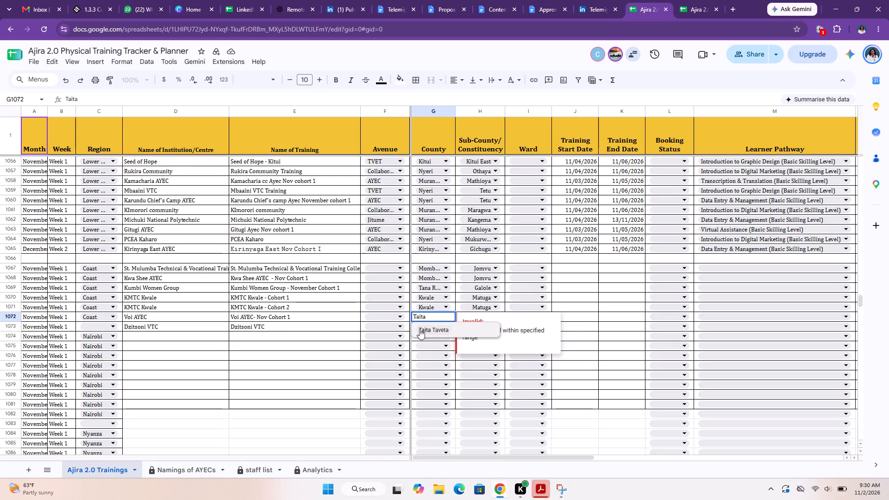
Copy the avenues of training (M5:M11) from the Coast form, values only, into the tracker's Avenue column from F1067.
left_click(685, 6)
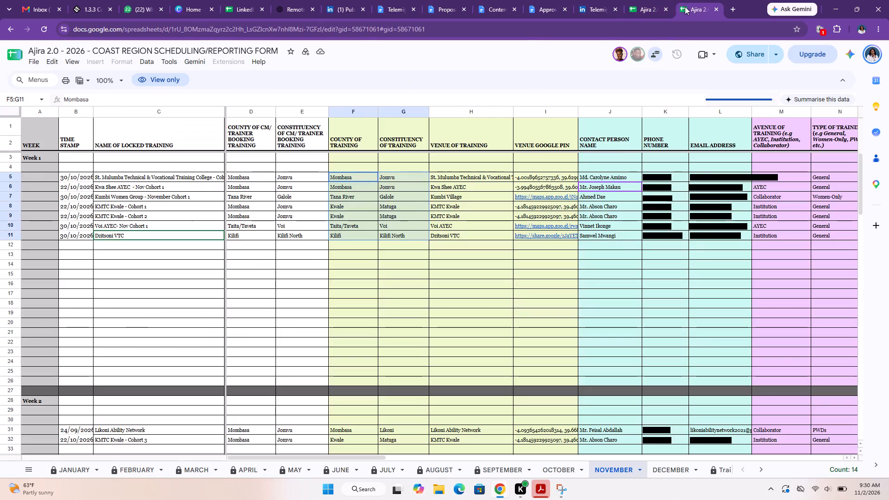
scroll(545, 226, "left", 6)
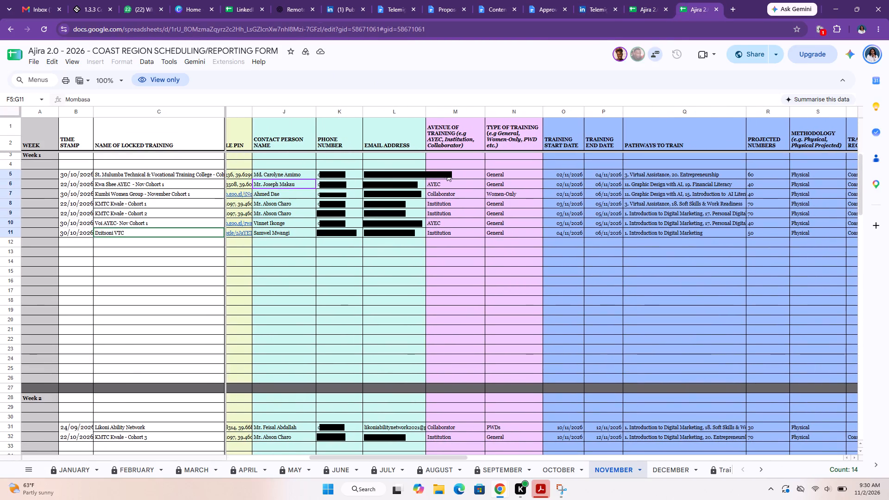
left_click_drag(448, 174, 460, 232)
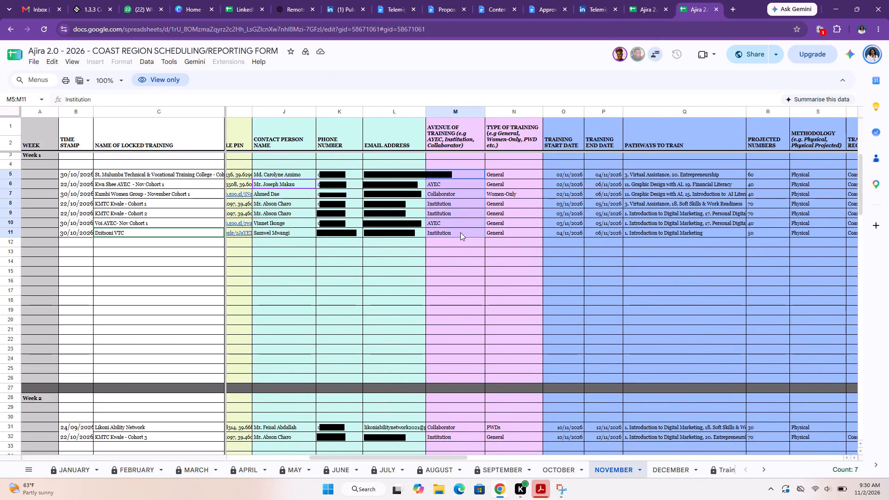
key("ctrl+c")
left_click(644, 2)
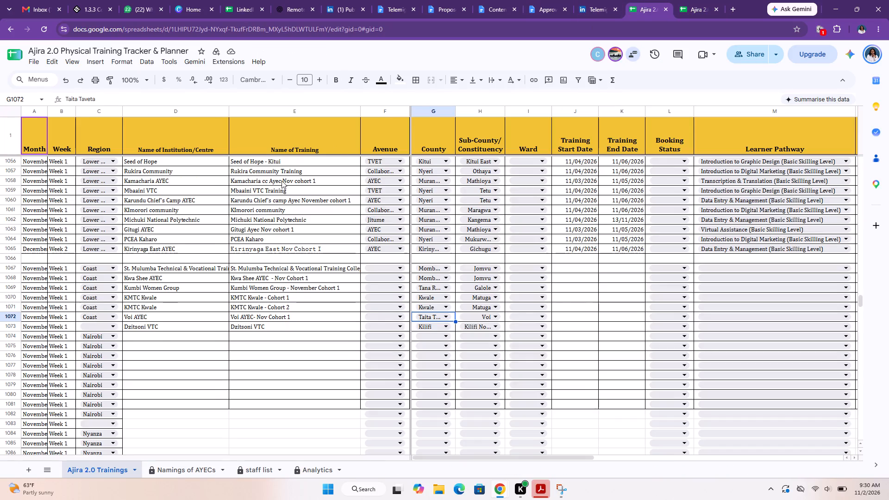
left_click(364, 268)
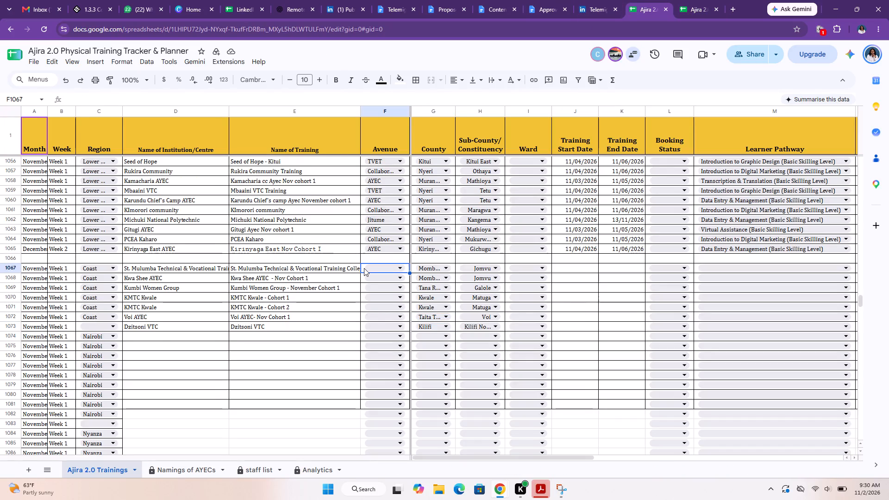
key("ctrl+shift+v")
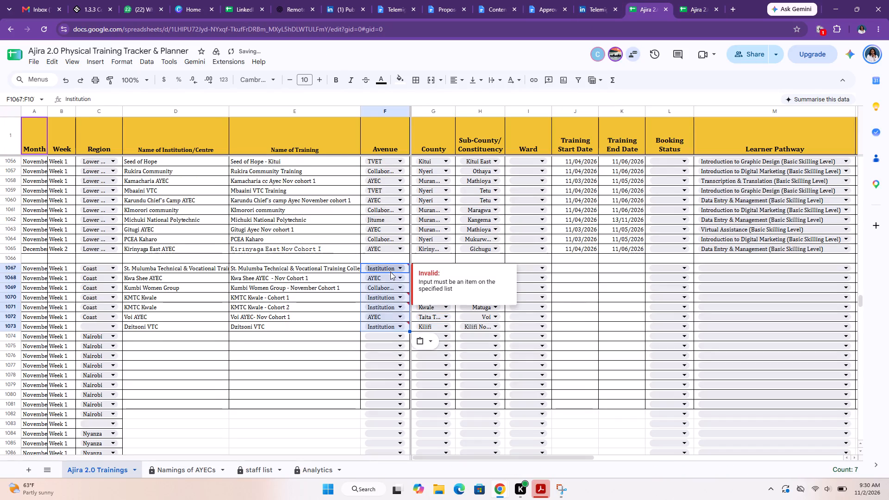
Set the Avenue to TVET for the St. Mulumba, two KMTC Kwale and Dzitsoni VTC rows (F1067, F1070, F1071, F1073).
left_click(390, 272)
left_click(375, 341)
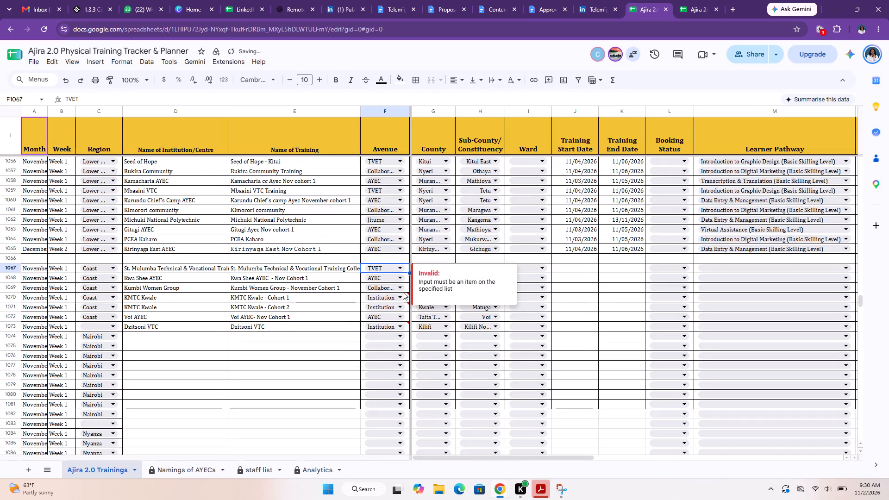
left_click(399, 294)
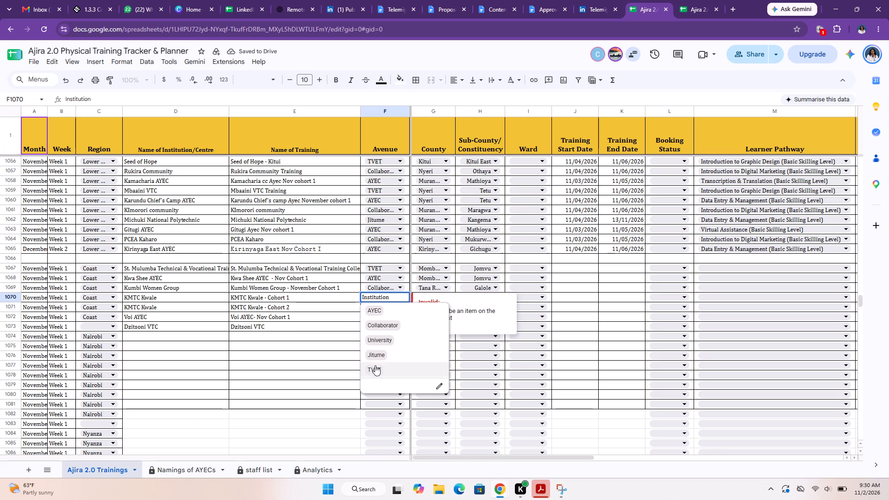
left_click(376, 367)
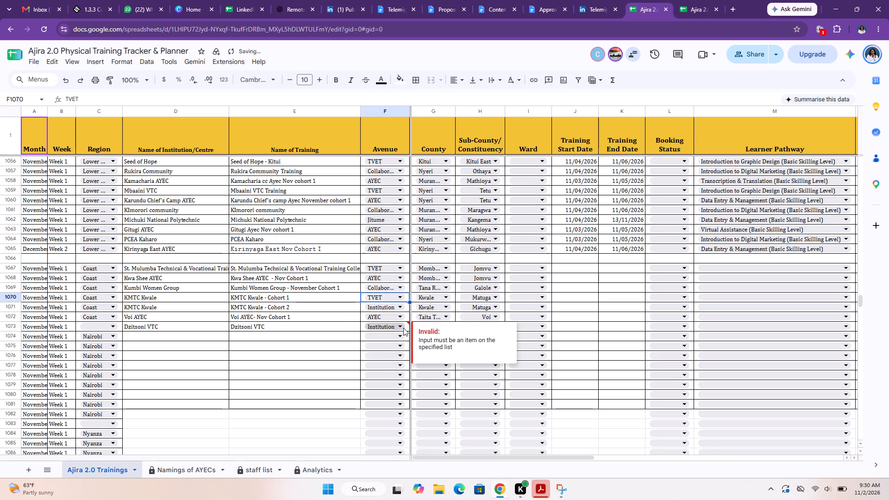
left_click(403, 307)
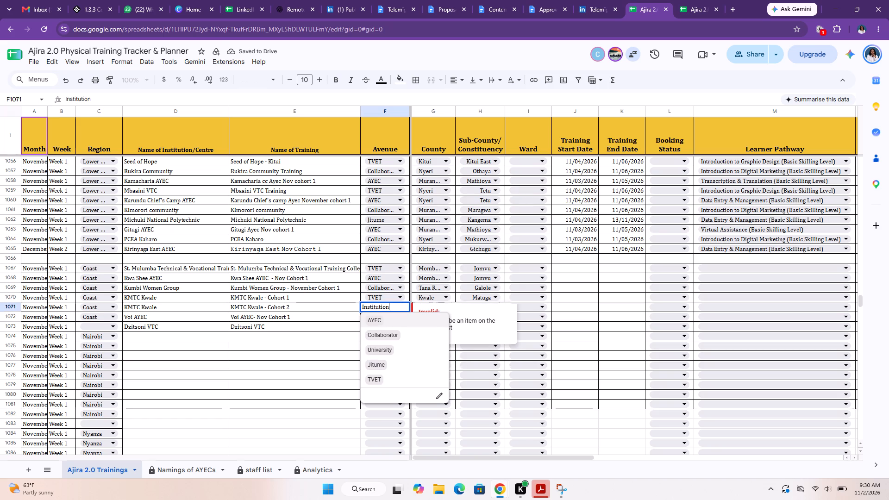
left_click(374, 376)
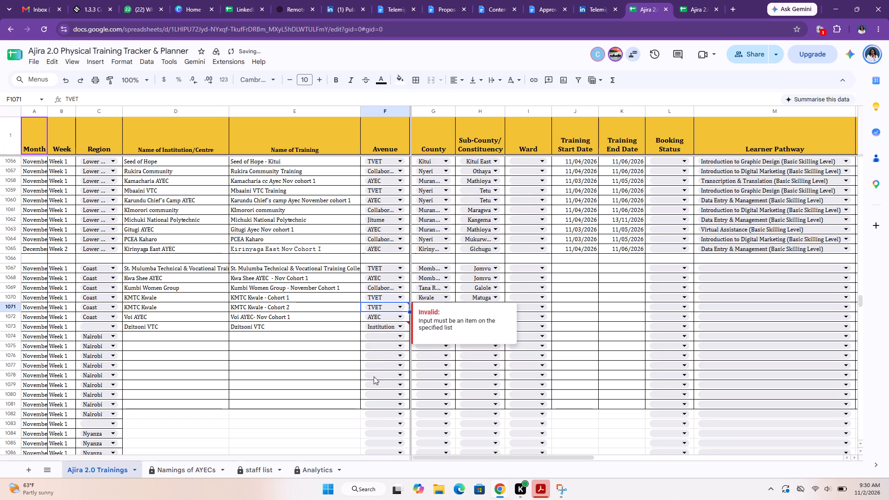
left_click(404, 328)
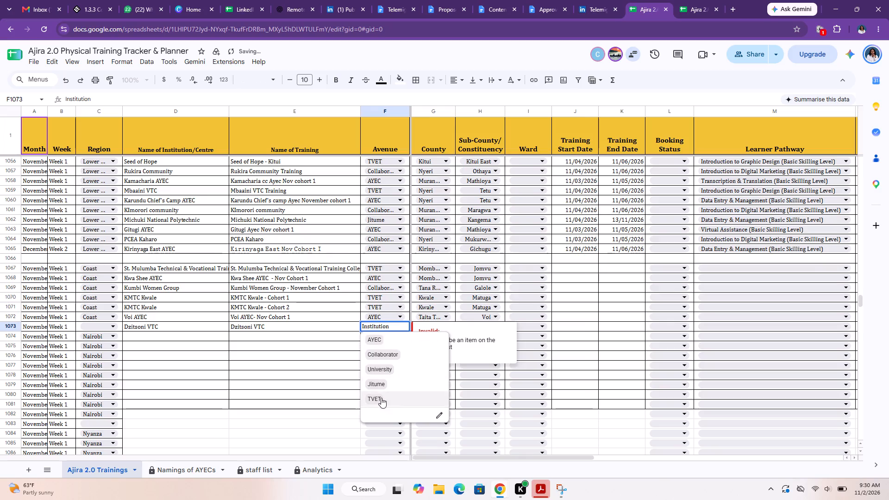
left_click(381, 400)
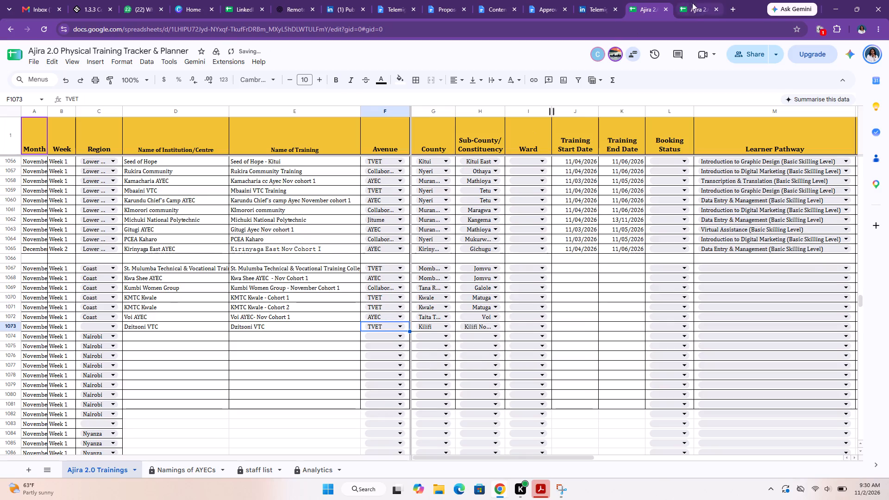
Copy the training start and end dates (O5:P11) from the Coast form, values only, into the tracker's date columns from J1067.
left_click(692, 10)
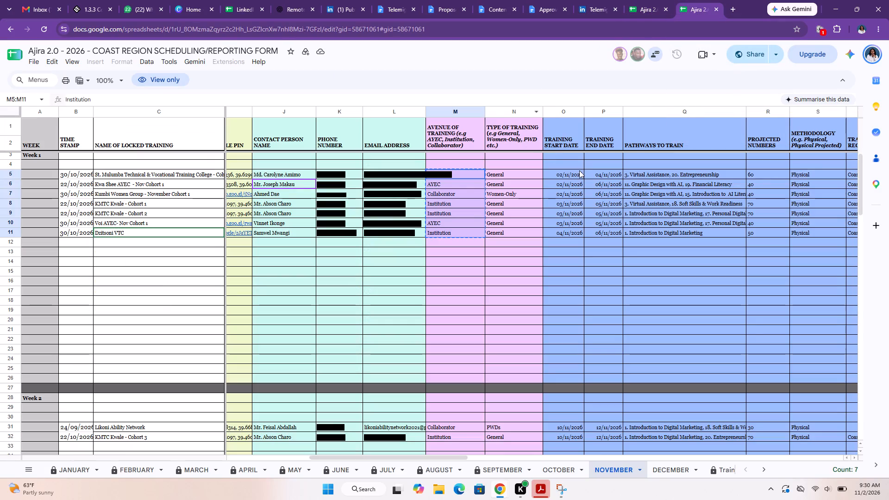
left_click_drag(579, 171, 605, 233)
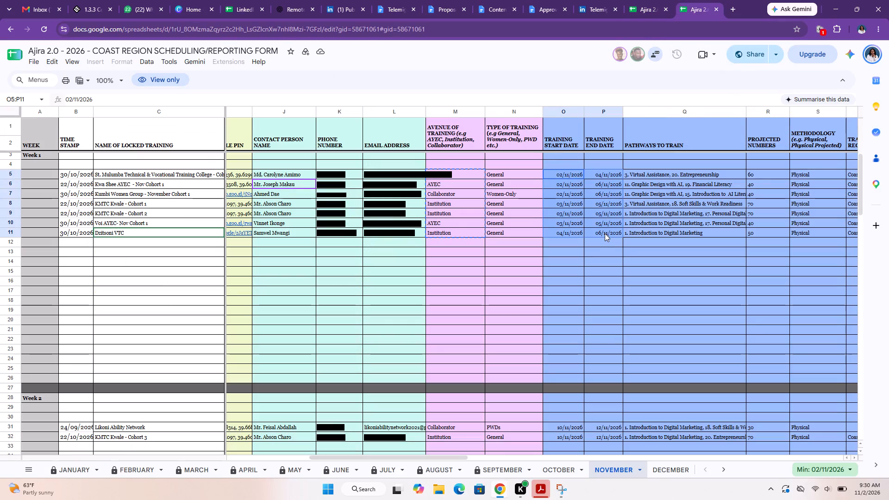
key("ctrl+c")
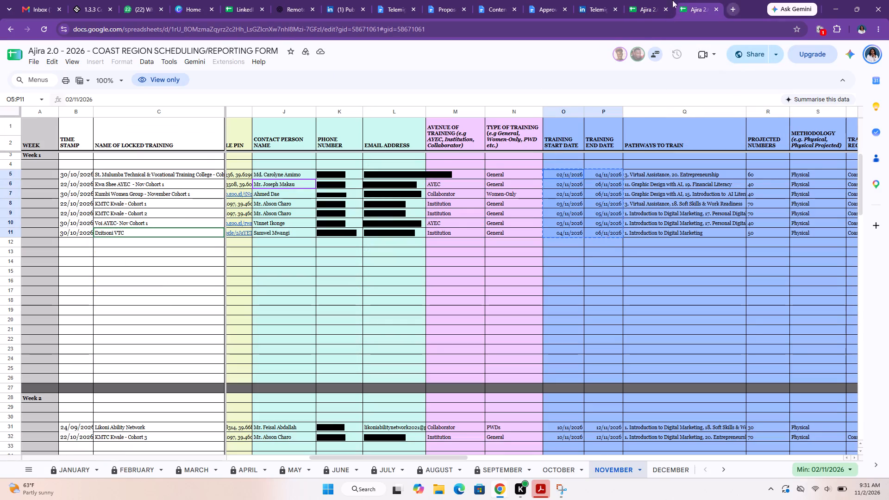
left_click(643, 7)
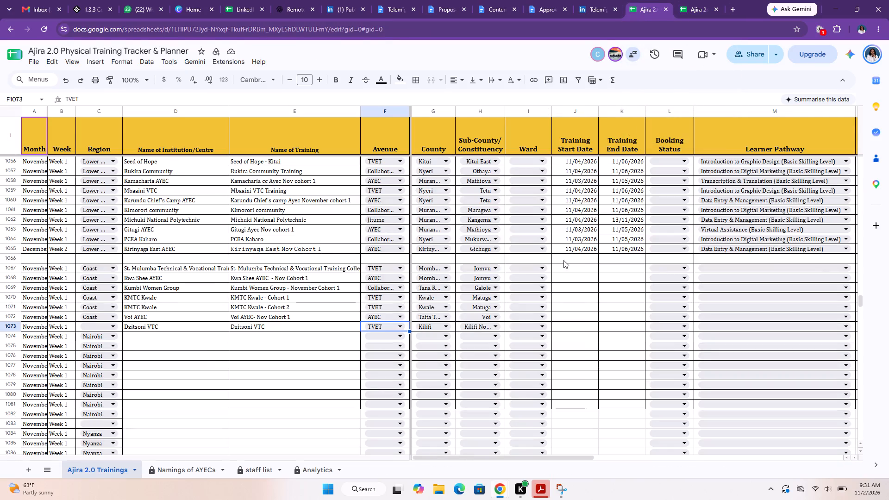
left_click(564, 265)
key("ctrl+shift+v")
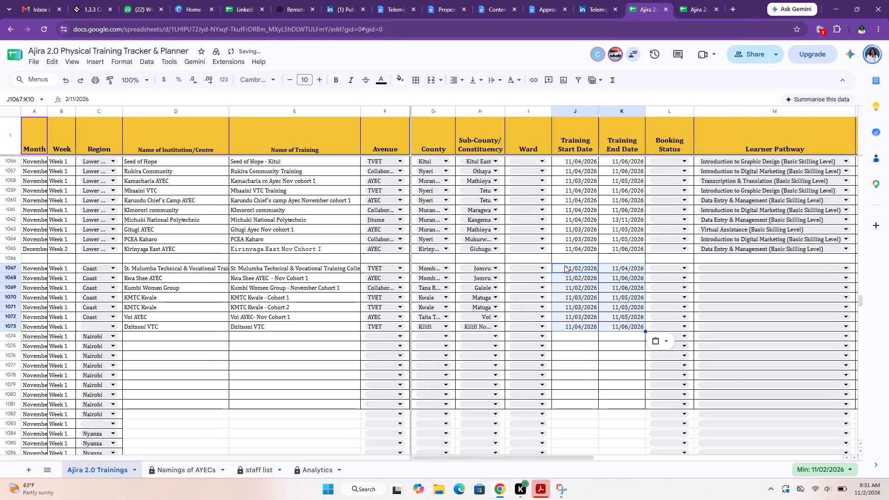
Following the Coast form, set Learner Pathway to Virtual Assistance (Basic) in M1067 and M1070, and Graphic Design with AI (Intermediate) in M1068:M1069.
scroll(564, 265, "left", 7)
scroll(564, 265, "right", 4)
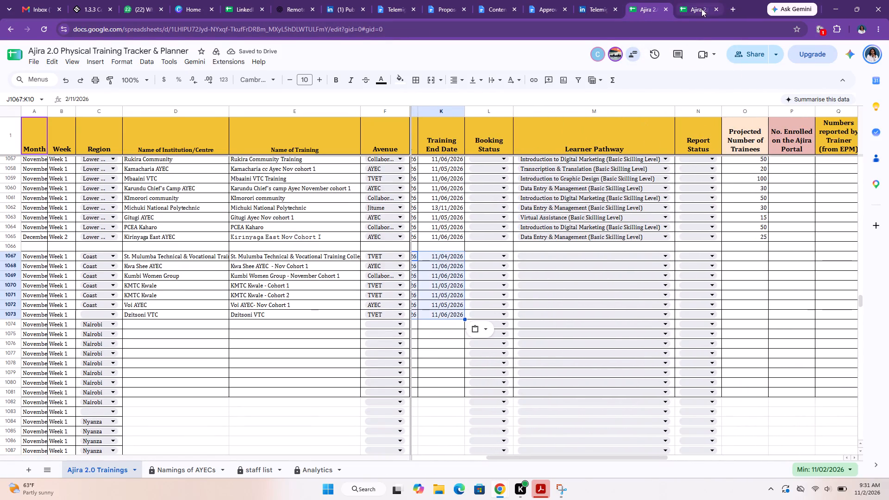
left_click(701, 9)
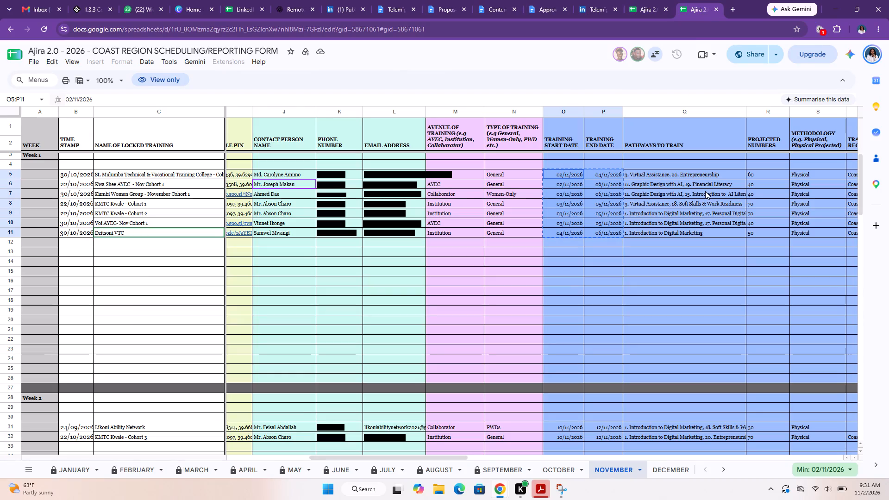
left_click(641, 5)
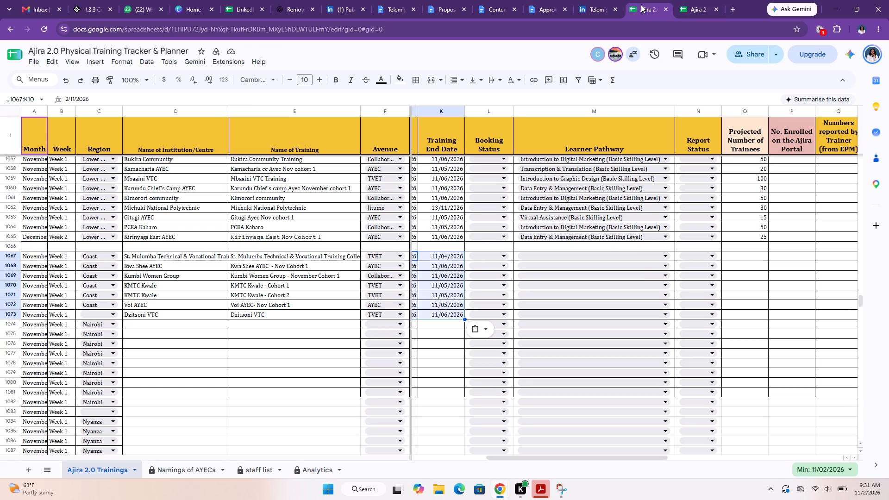
left_click(649, 256)
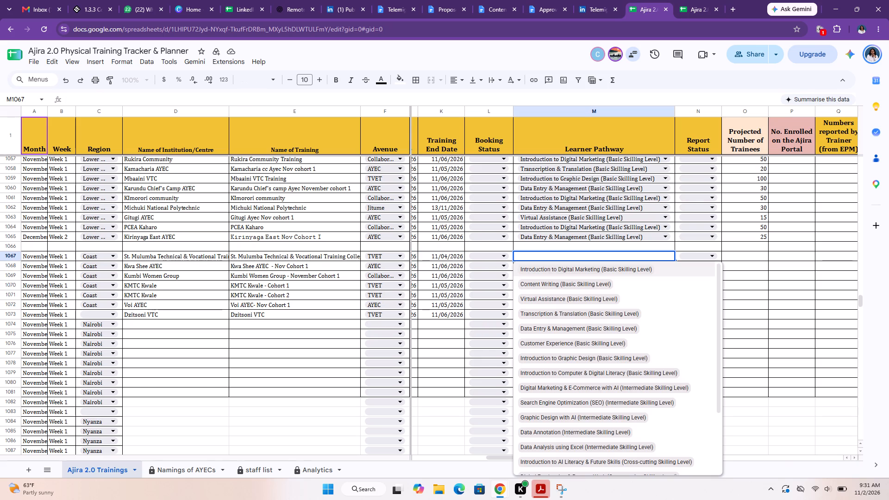
left_click(598, 297)
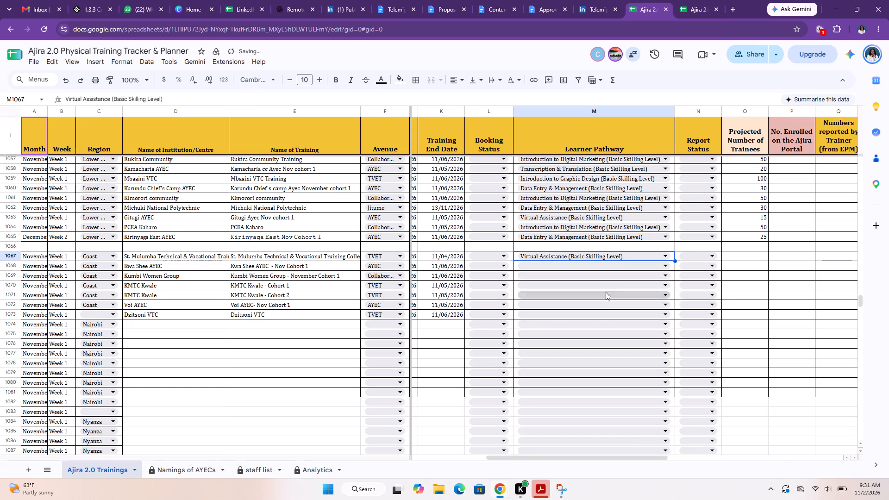
left_click(664, 267)
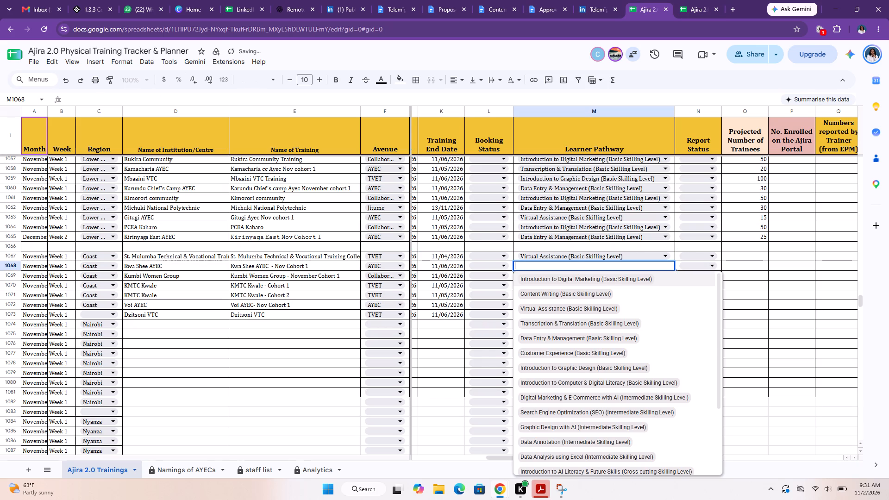
type("gr")
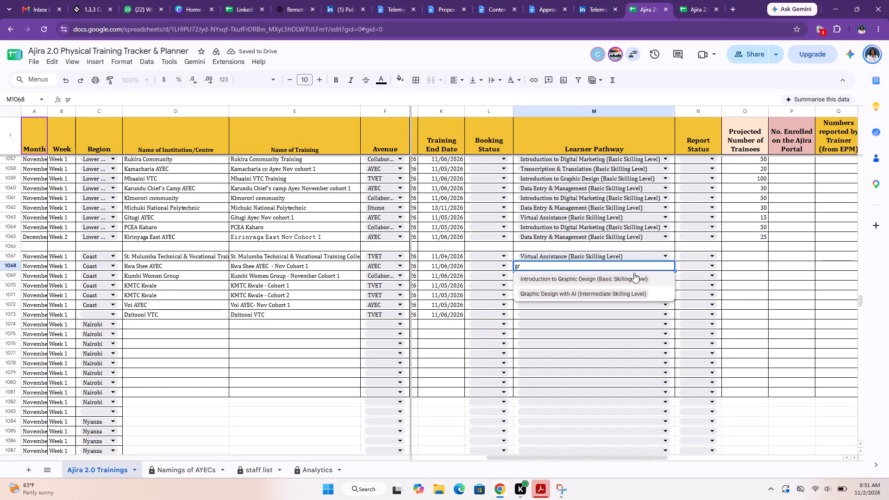
left_click(623, 294)
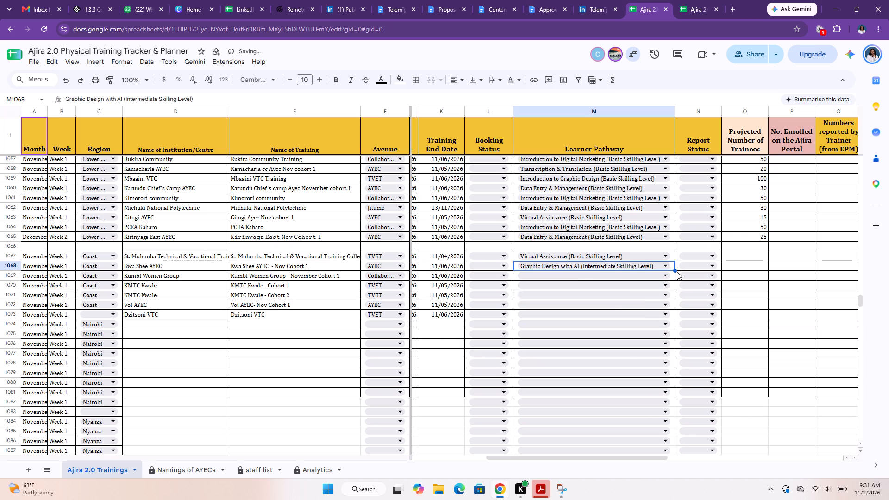
left_click_drag(674, 271, 673, 276)
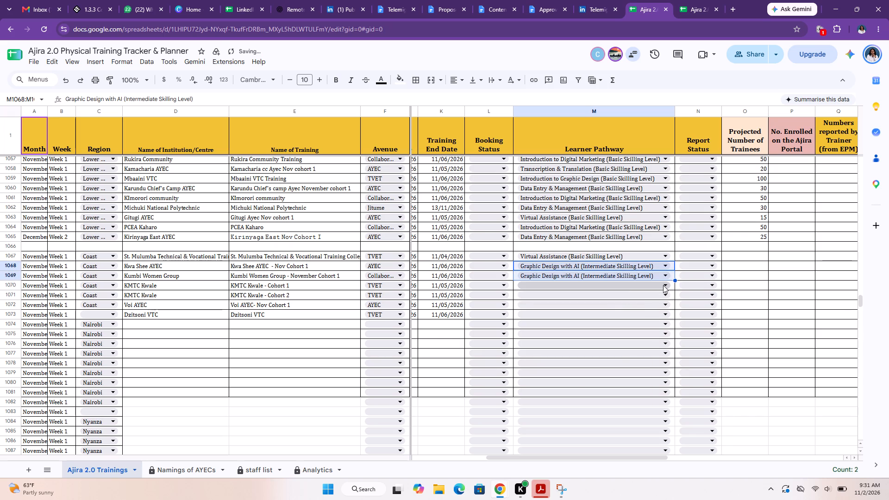
left_click(663, 286)
left_click(635, 326)
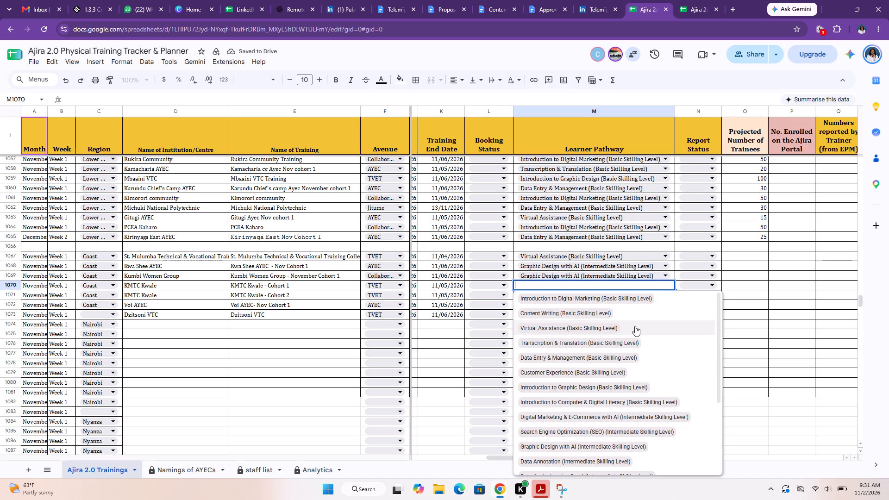
Copy the projected numbers (R5:R11) from the Coast form.
left_click(692, 3)
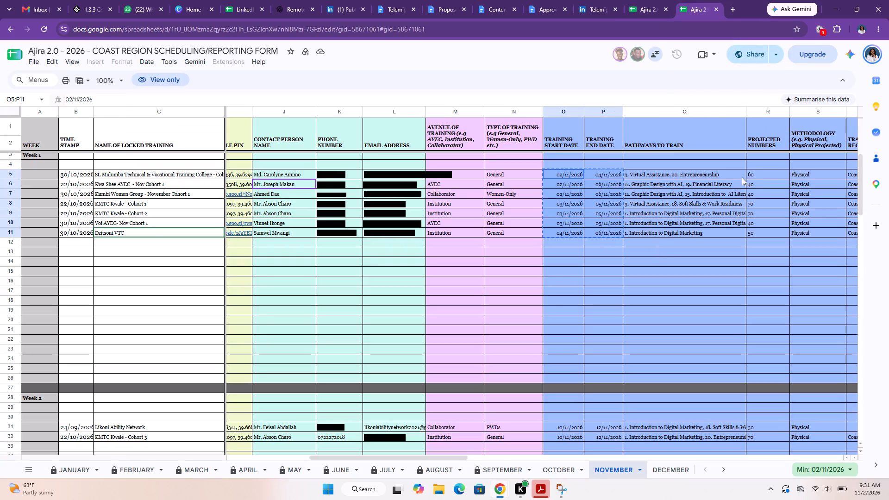
left_click_drag(750, 176, 764, 234)
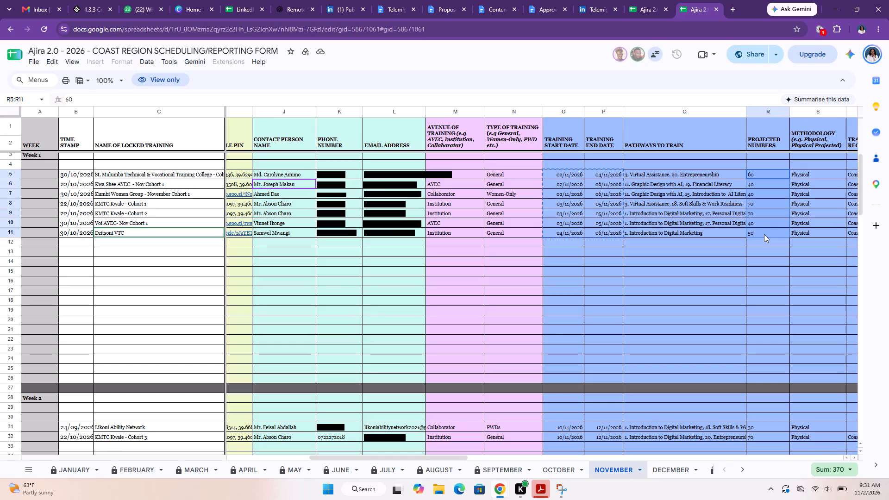
key("ctrl+c")
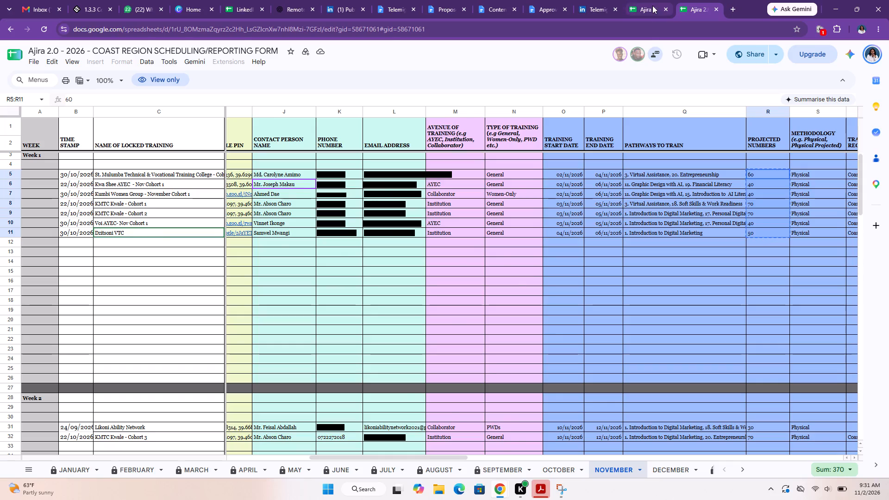
Set the tracker's Learner Pathway to Introduction to Digital Marketing (Basic Skilling Level) for KMTC Kwale Cohort 2, Voi AYEC and Dzitsoni VTC (M1071:M1073).
left_click(652, 6)
left_click(664, 298)
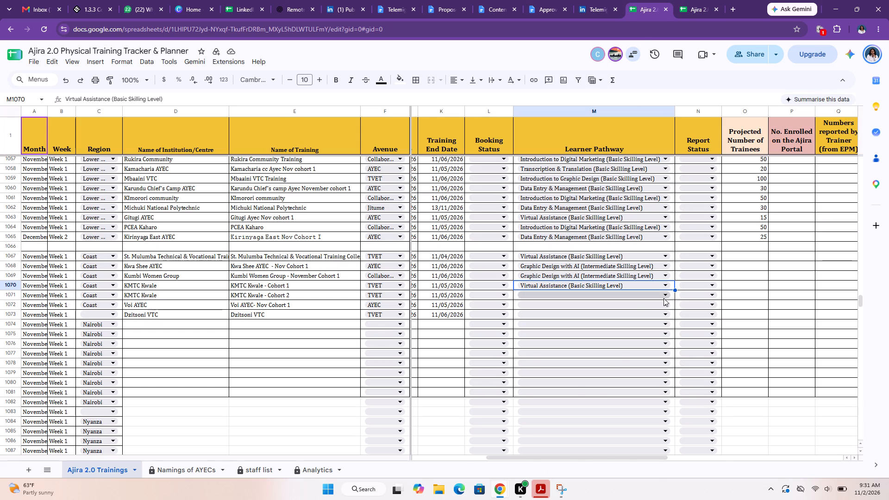
left_click(648, 307)
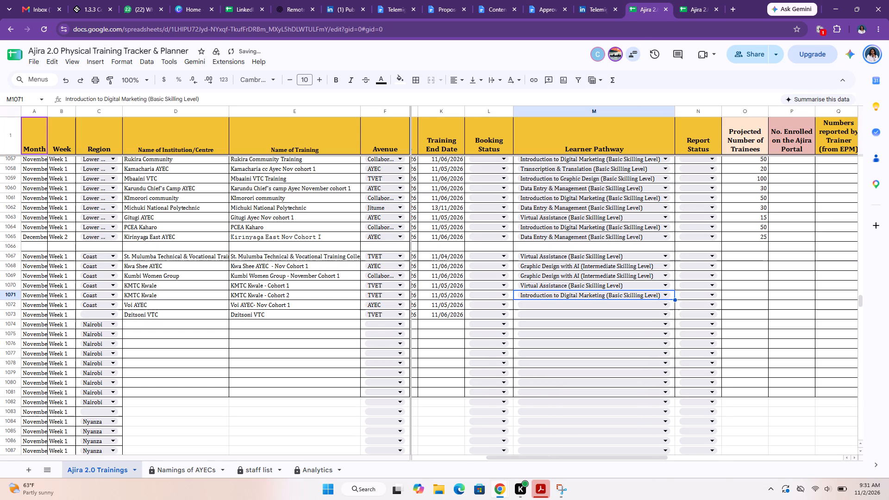
left_click_drag(674, 300, 672, 316)
Paste the copied projected numbers, values only, into the Projected Number of Trainees column from O1067.
scroll(672, 316, "left", 4)
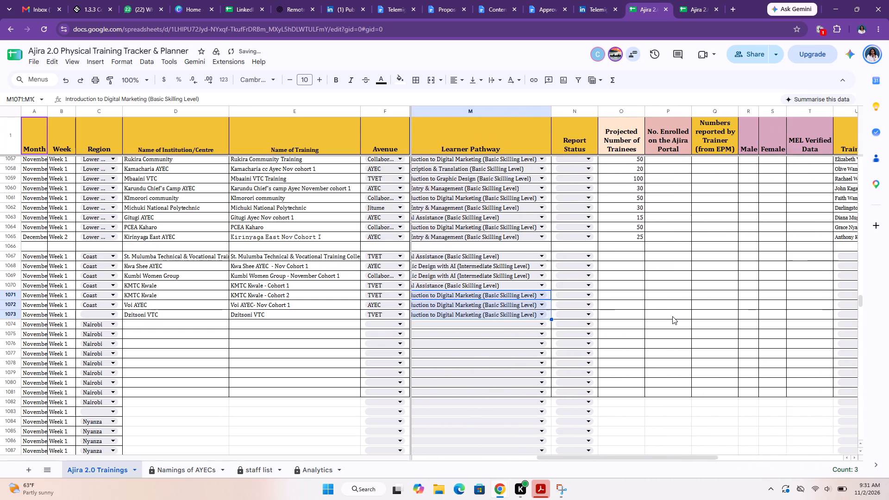
scroll(672, 316, "left", 1)
left_click(567, 254)
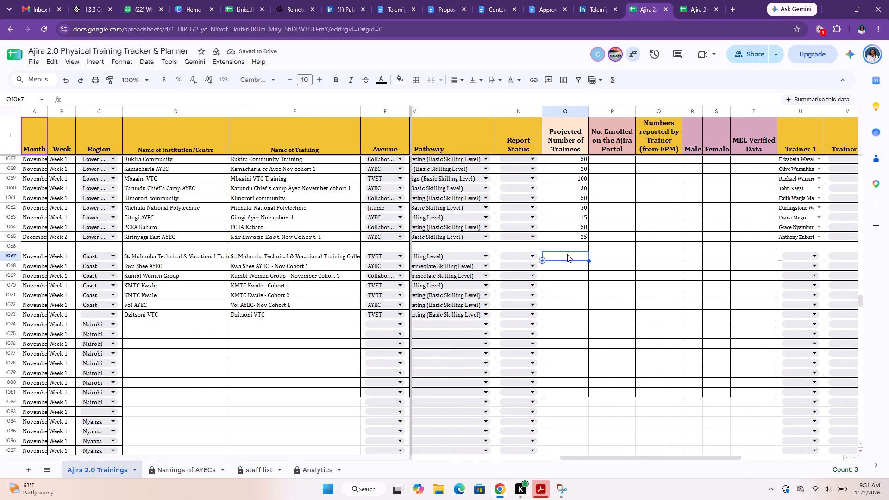
key("ctrl+shift+v")
Copy the Trainer 1 names (U5:U11) from the Coast form, with their formatting, into the tracker's Trainer 1 column from U1067.
scroll(567, 254, "left", 6)
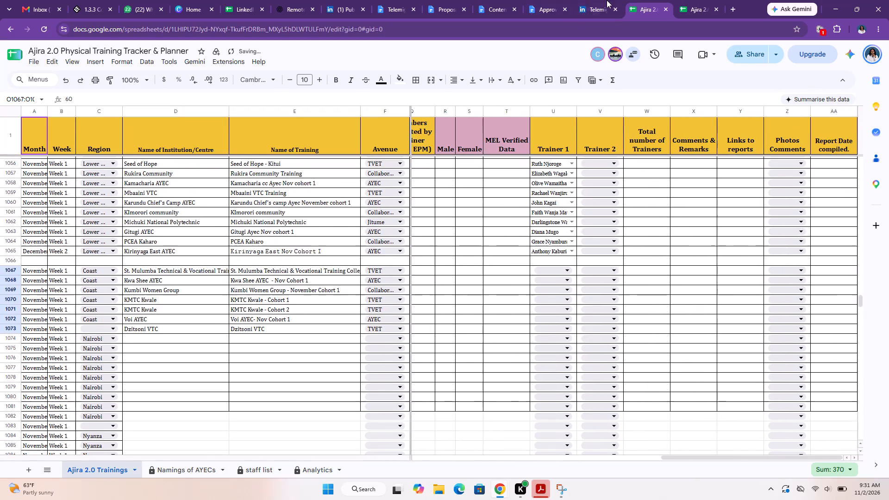
left_click(692, 15)
scroll(726, 197, "left", 5)
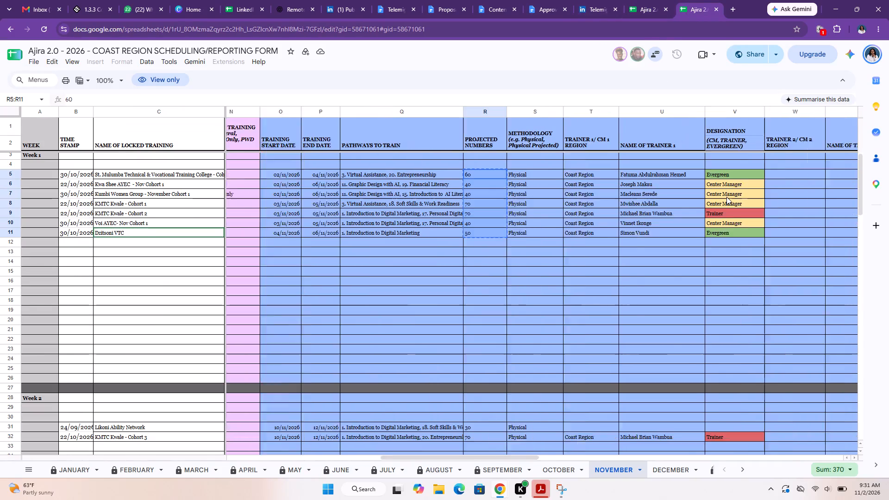
scroll(726, 197, "left", 1)
left_click_drag(563, 171, 571, 225)
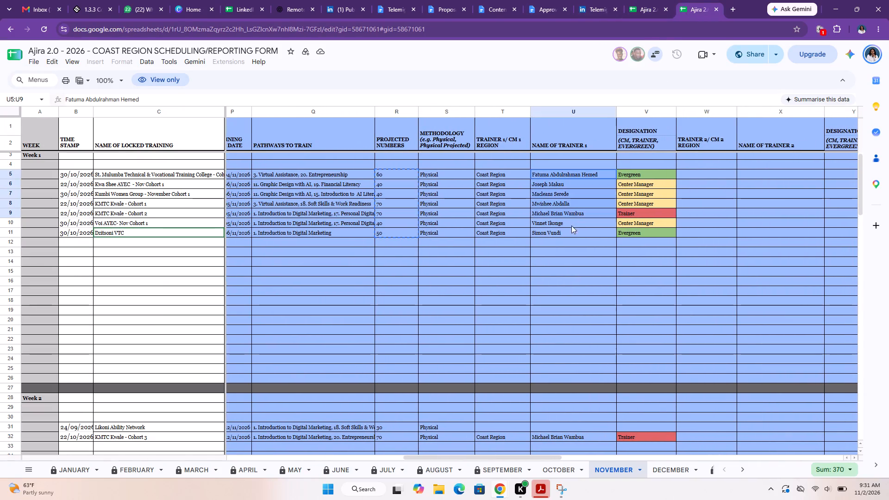
left_click_drag(571, 225, 576, 234)
key("ctrl+c")
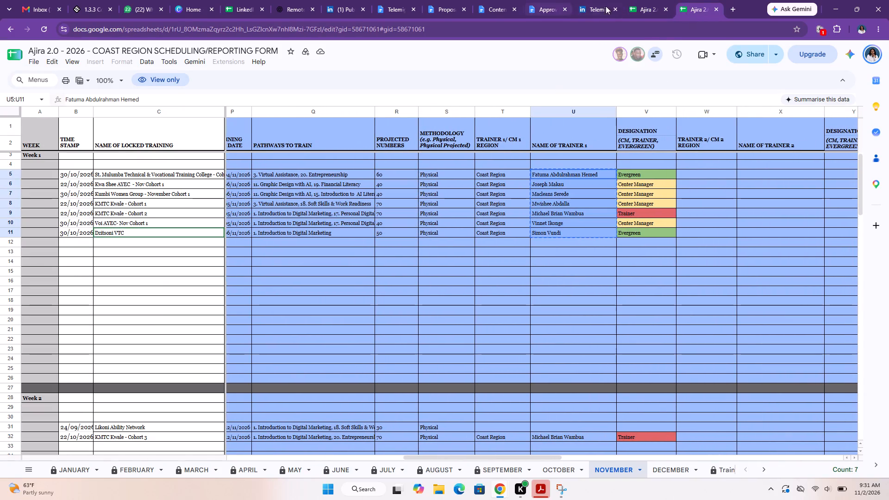
left_click(643, 10)
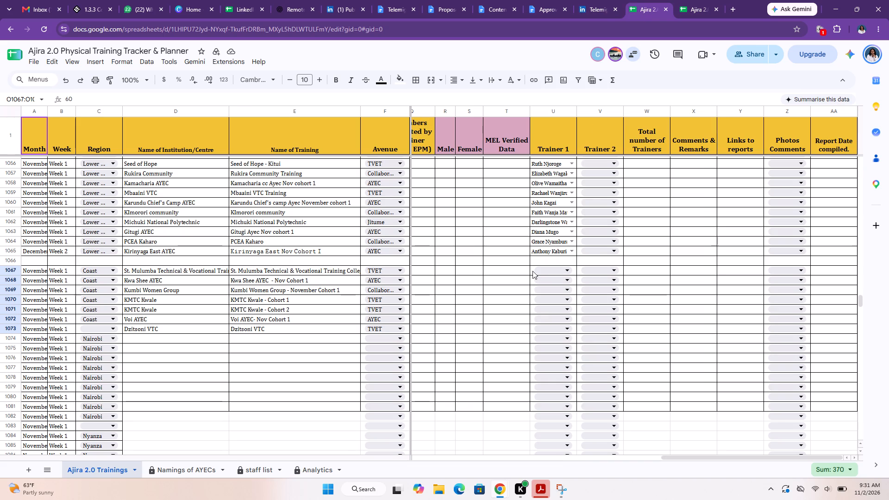
left_click(532, 271)
key("ctrl+v")
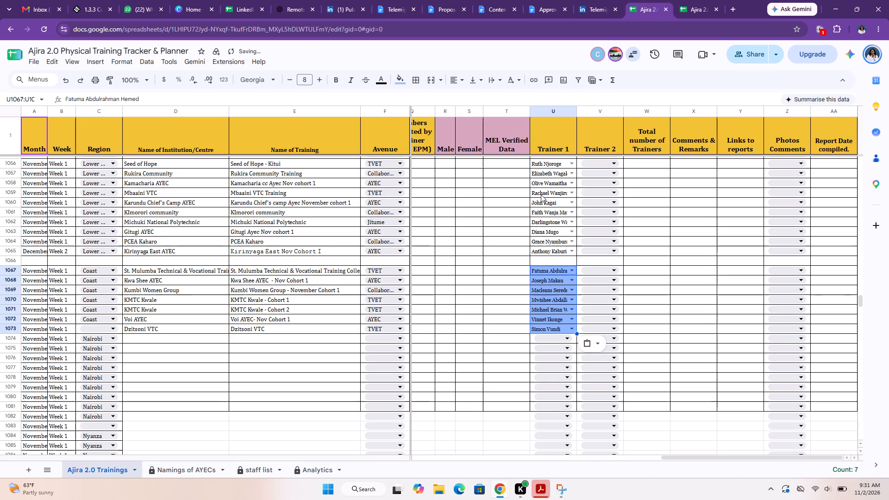
Set the fill colour of the Coast Trainer 1 cells (U1067:U1073) to white.
left_click(400, 77)
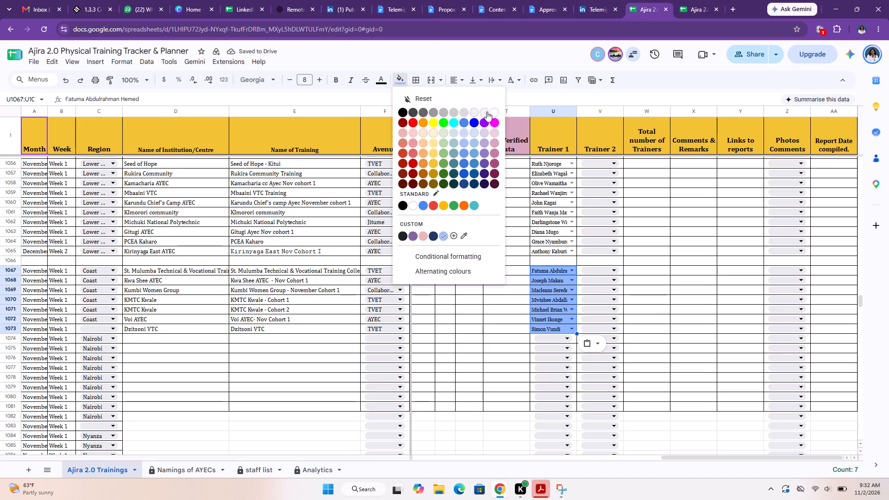
left_click(495, 112)
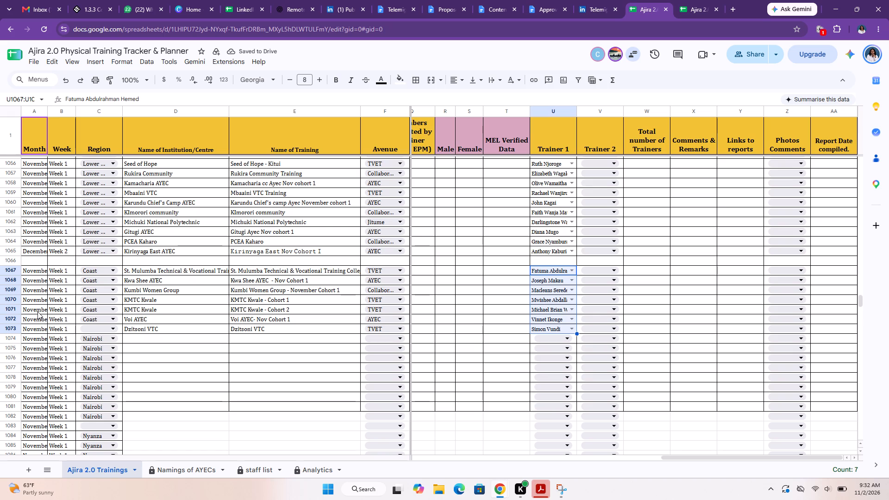
Fill the month, week and Coast region values down to the Dzitsoni VTC row (A1073:C1073).
left_click_drag(38, 312, 98, 322)
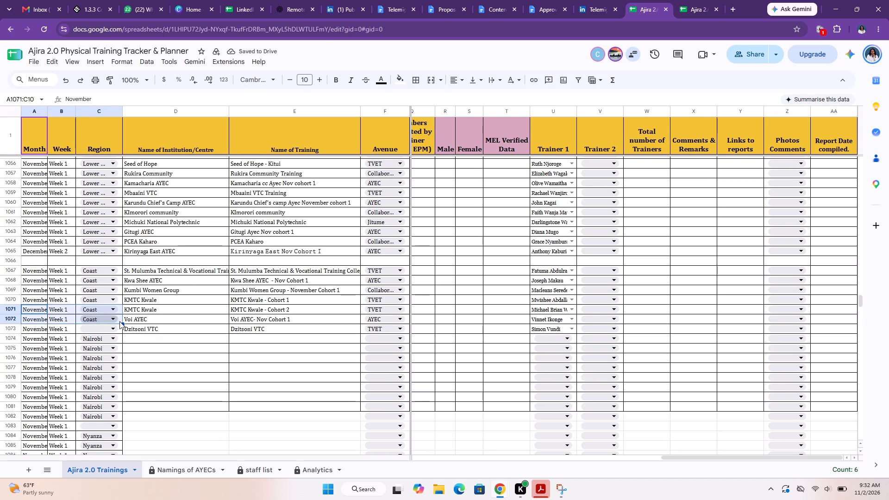
left_click_drag(121, 323, 121, 327)
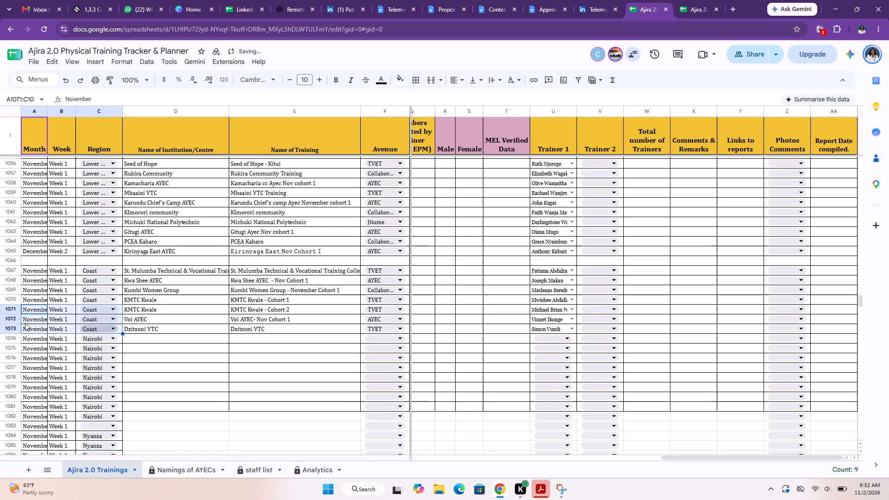
Clear the contents of row 1074 to leave a blank separator between the Coast and Nairobi blocks.
left_click(2, 338)
key("BackSpace")
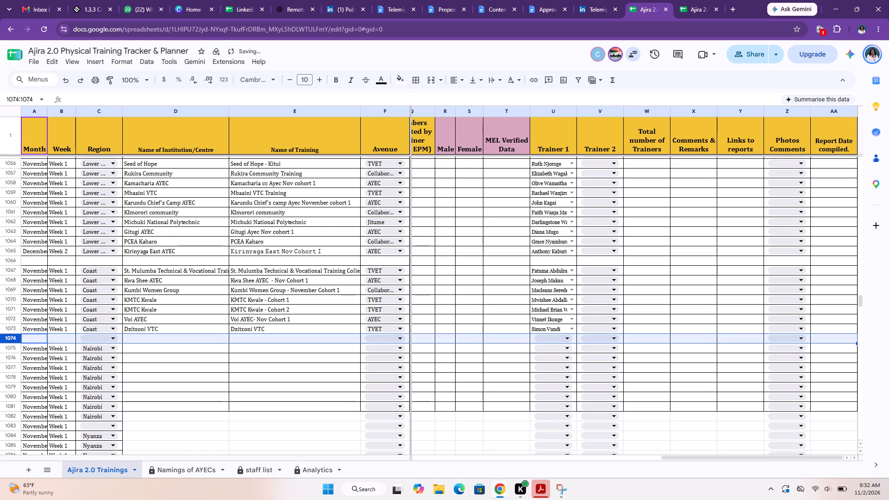
key("BackSpace")
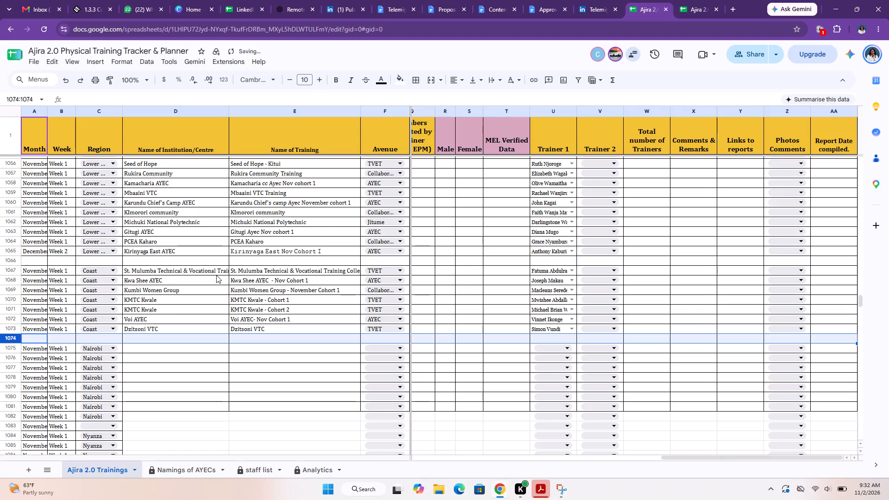
Replace the Coast form with the Ajira 2.0 - 2026 Nairobi Region Scheduling/Reporting Form and go to its October Week 4 bookings.
left_click(689, 4)
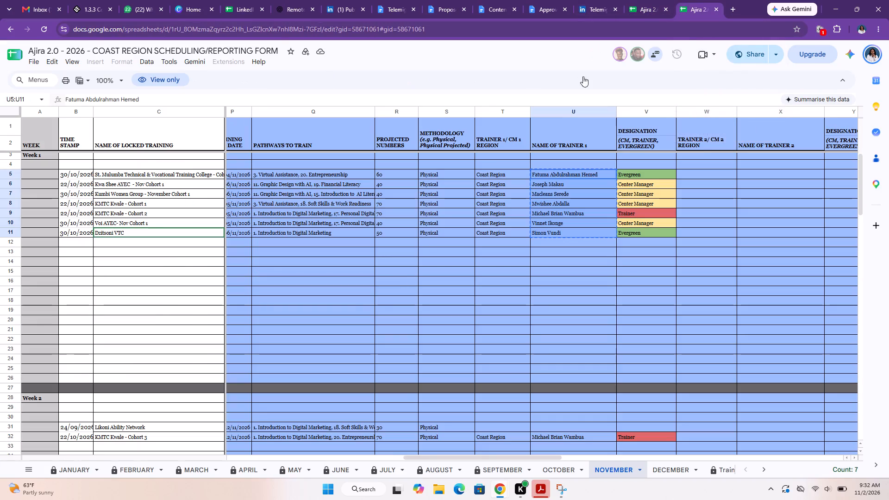
left_click(438, 30)
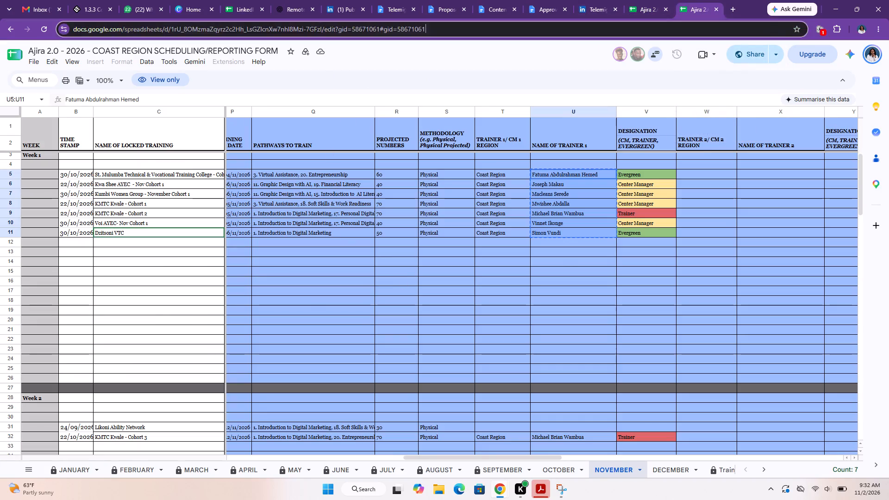
type("nai")
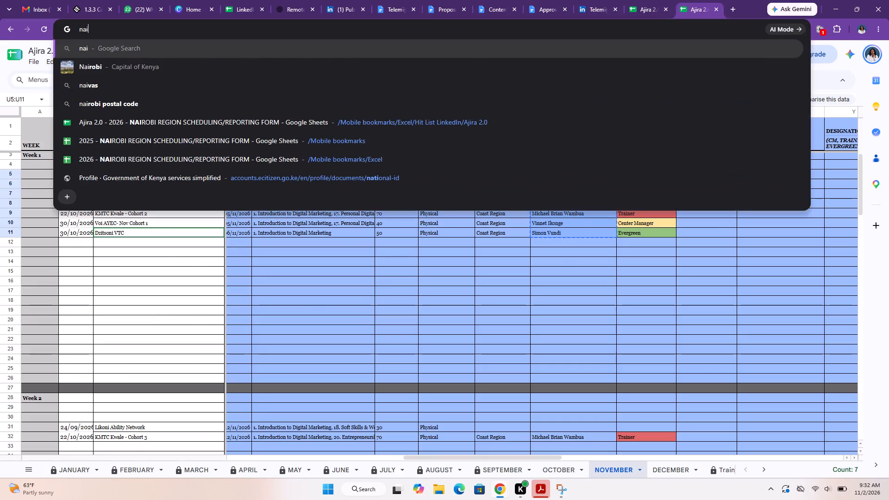
left_click(233, 120)
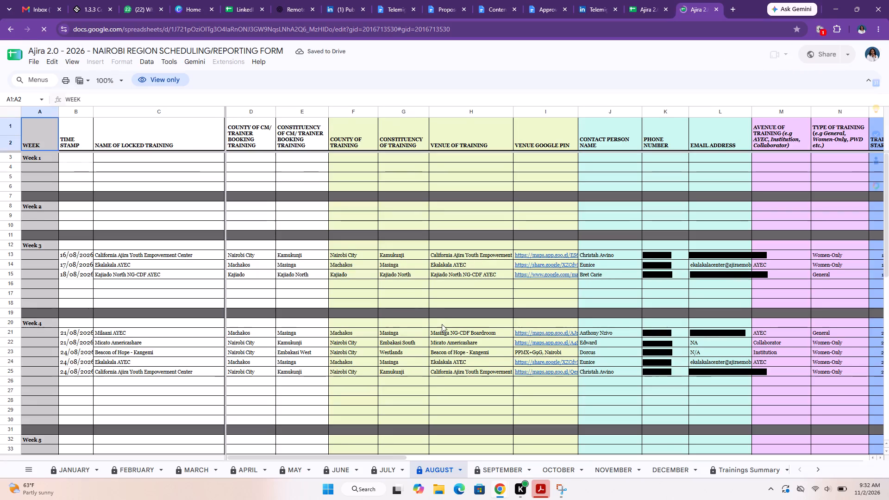
left_click(563, 462)
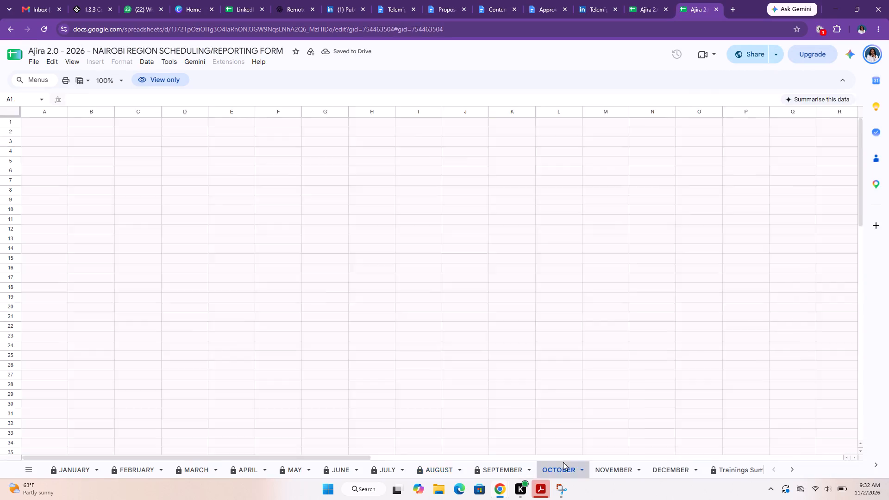
scroll(510, 344, "down", 7)
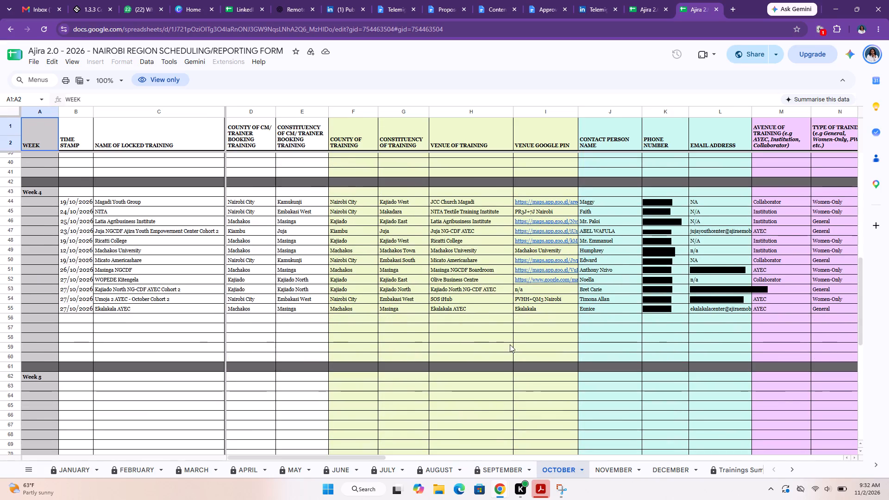
Compare the tracker's Nairobi October Week 4 rows with the Nairobi form's October Week 4 bookings.
left_click(651, 15)
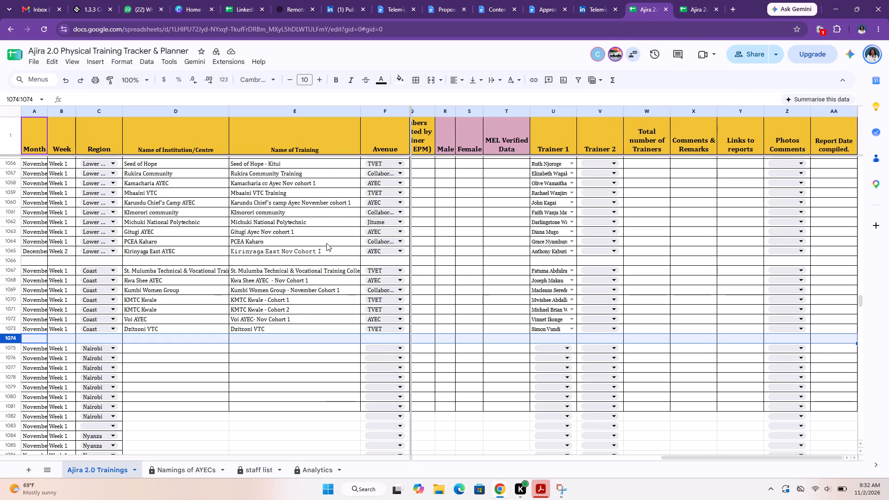
scroll(241, 352, "up", 8)
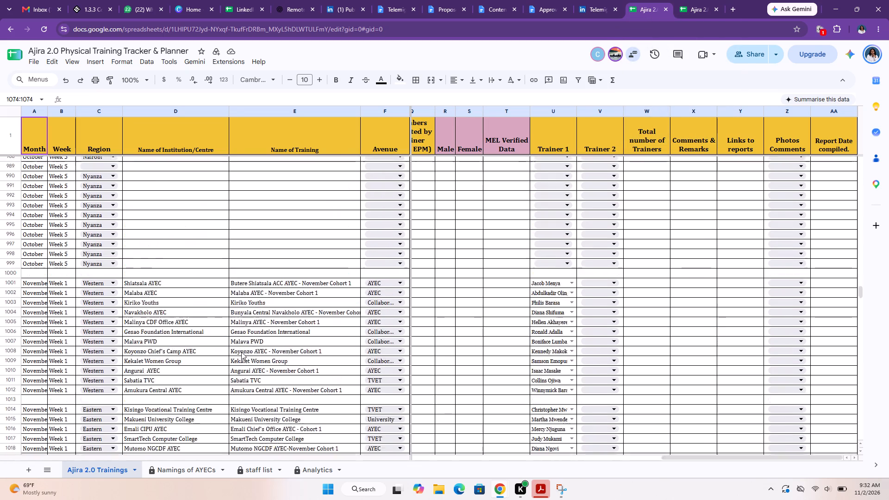
scroll(241, 352, "up", 13)
scroll(241, 352, "down", 1)
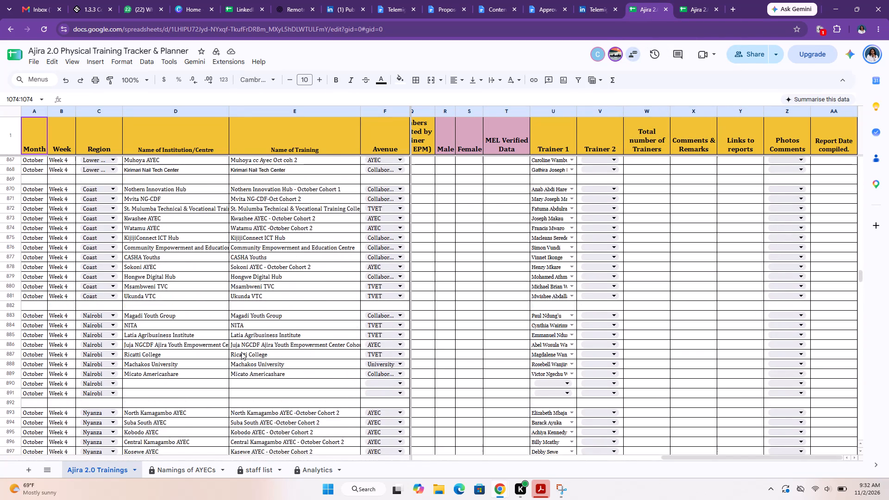
scroll(241, 352, "down", 2)
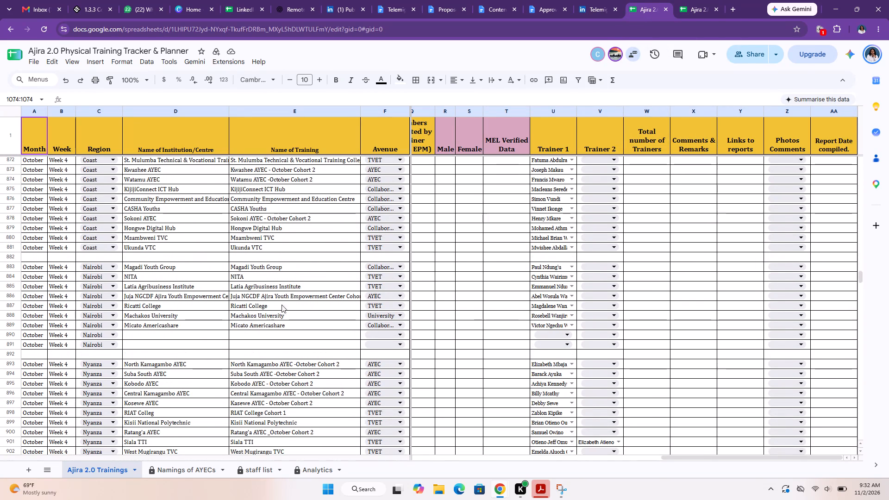
left_click(685, 9)
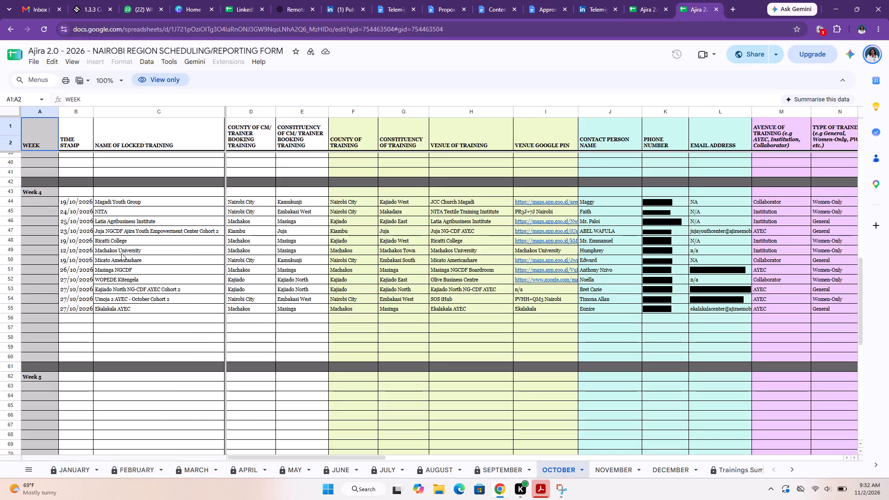
left_click(651, 1)
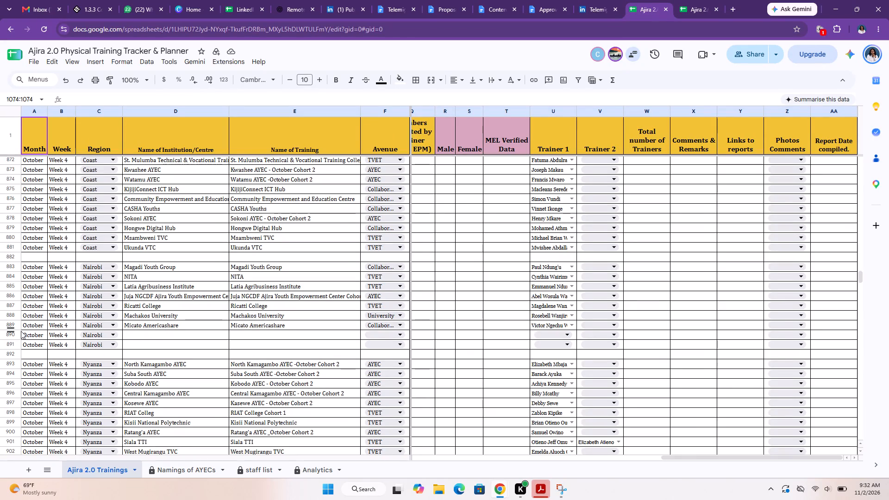
Insert two rows below row 891 and four more below row 893 in the tracker's Nairobi October Week 4 block.
left_click_drag(13, 333, 14, 342)
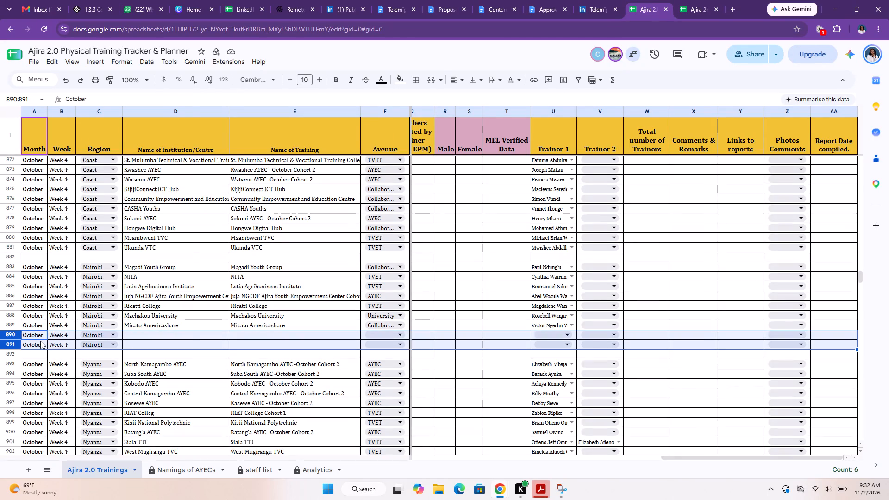
right_click(40, 341)
left_click(100, 192)
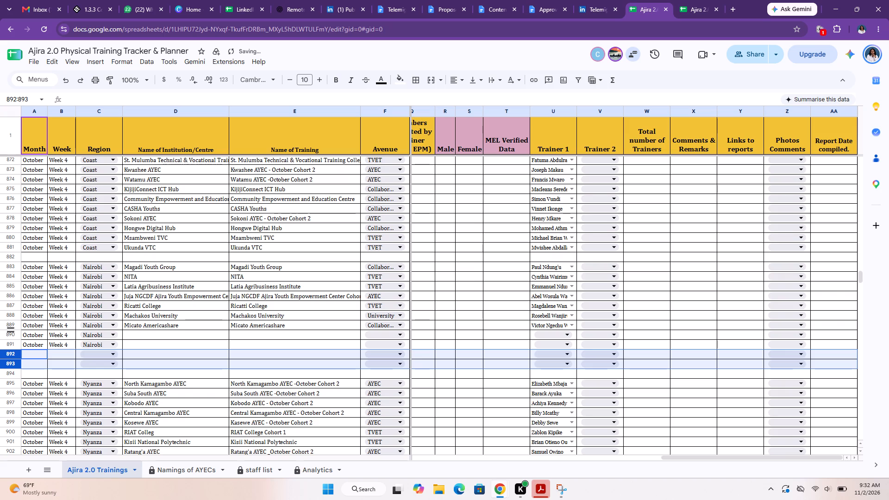
left_click_drag(13, 333, 18, 366)
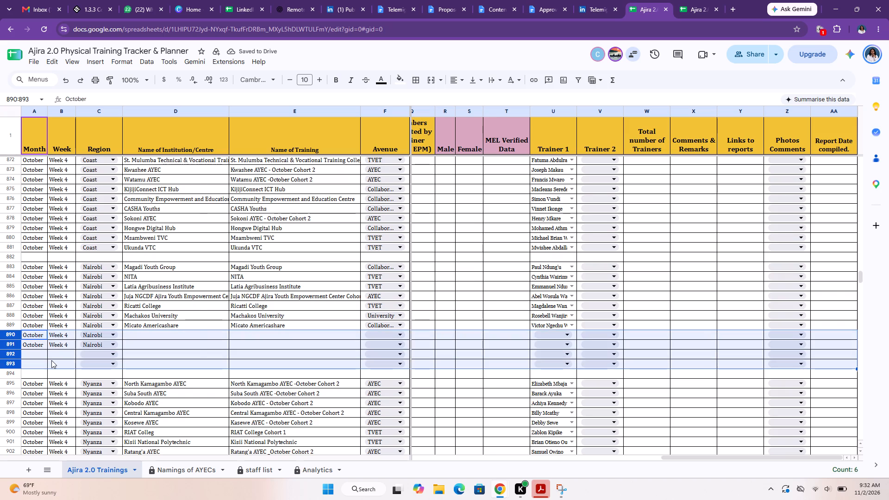
right_click(51, 360)
left_click(135, 206)
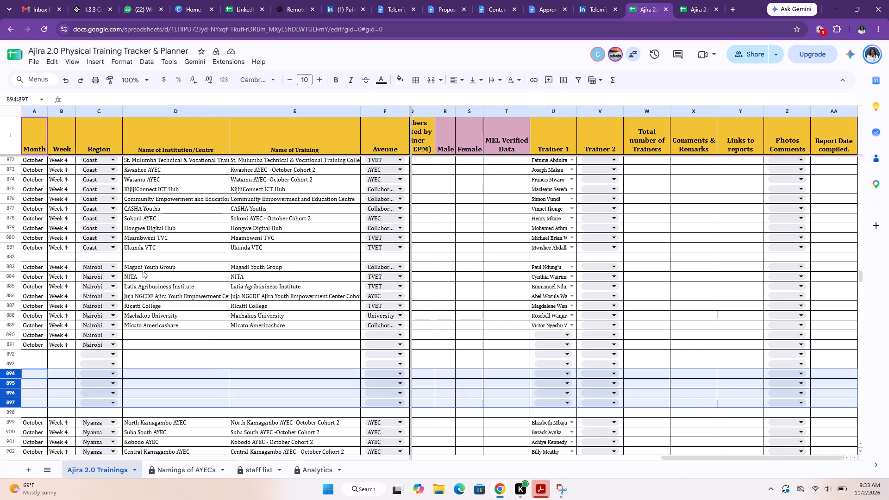
Copy the training names from Masinga NGCDF to Ekalakala AYEC (C51:C55) and paste them, values only, into the tracker's Name of Training column from E890.
left_click(680, 8)
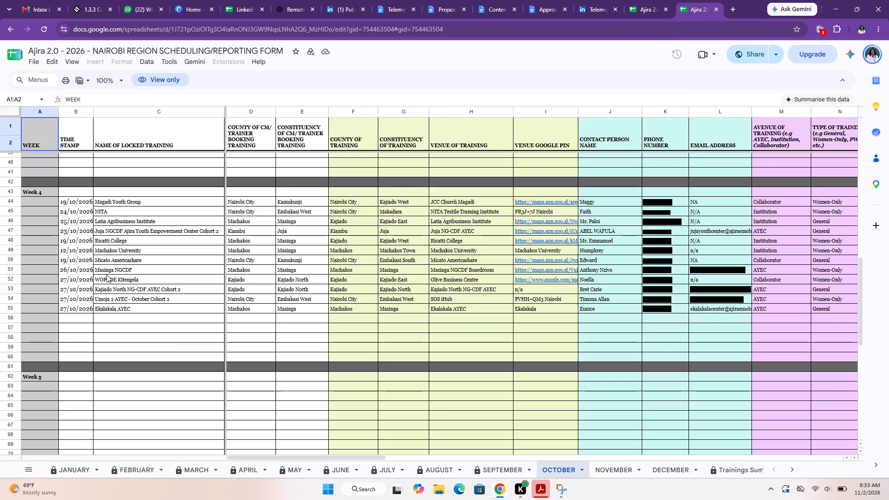
left_click_drag(119, 269, 165, 317)
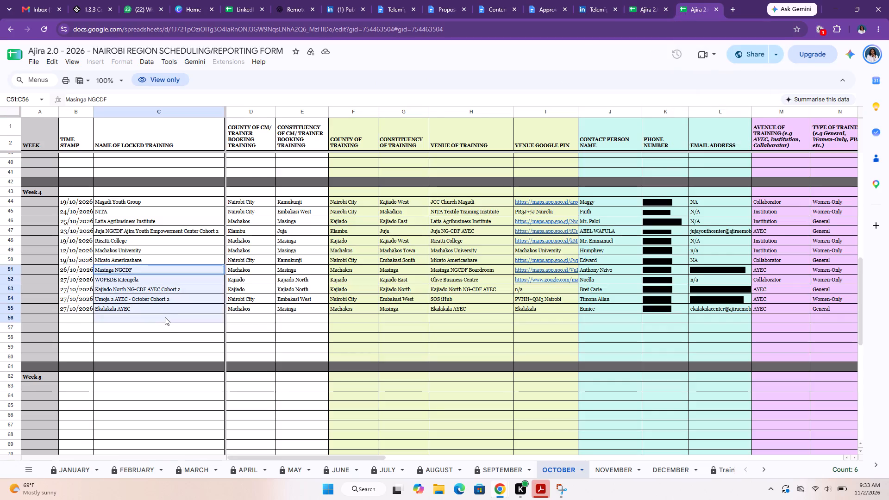
left_click_drag(165, 317, 168, 311)
key("ctrl+c")
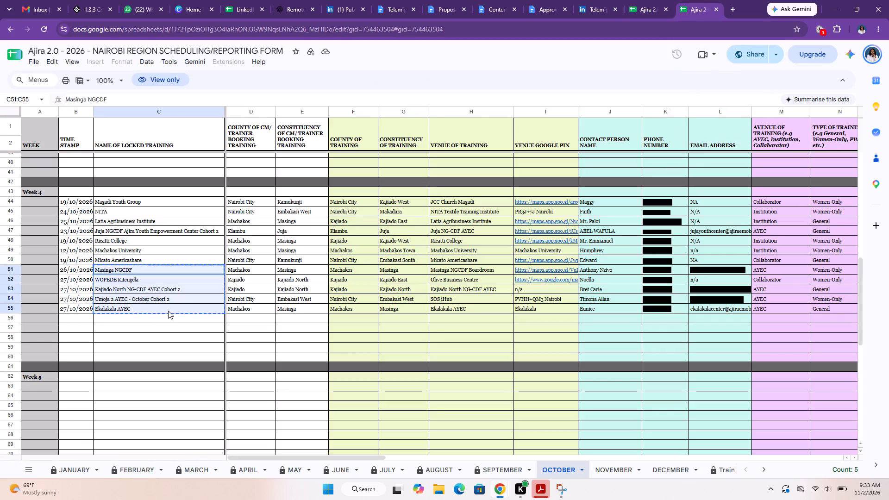
left_click(640, 1)
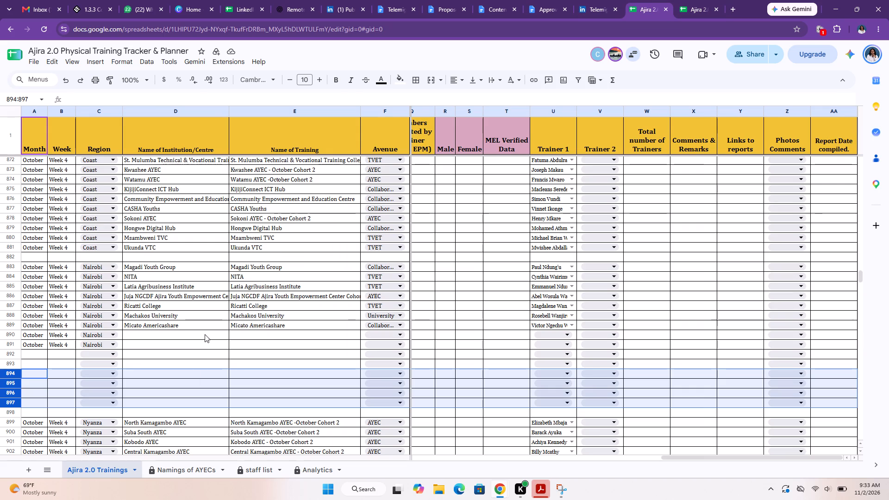
left_click(249, 337)
key("ctrl+shift+v")
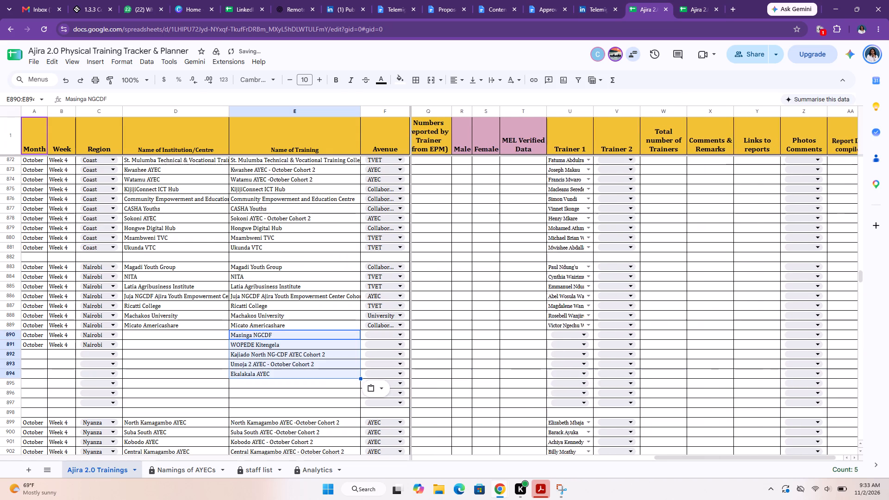
Extend the five pasted training names across into the Name of Institution/Centre column (D890:D894).
left_click_drag(360, 378, 242, 376)
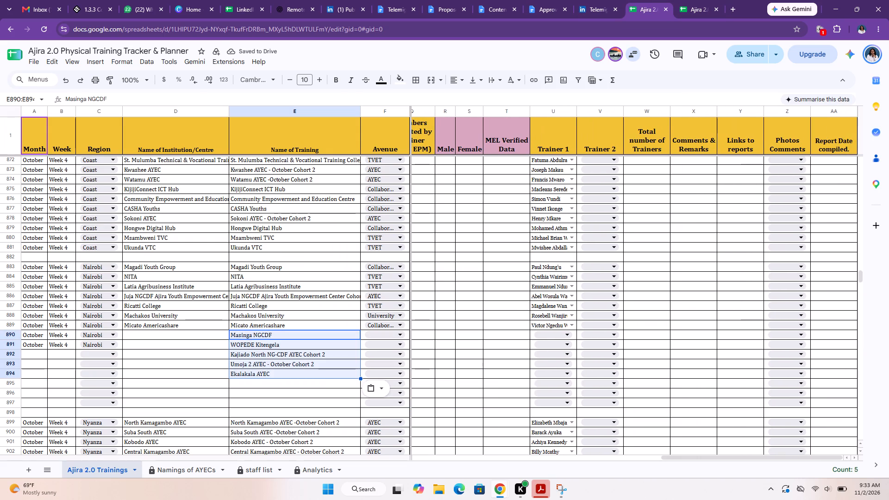
left_click_drag(242, 376, 215, 379)
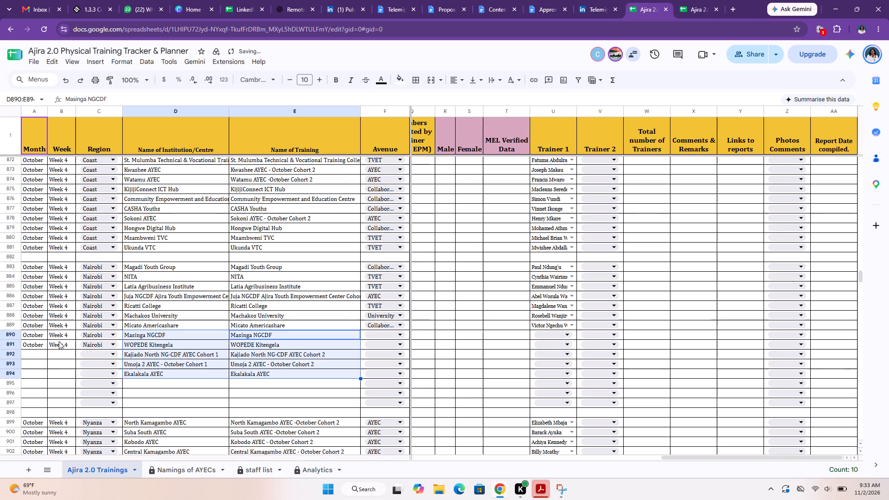
Fill October, Week 4 and Nairobi from rows 890–891 down to the Ekalakala AYEC row (A894:C894).
left_click_drag(44, 333, 103, 346)
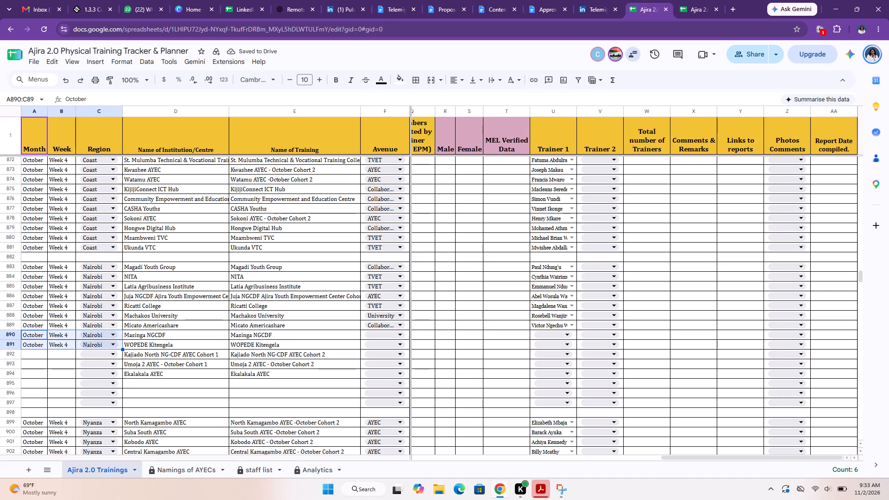
left_click_drag(123, 349, 119, 376)
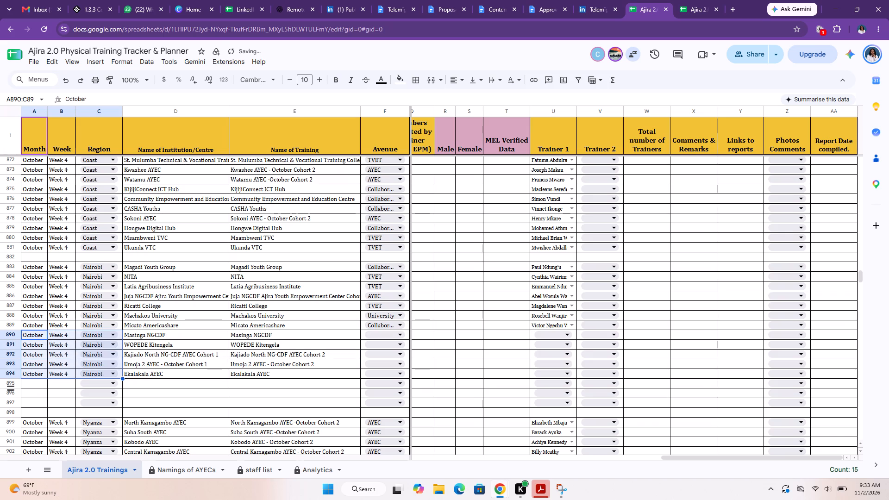
Delete the surplus empty rows 895–897 below the Nairobi October Week 4 entries.
left_click_drag(10, 383, 9, 389)
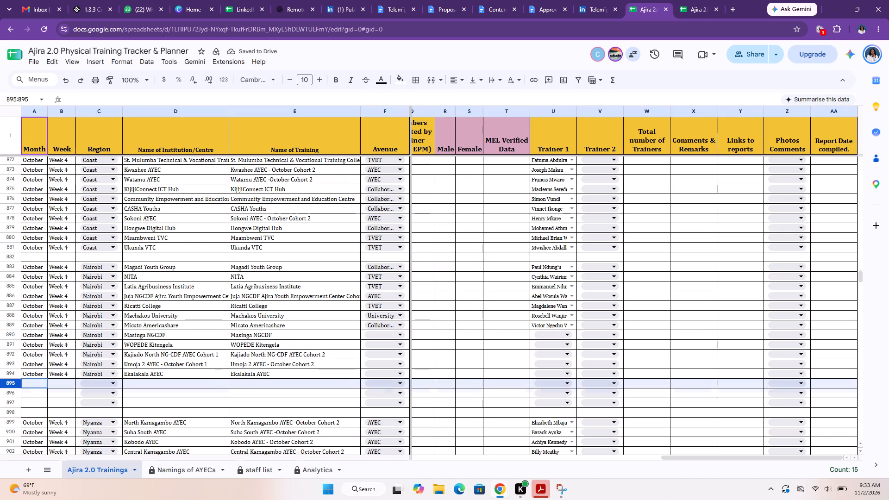
left_click_drag(9, 389, 13, 407)
right_click(52, 394)
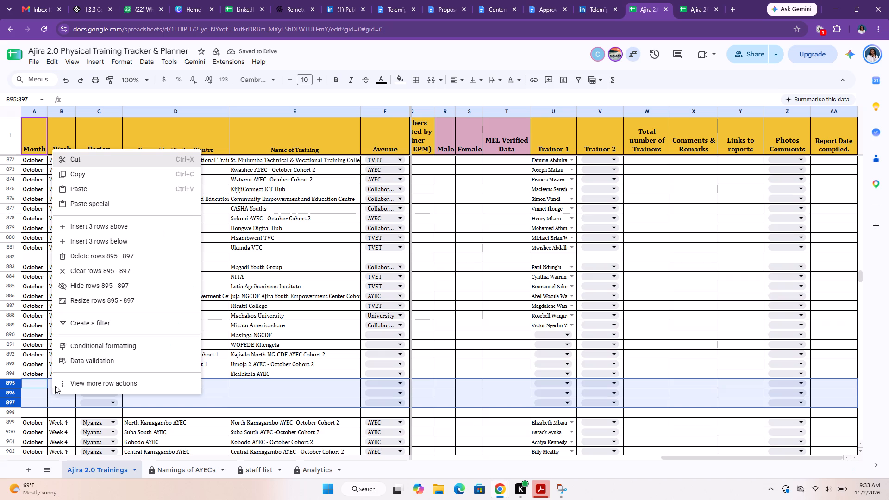
left_click(119, 252)
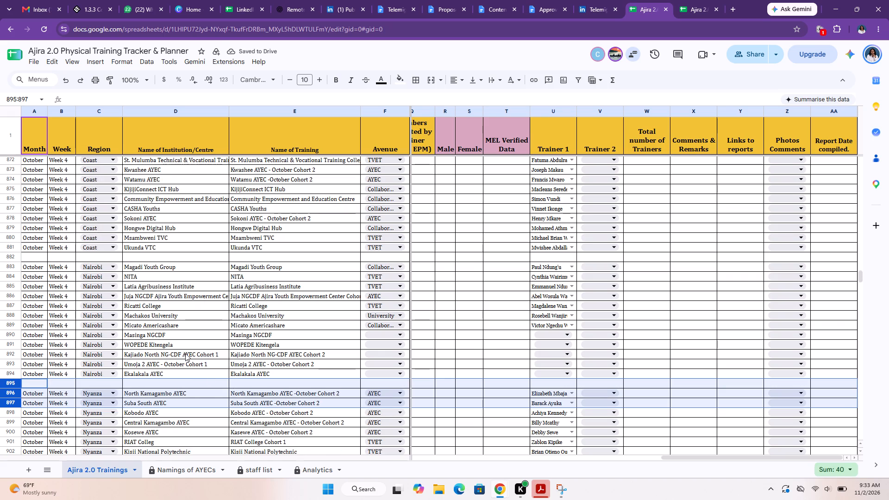
Shorten the institution names in D892 and D893 to Kajiado North NG-CDF AYEC and Umoja 2 AYEC, removing the month and cohort wording.
double_click(185, 353)
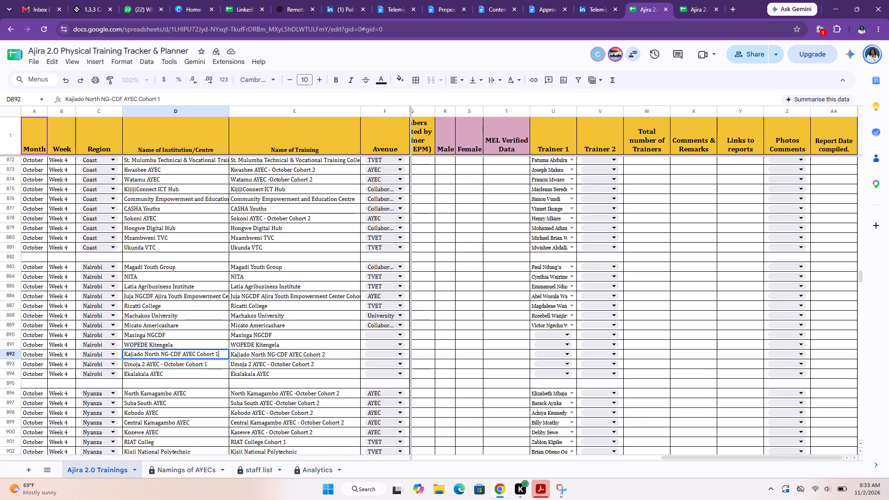
left_click_drag(222, 355, 197, 355)
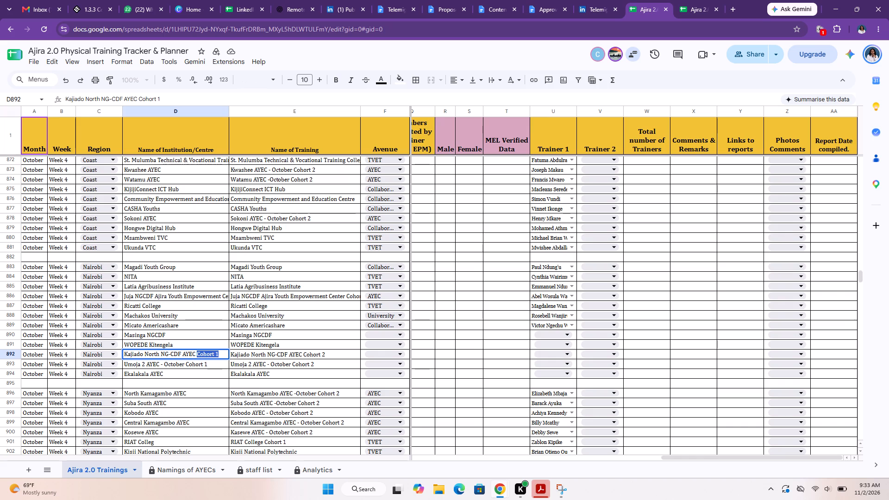
key("BackSpace")
double_click(206, 366)
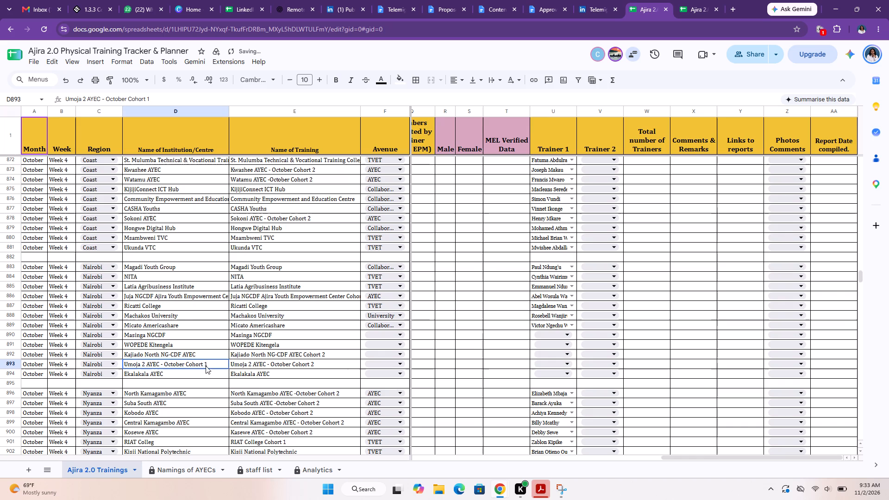
left_click_drag(210, 365, 187, 365)
key("BackSpace")
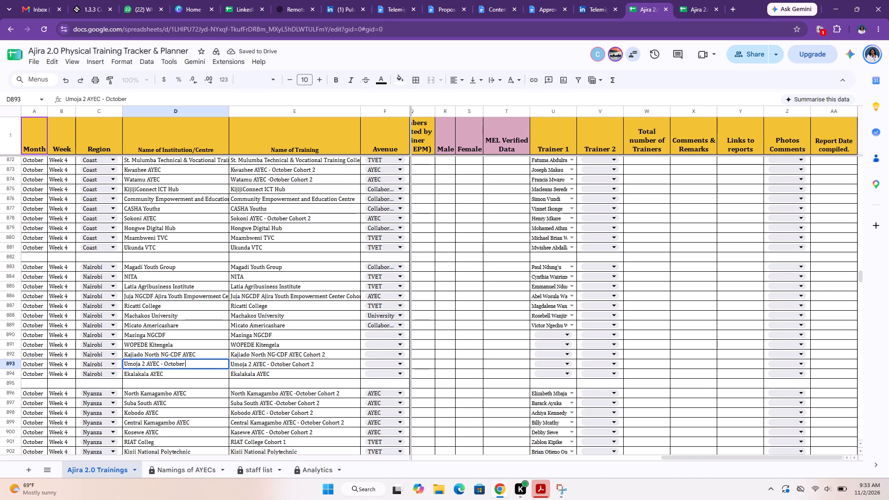
left_click_drag(187, 363, 159, 364)
key("BackSpace")
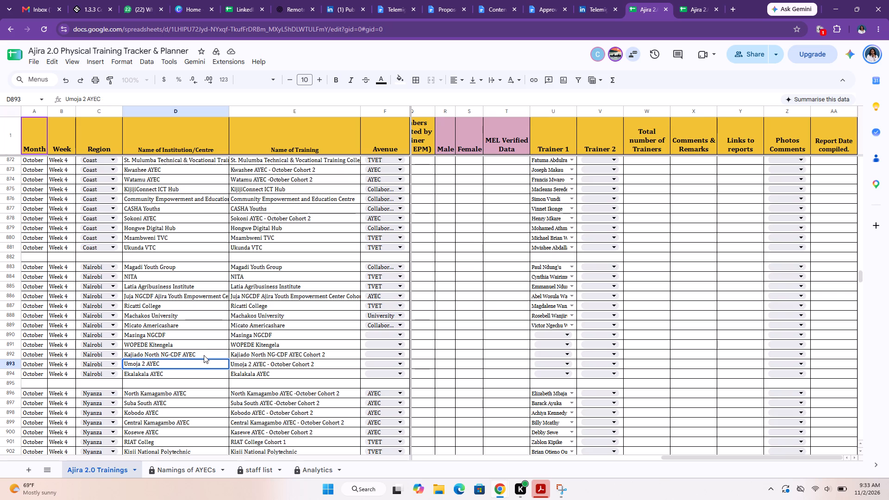
Compare the tracker's Kajiado North institution name with the standard Nairobi Region names in the Namings of AYECs sheet, copying E25 there.
left_click(204, 355)
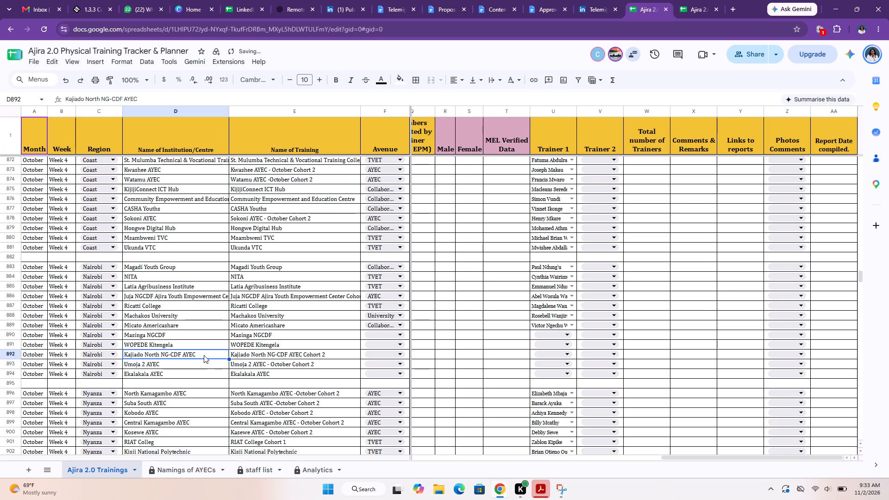
scroll(165, 468, "up", 1)
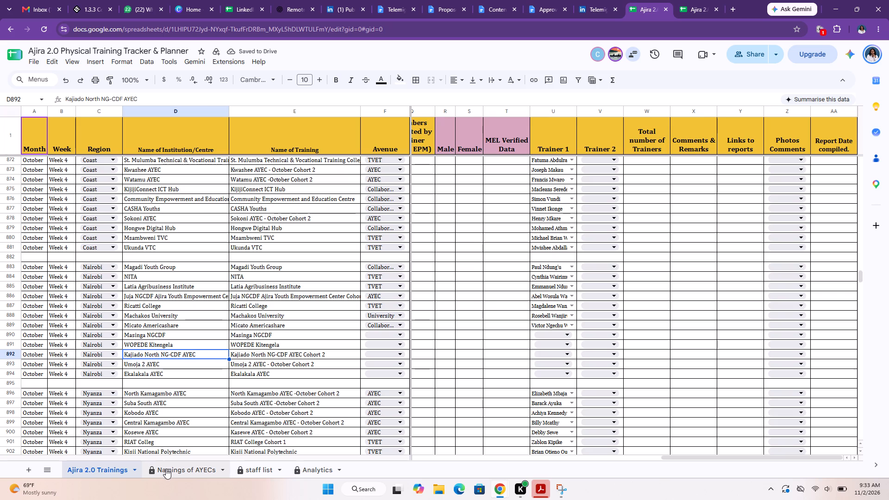
scroll(166, 469, "up", 1)
left_click(166, 469)
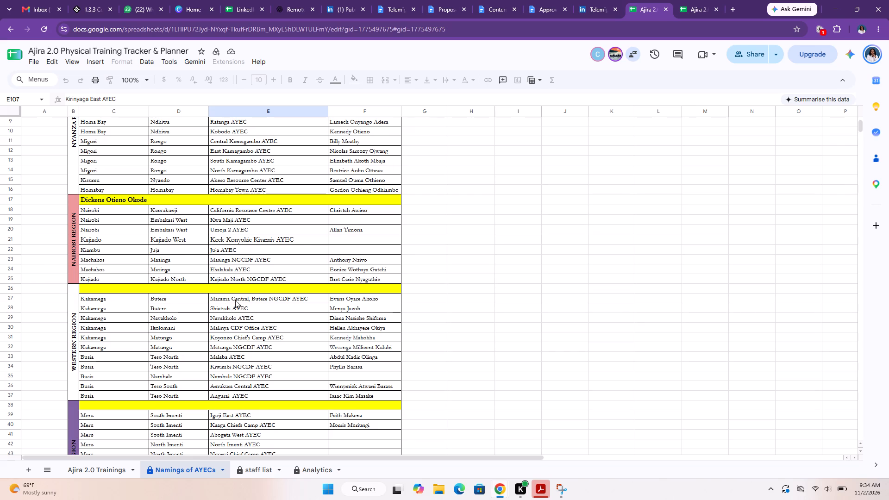
left_click(257, 280)
key("ctrl+c")
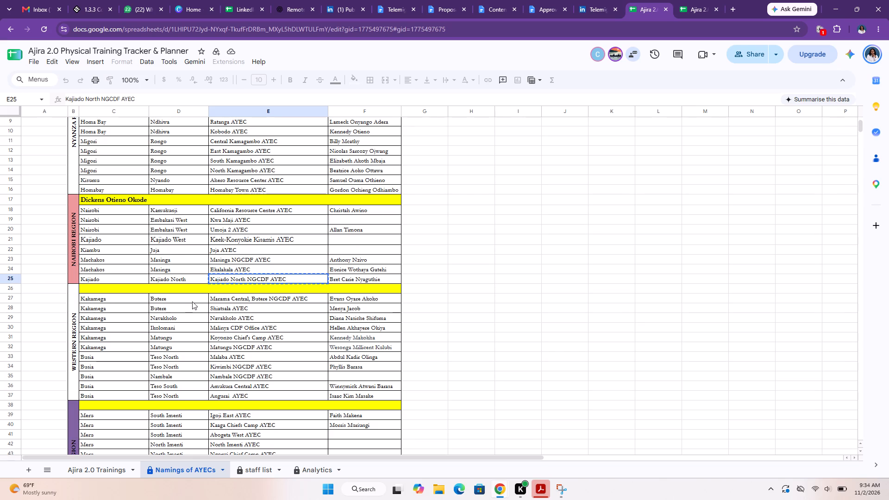
left_click(82, 471)
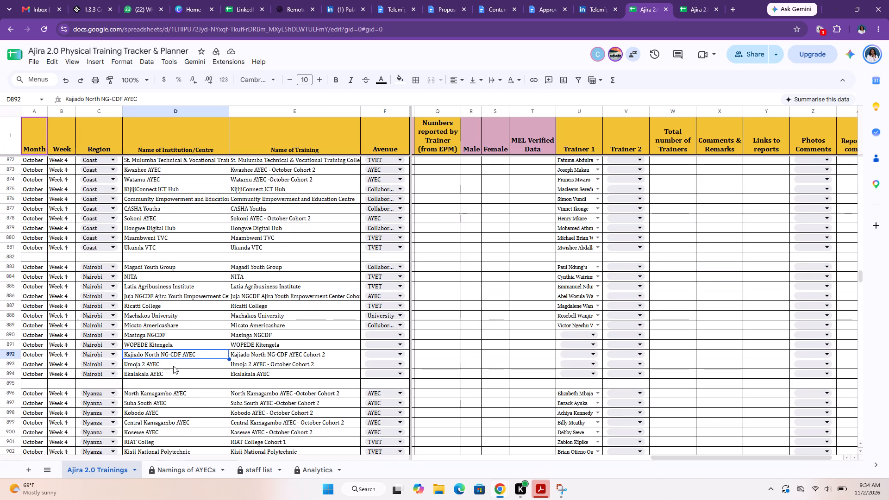
left_click(186, 464)
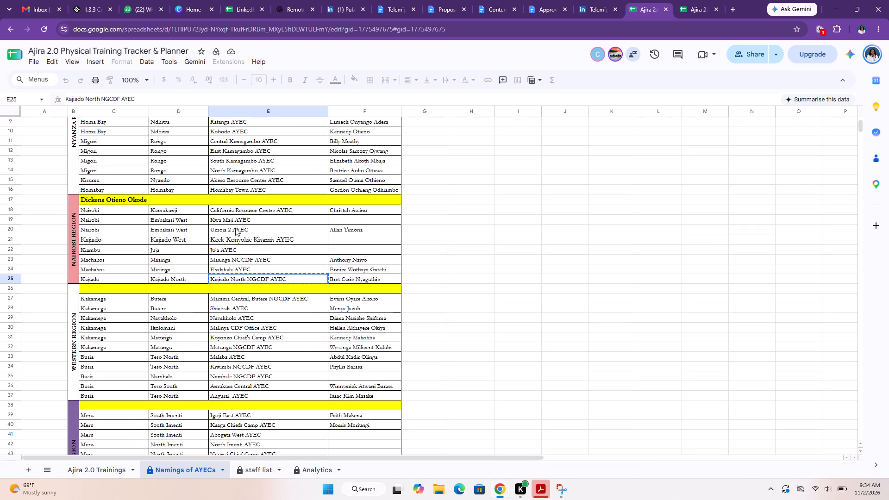
left_click(106, 470)
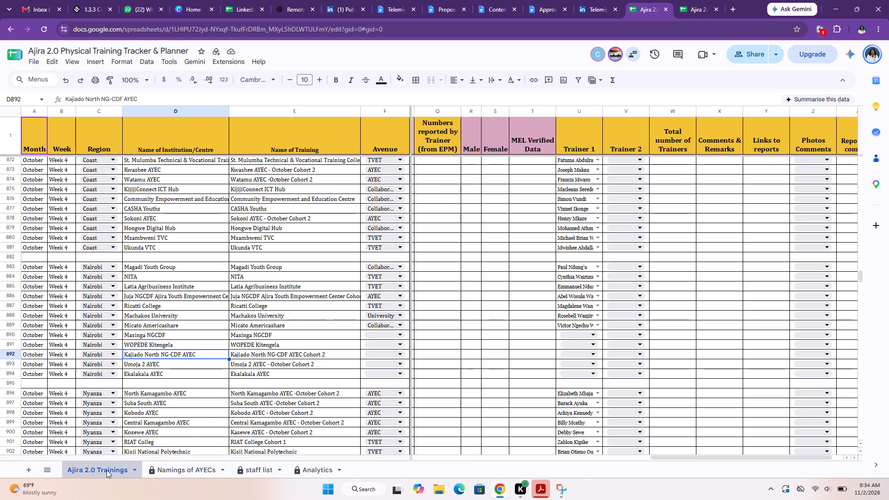
left_click(191, 470)
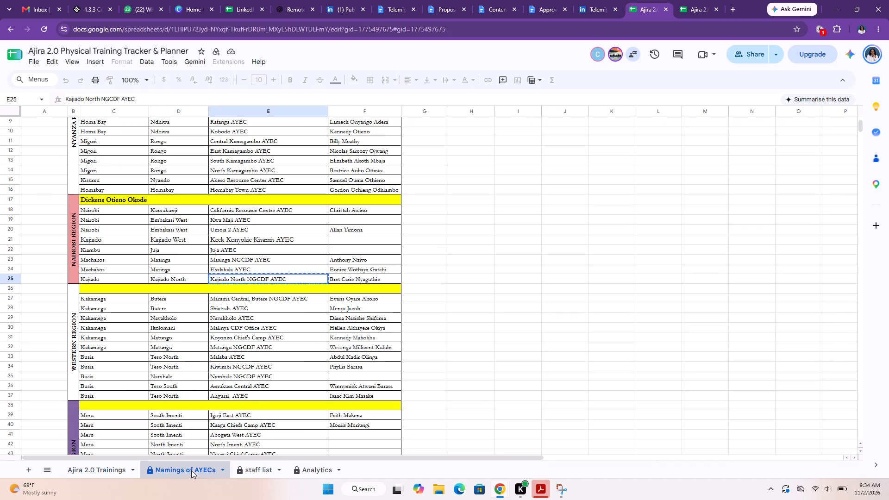
left_click(113, 469)
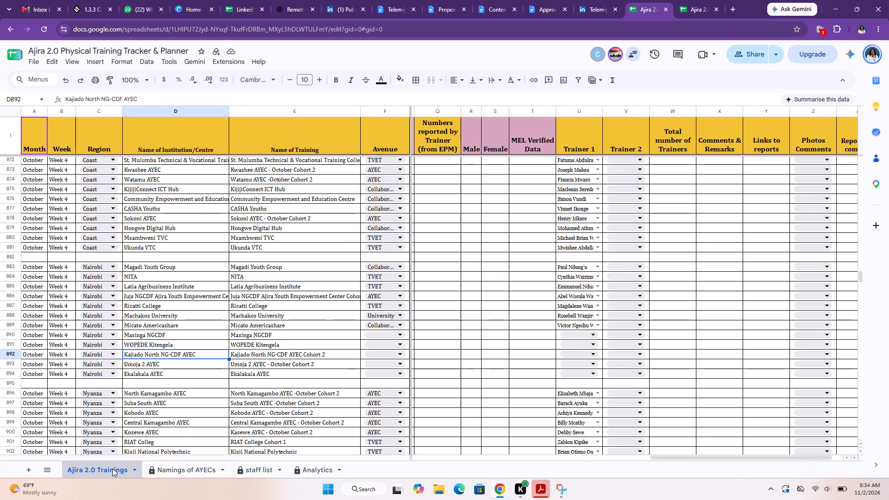
Set the Avenue to Collaborator for Masinga NGCDF and WOPEDE Kitengela, and to AYEC for Kajiado North, Umoja 2 and Ekalakala (F890:F894).
scroll(397, 355, "right", 2)
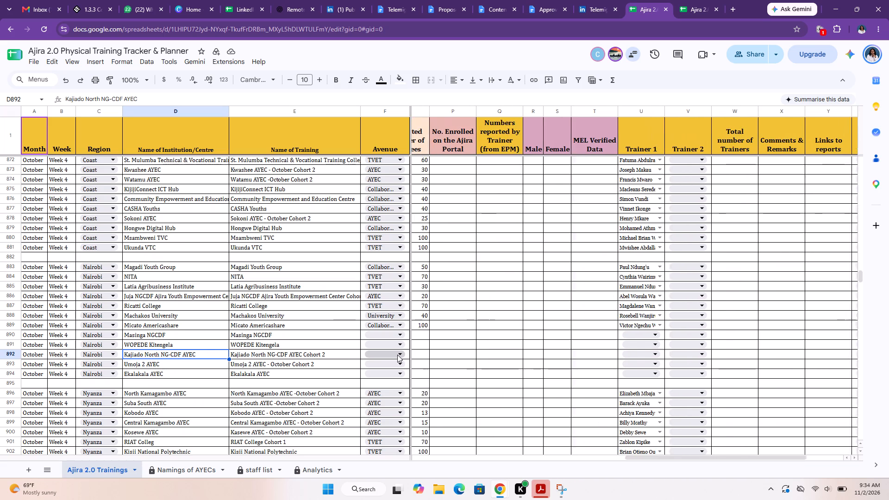
scroll(397, 355, "right", 4)
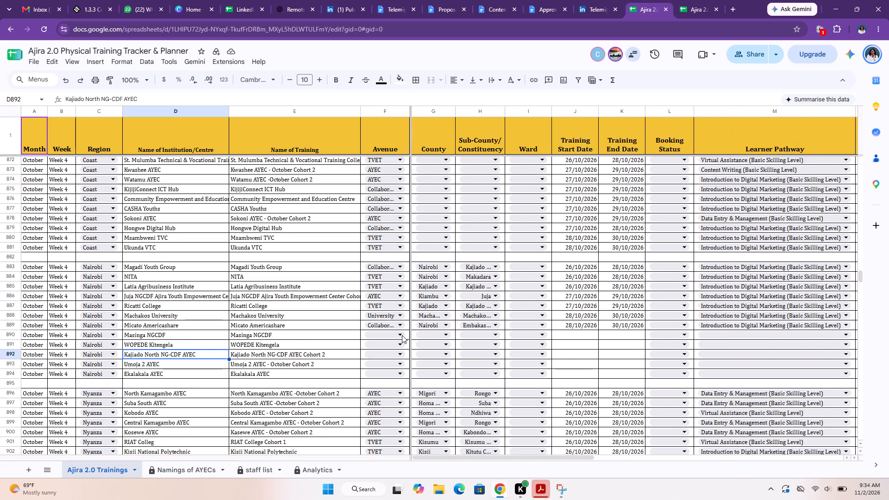
left_click(402, 335)
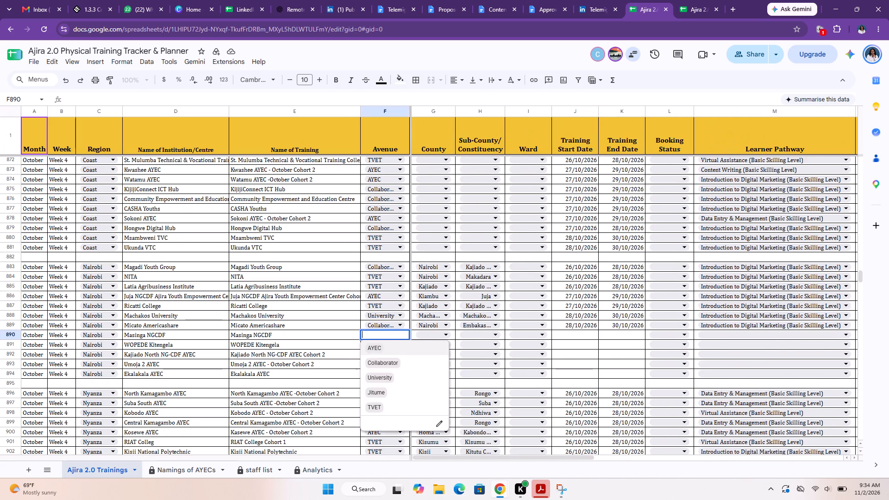
left_click(393, 365)
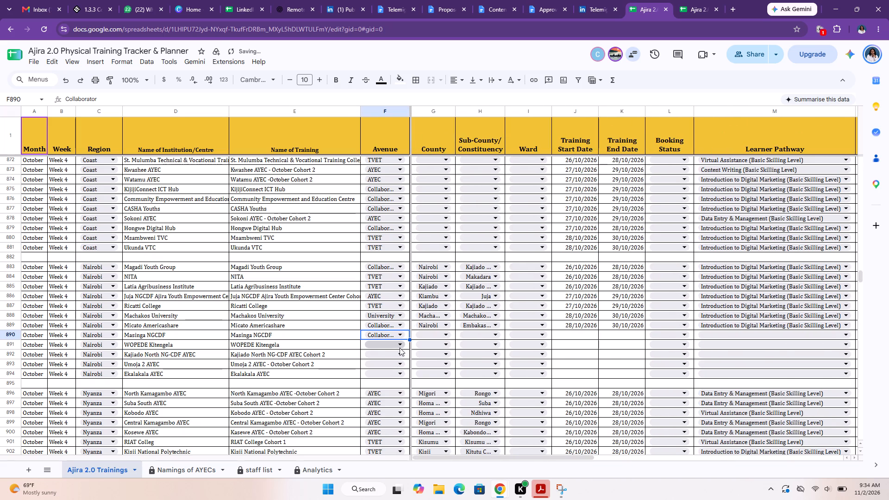
left_click(401, 346)
left_click(388, 376)
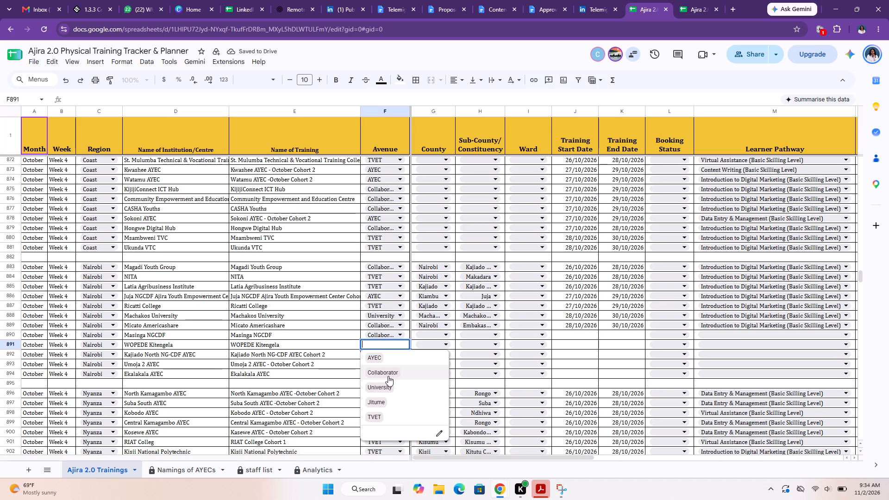
left_click(398, 353)
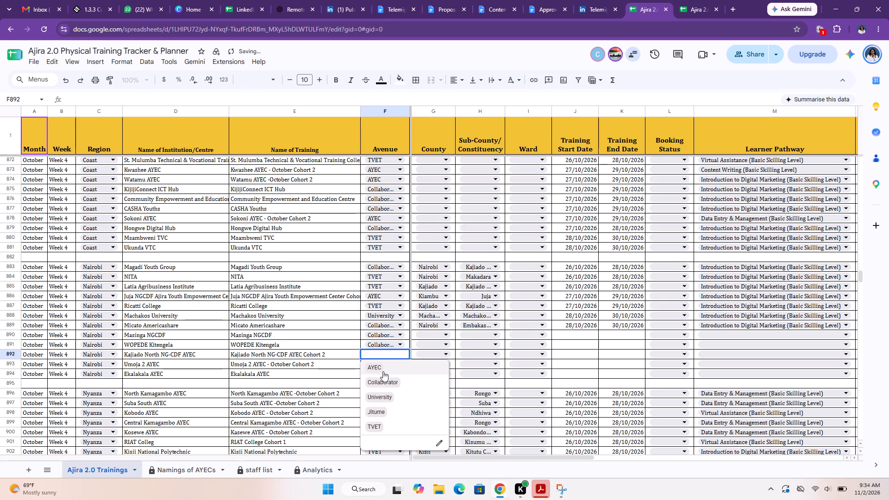
left_click(383, 369)
left_click(395, 365)
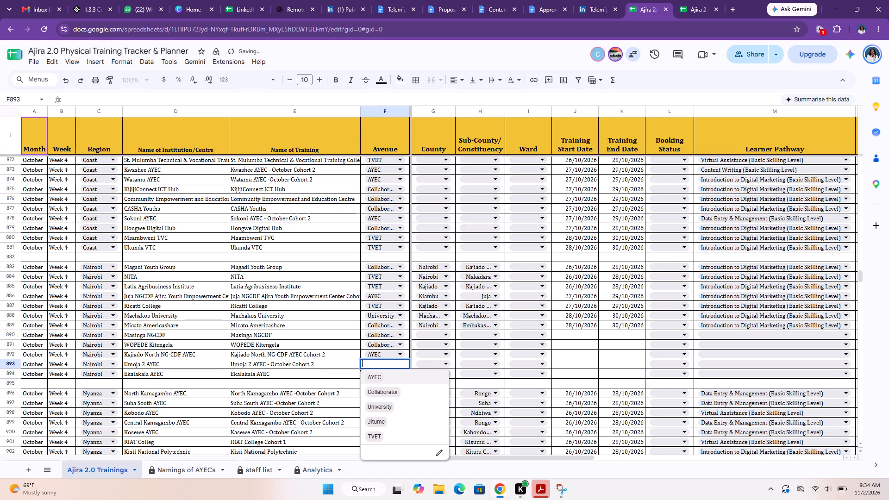
left_click(391, 376)
left_click(394, 377)
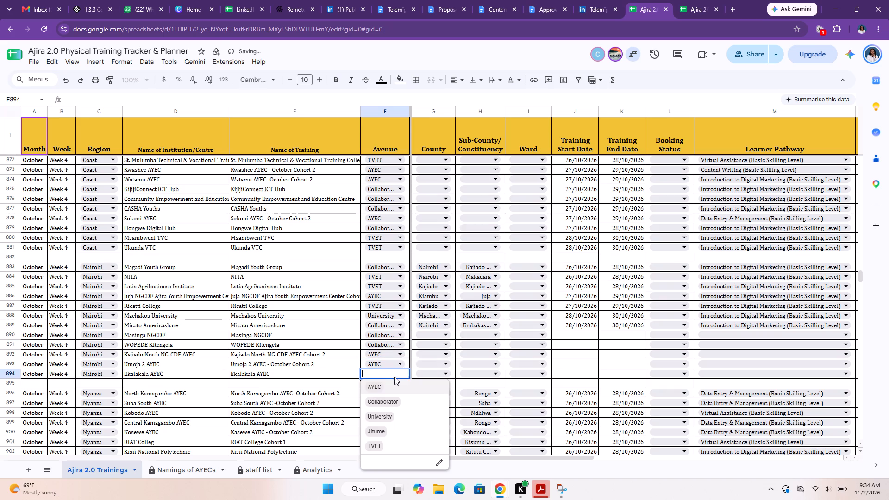
left_click(389, 386)
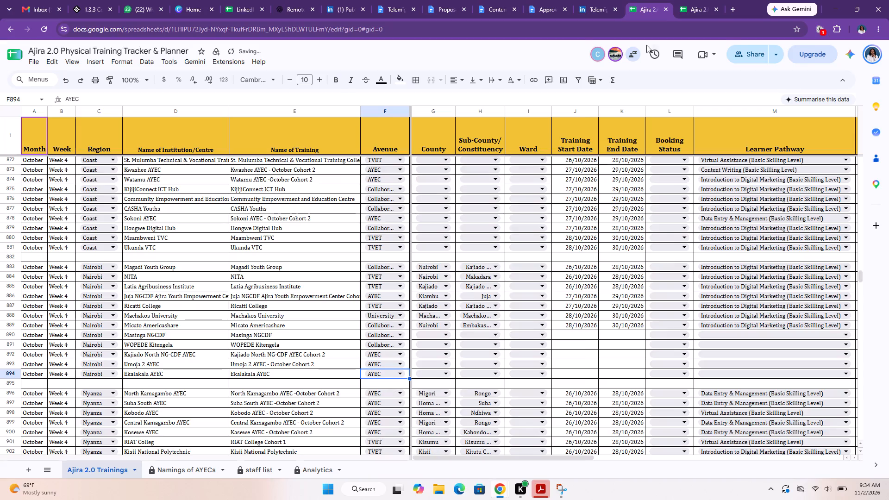
Copy the training counties and constituencies (F51:G55) from the Nairobi scheduling form and paste them, values only, into the tracker's G890:H894.
left_click(694, 6)
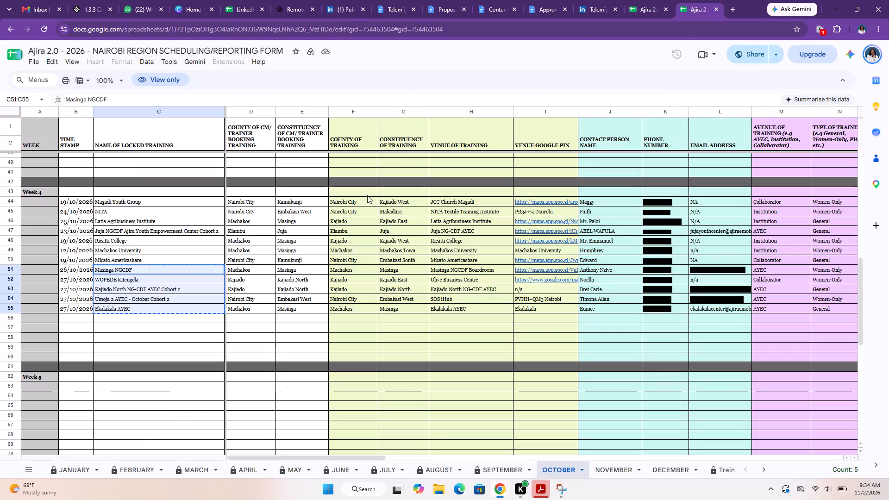
left_click_drag(344, 270, 398, 308)
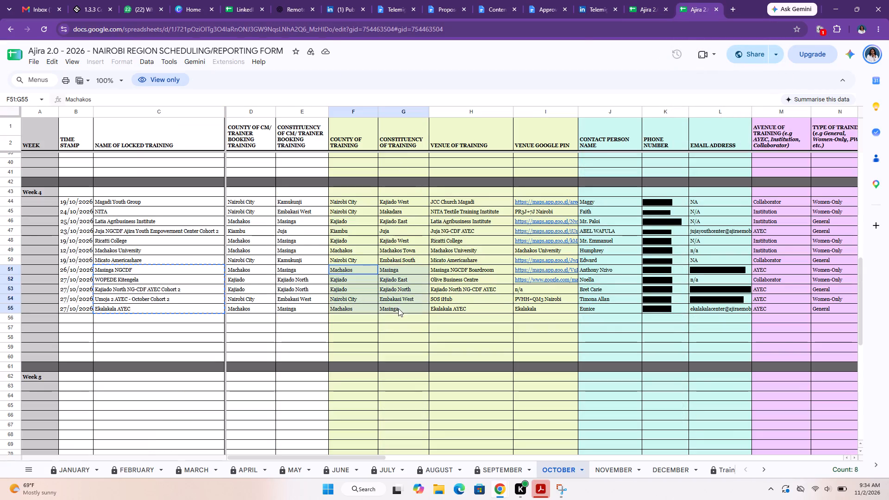
left_click_drag(398, 308, 398, 310)
key("ctrl+c")
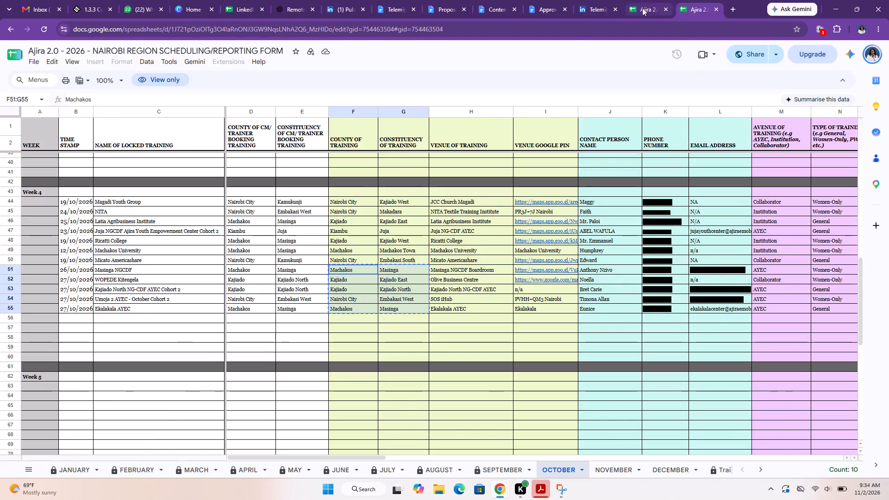
left_click(642, 8)
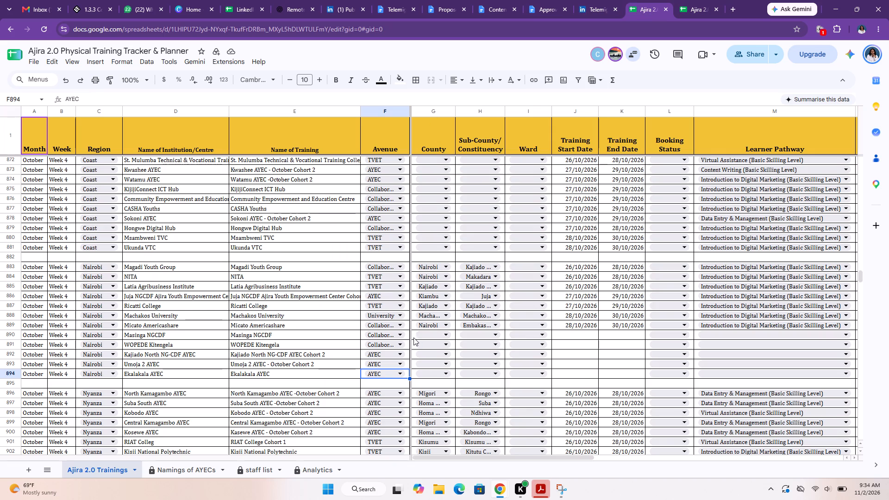
left_click(413, 337)
key("ctrl+shift+v")
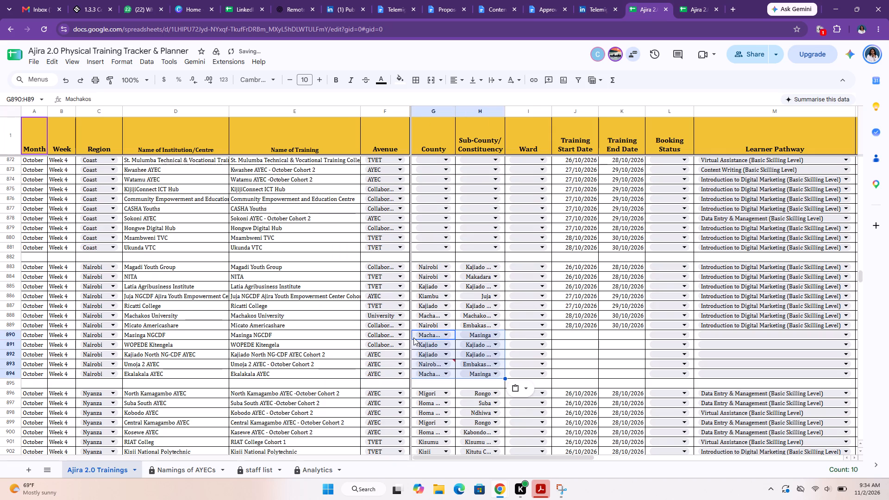
Set the county of the Umoja 2 AYEC row (G893) to the list option Nairobi.
left_click(451, 367)
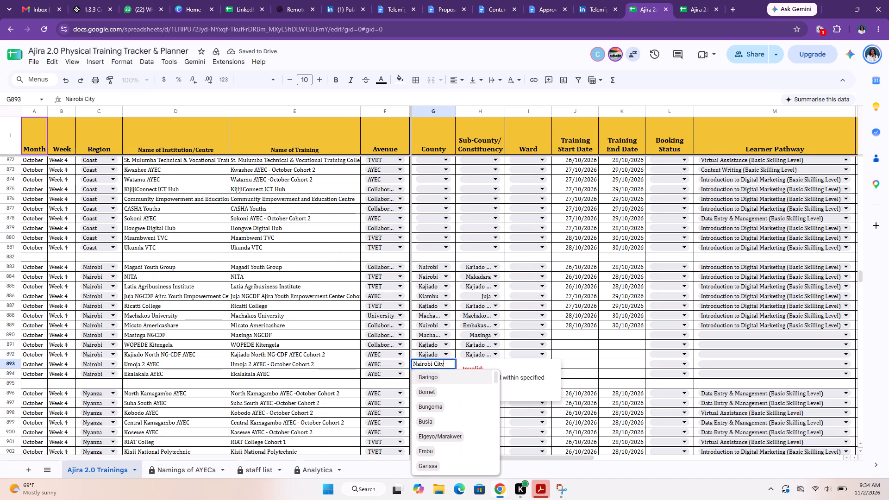
left_click(438, 364)
left_click_drag(449, 365, 436, 368)
left_click_drag(436, 368, 433, 368)
key("BackSpace")
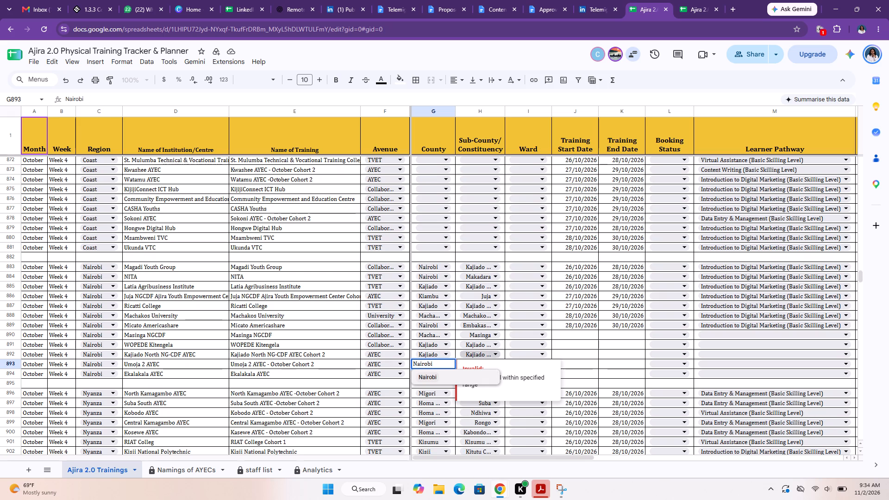
left_click(430, 374)
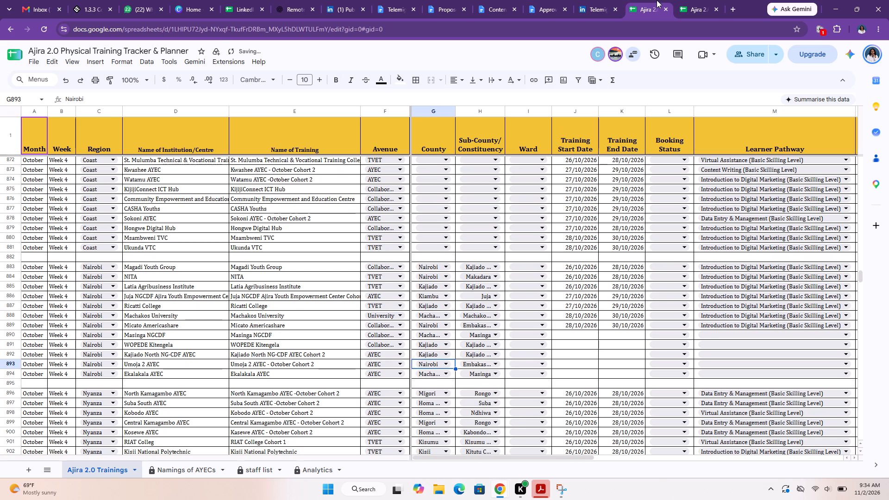
Copy the training start and end dates (O51:P55) from the Nairobi scheduling form and paste them, values only, into the tracker's J890:K894.
left_click(689, 6)
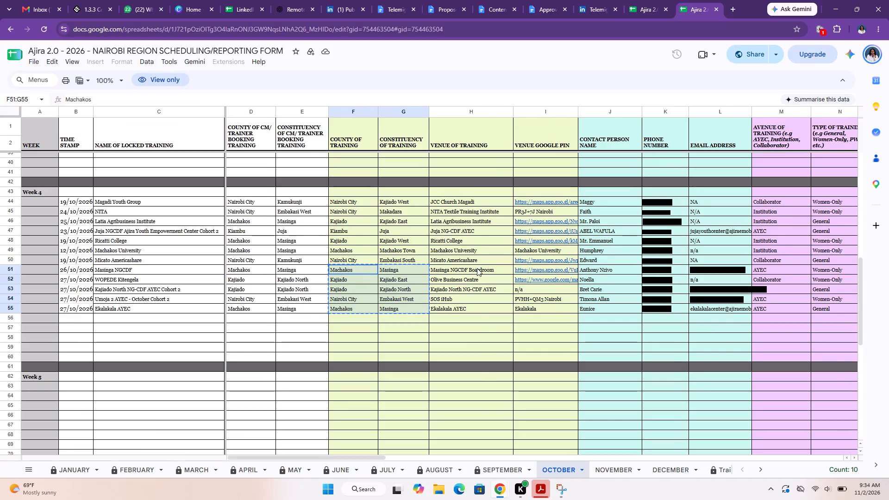
scroll(477, 268, "left", 5)
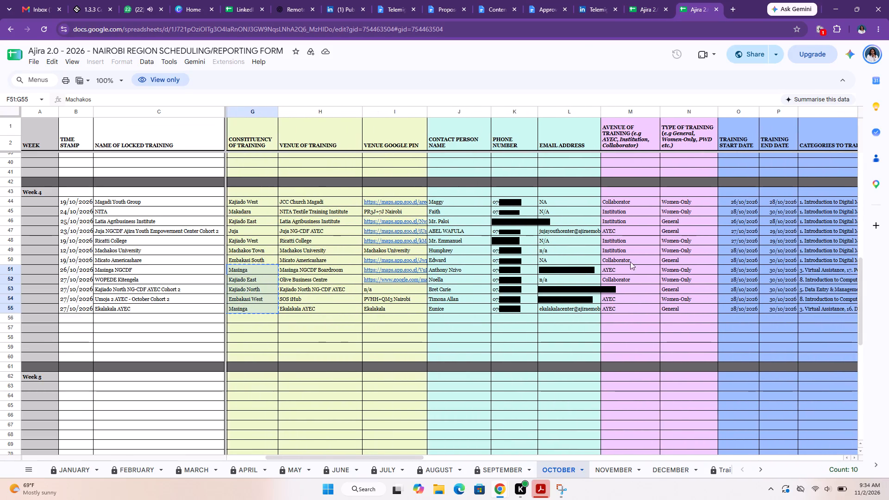
left_click_drag(727, 270, 776, 303)
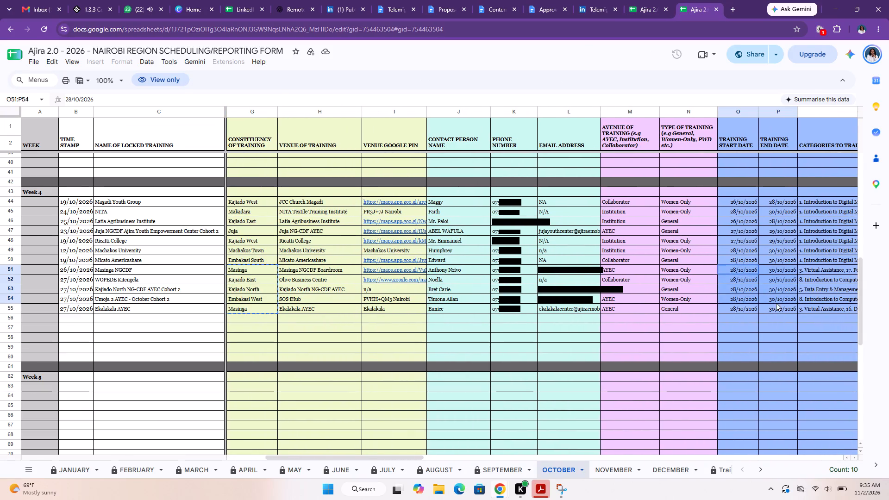
left_click_drag(776, 303, 777, 309)
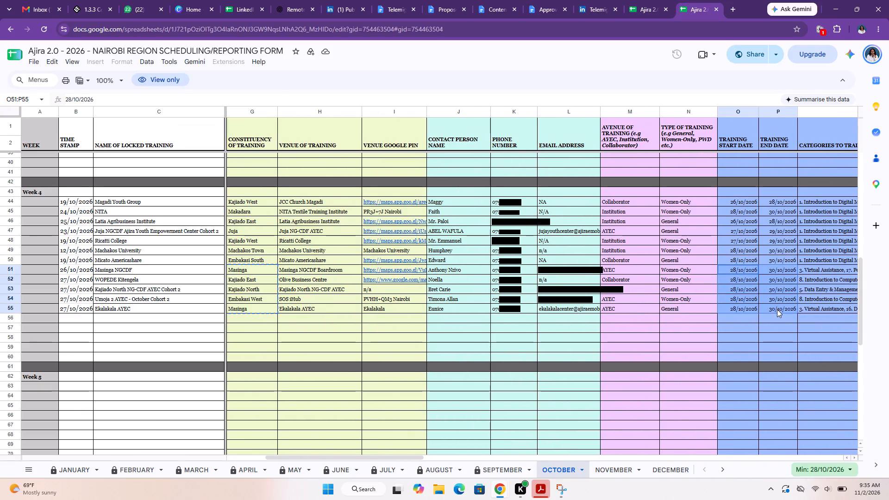
key("ctrl+c")
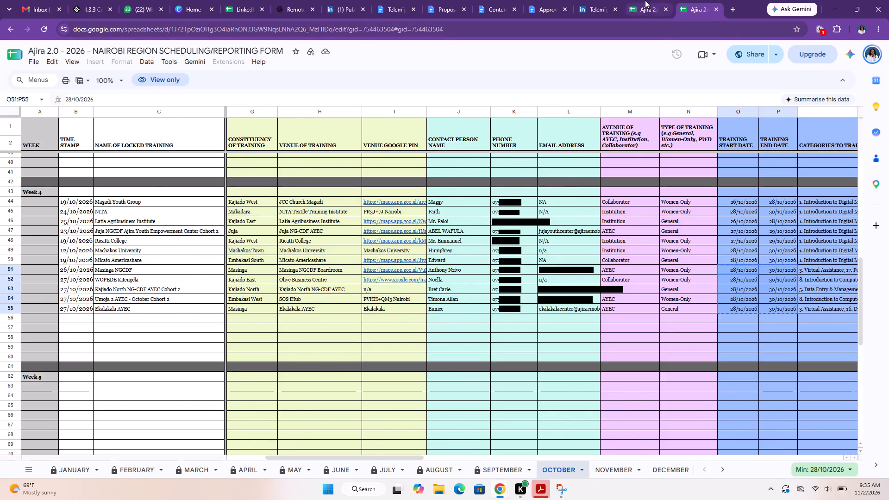
left_click(645, 0)
left_click(578, 332)
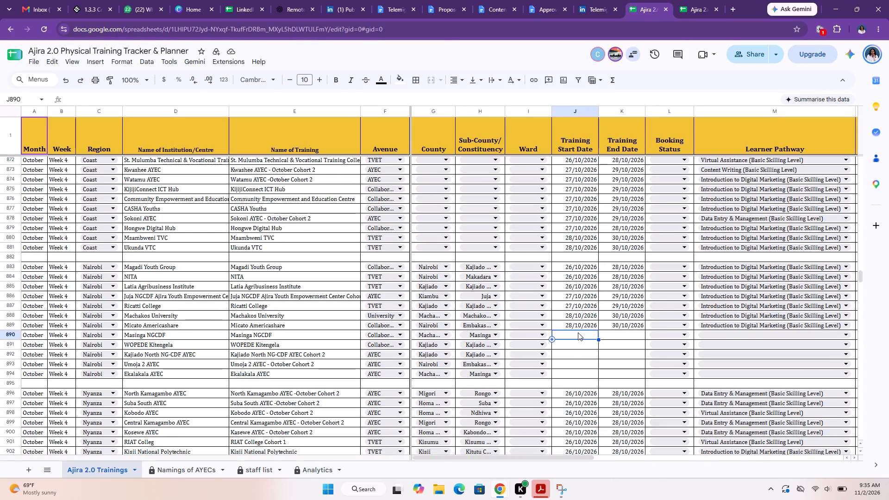
key("ctrl+shift+v")
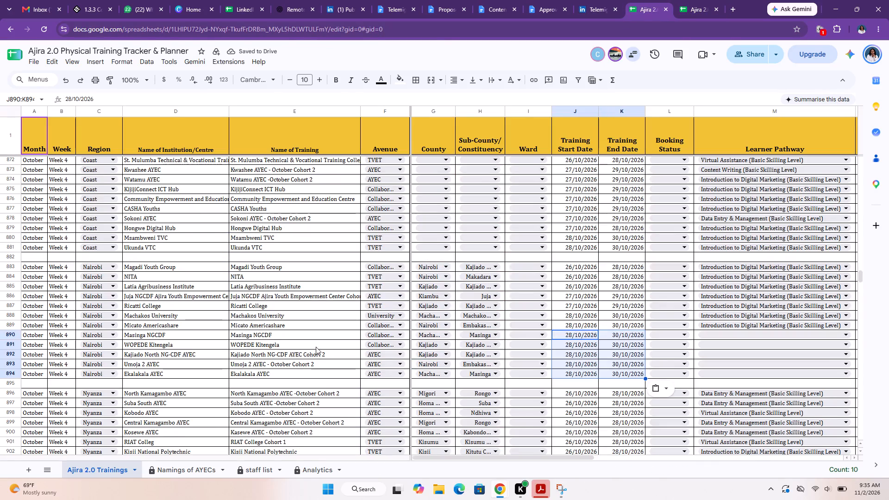
Set the Avenue of the Masinga NGCDF row (F890) to AYEC.
left_click(394, 334)
left_click(377, 349)
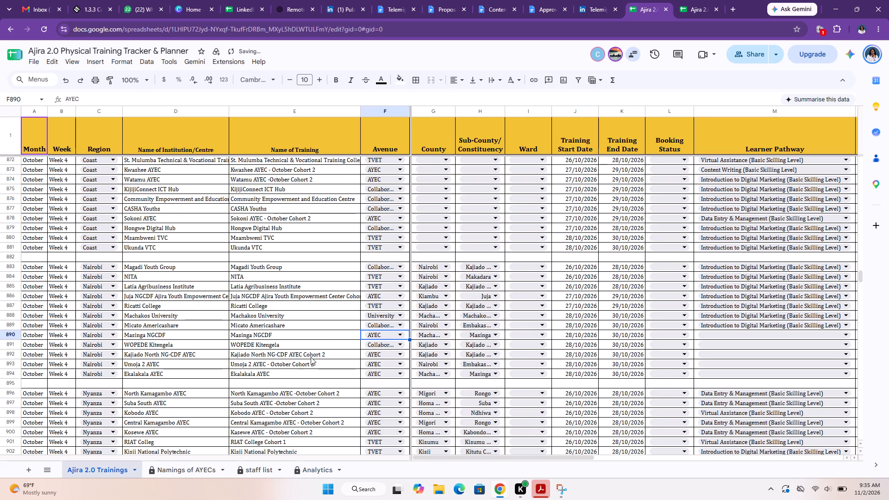
Copy the standard name Masinga NGCDF AYEC (E23) from the Namings of AYECs sheet and paste it, values only, as the institution name in D890.
left_click(192, 468)
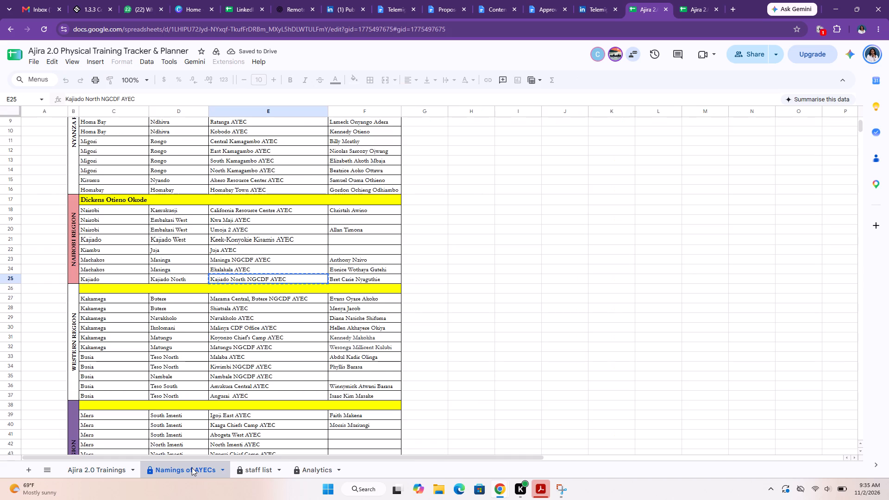
left_click(245, 262)
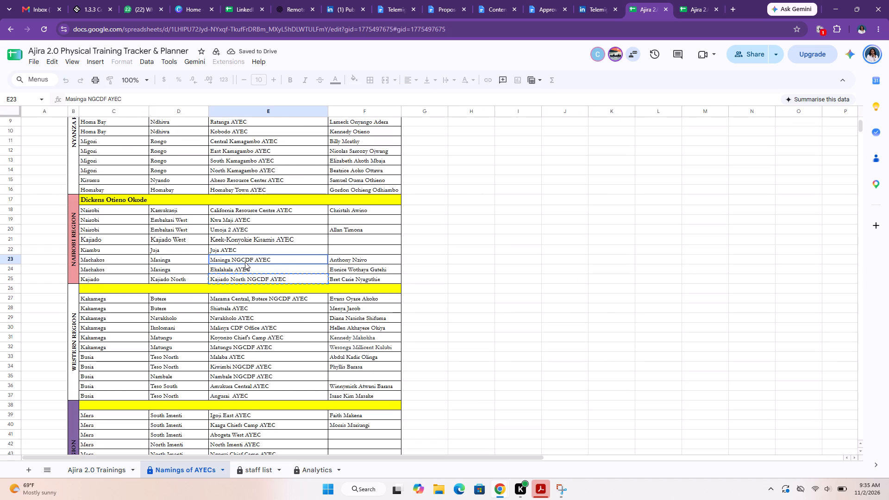
key("ctrl+c")
left_click(102, 466)
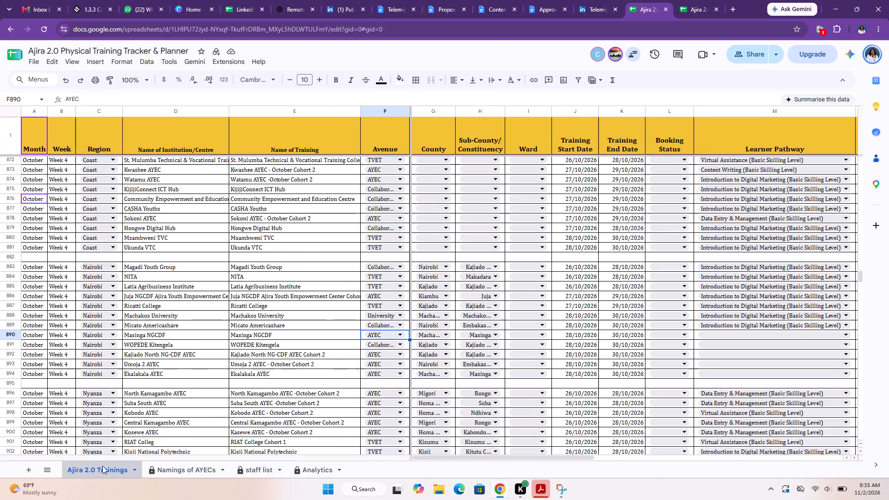
left_click(177, 336)
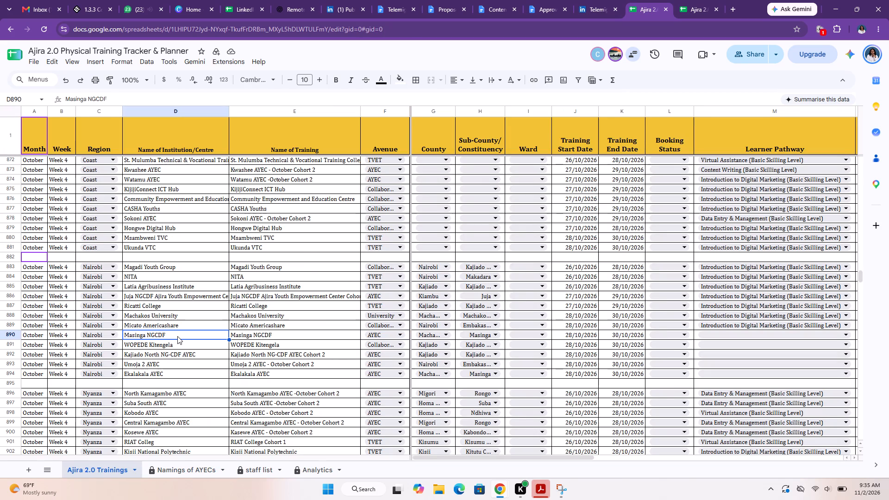
key("ctrl+shift+v")
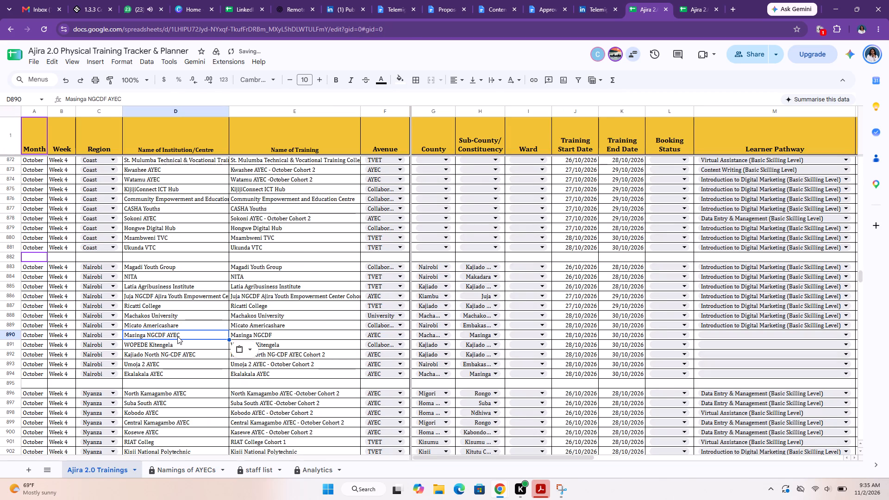
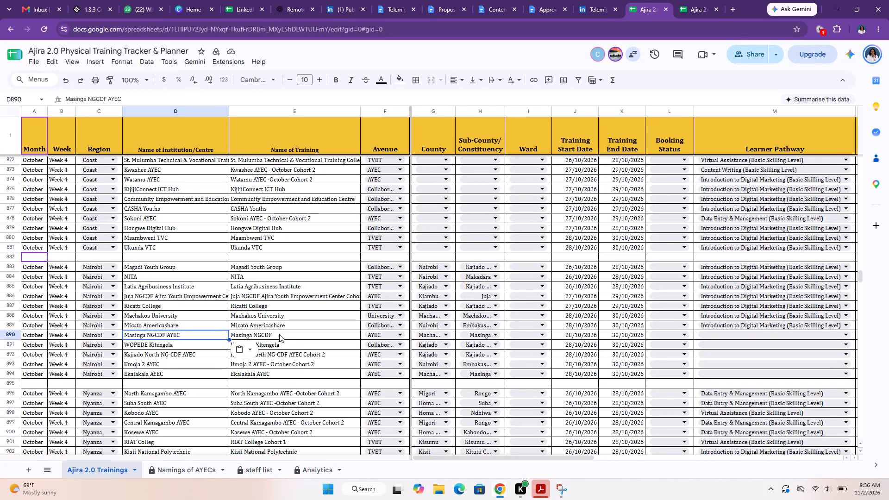
Check Masinga NGCDF's training category in the Nairobi scheduling form and set its learner pathway (M890) to Virtual Assistance (Basic Skilling Level).
left_click(279, 335)
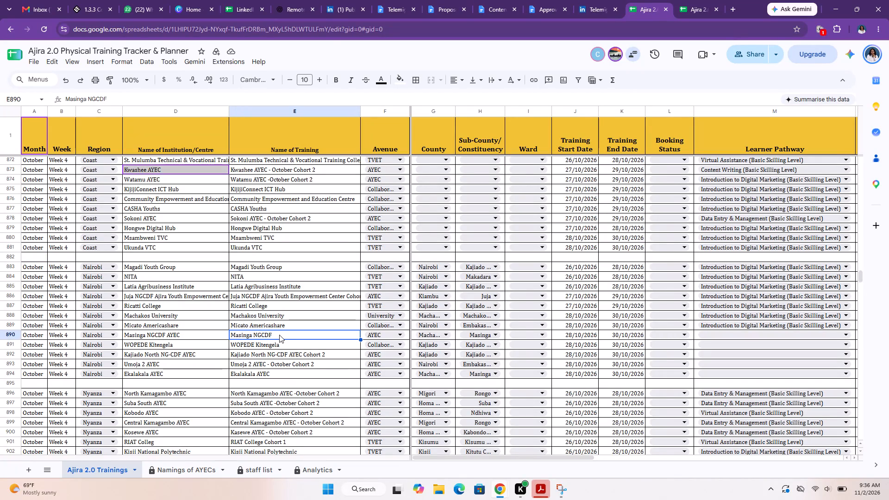
scroll(279, 335, "left", 7)
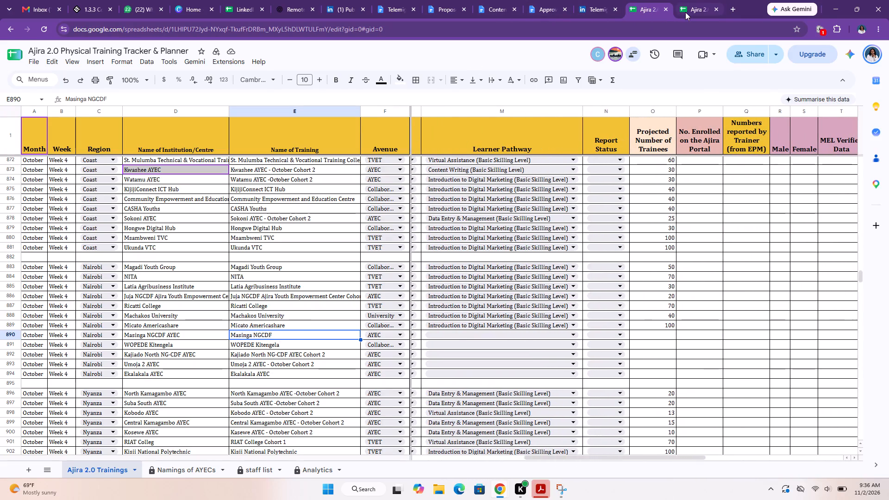
left_click(687, 12)
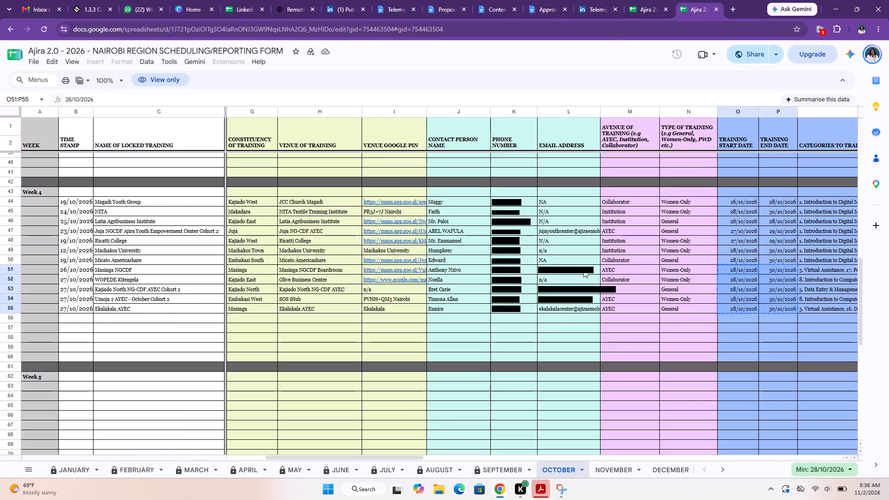
left_click(620, 271)
scroll(620, 271, "left", 7)
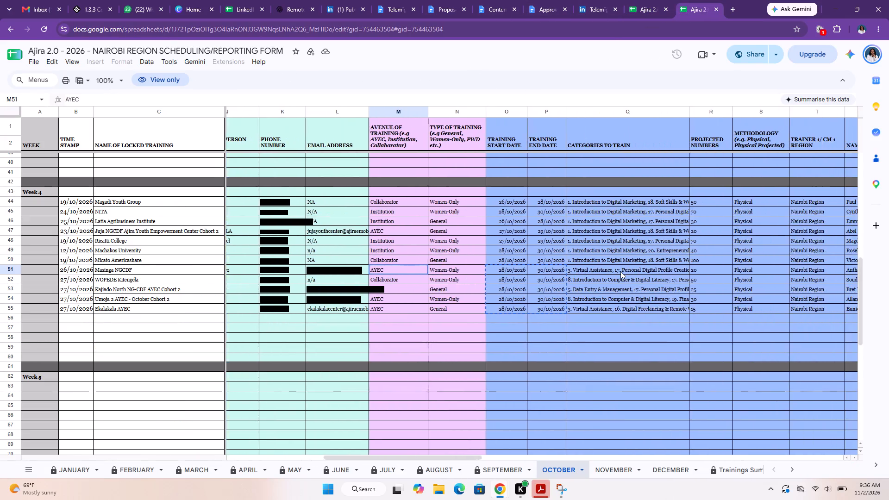
scroll(620, 271, "left", 3)
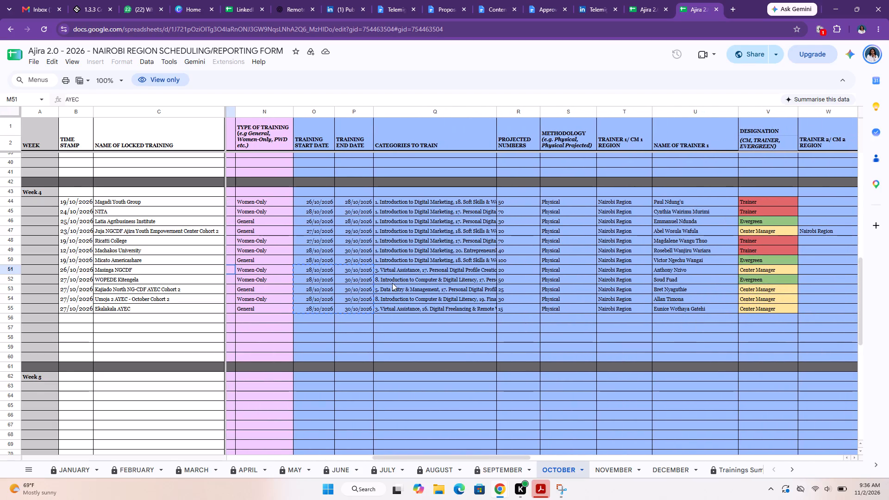
left_click(649, 4)
left_click(571, 337)
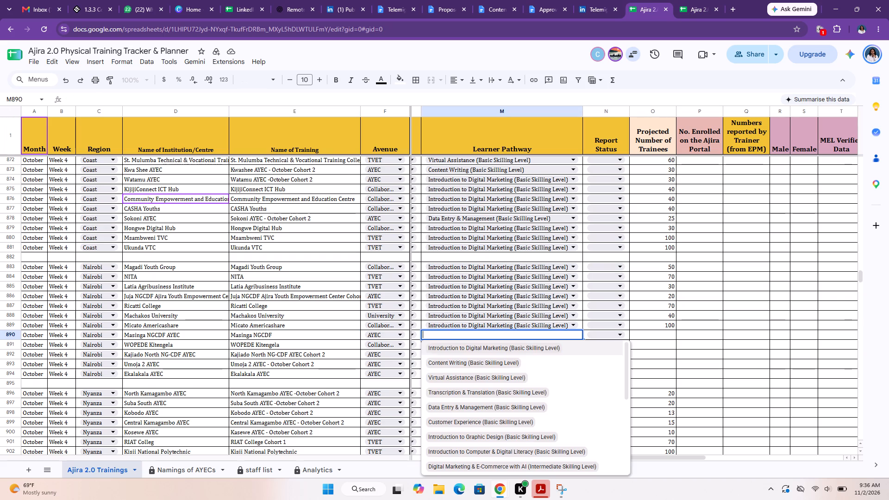
left_click(519, 376)
Set the learner pathway of the WOPEDE Kitengela row (M891) to Introduction to Computer & Digital Literacy (Basic Skilling Level).
left_click(561, 344)
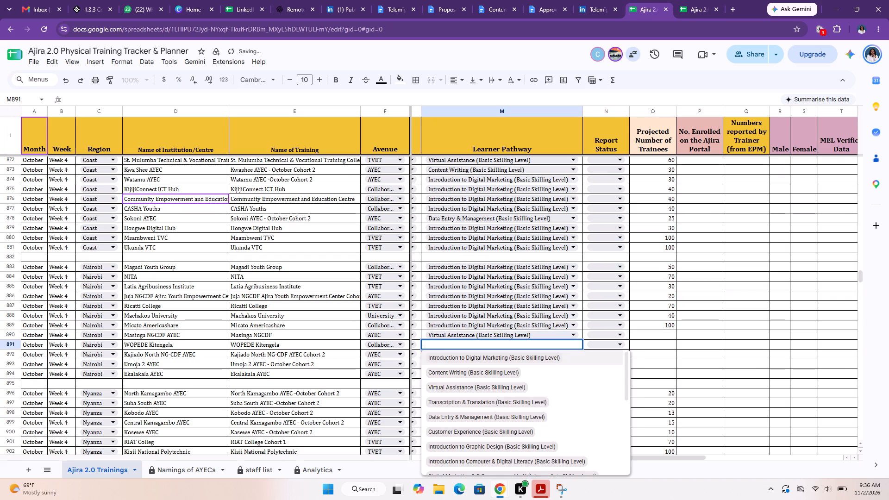
type("co")
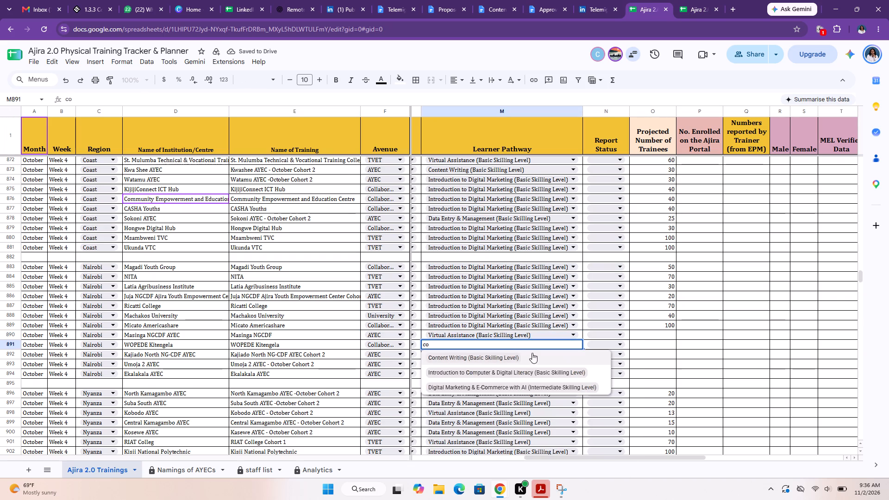
left_click(512, 372)
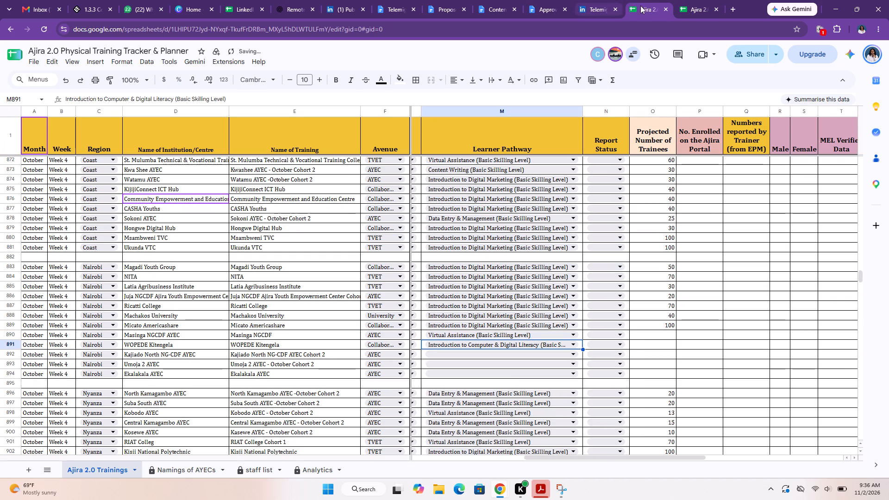
Check Kajiado North NG-CDF AYEC's category in the Nairobi form and set its learner pathway (M892) to Data Entry & Management (Basic Skilling Level).
left_click(690, 12)
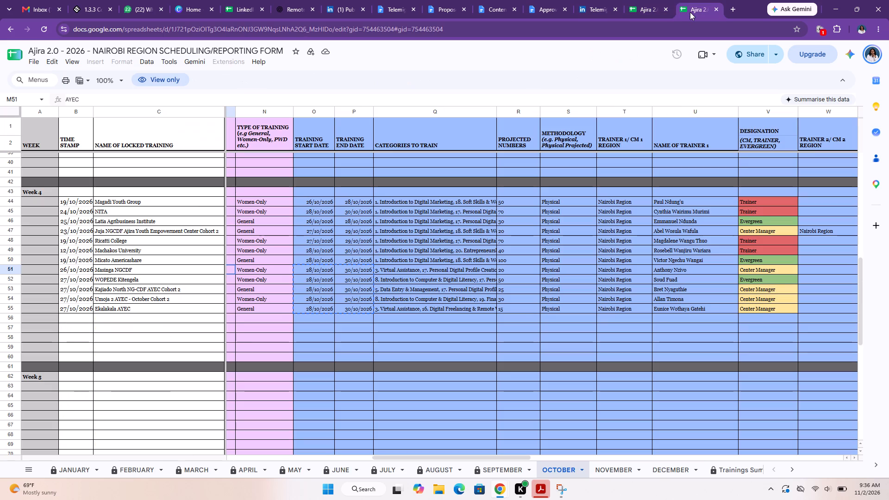
left_click(651, 6)
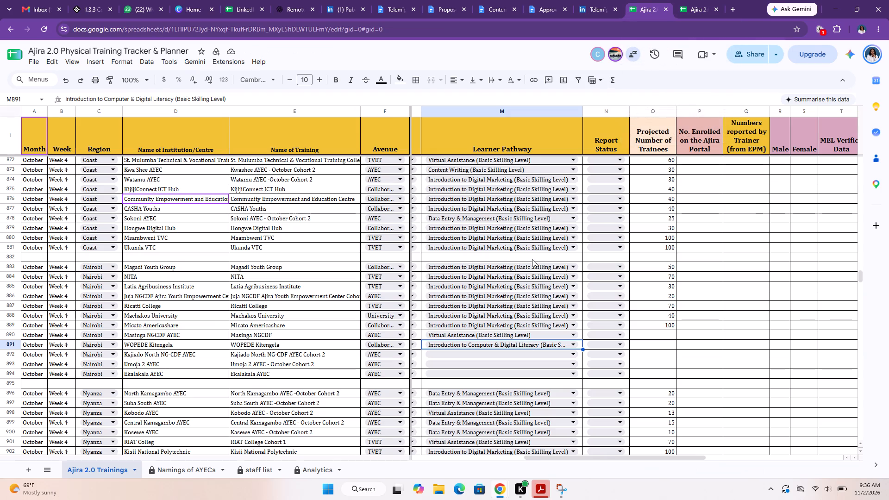
left_click(576, 356)
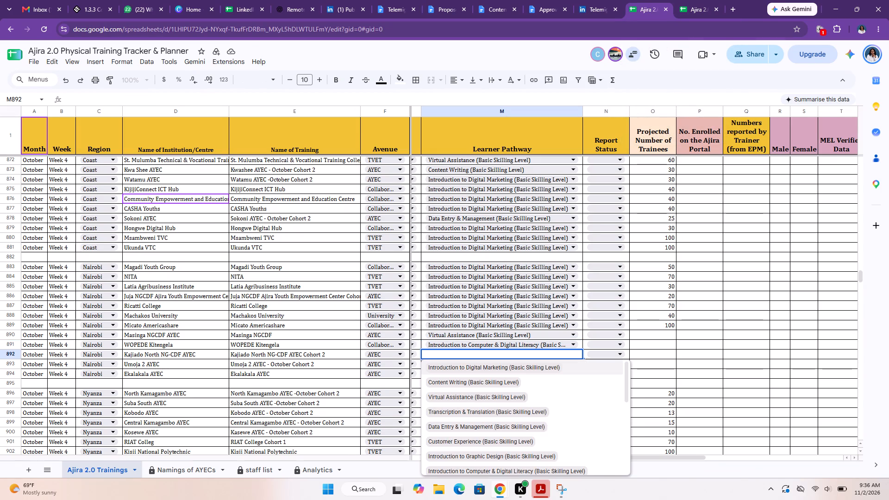
type("da")
left_click(541, 369)
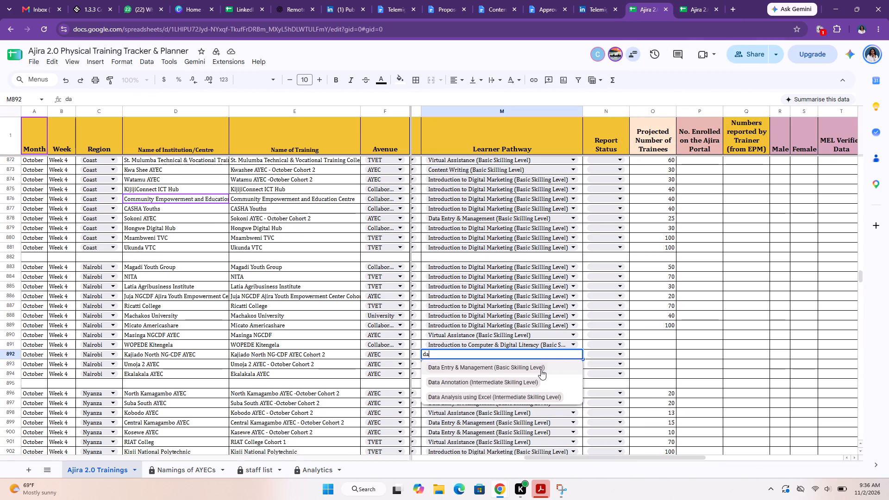
Check Umoja 2 AYEC's category in the Nairobi form and set its learner pathway (M893) to Introduction to Computer & Digital Literacy (Basic Skilling Level).
left_click(687, 7)
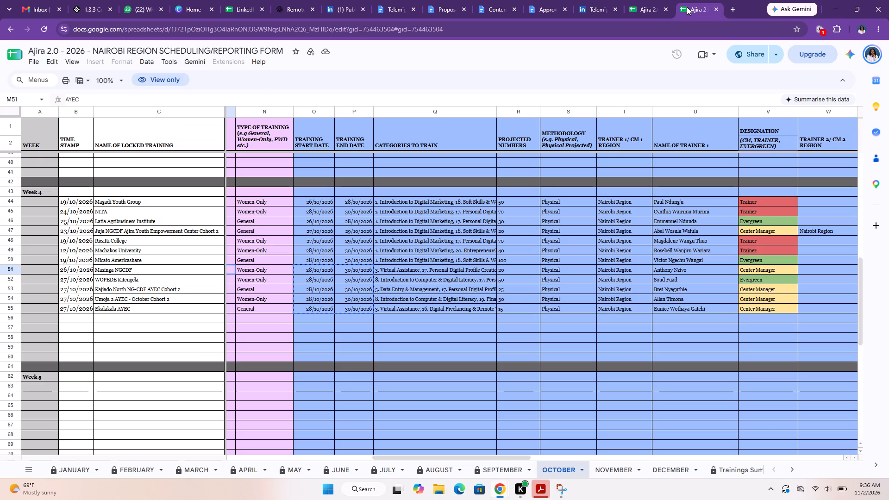
left_click(650, 6)
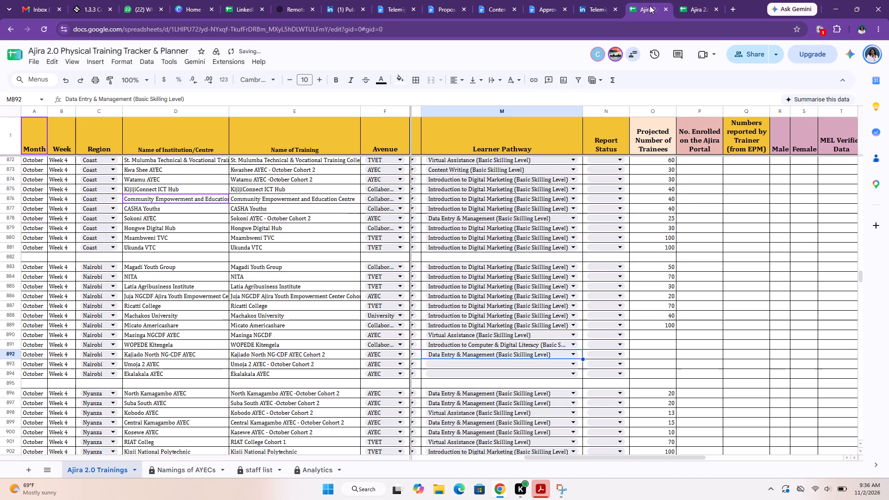
left_click(572, 367)
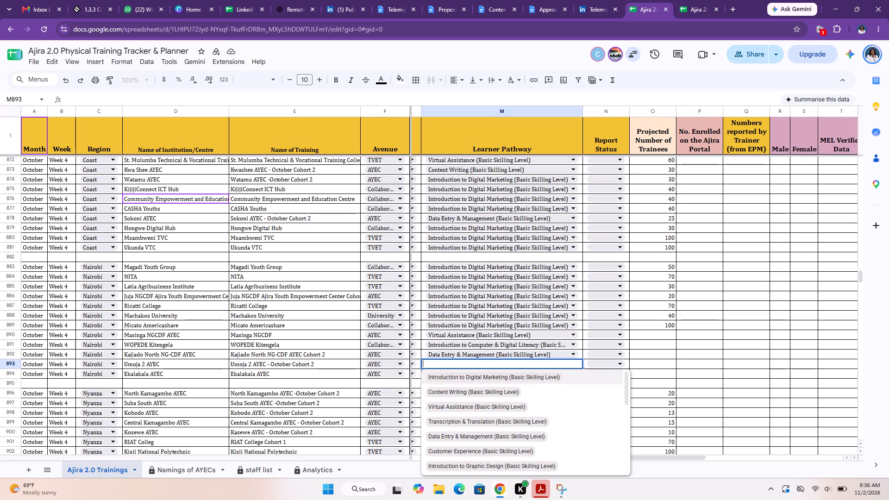
key("c")
key("o")
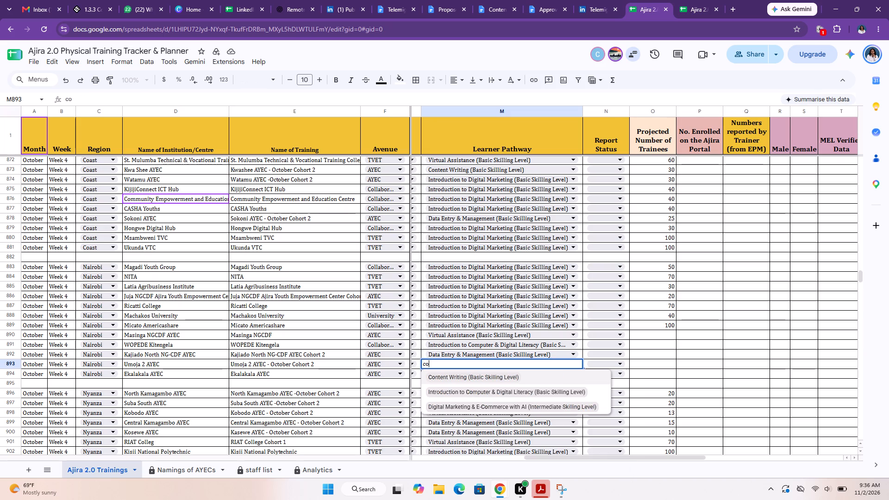
left_click(540, 391)
left_click(557, 376)
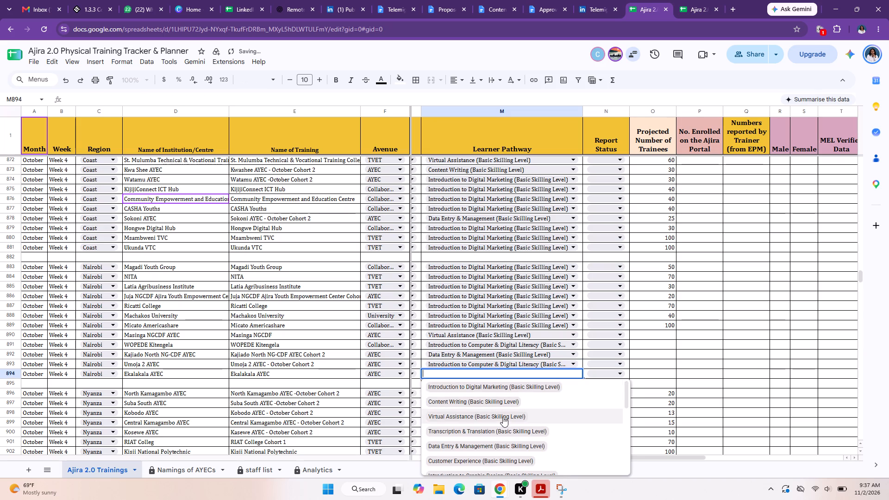
left_click(503, 417)
Copy the Week 4 projected numbers (R44:R55) from the Nairobi scheduling form and paste them, values only, into the tracker's O883:O894.
left_click(691, 4)
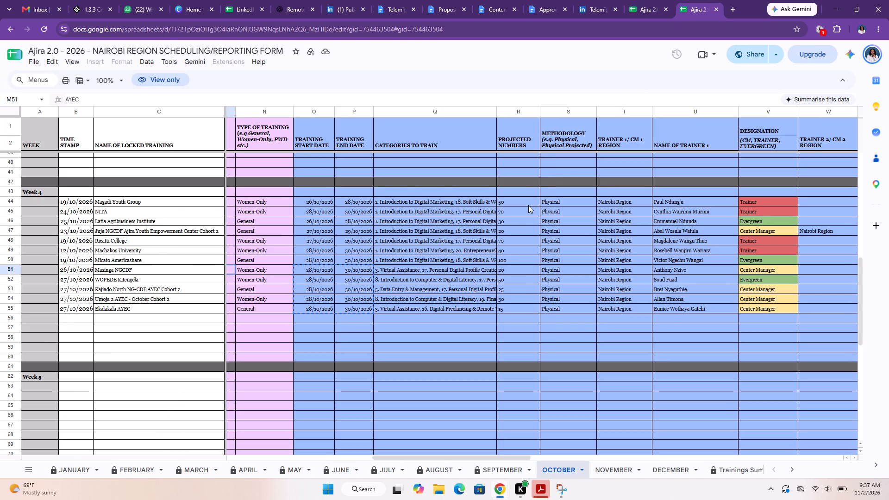
left_click_drag(528, 205, 528, 306)
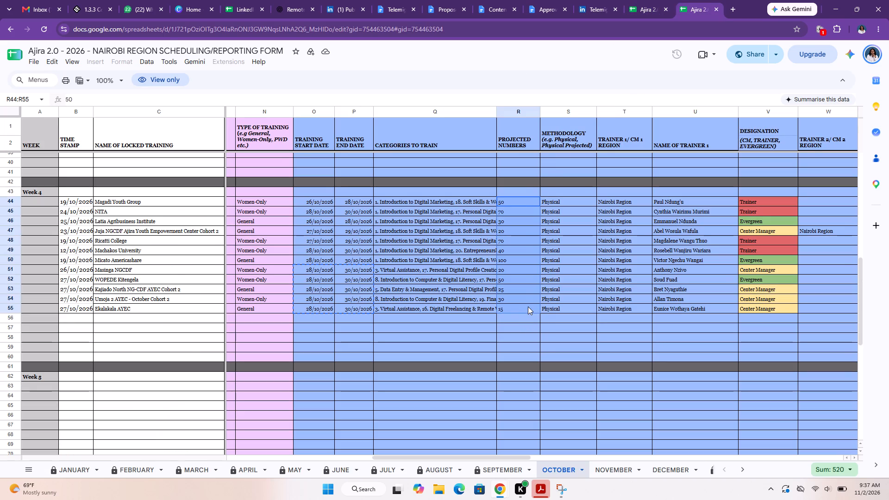
key("ctrl+c")
left_click(629, 5)
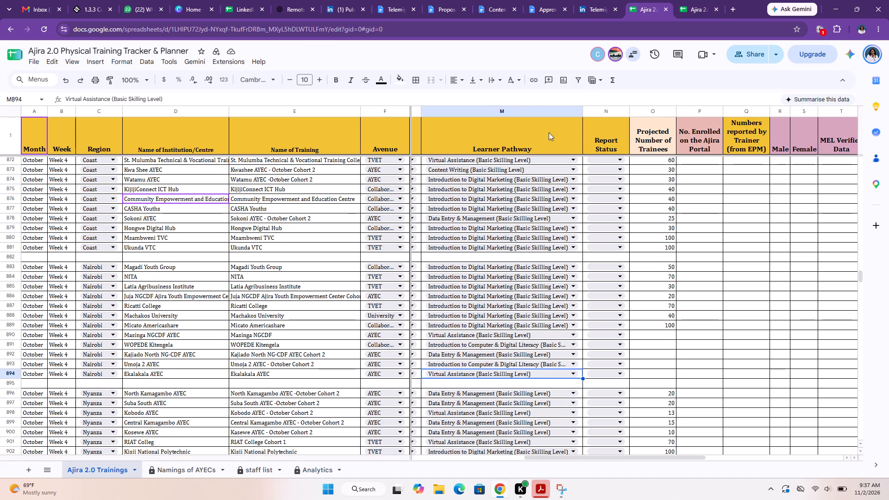
left_click(653, 270)
key("ctrl+shift+v")
Copy the first trainers' names (U51:U55) from the Nairobi scheduling form and paste them into the tracker's Trainer 1 cells U890:U894.
scroll(653, 270, "left", 2)
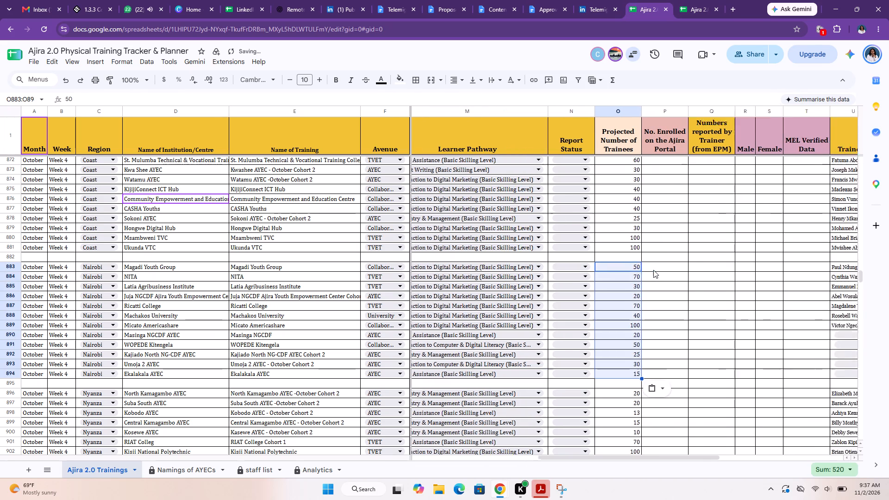
scroll(653, 270, "left", 6)
left_click(690, 12)
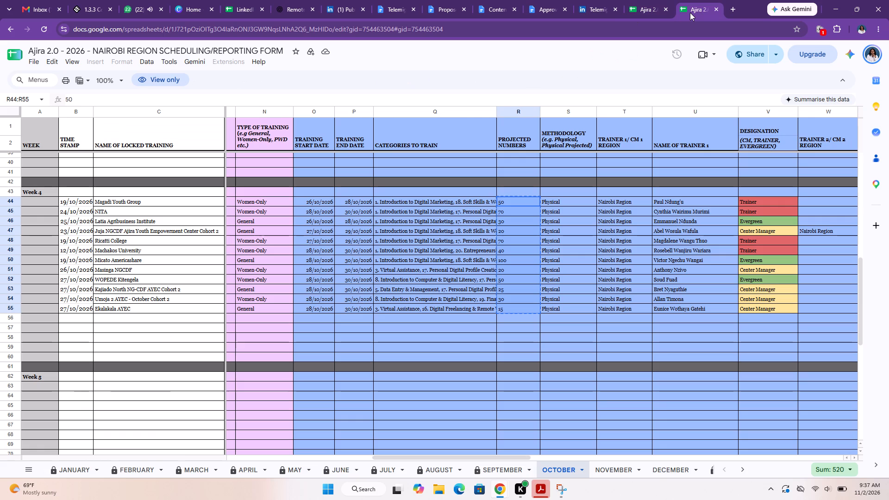
left_click(663, 267)
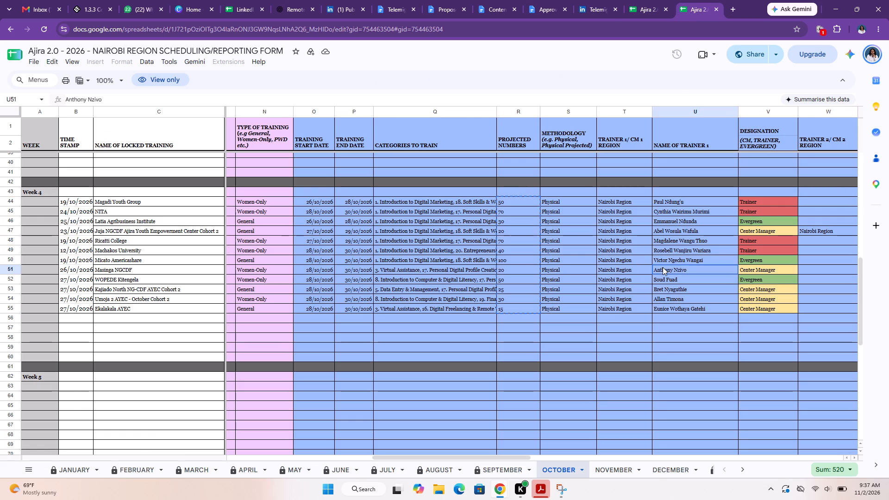
left_click_drag(664, 268, 677, 308)
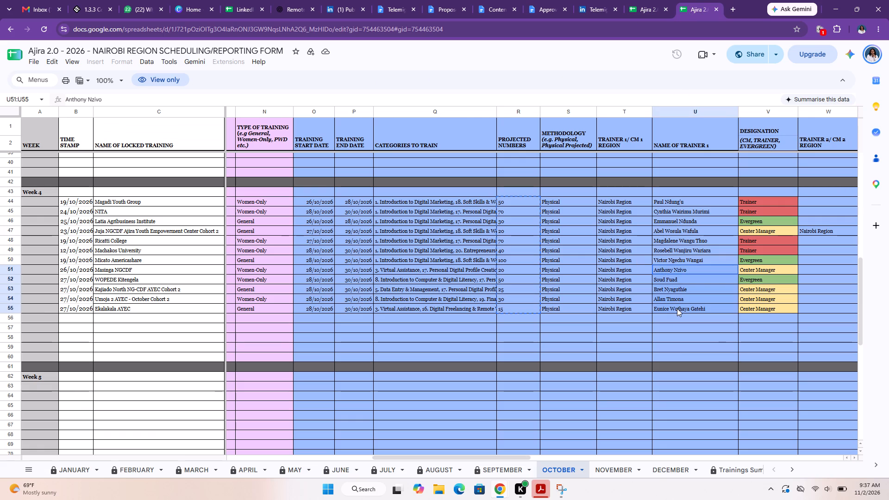
left_click_drag(677, 308, 677, 309)
key("ctrl+c")
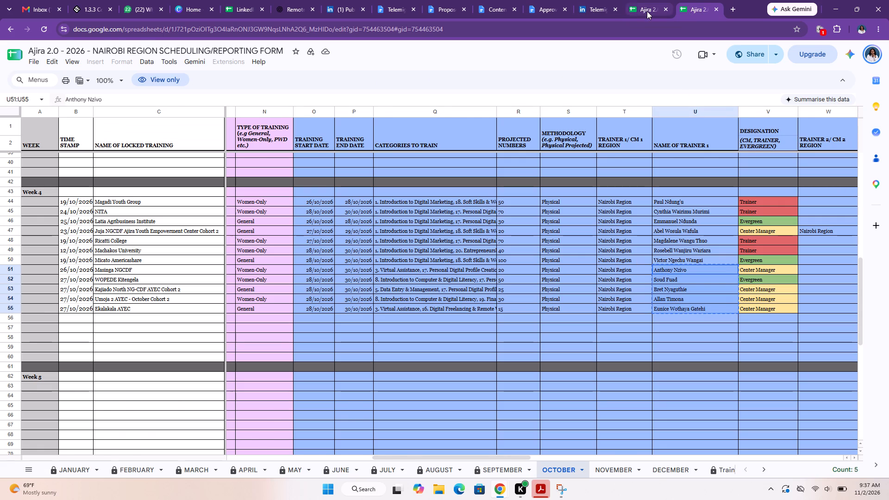
left_click(647, 11)
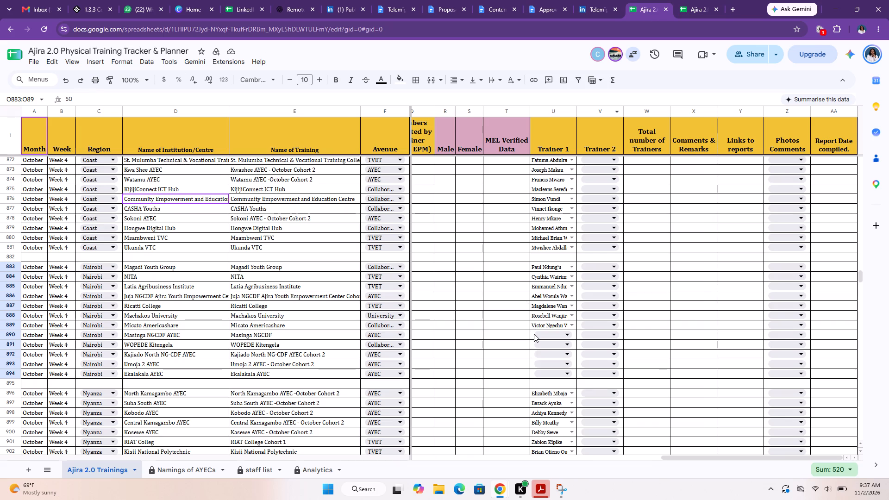
left_click(534, 334)
key("ctrl+v")
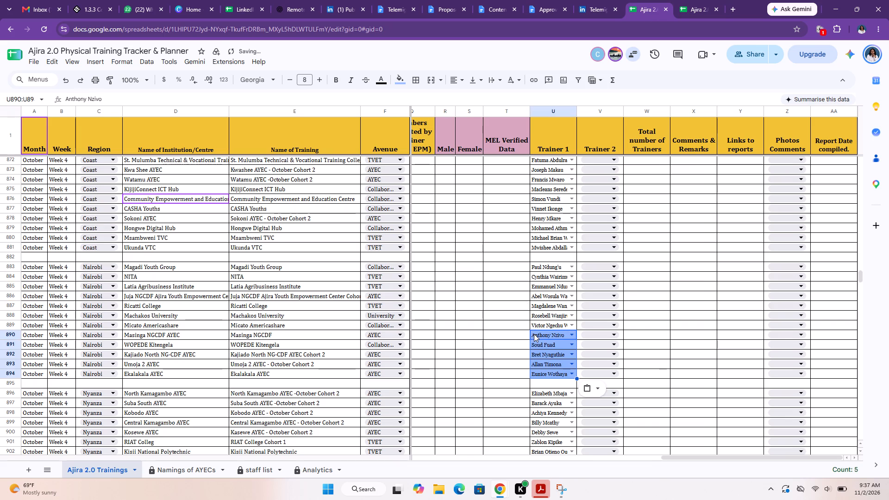
Change the fill colour of the pasted Trainer 1 cells (U890:U894) to white.
left_click_drag(397, 75, 497, 110)
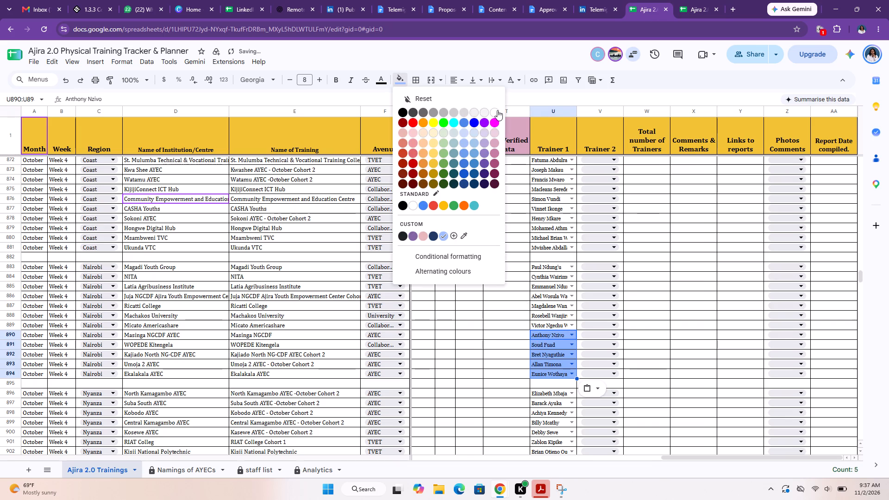
left_click_drag(497, 110, 496, 113)
left_click(496, 113)
left_click(636, 298)
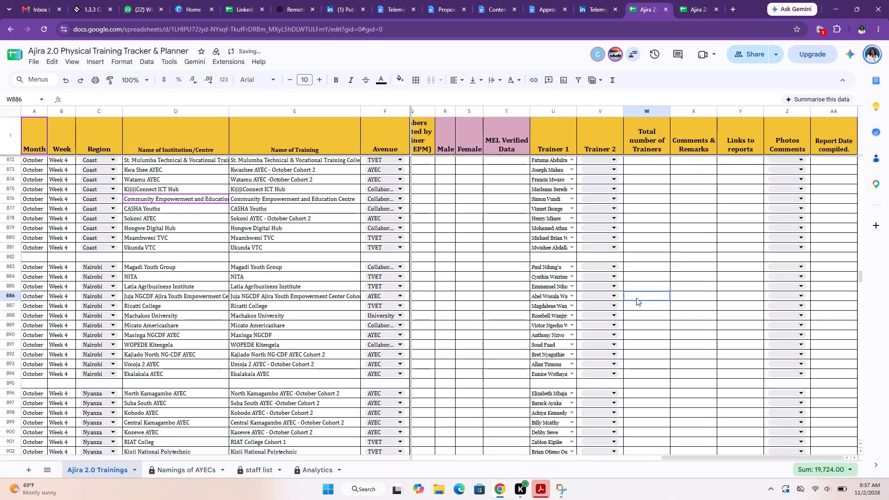
Check the tracker's rows below Nairobi Week 4 and the Nairobi scheduling form's October Week 5 section for remaining bookings.
scroll(636, 298, "down", 6)
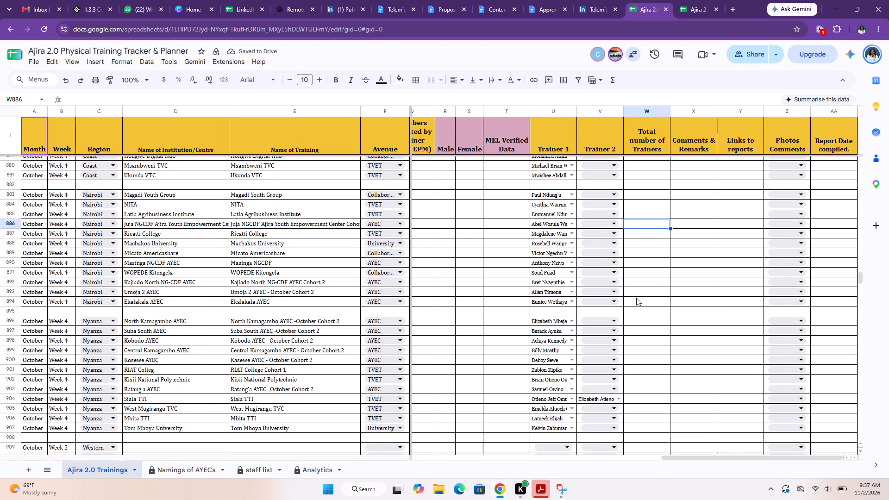
scroll(636, 298, "down", 2)
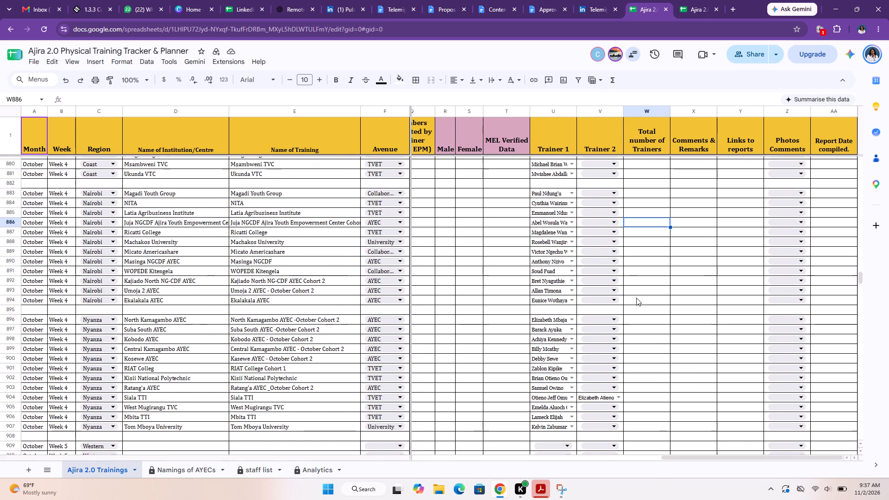
scroll(636, 298, "down", 5)
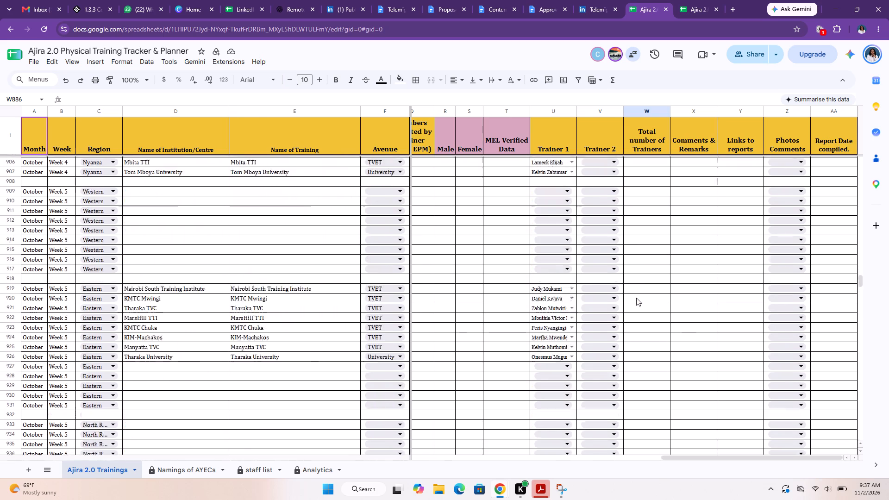
scroll(636, 298, "down", 3)
left_click(709, 2)
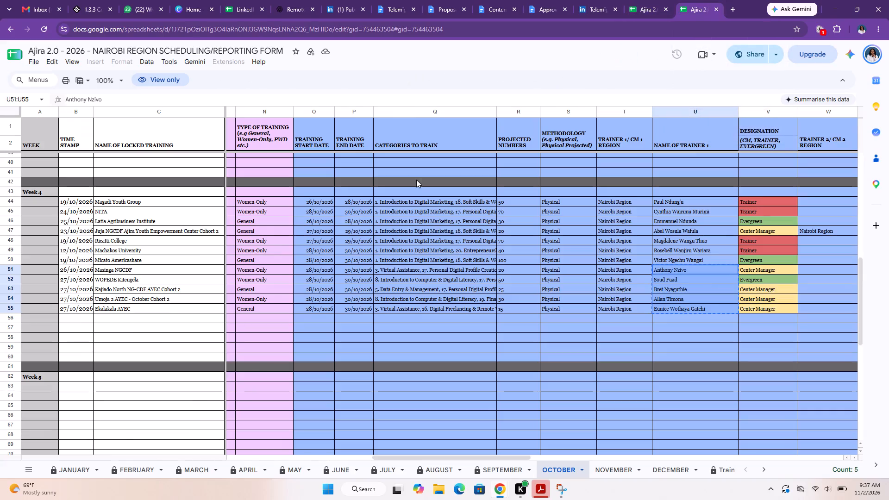
scroll(409, 202, "down", 5)
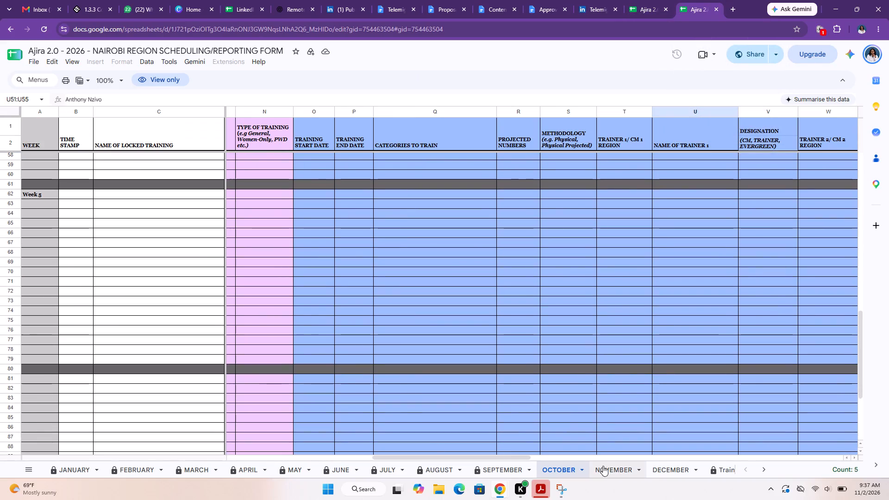
Copy the November Week 1 training names (C4:C6) from the Nairobi scheduling form and paste them, values only, into the tracker's E1078:E1080.
left_click(610, 467)
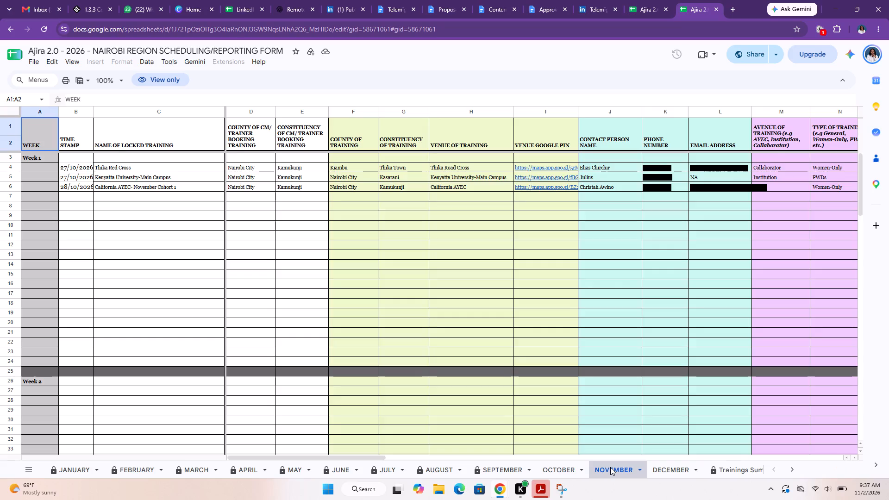
scroll(356, 397, "up", 1)
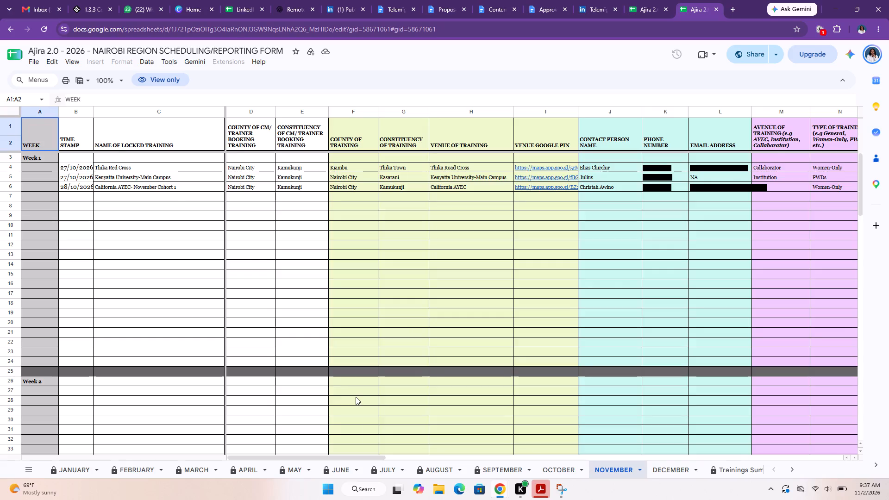
left_click_drag(168, 163, 171, 189)
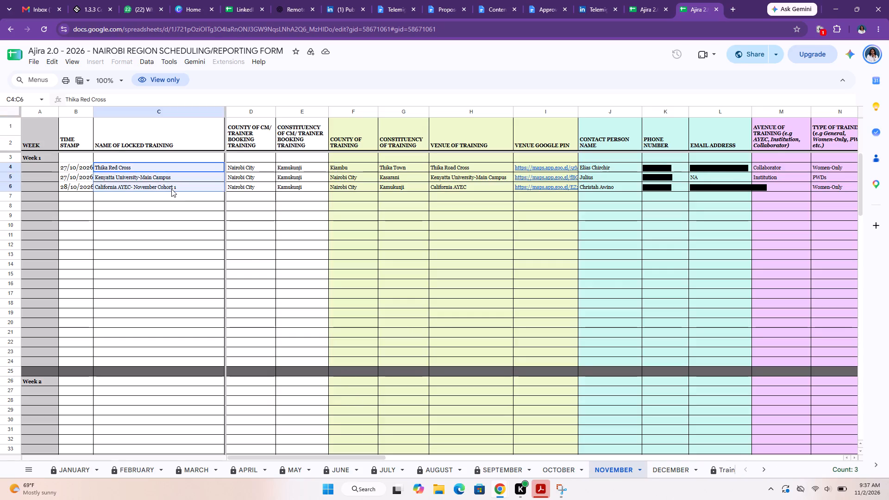
key("ctrl+c")
left_click(636, 12)
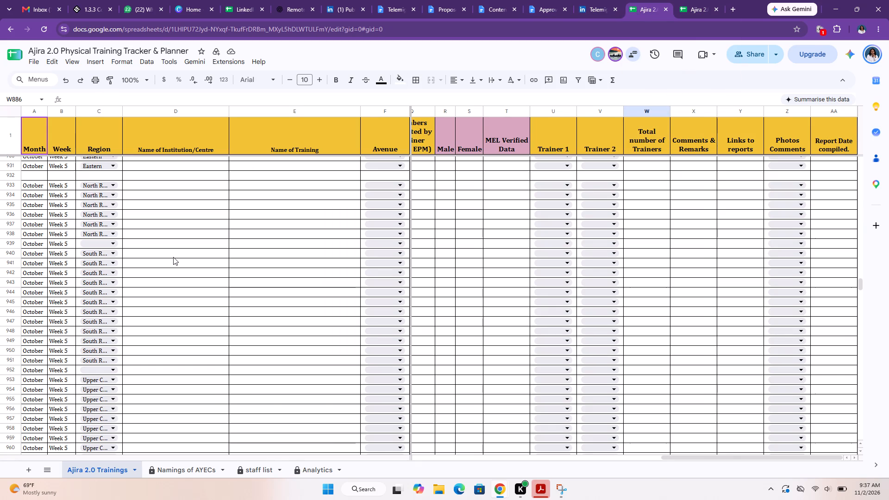
scroll(173, 257, "down", 5)
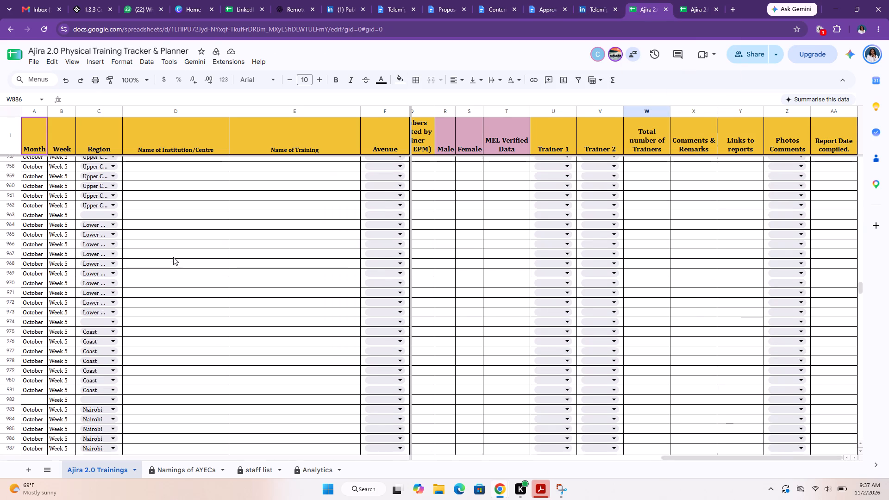
scroll(173, 257, "down", 4)
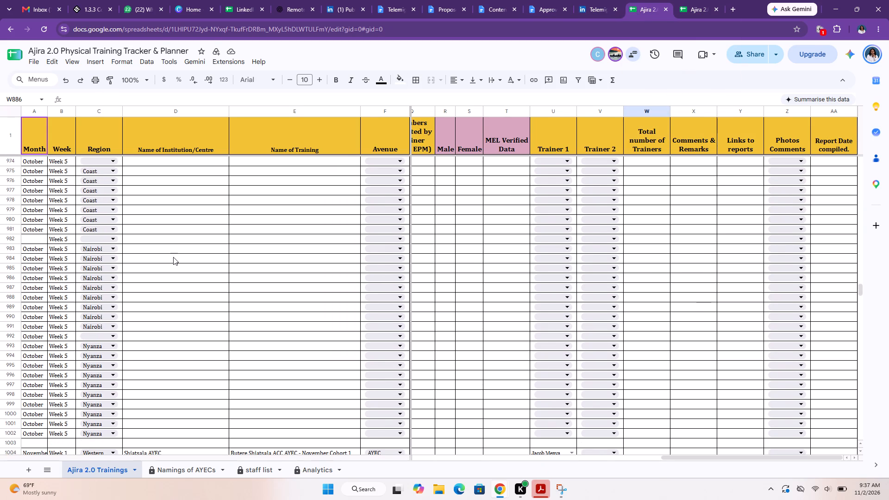
scroll(173, 257, "down", 7)
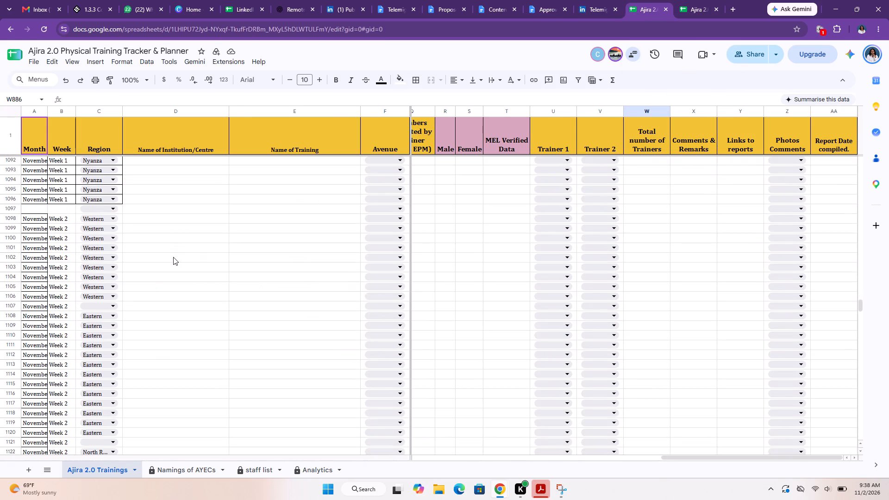
scroll(173, 257, "up", 7)
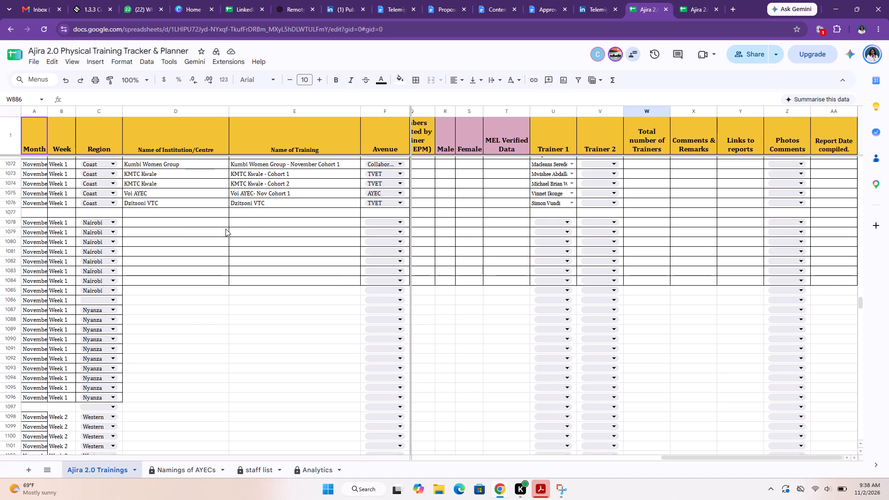
left_click(258, 224)
key("ctrl+shift+v")
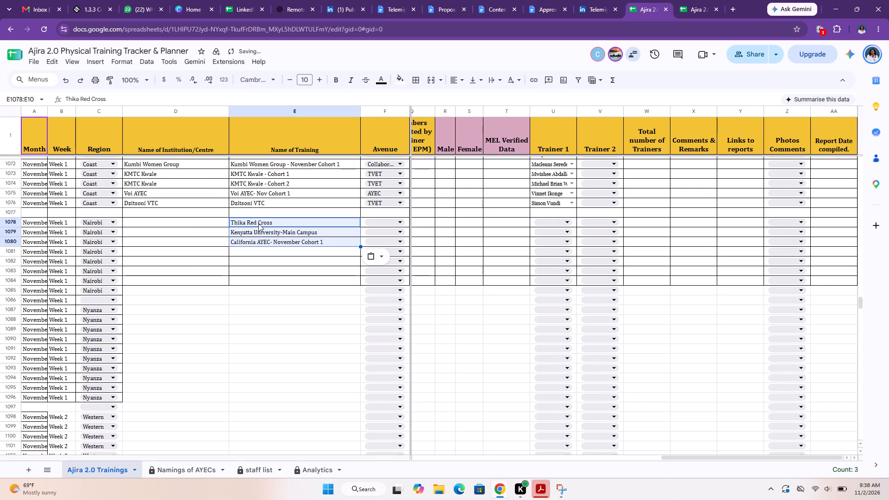
Fill the three Nairobi training names from E1078:E1080 across into the Name of Institution/Centre cells D1078:D1080.
left_click_drag(359, 247, 273, 261)
left_click_drag(273, 261, 216, 246)
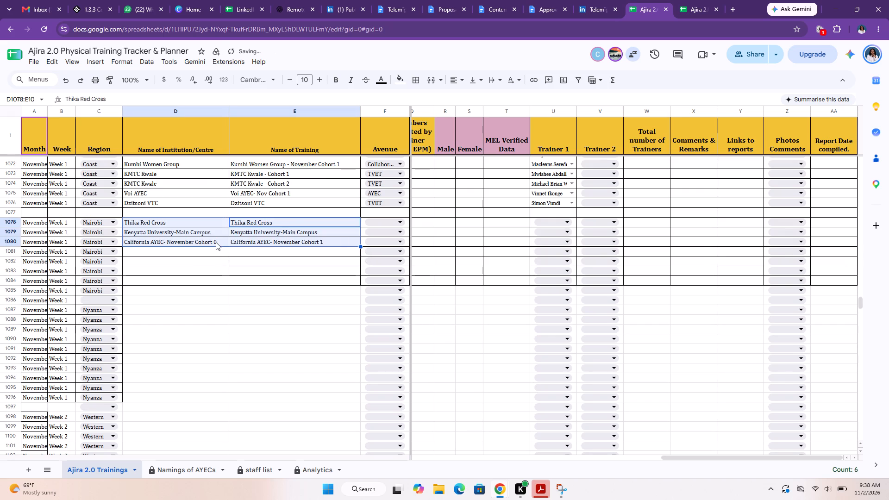
Shorten the institution name in D1079 to Kenyatta University.
double_click(216, 236)
left_click_drag(216, 226, 185, 232)
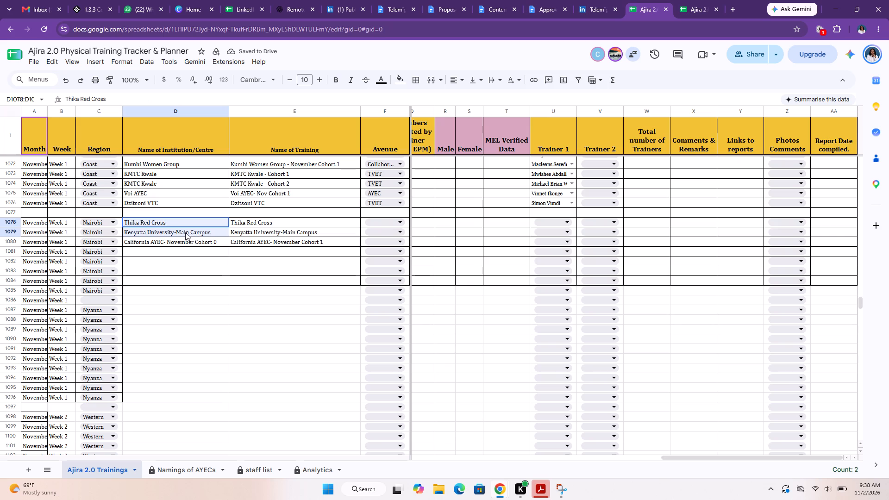
left_click_drag(185, 232, 188, 233)
double_click(188, 233)
left_click_drag(216, 229, 185, 236)
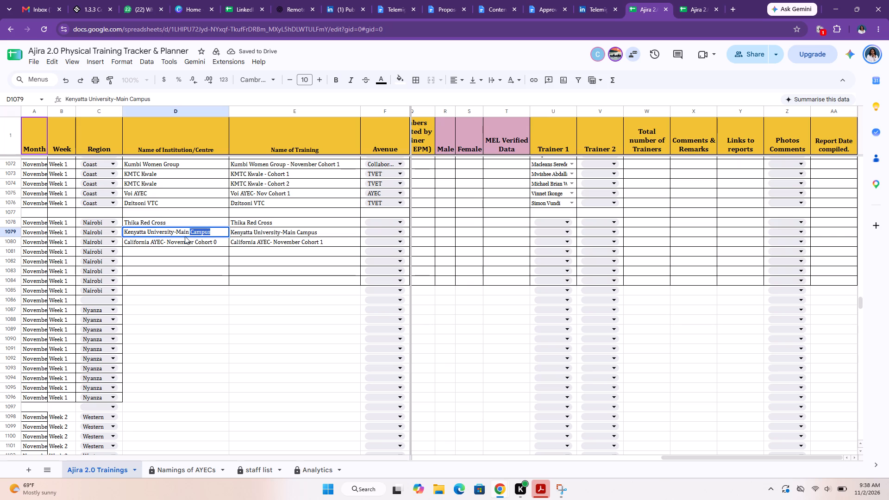
left_click_drag(185, 236, 175, 235)
key("BackSpace")
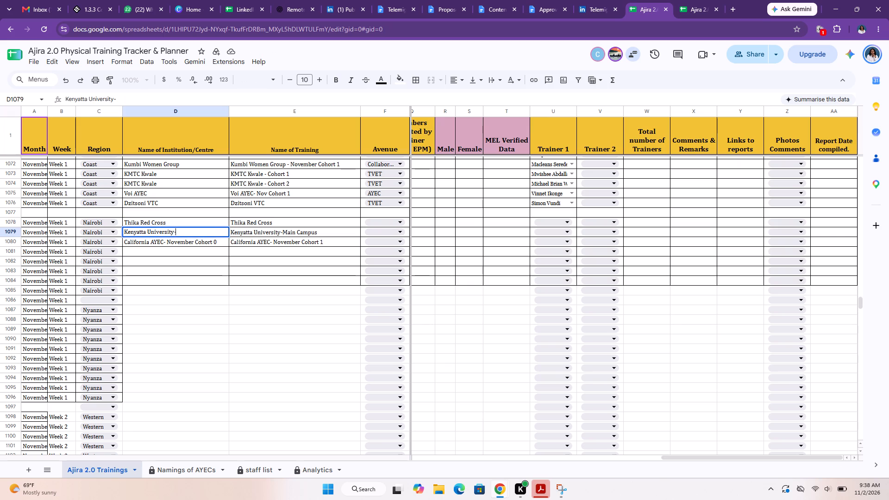
key("BackSpace")
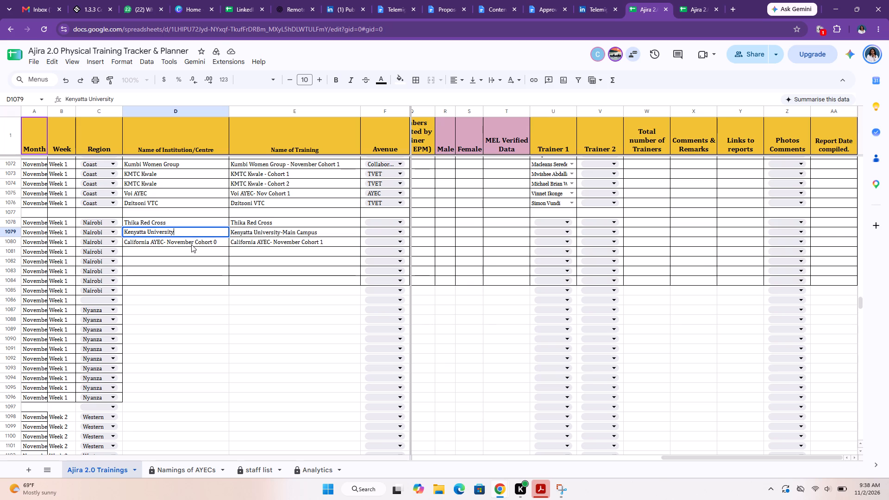
Replace the institution name in D1080 with California Resource Centre AYEC, copied from the Namings of AYECs sheet and pasted values only.
left_click(191, 244)
left_click(191, 244)
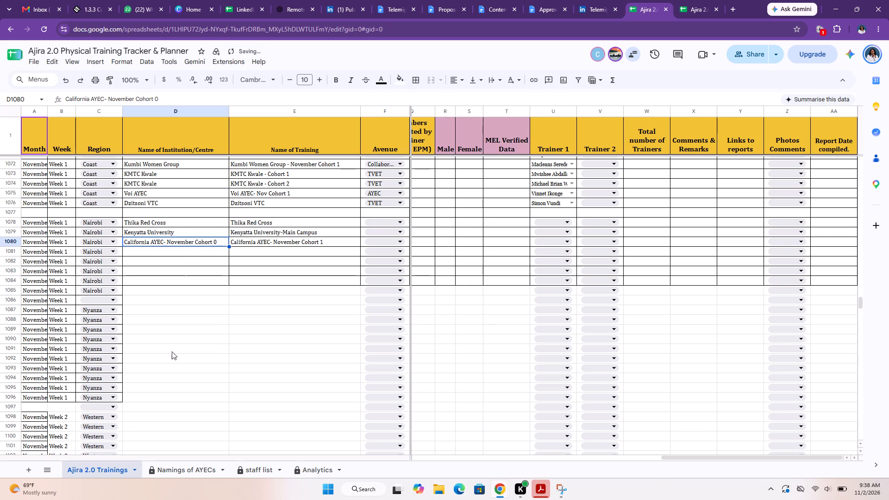
left_click(196, 469)
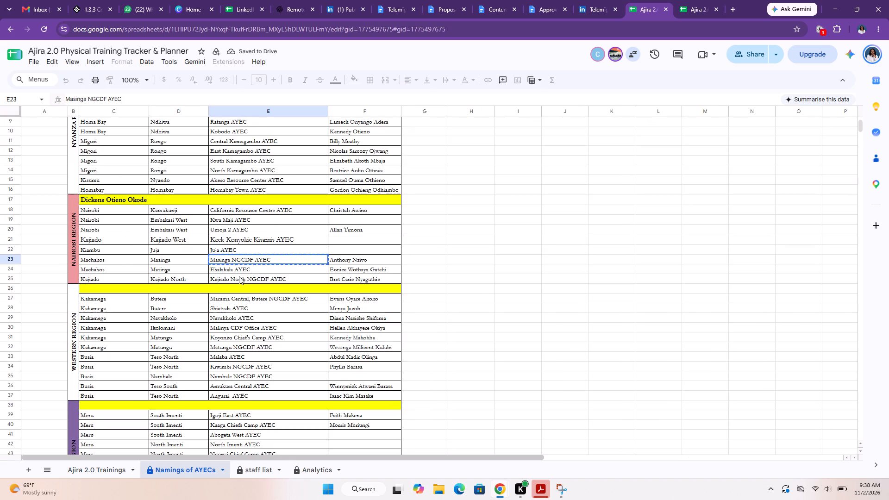
left_click(242, 211)
key("ctrl+c")
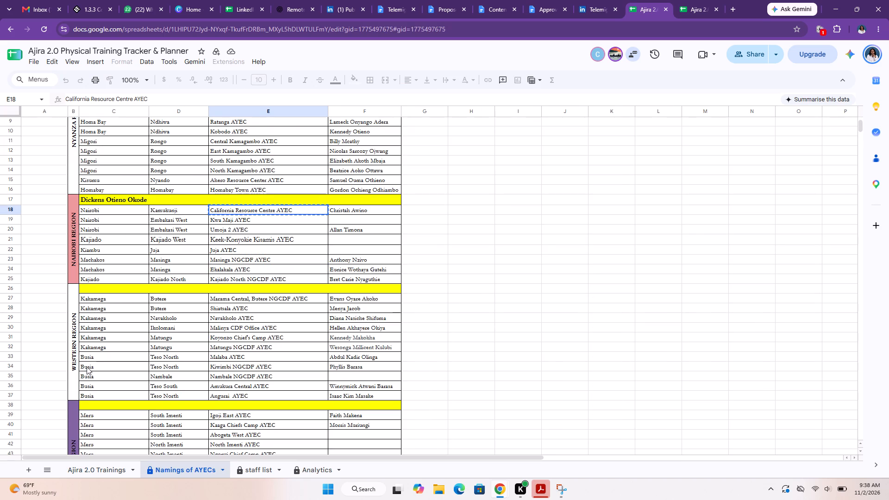
left_click(91, 469)
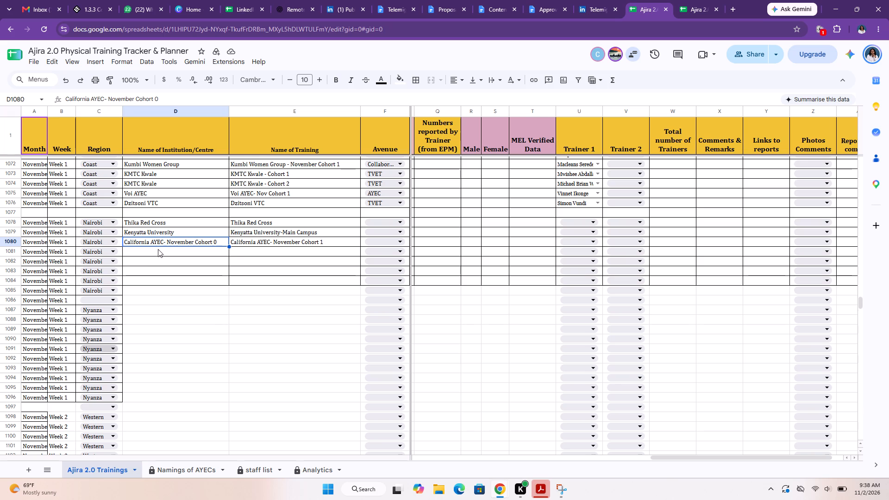
key("ctrl+shift+v")
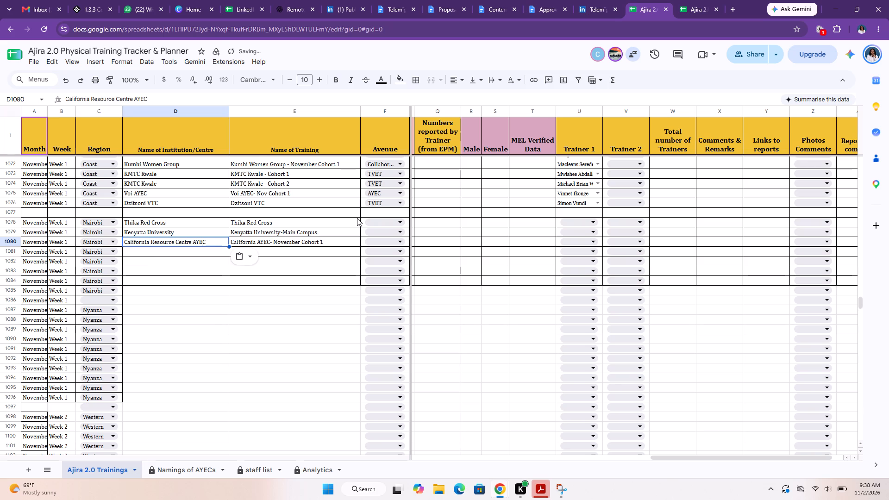
Set the avenues of the three Nairobi November rows to Collaborator (F1078), University (F1079) and AYEC (F1080).
left_click(395, 222)
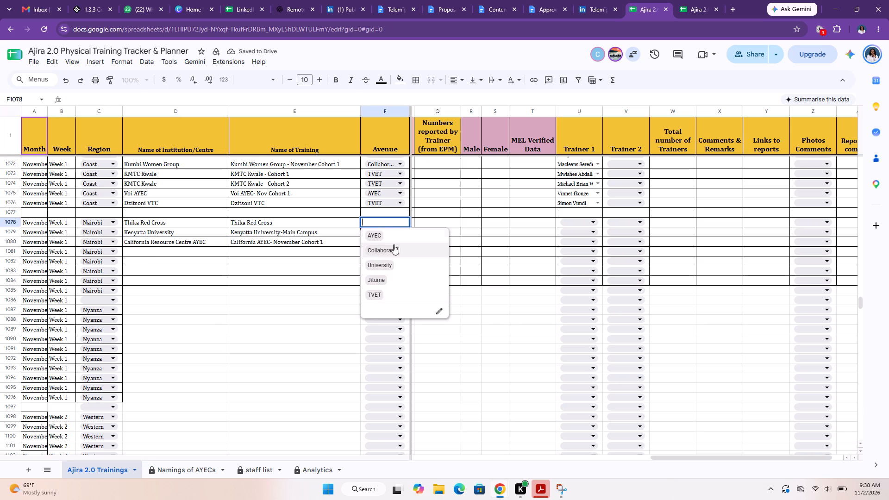
left_click(393, 250)
left_click(398, 231)
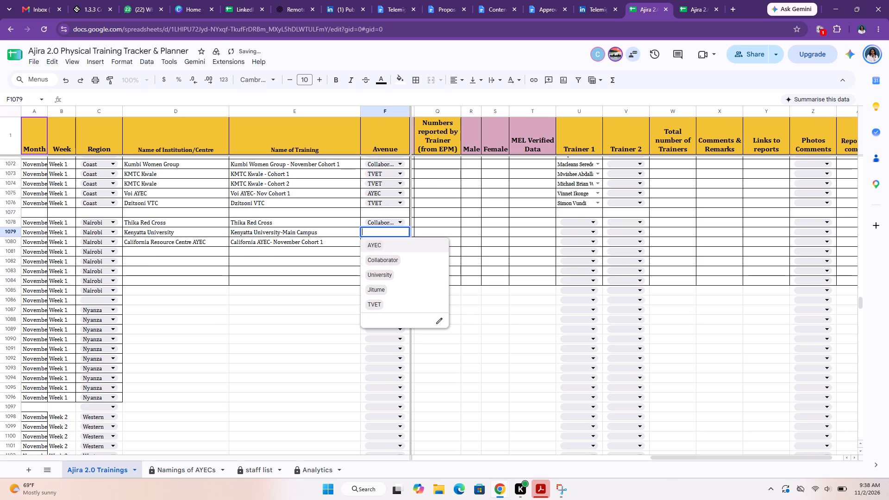
left_click(398, 274)
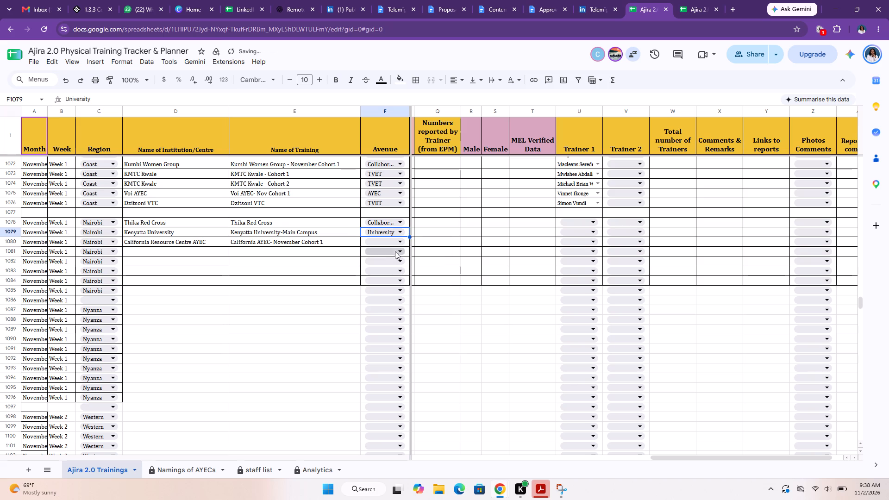
left_click(397, 242)
left_click(389, 252)
Copy the county and constituency of training F4:G6 from the Nairobi scheduling form's November sheet into tracker cells G1078:H1080, pasting values only.
scroll(389, 252, "right", 2)
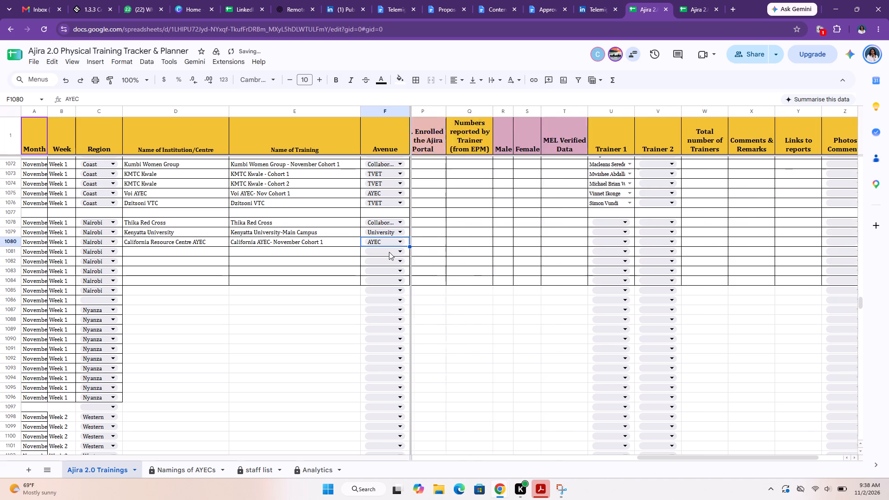
scroll(389, 252, "right", 11)
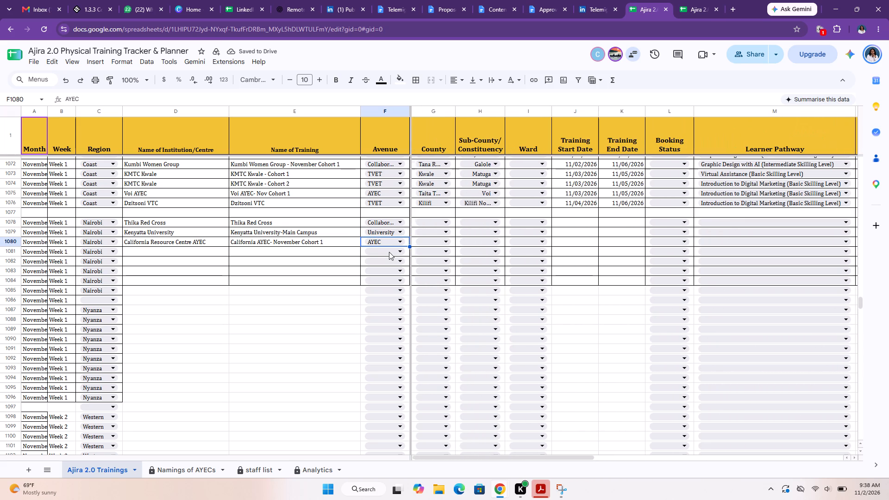
left_click(701, 9)
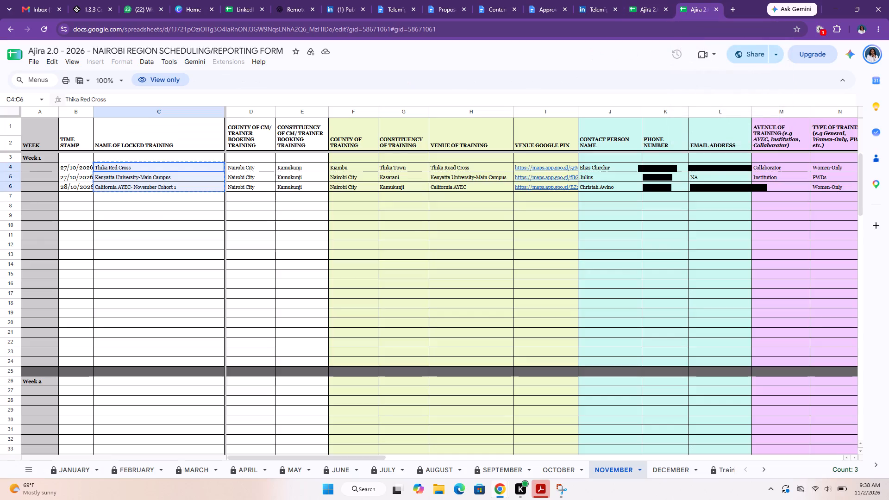
left_click_drag(362, 171, 395, 186)
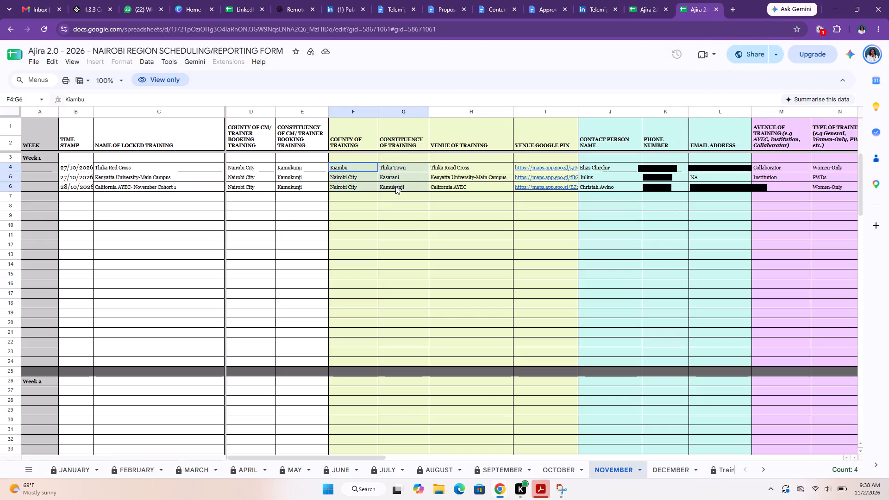
left_click_drag(395, 186, 395, 187)
key("ctrl+c")
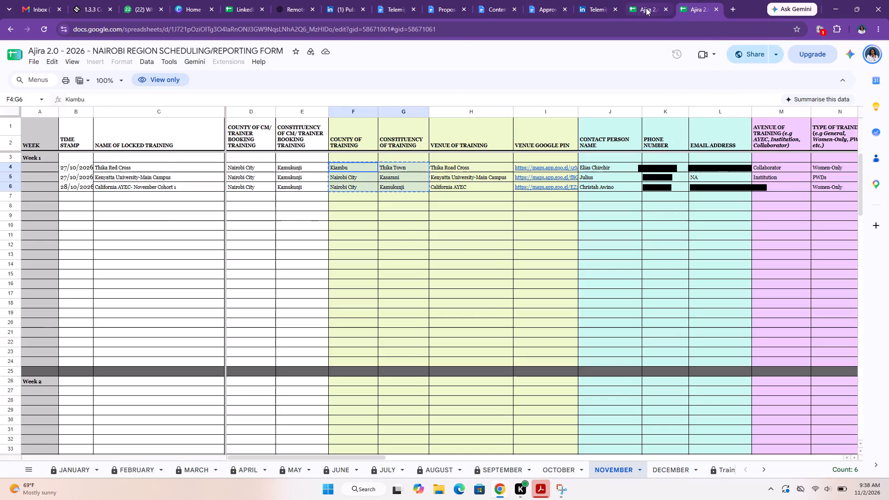
left_click(649, 7)
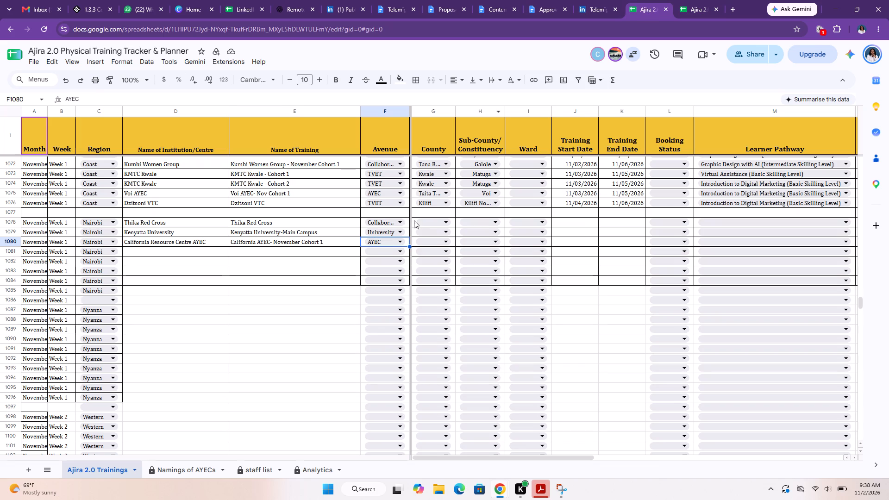
left_click(416, 221)
left_click_drag(447, 210, 441, 218)
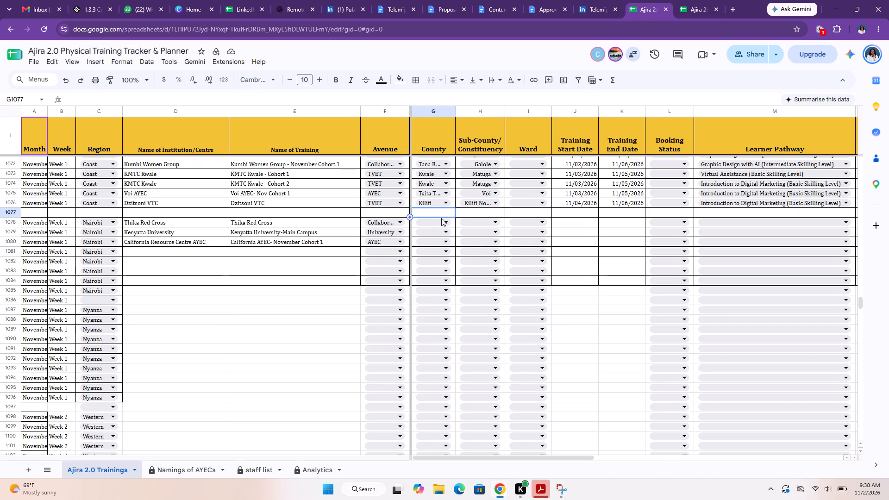
left_click_drag(441, 218, 414, 225)
left_click(414, 225)
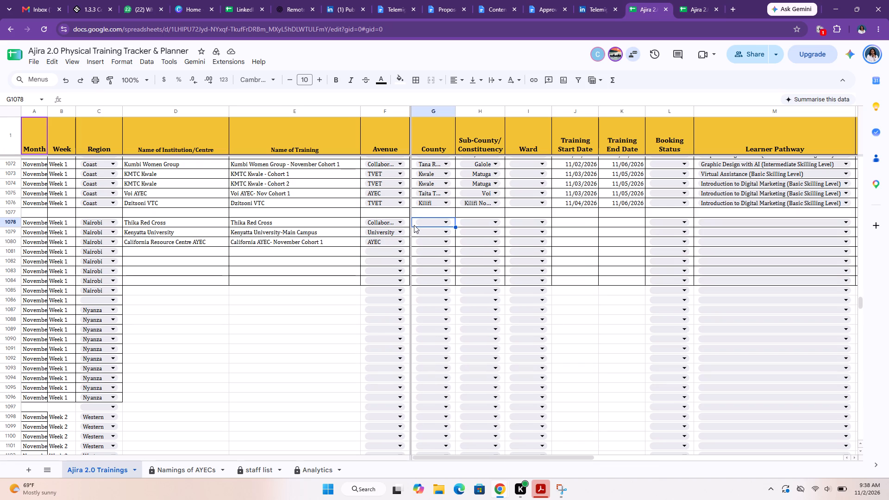
key("ctrl+shift+v")
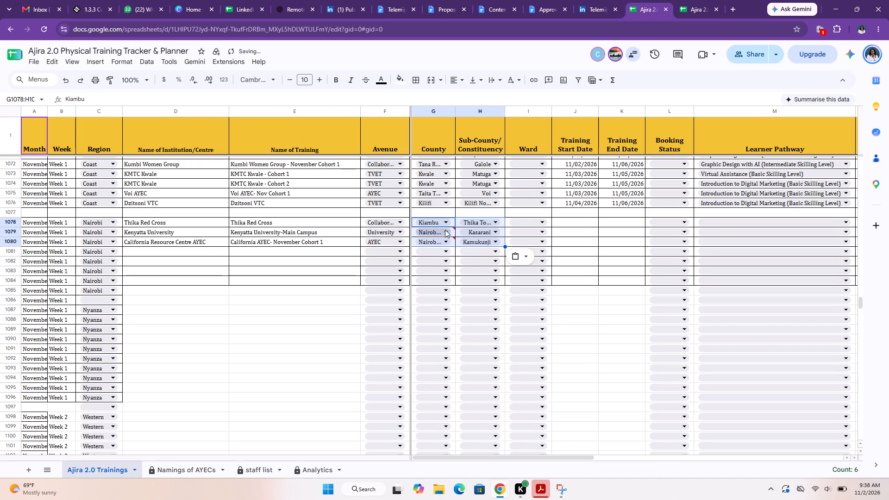
Change the county in G1079 and G1080 to the standard option Nairobi.
left_click(447, 231)
left_click_drag(445, 231, 438, 232)
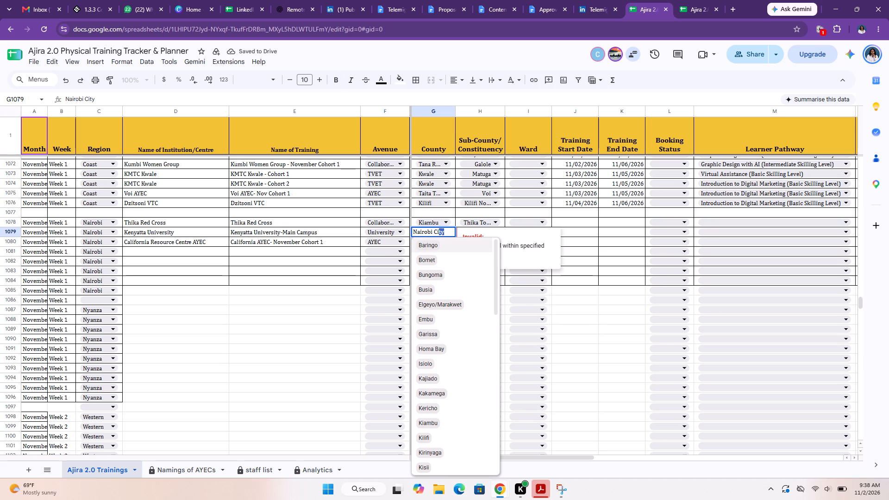
left_click_drag(438, 232, 433, 233)
key("BackSpace")
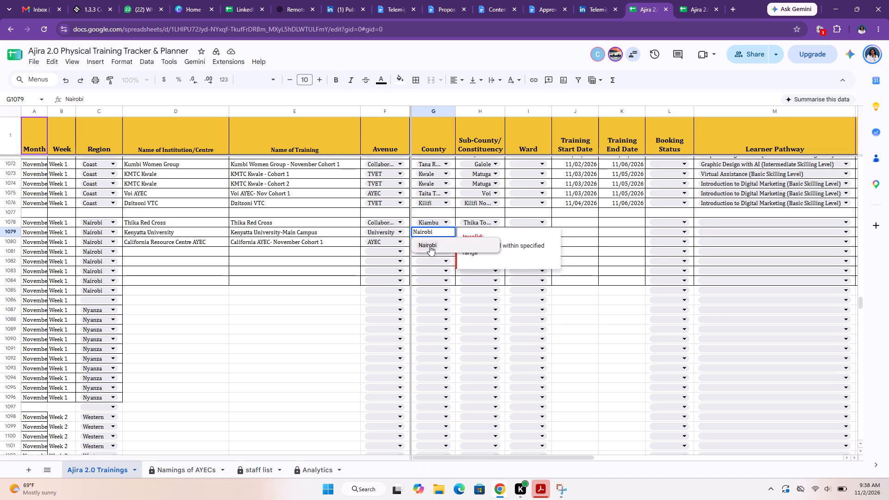
left_click(430, 246)
left_click(445, 243)
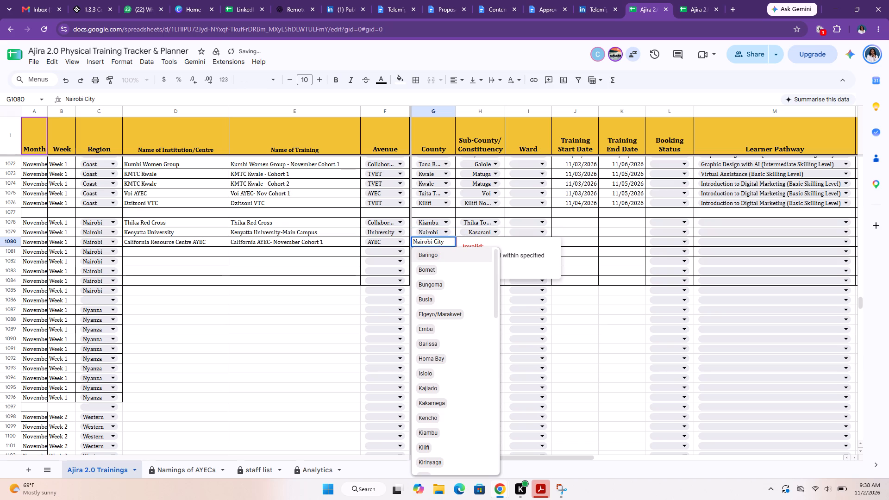
left_click_drag(445, 243, 432, 243)
key("BackSpace")
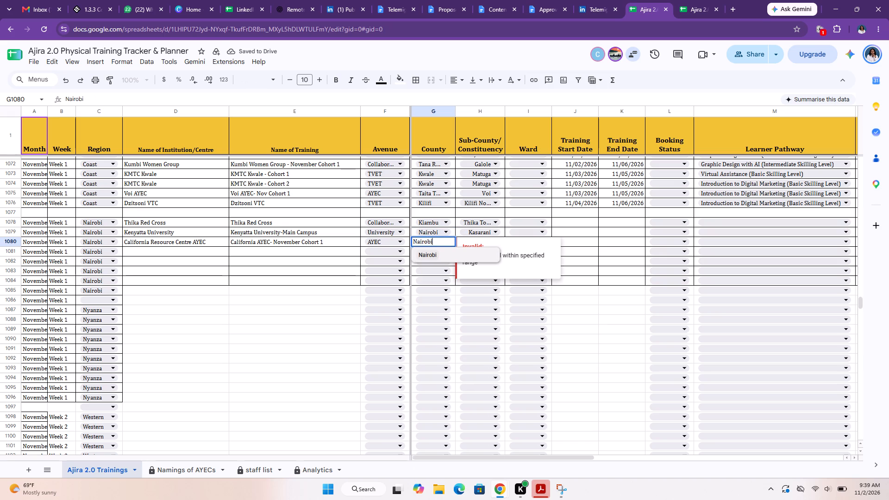
left_click(430, 255)
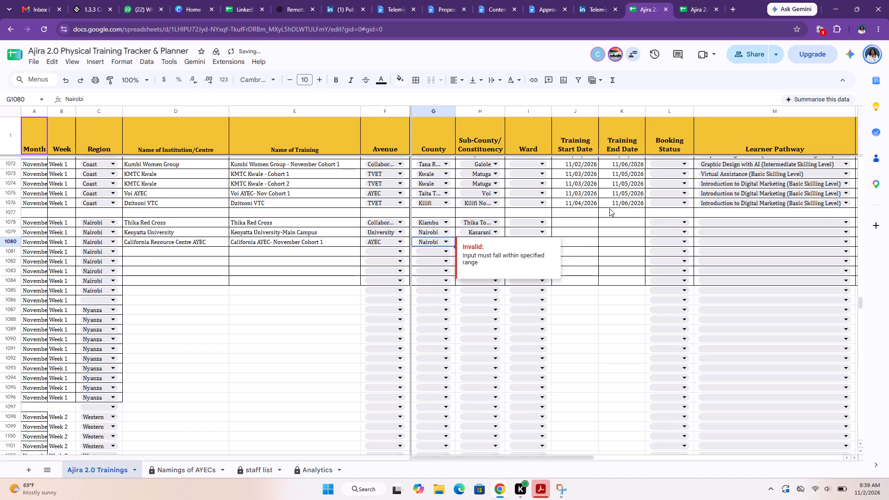
left_click(609, 208)
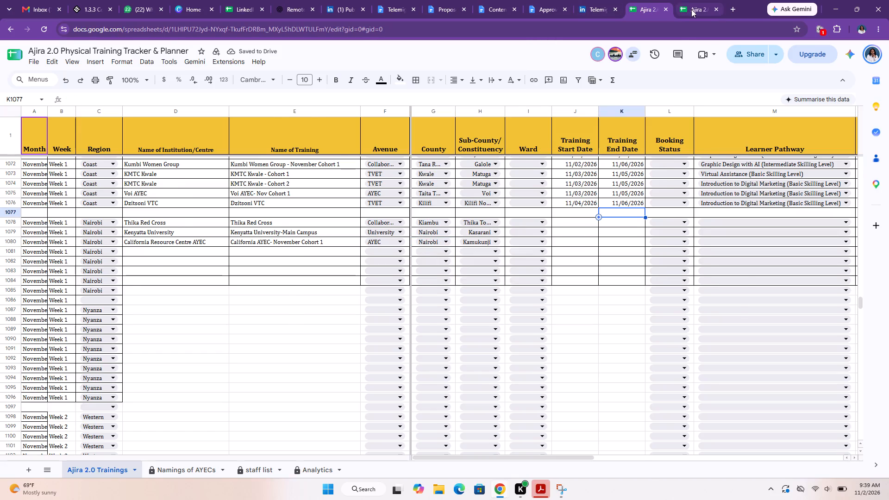
Copy the training start and end dates O4:P6 from the Nairobi scheduling form into tracker cells J1078:K1080, pasting values only.
left_click(691, 9)
scroll(504, 218, "left", 6)
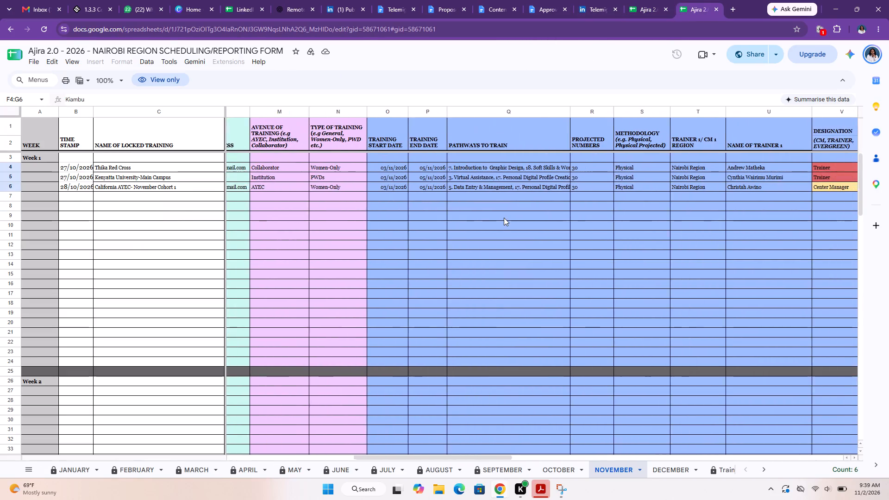
scroll(504, 218, "left", 1)
left_click_drag(384, 170, 411, 193)
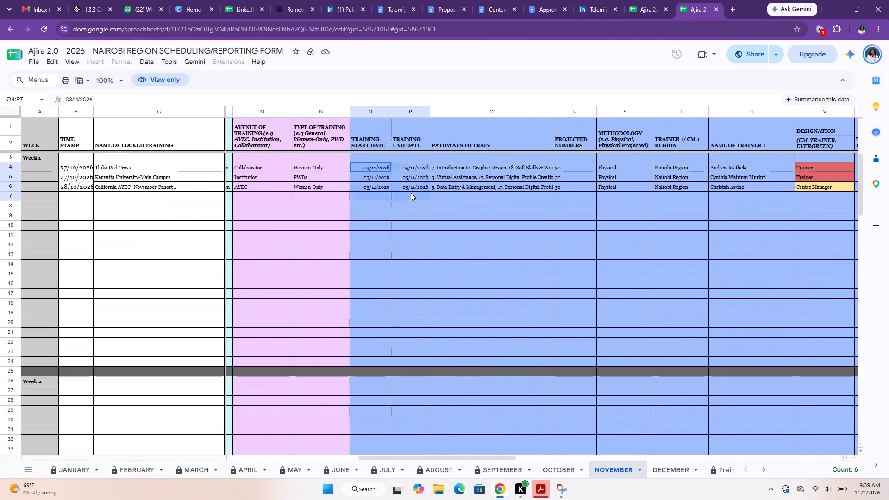
left_click_drag(411, 193, 416, 190)
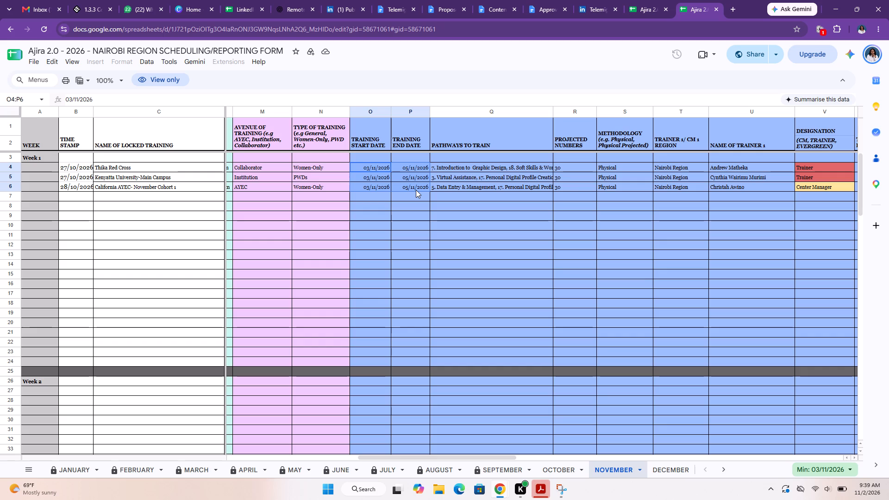
key("ctrl+c")
left_click(642, 3)
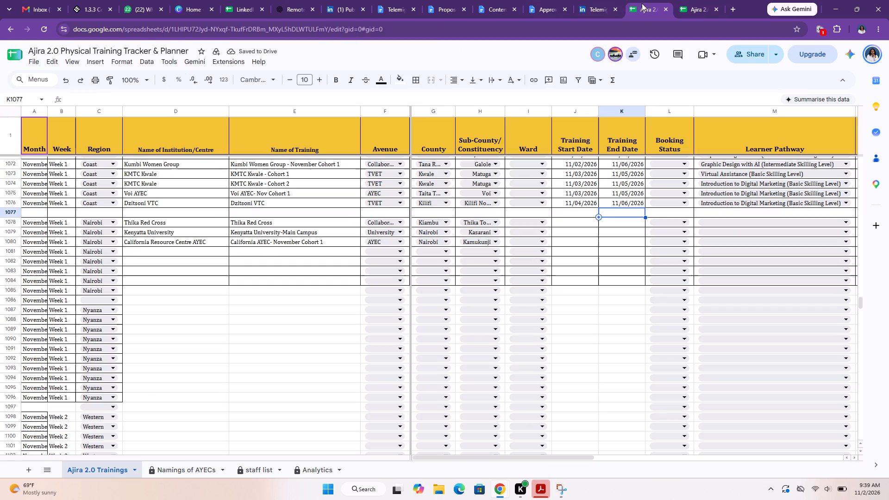
left_click(577, 219)
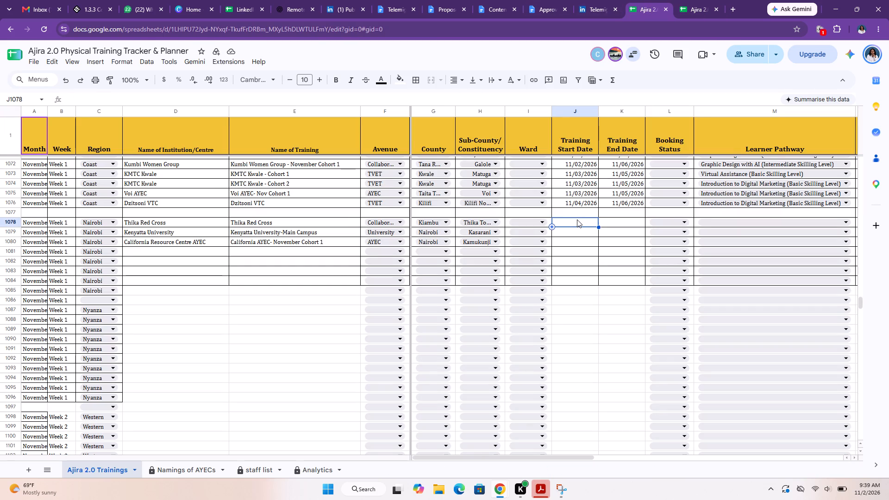
key("ctrl+shift+v")
Copy the projected numbers R4:R6 from the Nairobi scheduling form and return to the tracker.
scroll(577, 219, "left", 6)
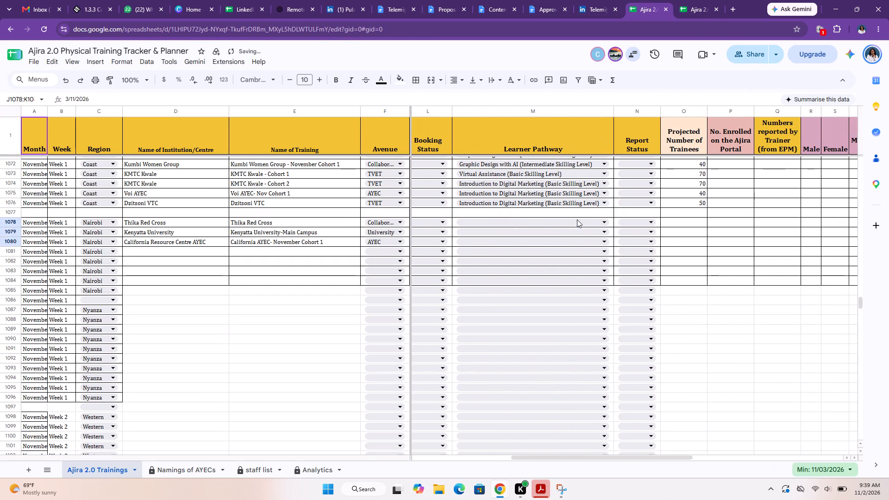
left_click(691, 6)
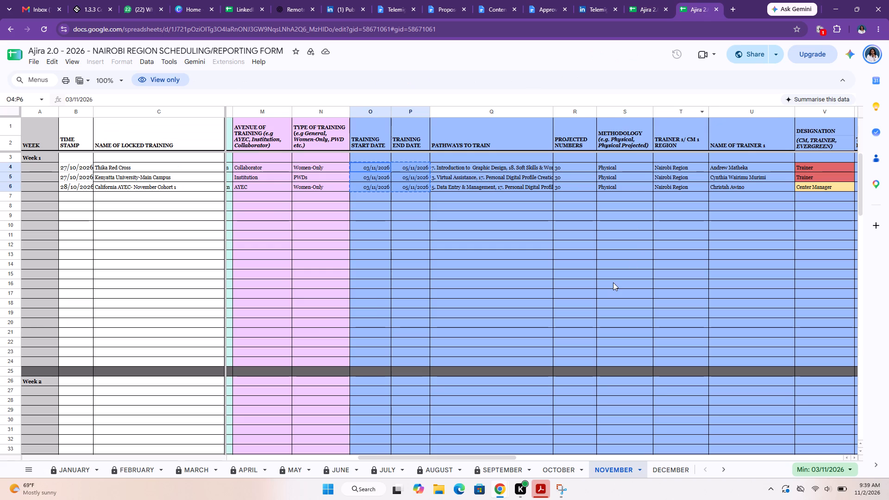
scroll(613, 282, "left", 4)
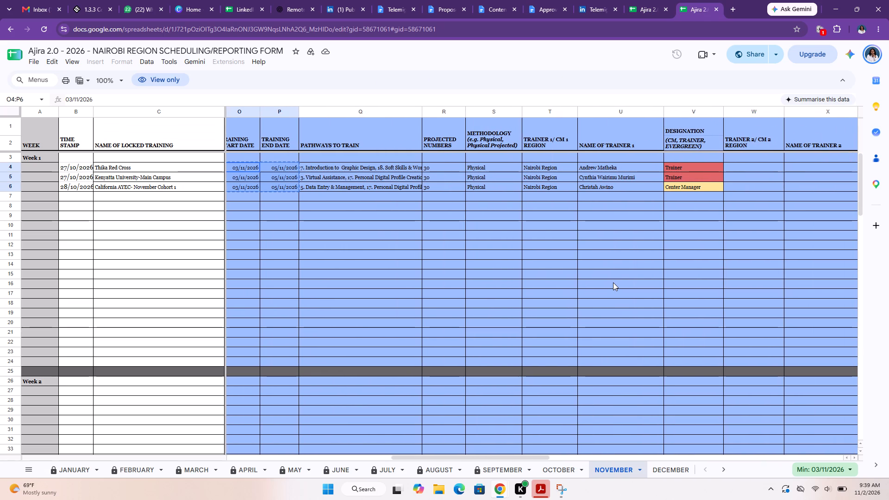
left_click_drag(448, 169, 452, 186)
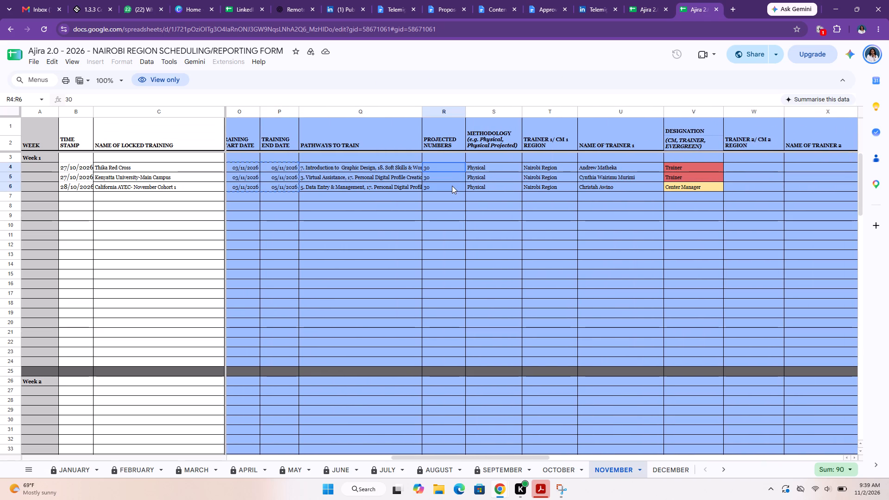
key("ctrl+c")
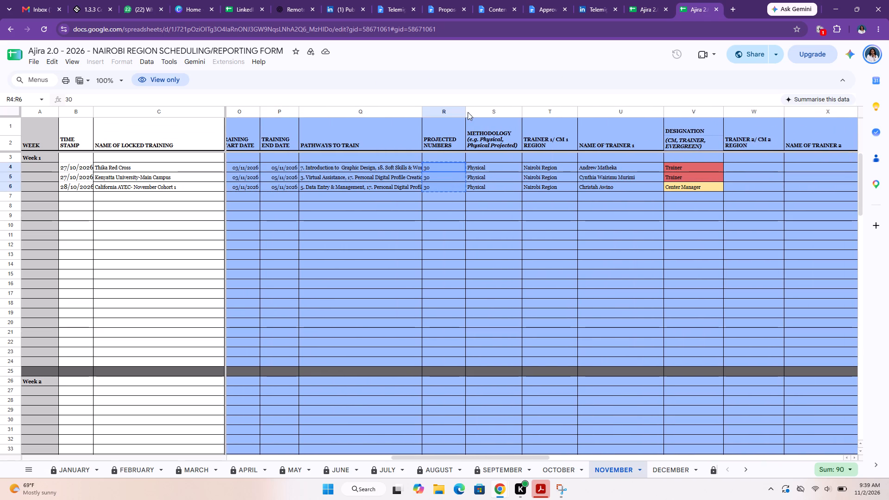
left_click(633, 4)
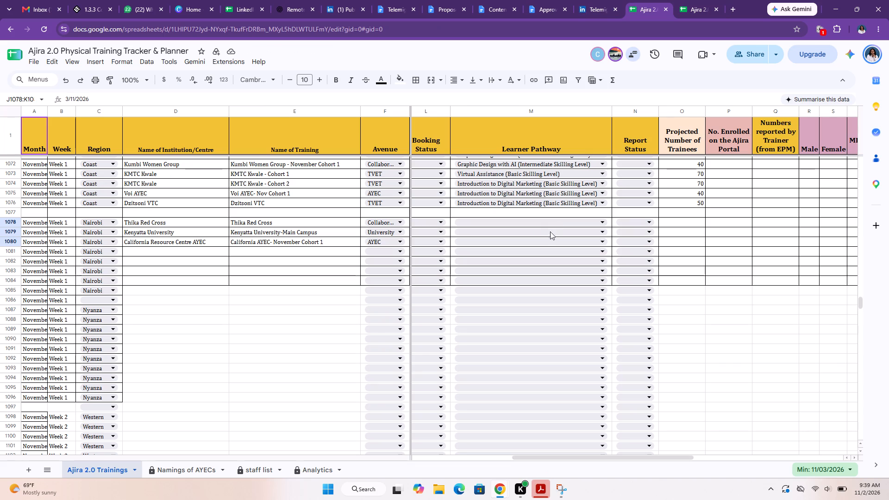
Set the Basic Skilling Level learner pathways to Introduction to Graphic Design (M1078), Virtual Assistance (M1079) and Data Entry & Management (M1080).
left_click(569, 222)
type("gr")
left_click(550, 235)
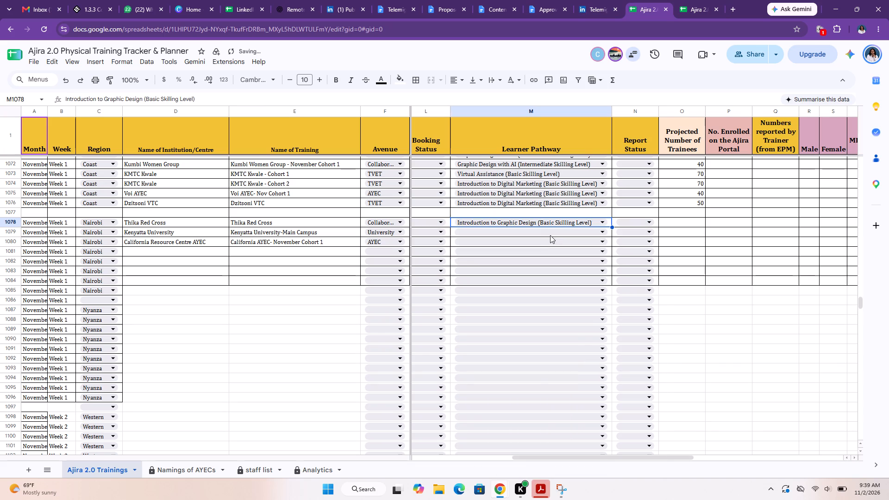
left_click(559, 231)
left_click(531, 273)
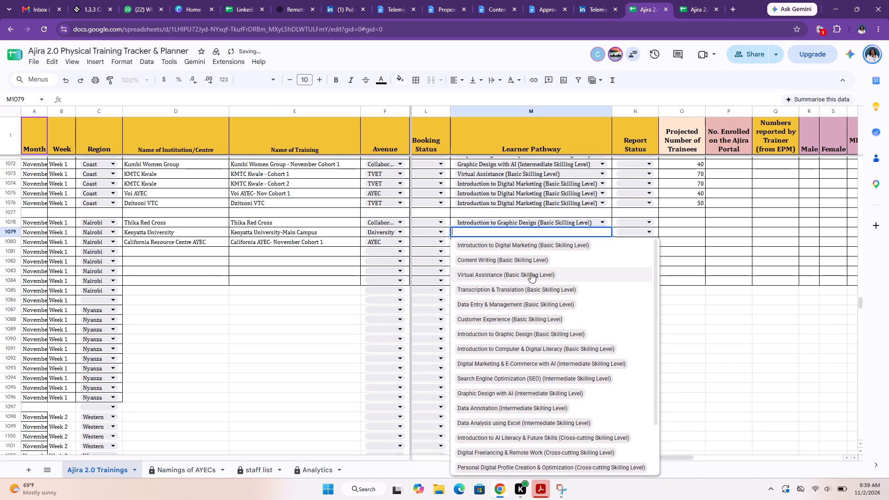
left_click(564, 241)
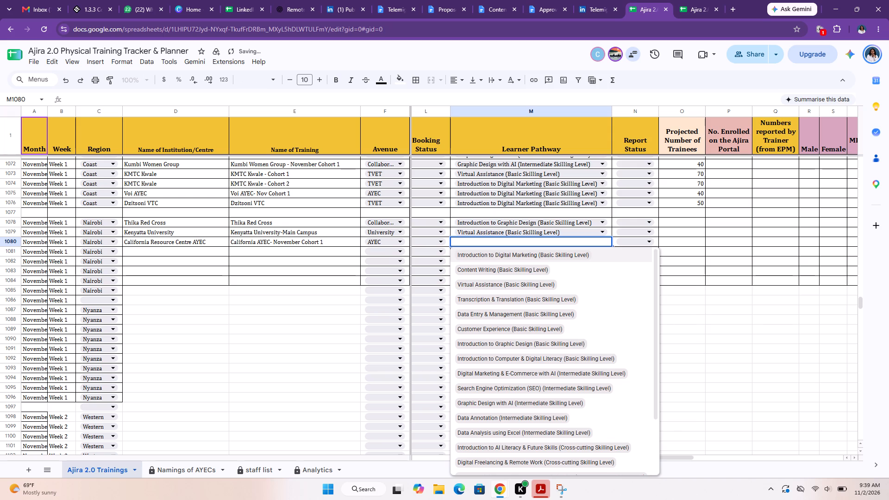
type("da")
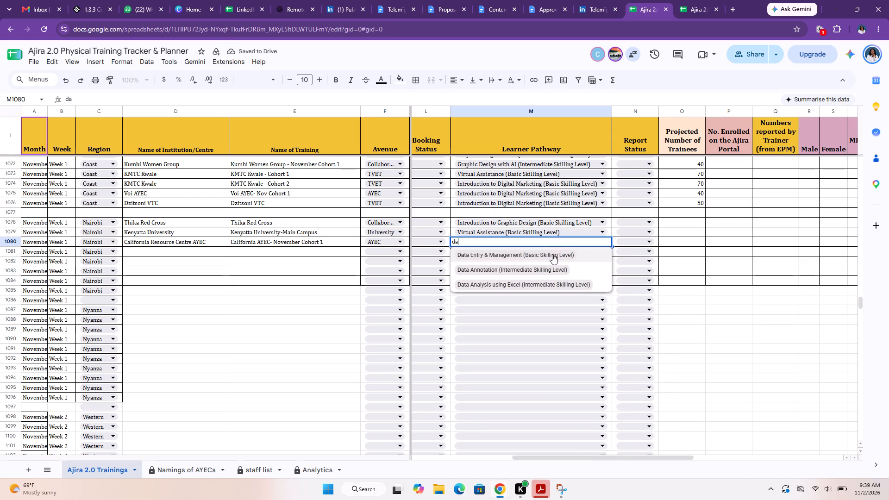
left_click(552, 254)
Paste the copied projected numbers, 30 each, as values only into Projected Number of Trainees cells O1078:O1080.
left_click(681, 222)
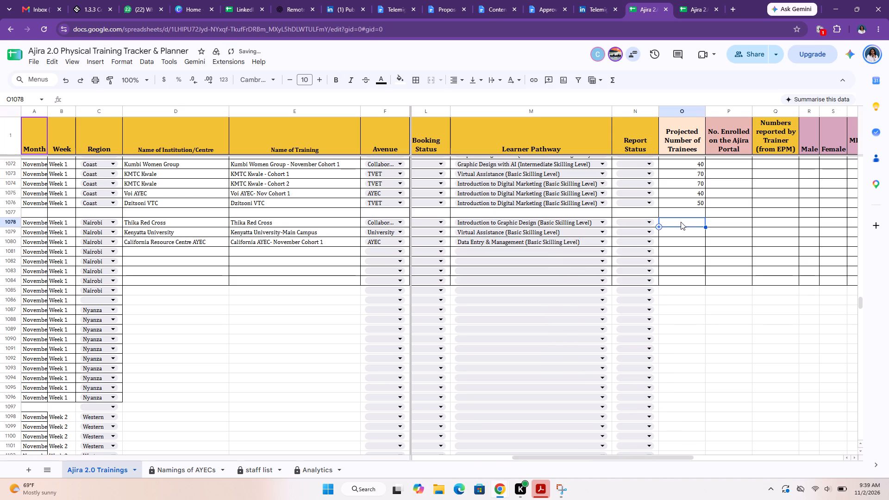
key("ctrl+shift+v")
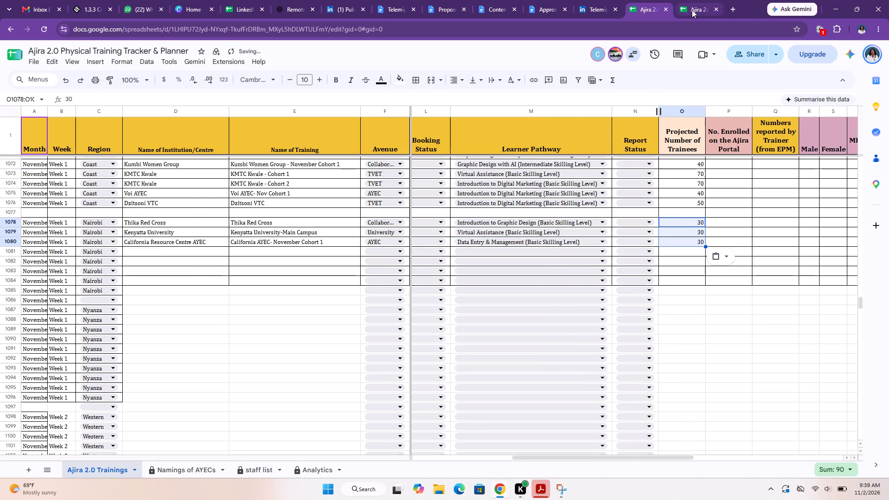
Copy the Trainer 1 names U4:U6 from the Nairobi scheduling form into the tracker's Trainer 1 cells U1078:U1080.
left_click(692, 10)
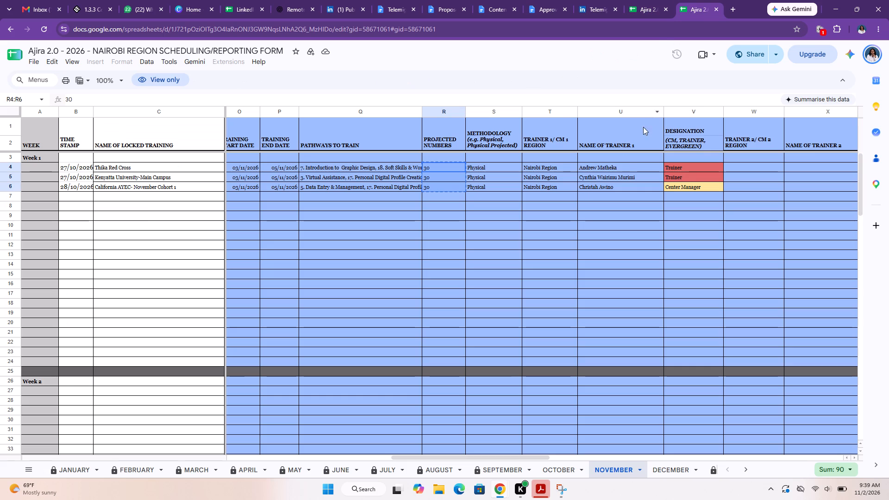
left_click_drag(612, 169, 612, 188)
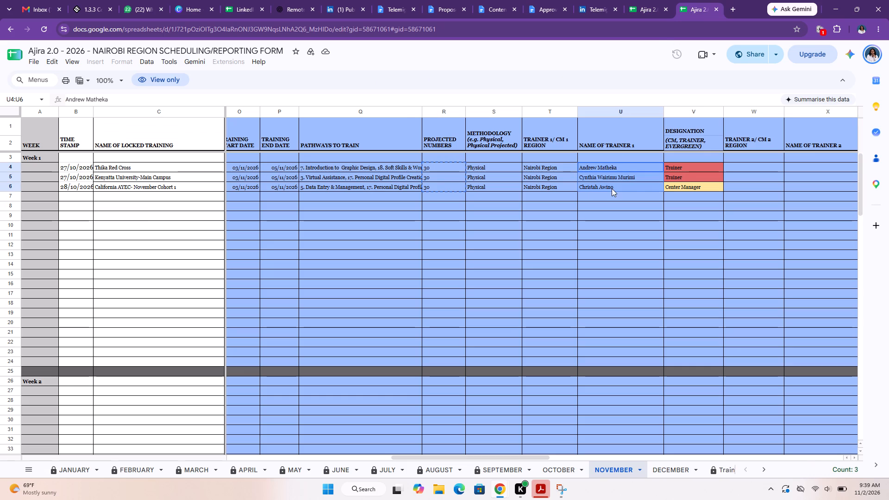
key("ctrl+c")
left_click(636, 13)
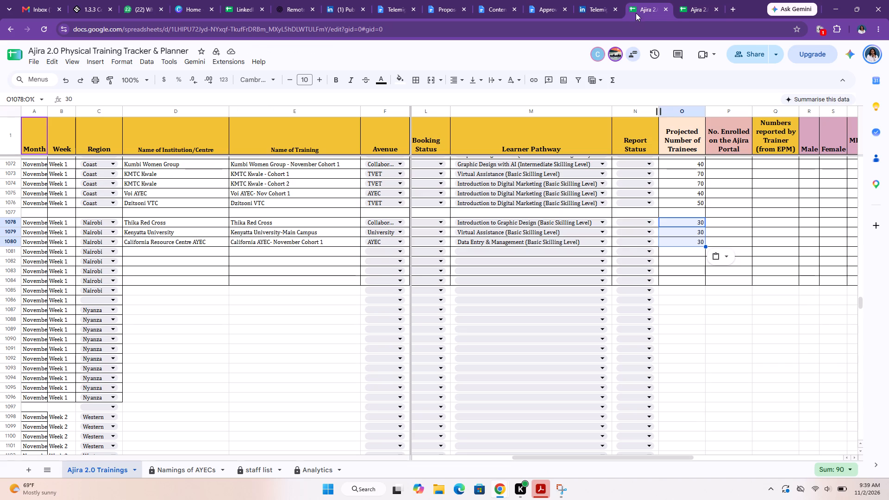
scroll(712, 231, "left", 6)
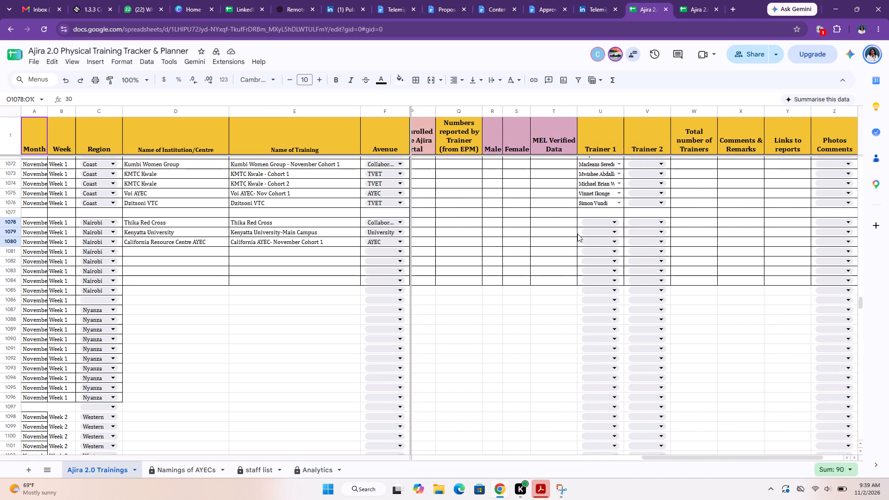
left_click(578, 222)
key("ctrl+v")
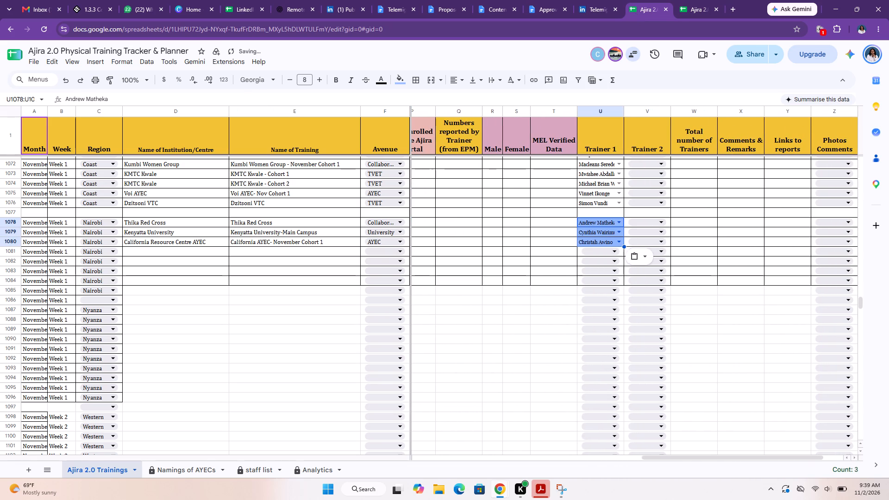
Set the fill colour of the pasted Trainer 1 cells U1078:U1080 to white.
left_click_drag(396, 83, 486, 111)
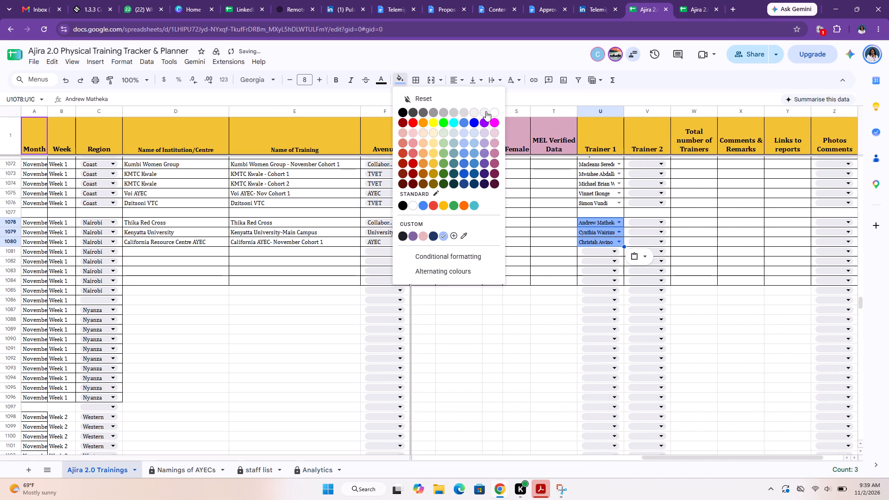
left_click_drag(486, 111, 493, 111)
left_click(493, 111)
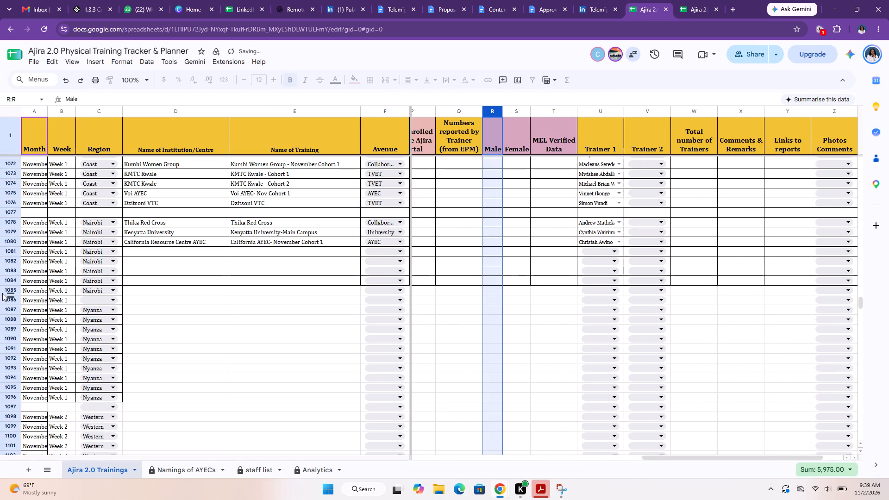
Apply all borders to tracker rows 1084 to 1235.
left_click_drag(7, 281, 132, 483)
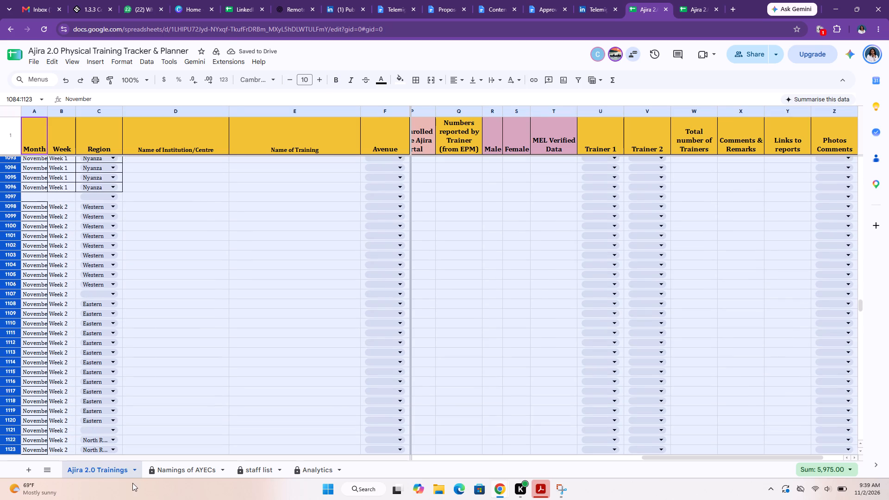
left_click_drag(132, 483, 151, 480)
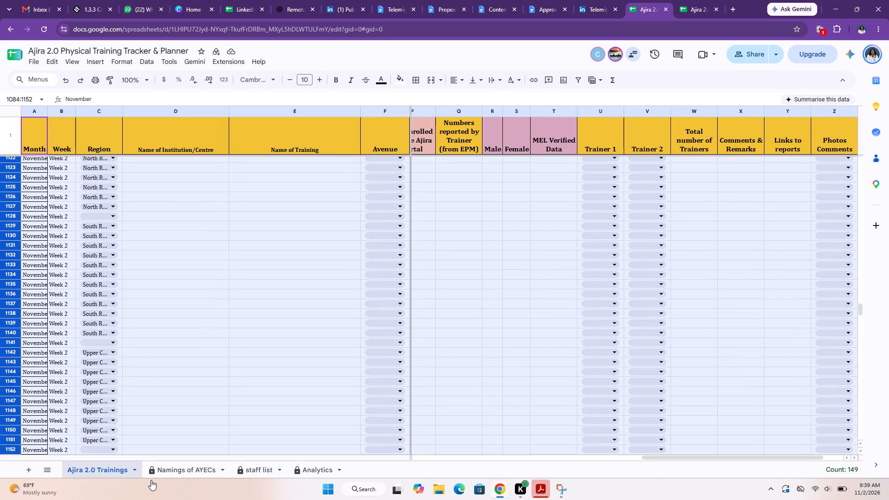
left_click_drag(151, 480, 151, 478)
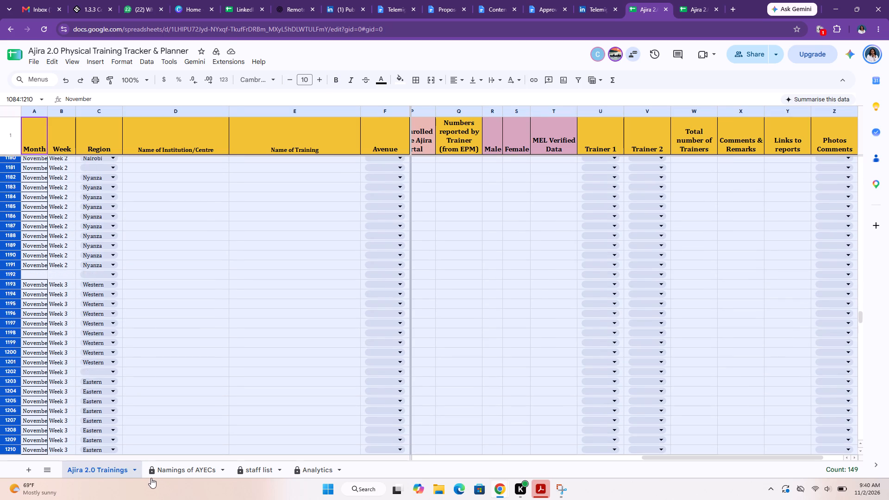
left_click_drag(151, 478, 147, 452)
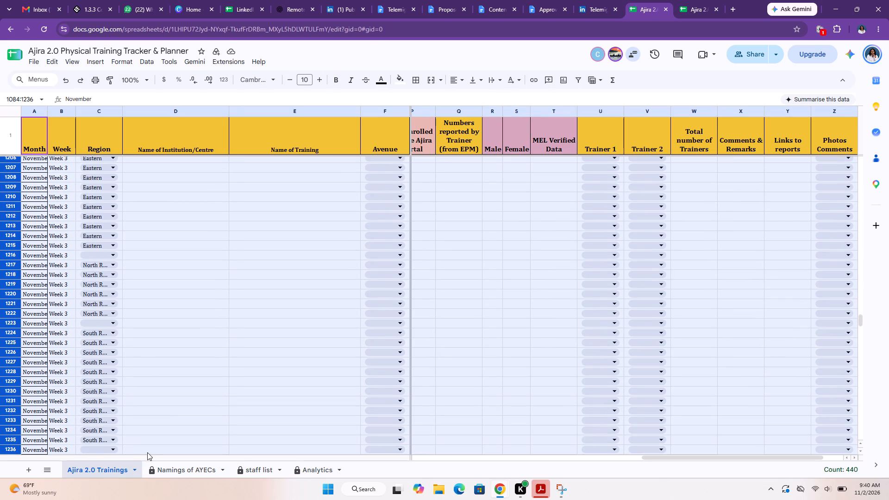
left_click_drag(147, 452, 152, 440)
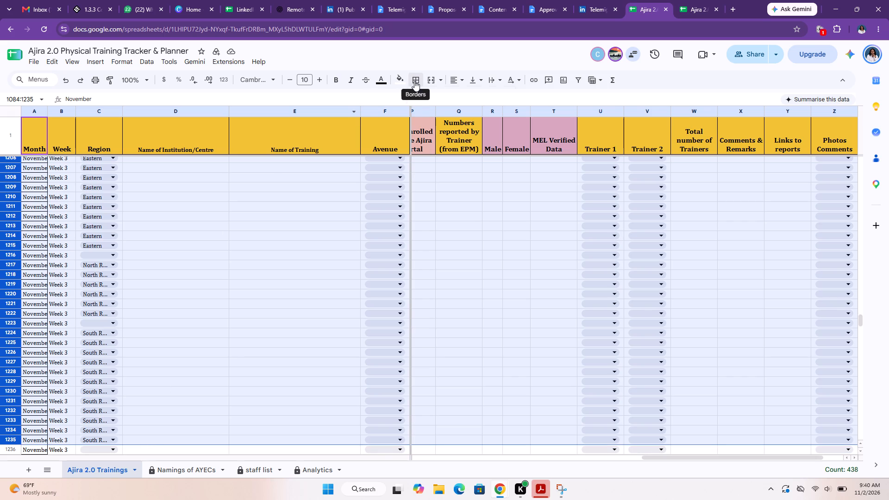
left_click(414, 81)
left_click(421, 103)
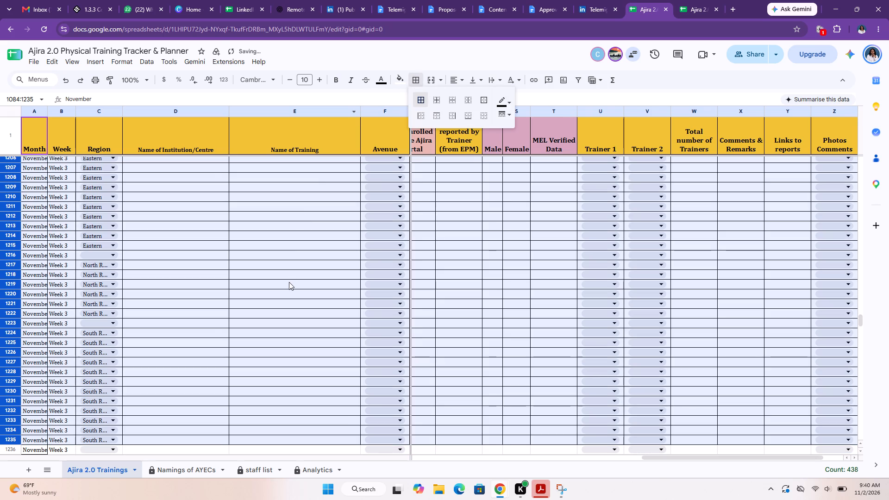
left_click(289, 282)
Look through the tracker's October Week 5 and November Week 1 rows to check the regional entries.
scroll(289, 282, "up", 20)
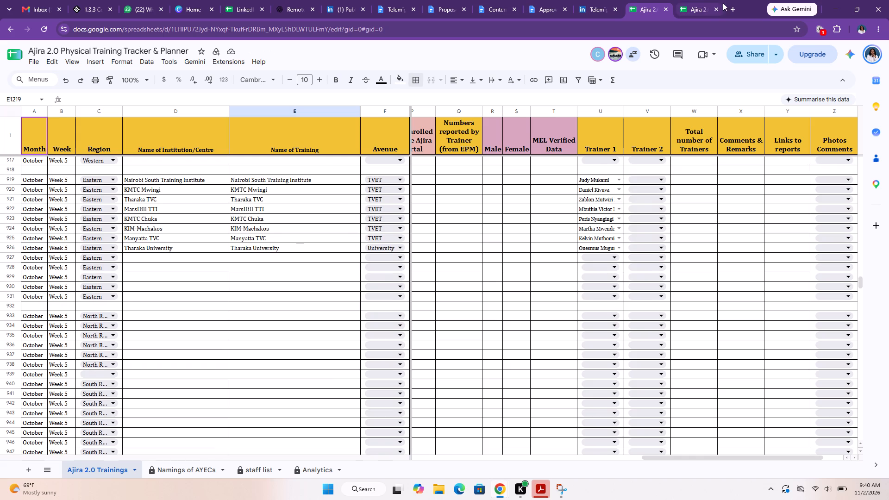
left_click(697, 2)
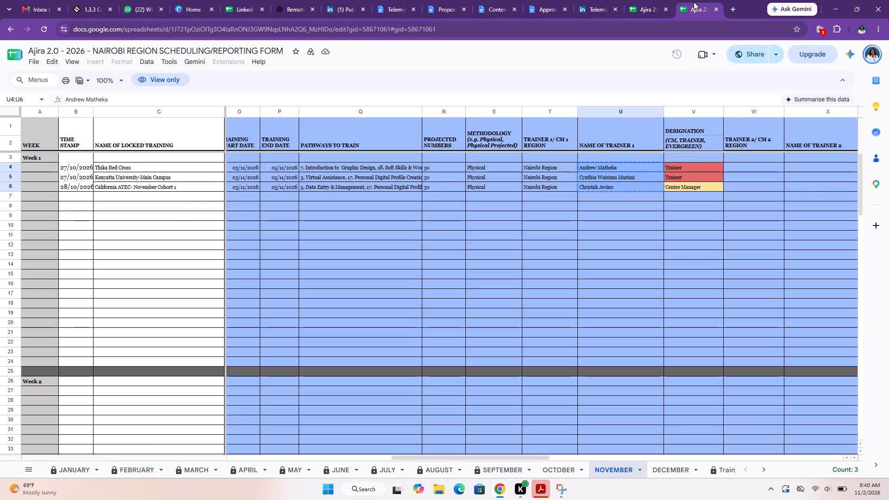
left_click(648, 4)
scroll(405, 240, "down", 4)
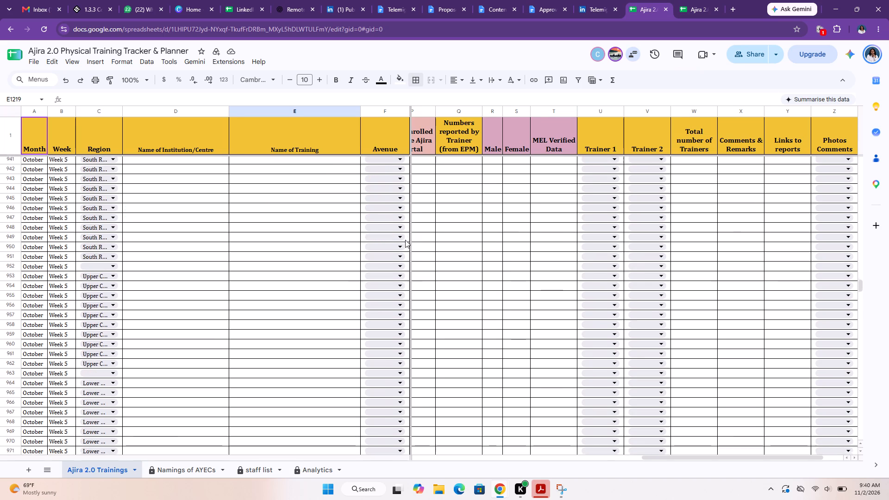
scroll(405, 240, "down", 6)
scroll(405, 240, "up", 1)
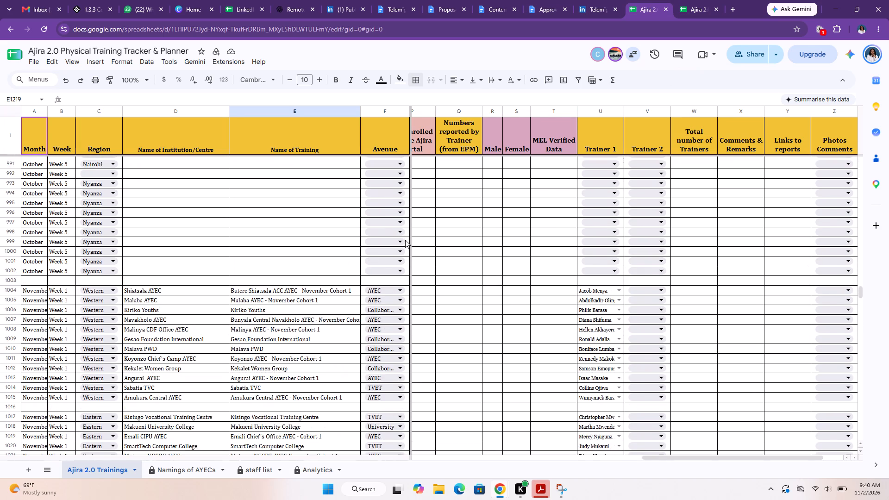
scroll(405, 240, "up", 2)
scroll(405, 240, "down", 3)
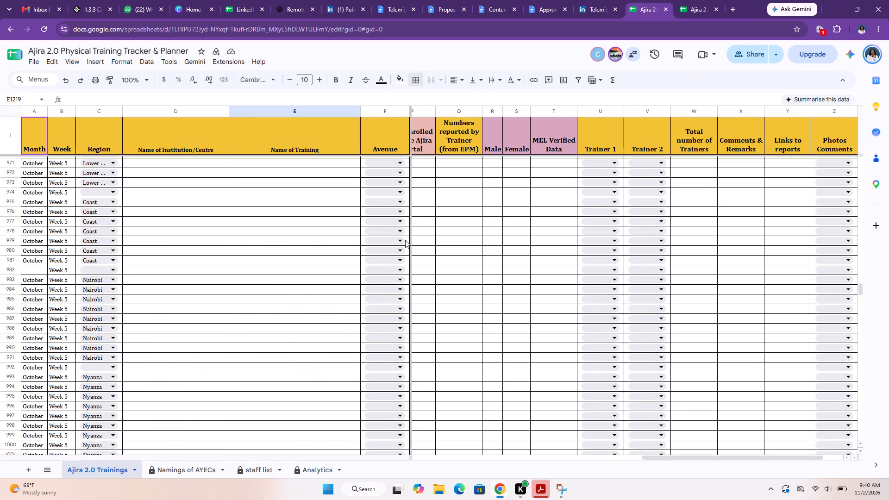
Replace the Nairobi form with the bookmarked Ajira 2.0 - 2026 - NYANZA REGION SCHEDULING/REPORTING FORM.
left_click(694, 13)
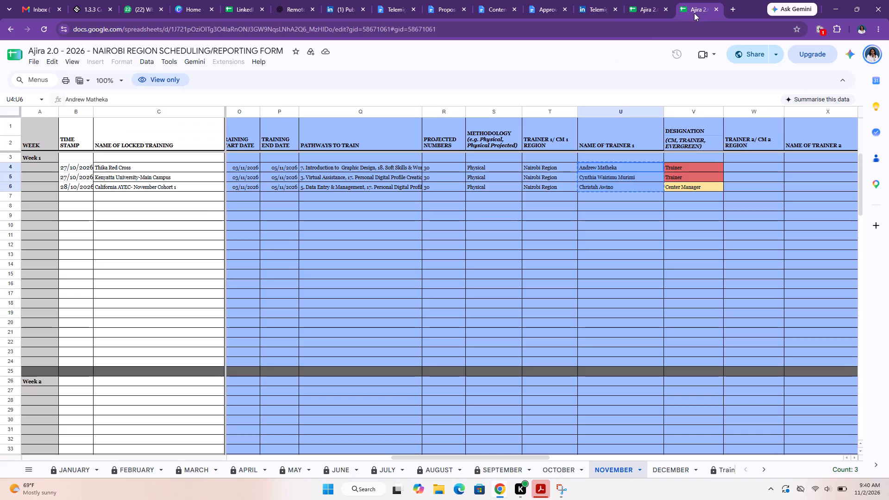
left_click(608, 27)
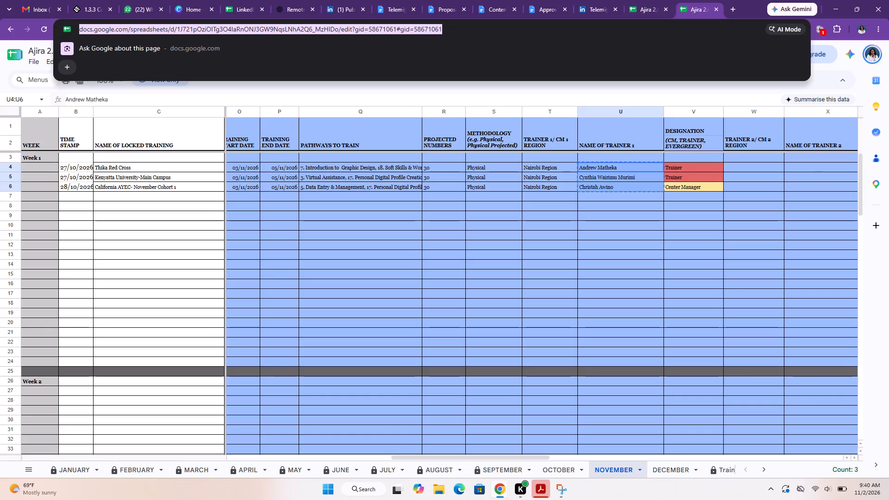
type("nyanz")
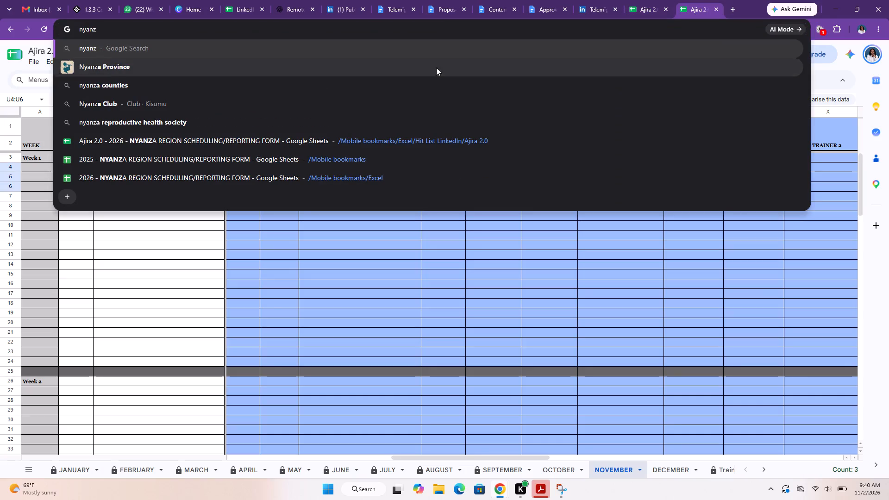
left_click(417, 141)
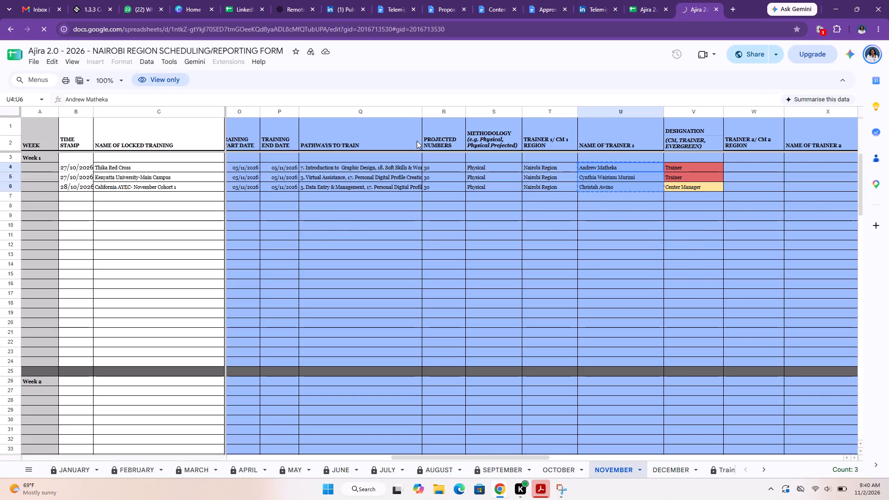
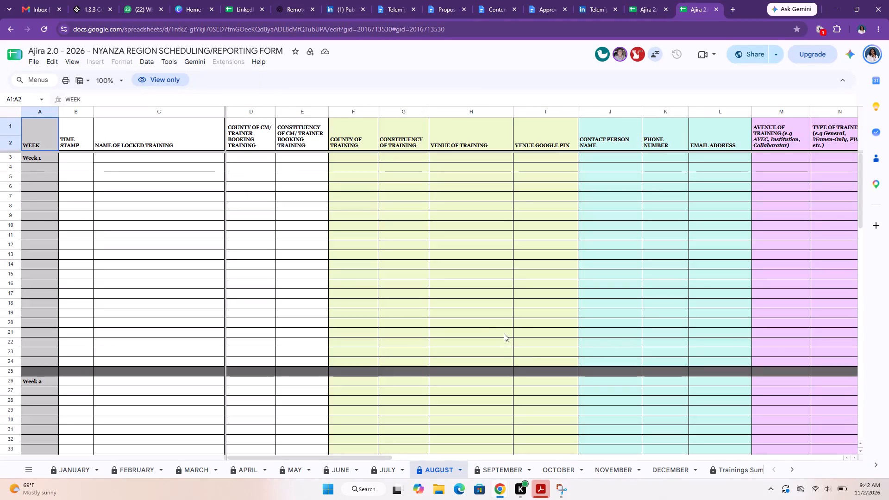
Compare the Nyanza form's October Week 4 training names with the tracker's October Week 4 Nyanza rows.
left_click(555, 466)
scroll(332, 273, "down", 8)
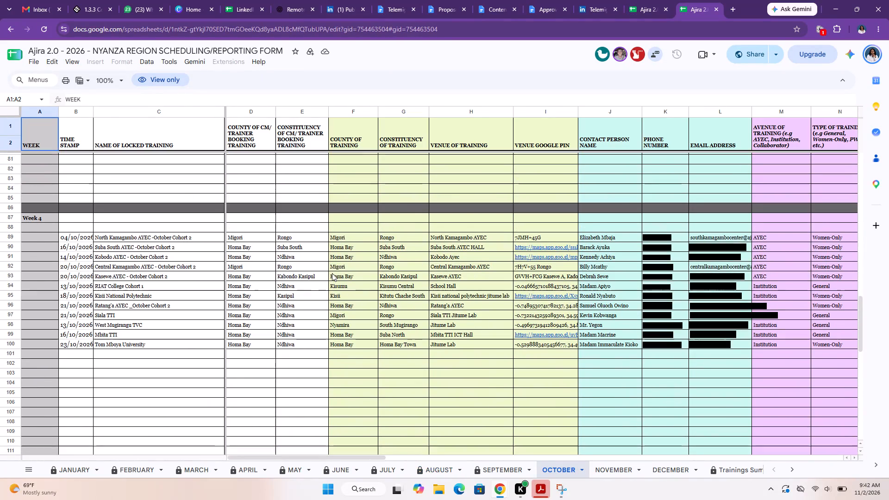
left_click_drag(138, 238, 144, 319)
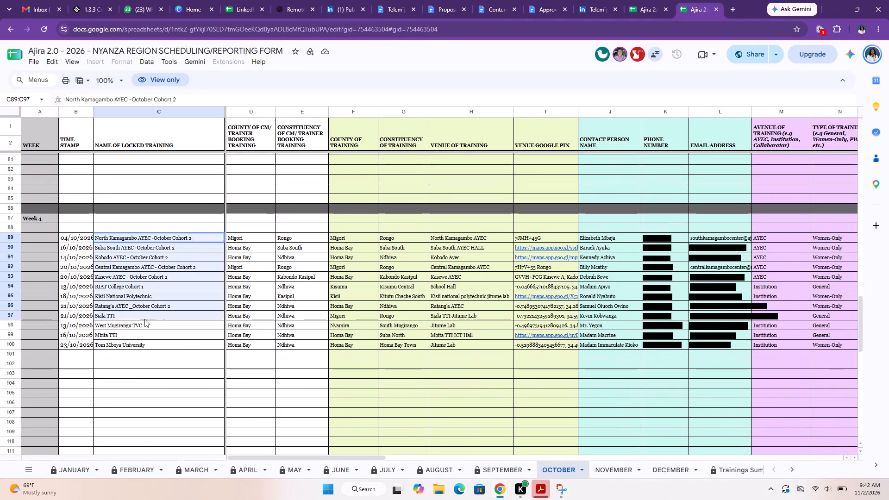
left_click_drag(144, 319, 154, 344)
key("ctrl+c")
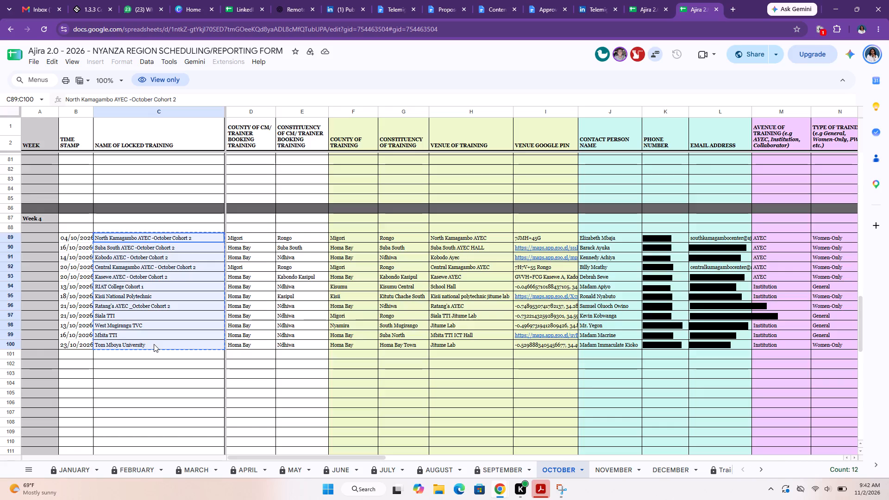
scroll(154, 344, "right", 3)
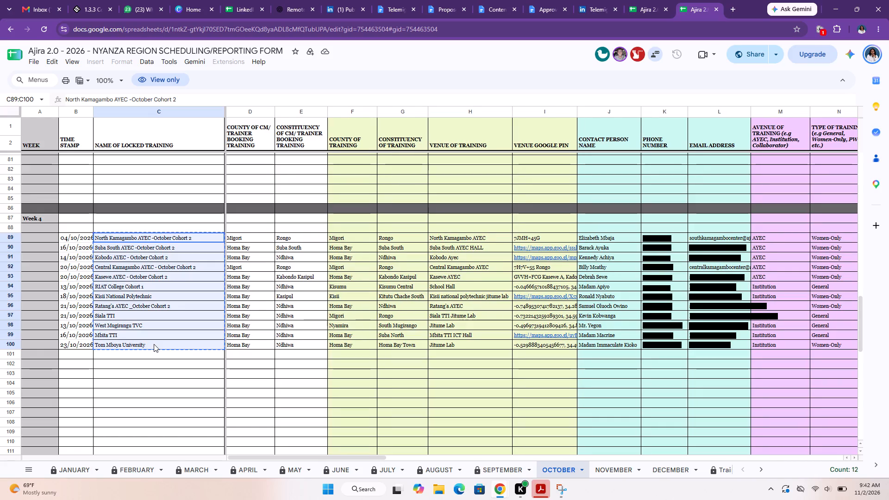
left_click(632, 10)
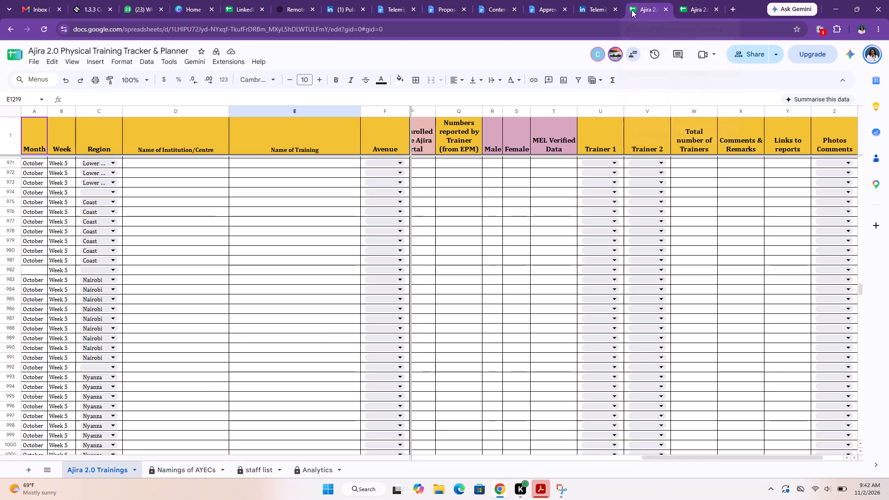
scroll(308, 280, "up", 6)
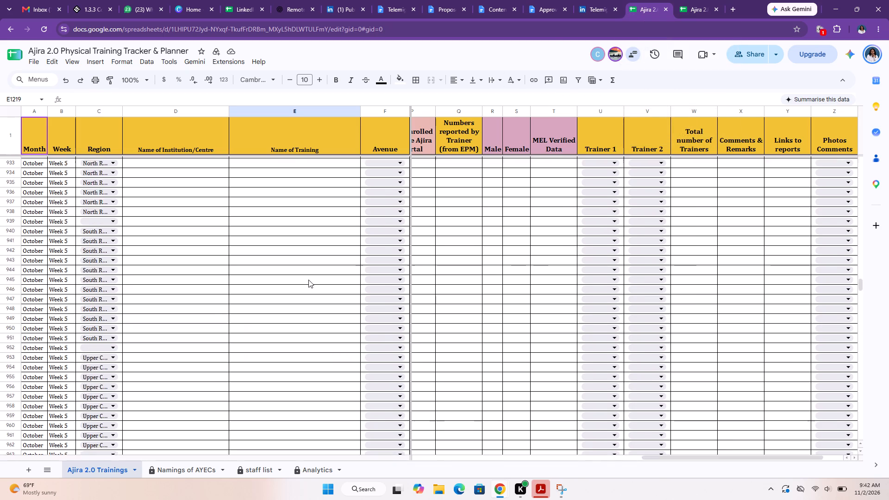
scroll(308, 280, "up", 7)
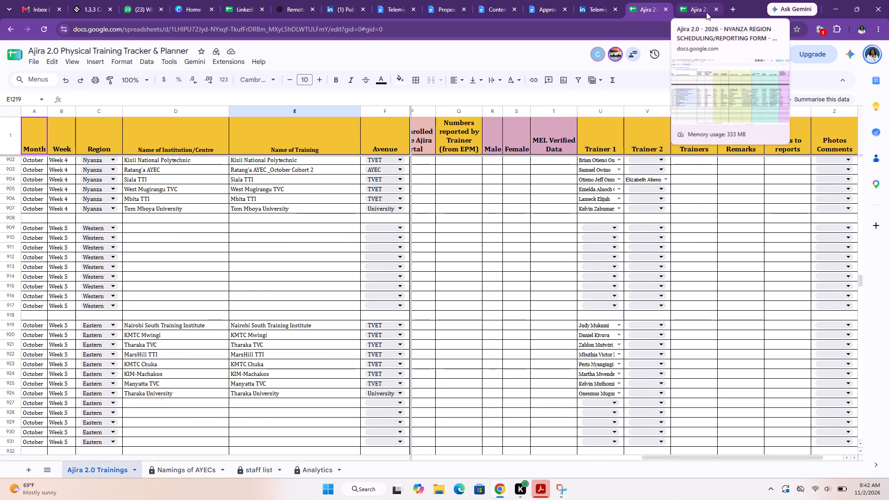
scroll(469, 314, "up", 5)
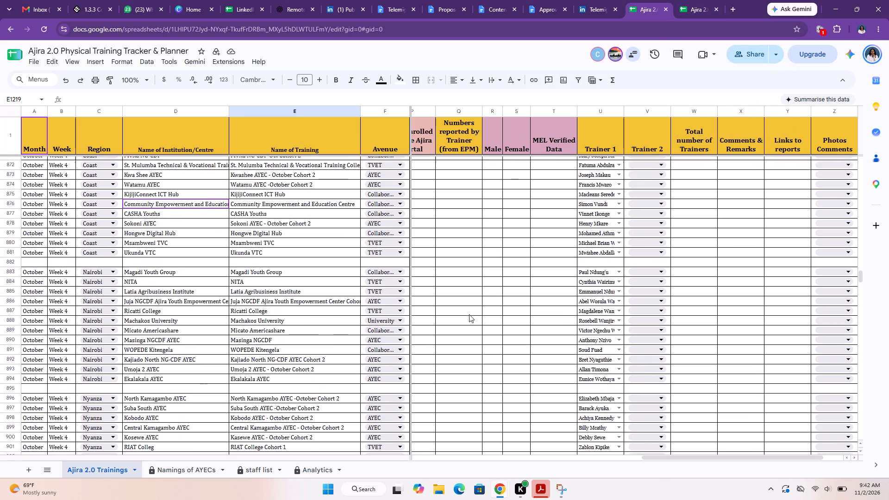
scroll(469, 314, "down", 3)
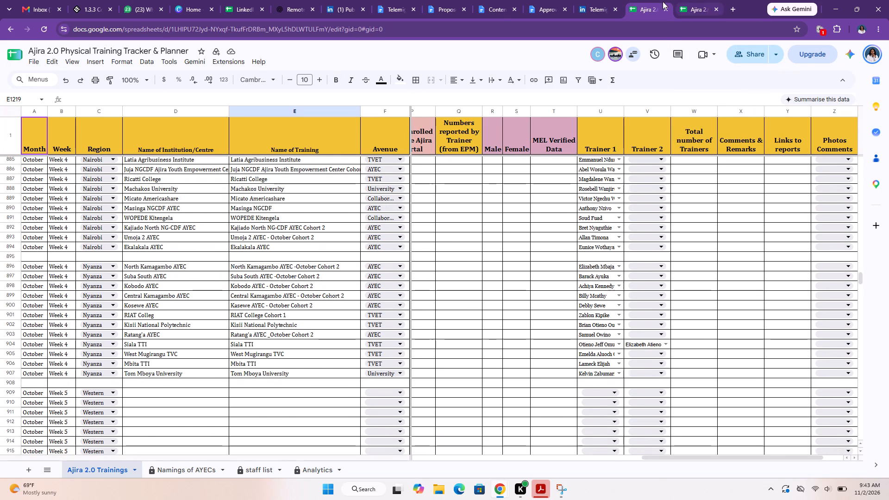
left_click(689, 7)
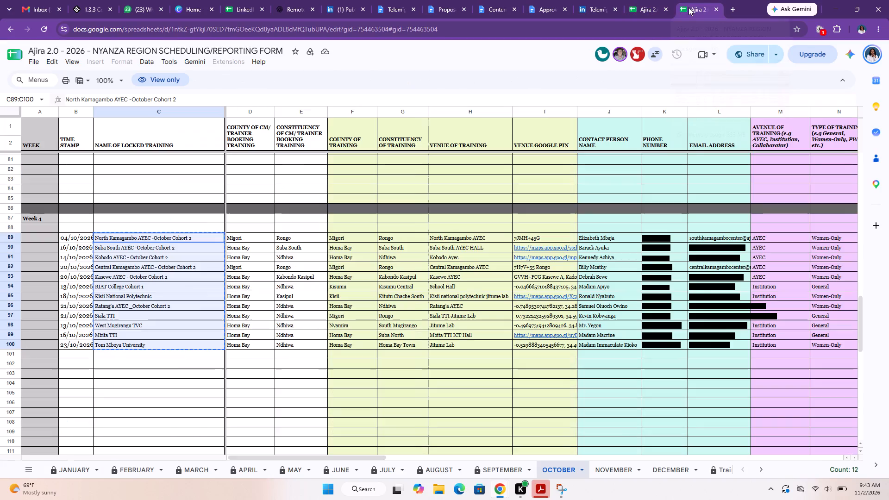
left_click(202, 281)
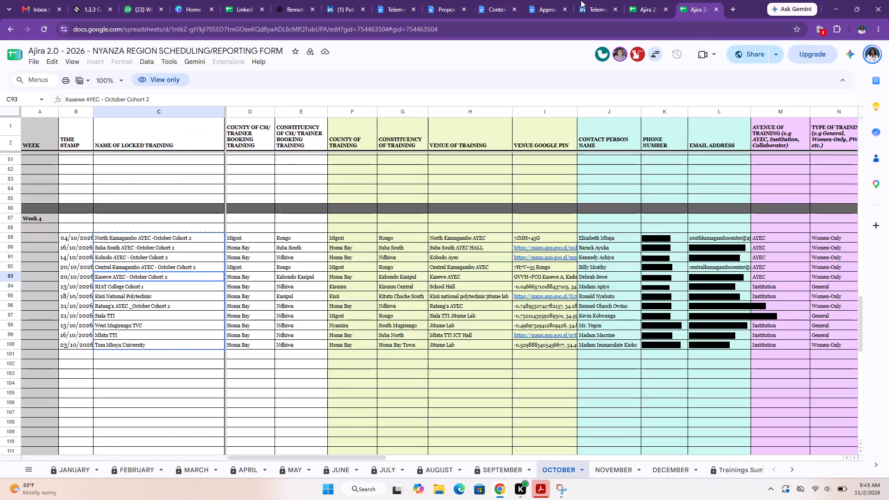
left_click(643, 6)
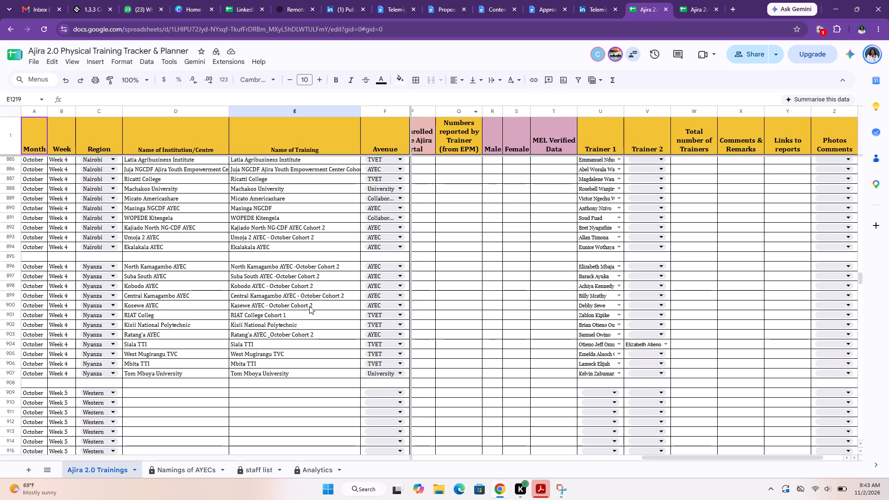
left_click(299, 337)
left_click(697, 4)
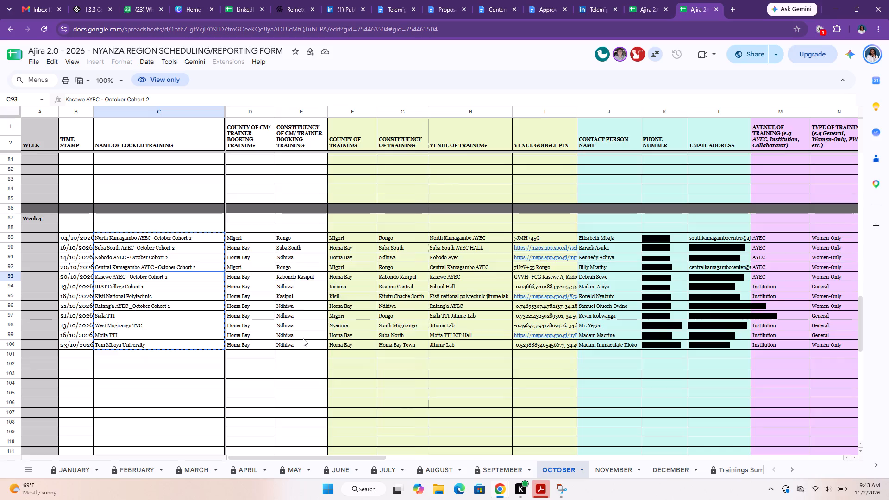
left_click(646, 8)
Look through the tracker down to November Week 1 Nyanza rows and check the Nyanza form's October Week 5 section.
scroll(522, 292, "left", 4)
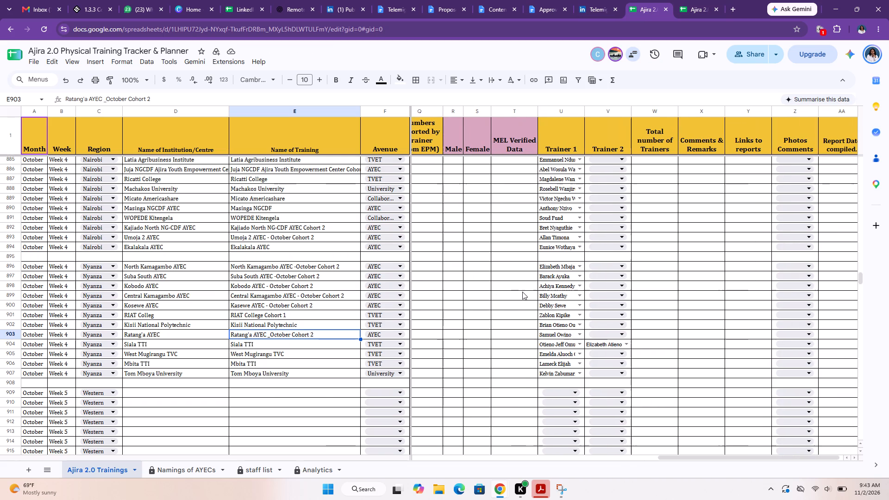
scroll(522, 292, "left", 2)
scroll(522, 292, "down", 3)
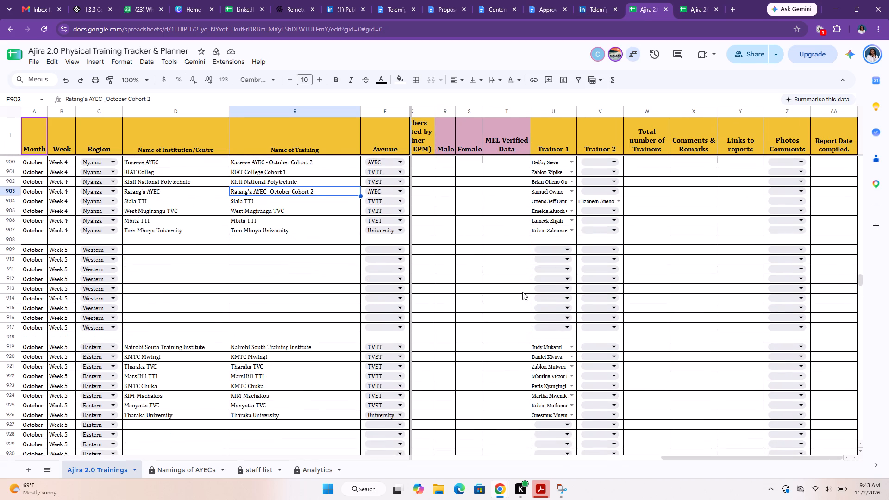
scroll(522, 292, "down", 16)
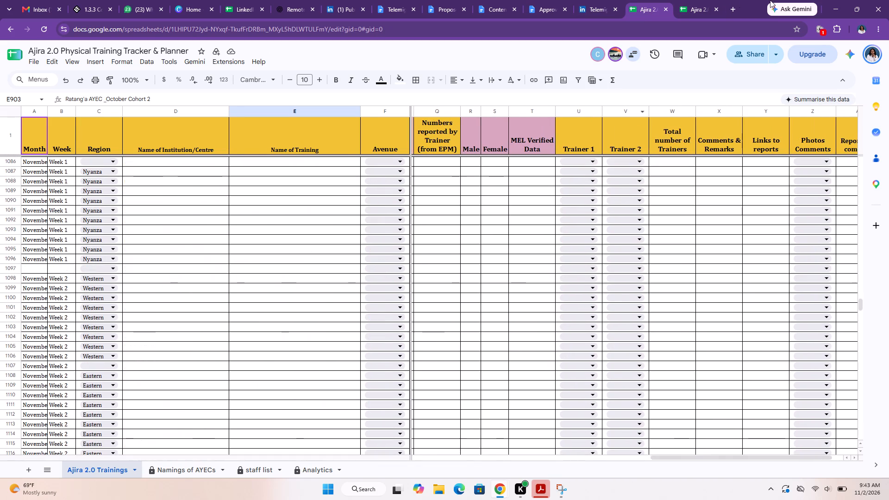
left_click(691, 11)
scroll(550, 265, "down", 6)
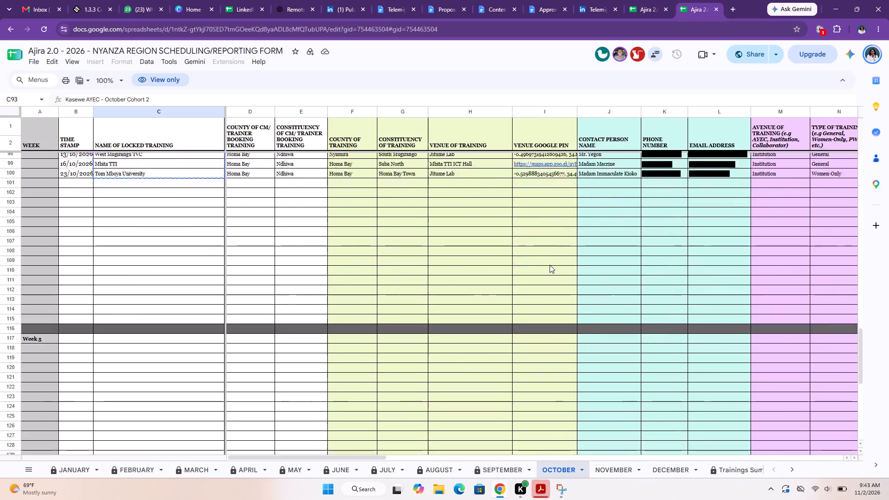
scroll(550, 265, "down", 1)
Copy the Nyanza form's November Week 1 training names C5:C13 and paste them as values into tracker cells E1087:E1095.
left_click(614, 467)
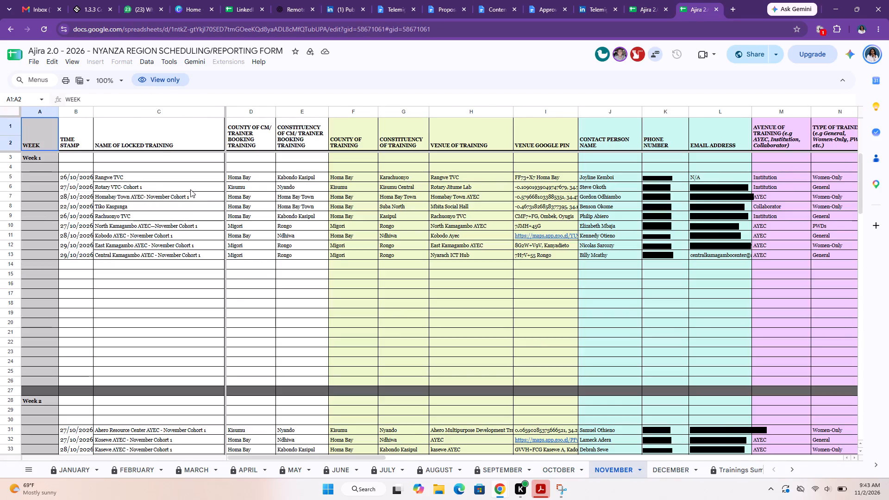
left_click_drag(185, 177, 193, 256)
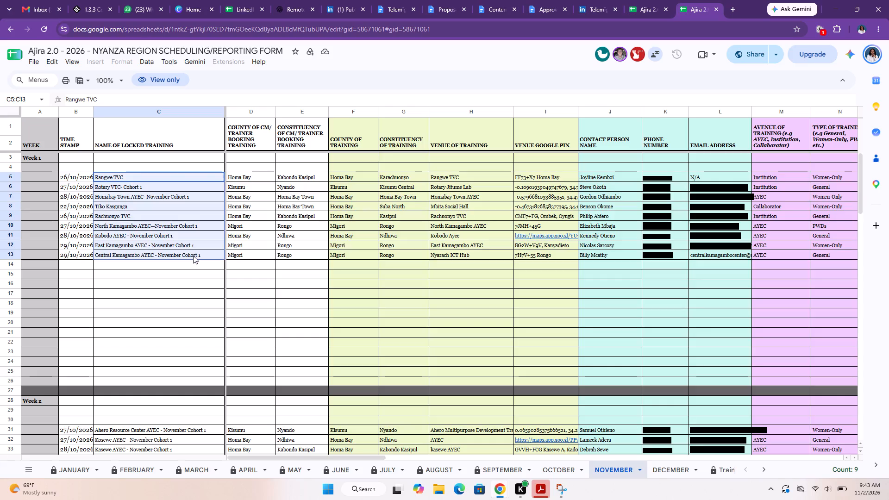
key("ctrl+c")
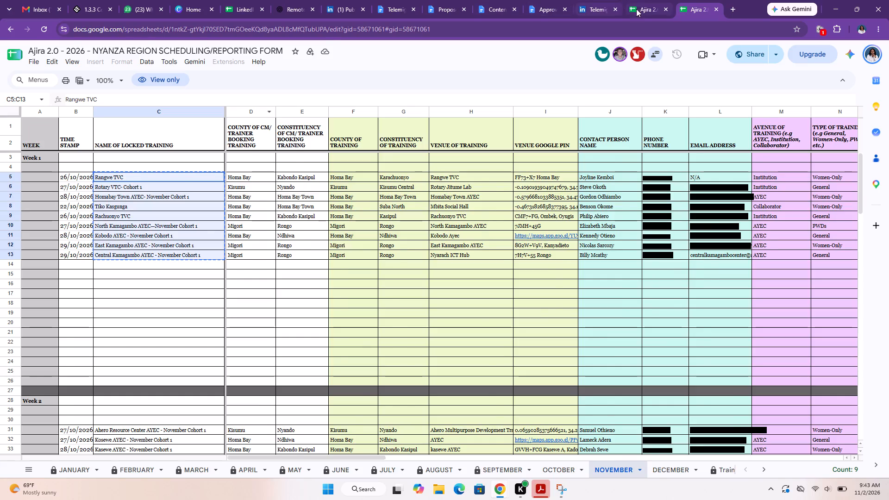
left_click(643, 9)
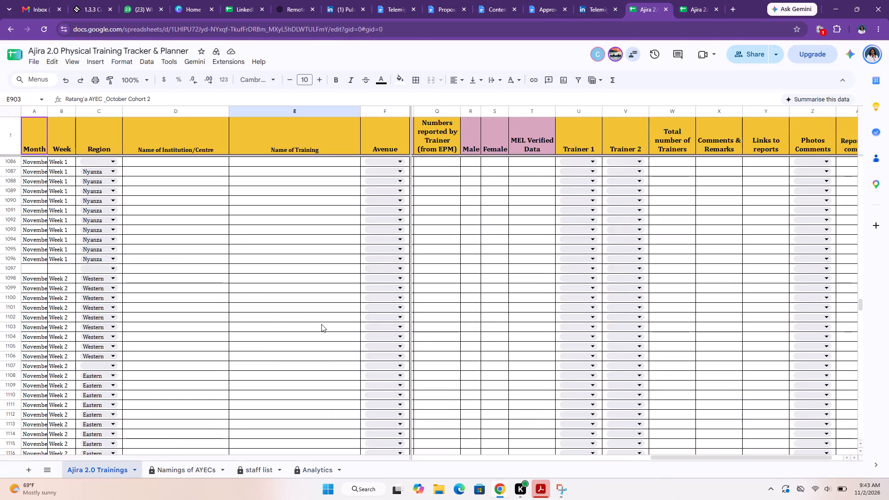
scroll(321, 324, "up", 1)
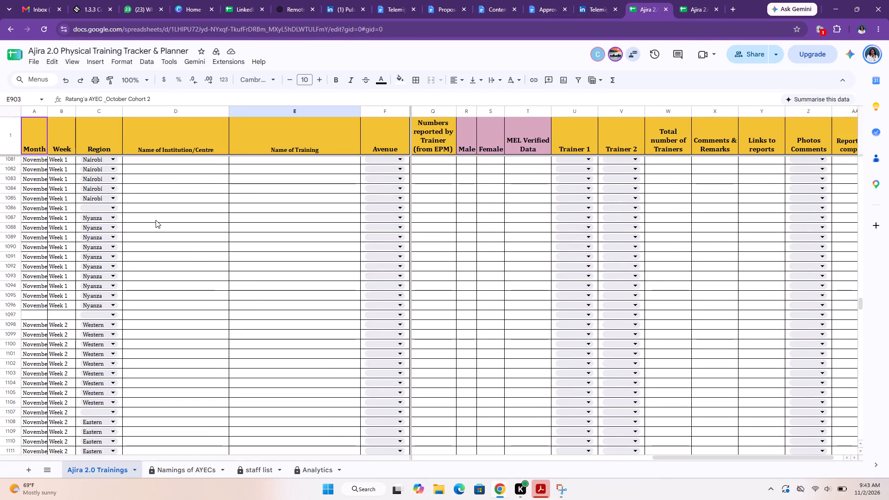
left_click(156, 220)
scroll(156, 220, "up", 1)
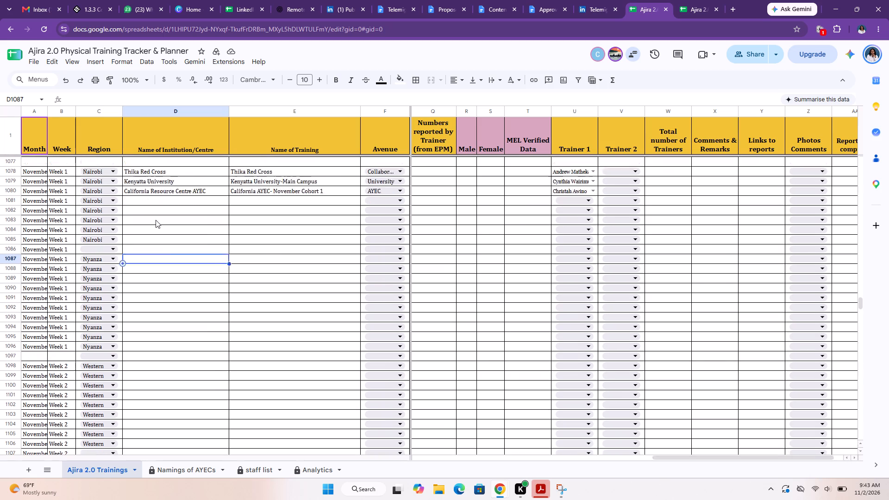
scroll(156, 220, "up", 1)
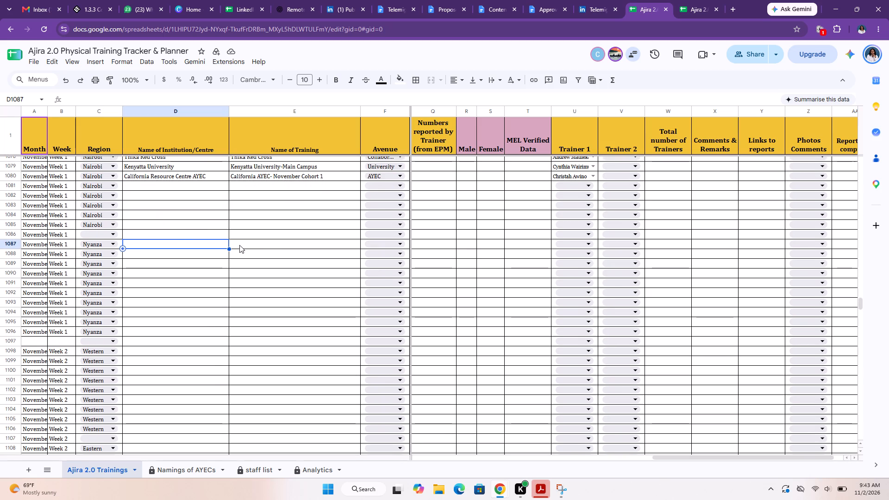
left_click(240, 246)
key("ctrl+shift+v")
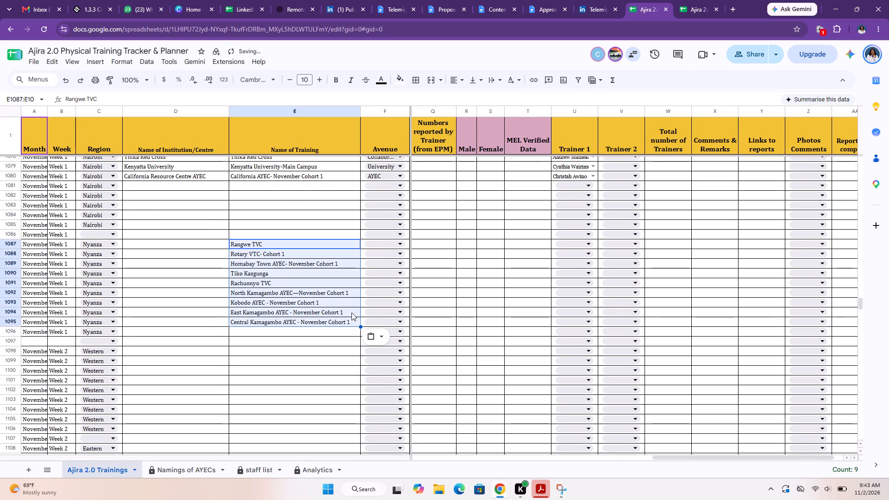
Fill the Nyanza training names from E1087:E1095 into the adjacent Name of Institution/Centre cells D1087:D1095.
left_click_drag(359, 326, 219, 325)
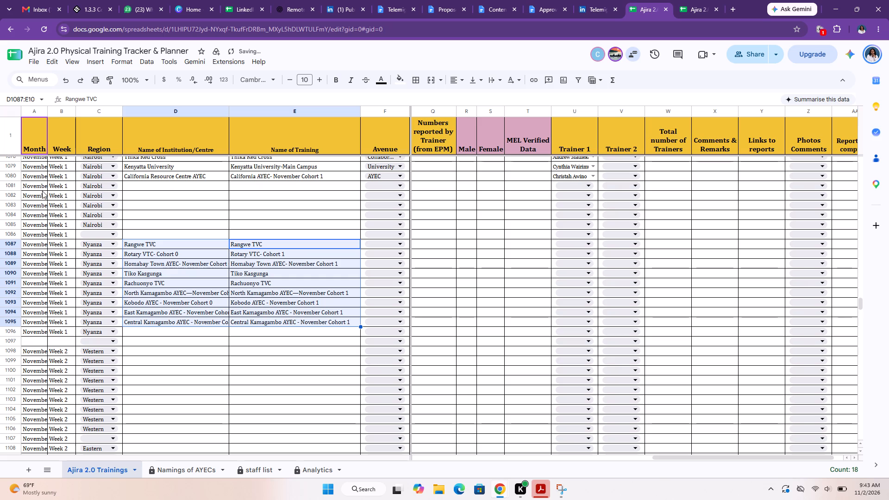
Delete the empty November Week 1 Nairobi rows 1081 to 1085 from the tracker.
left_click_drag(12, 187, 16, 224)
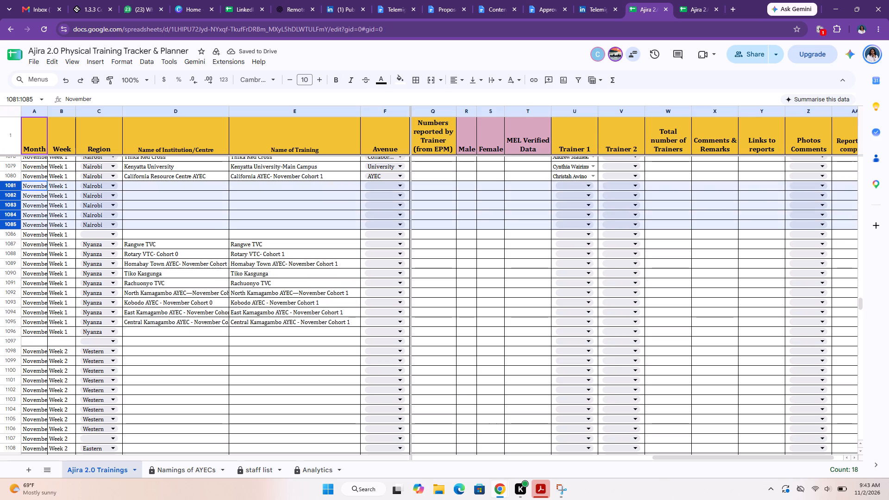
left_click_drag(16, 224, 29, 228)
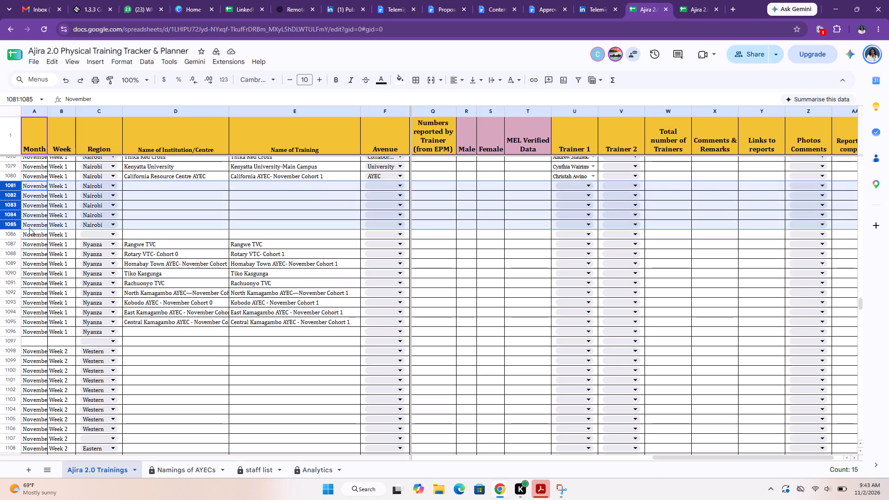
right_click(62, 209)
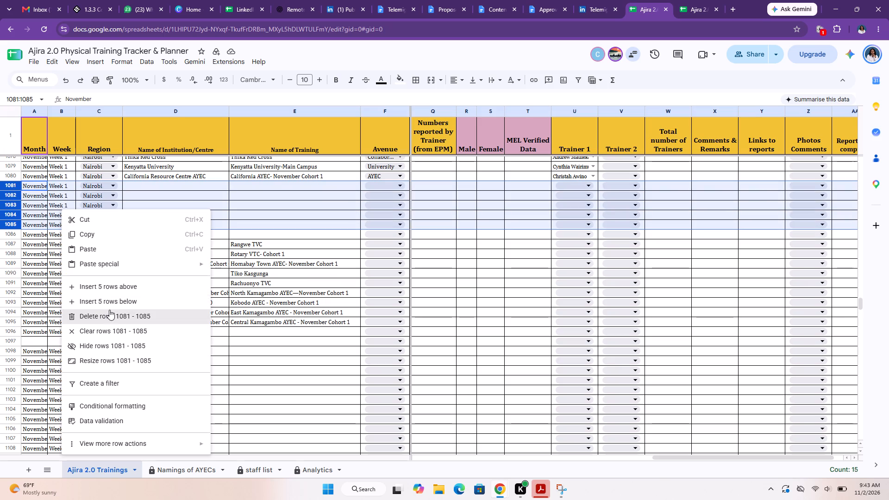
left_click(113, 315)
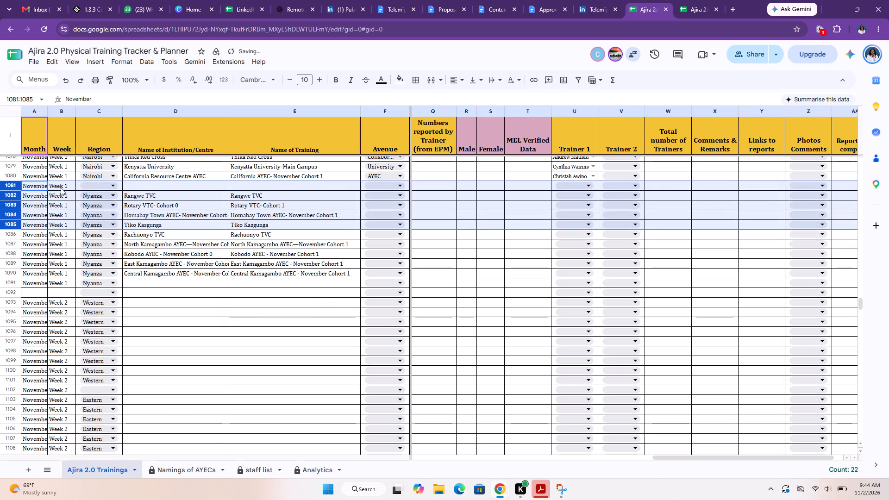
Clear the contents of separator row 1081 between the Nairobi and Nyanza rows.
left_click(61, 187)
left_click(15, 187)
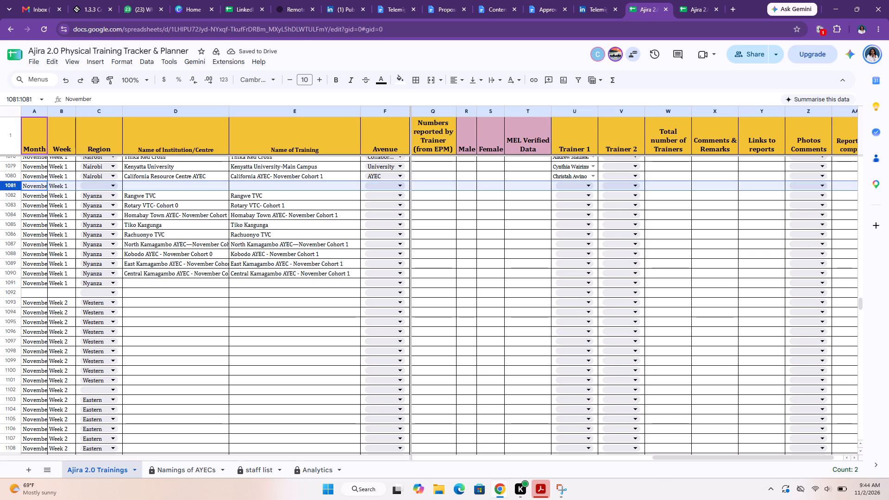
key("BackSpace")
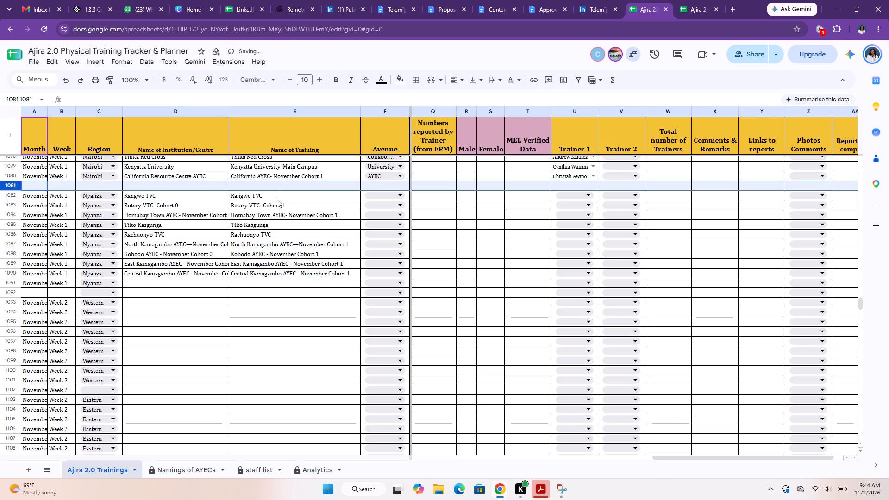
Shorten the institution name in D1083 to Rotary VTC by removing its cohort suffix.
double_click(188, 205)
left_click_drag(188, 205, 166, 205)
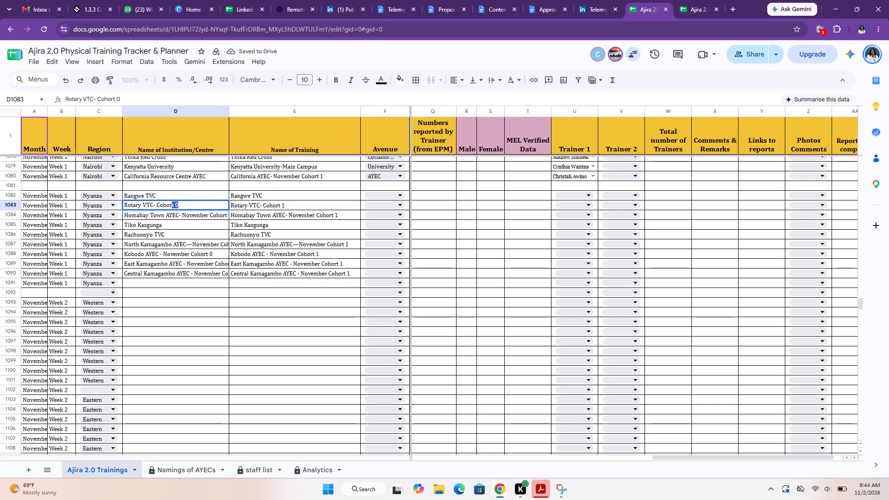
left_click_drag(166, 205, 154, 205)
key("BackSpace")
Copy Homabay Town AYEC from the Namings of AYECs sheet and paste it as a value into tracker cell D1084.
left_click(192, 216)
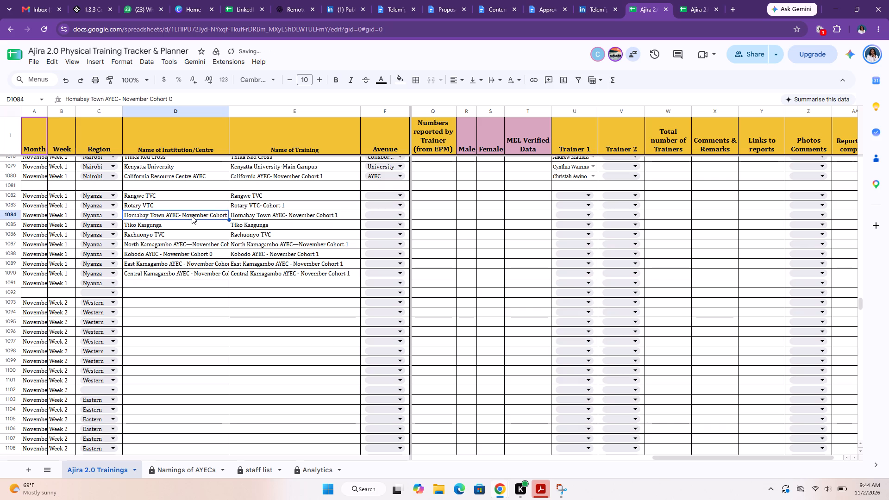
scroll(149, 398, "up", 2)
left_click(182, 471)
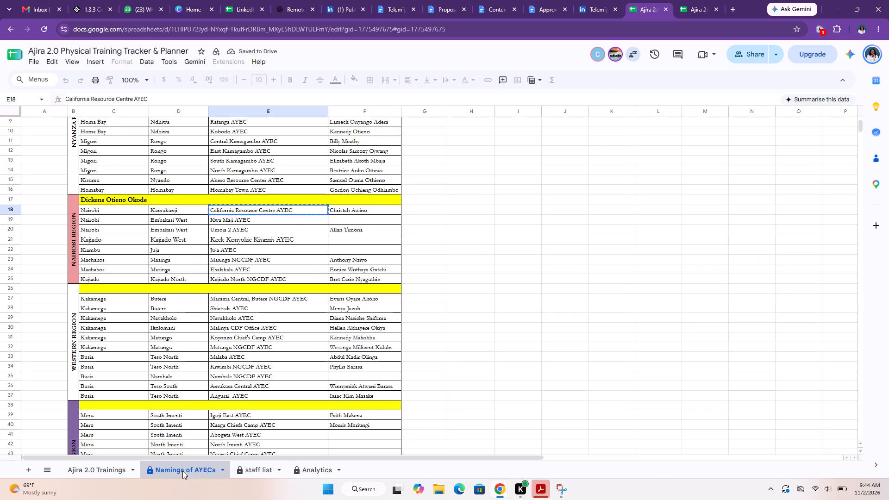
scroll(183, 464, "down", 1)
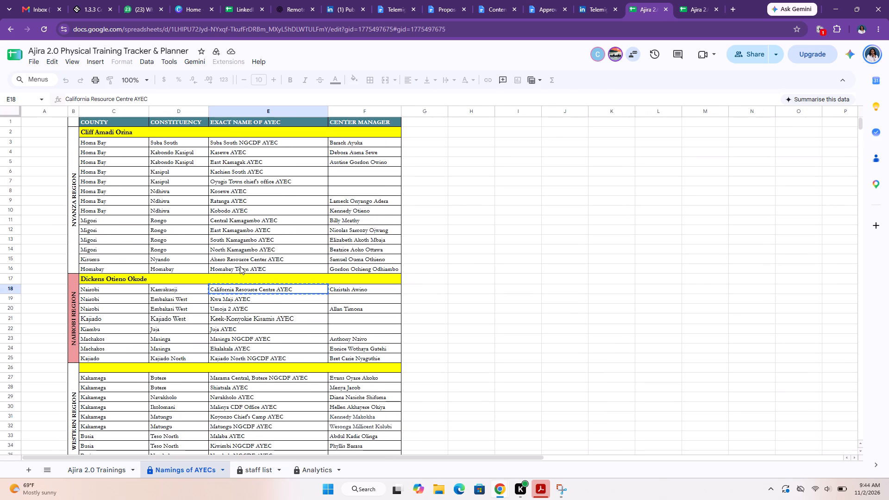
left_click(240, 266)
key("ctrl+c")
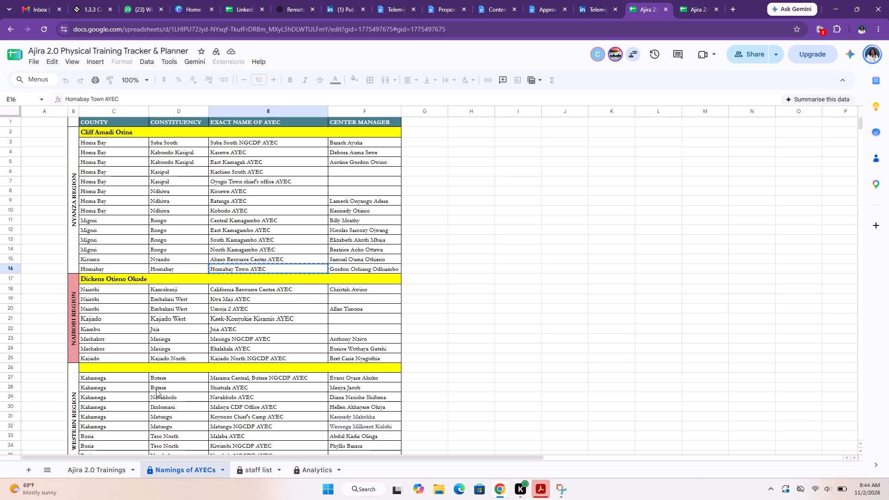
left_click(116, 462)
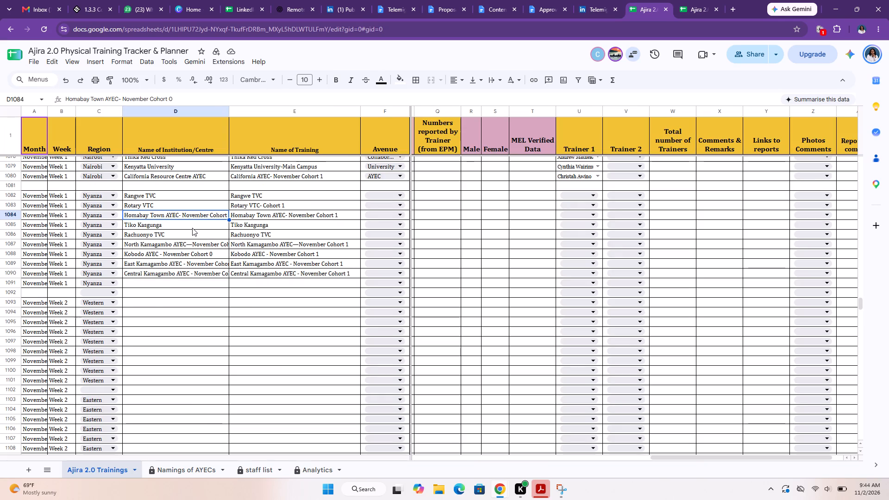
key("ctrl+shift+v")
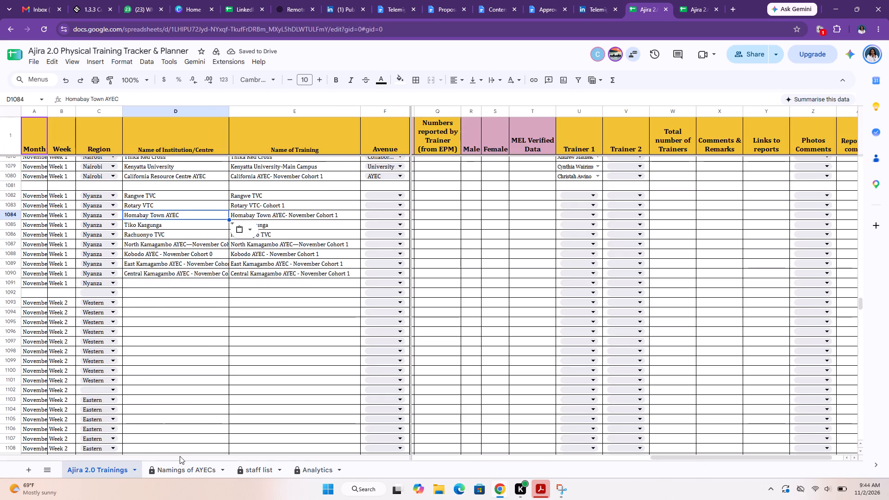
Consult the Namings of AYECs sheet and shorten the institution name in D1087 to North Kamagambo AYEC.
left_click(185, 471)
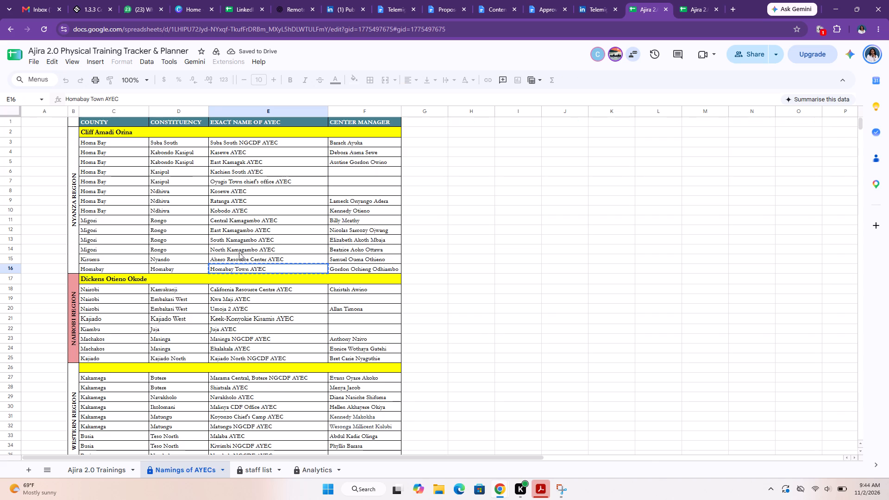
left_click(110, 474)
double_click(188, 245)
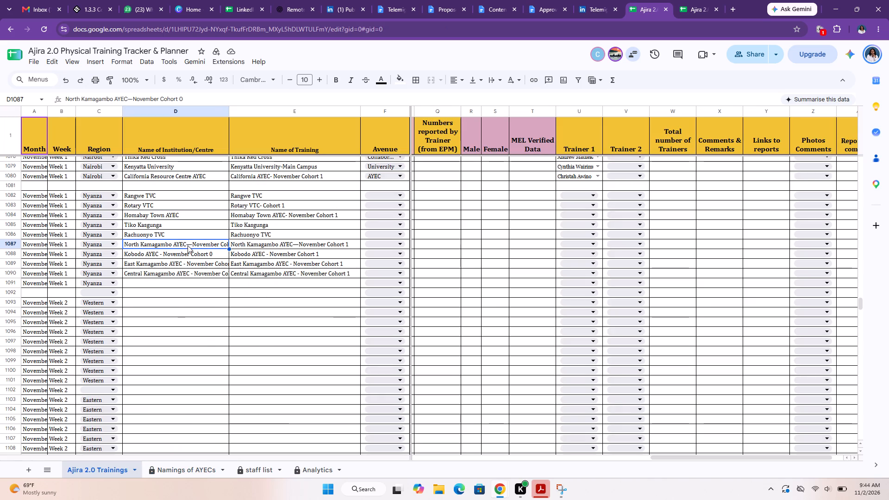
left_click_drag(188, 245, 252, 241)
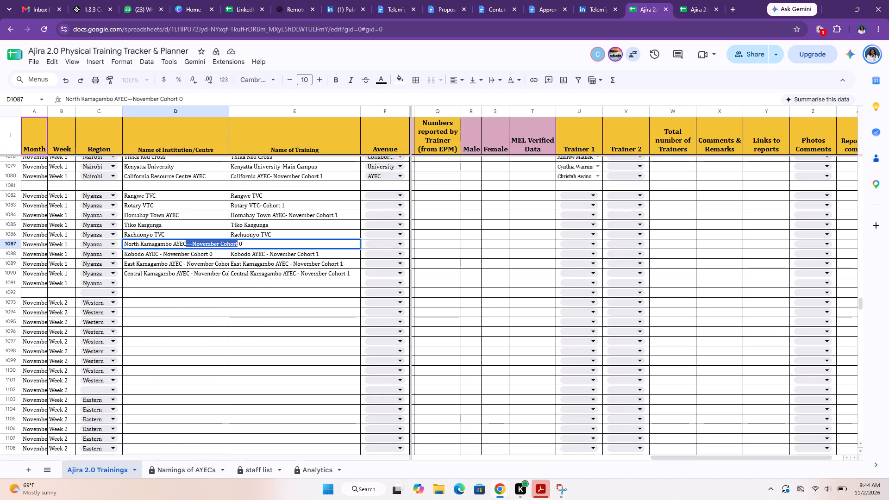
left_click_drag(252, 241, 253, 241)
key("BackSpace")
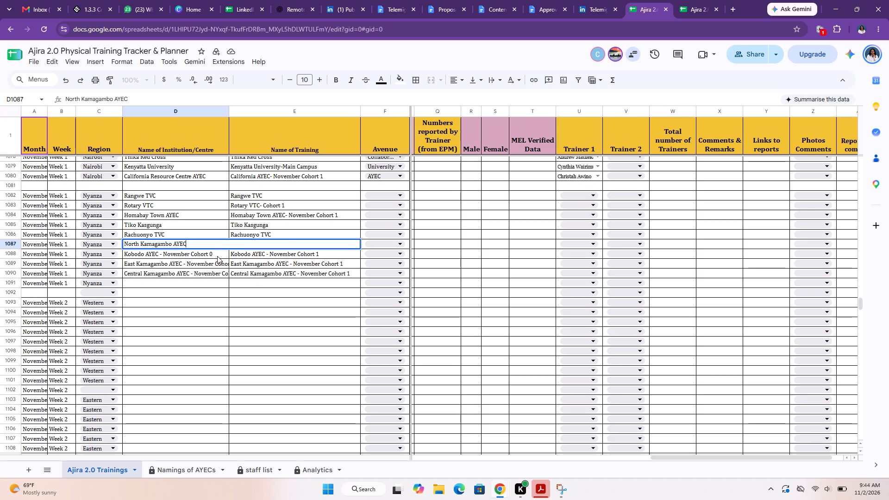
Shorten the institution name in D1088 to Kobodo AYEC by removing the November cohort suffix.
double_click(217, 256)
left_click_drag(217, 256, 157, 254)
key("BackSpace")
Consult the Namings of AYECs sheet and shorten the institution name in D1089 to East Kamagambo AYEC.
scroll(156, 321, "up", 1)
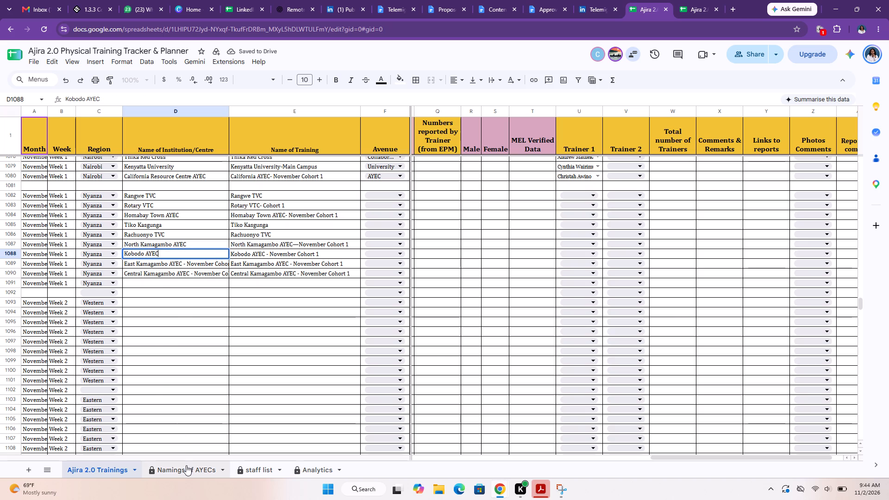
scroll(186, 465, "up", 1)
left_click(186, 465)
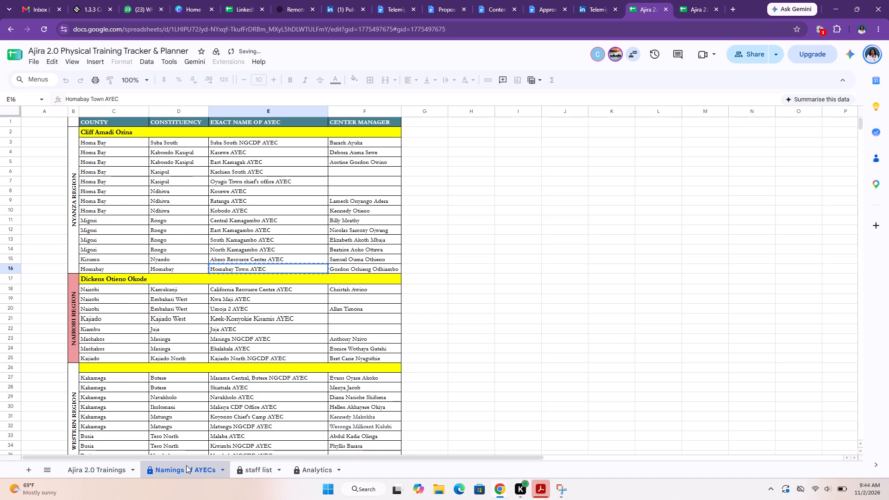
scroll(177, 463, "left", 1)
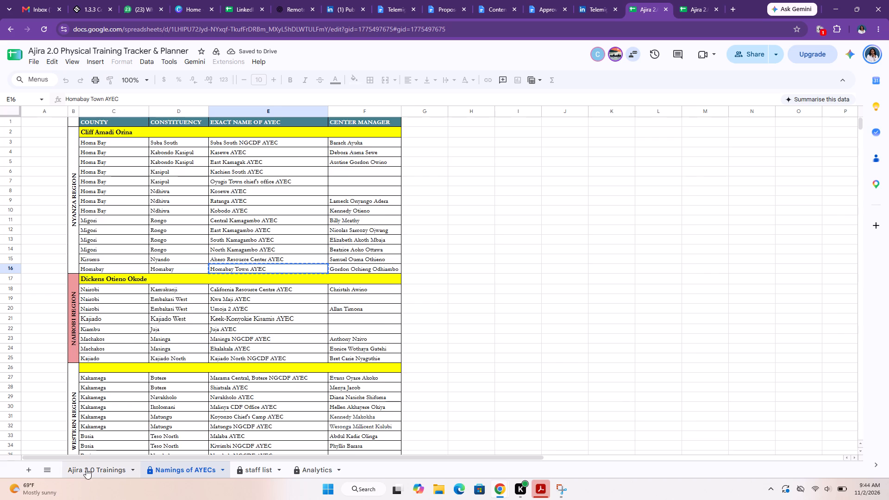
scroll(86, 469, "left", 1)
left_click(87, 468)
scroll(90, 461, "down", 1)
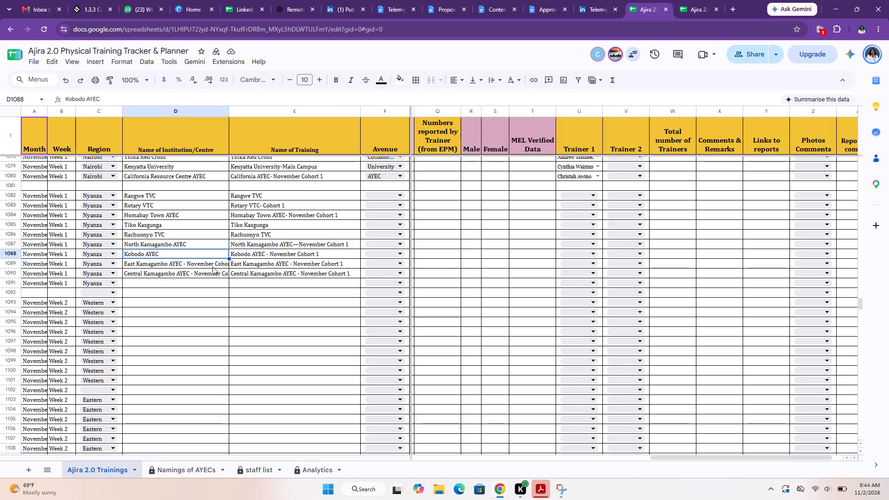
scroll(213, 267, "down", 1)
double_click(213, 266)
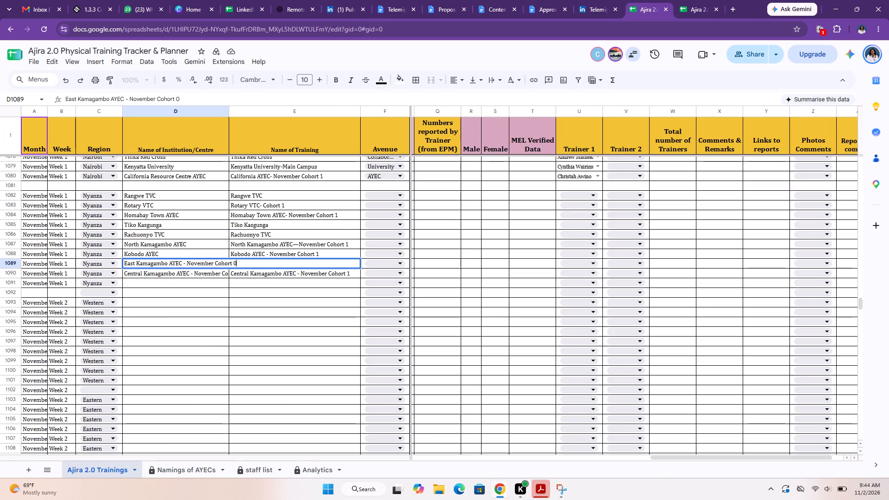
left_click_drag(182, 265, 316, 249)
key("BackSpace")
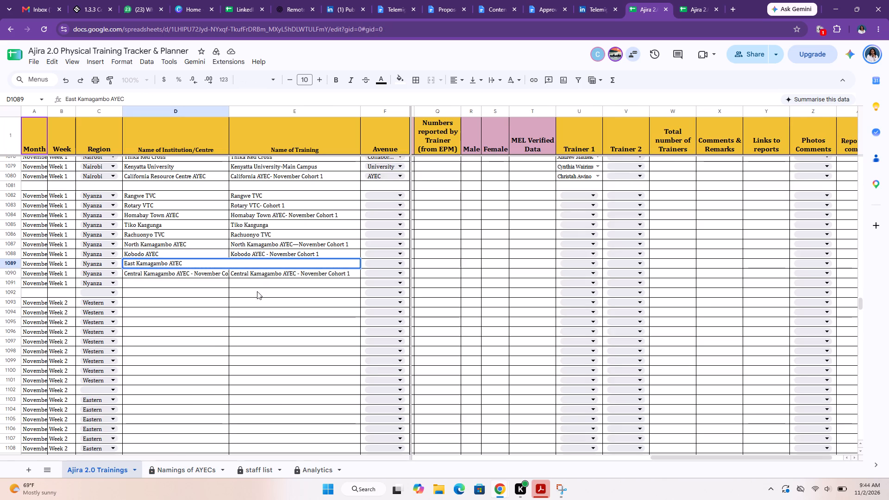
Consult the Namings of AYECs sheet and shorten the institution name in D1090 to Central Kamagambo AYEC.
scroll(191, 383, "up", 1)
left_click(188, 469)
scroll(190, 462, "down", 1)
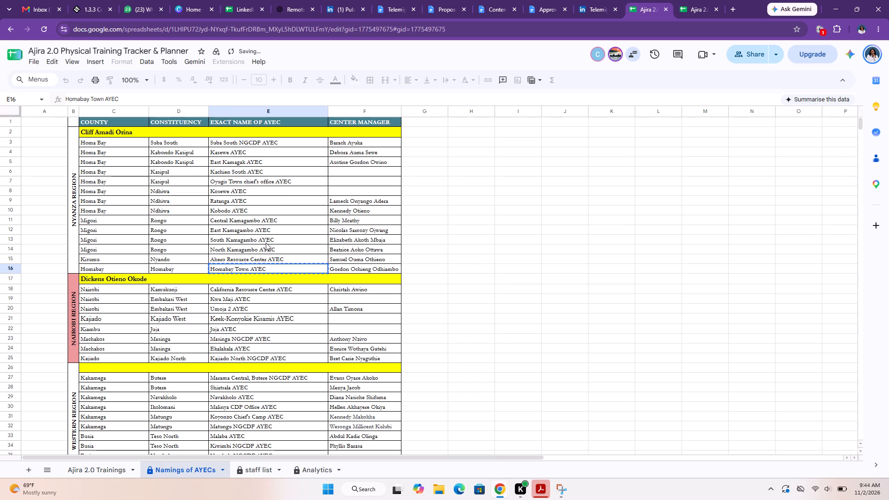
scroll(266, 243, "down", 1)
scroll(251, 241, "left", 1)
scroll(73, 445, "left", 1)
left_click(87, 471)
scroll(90, 462, "down", 1)
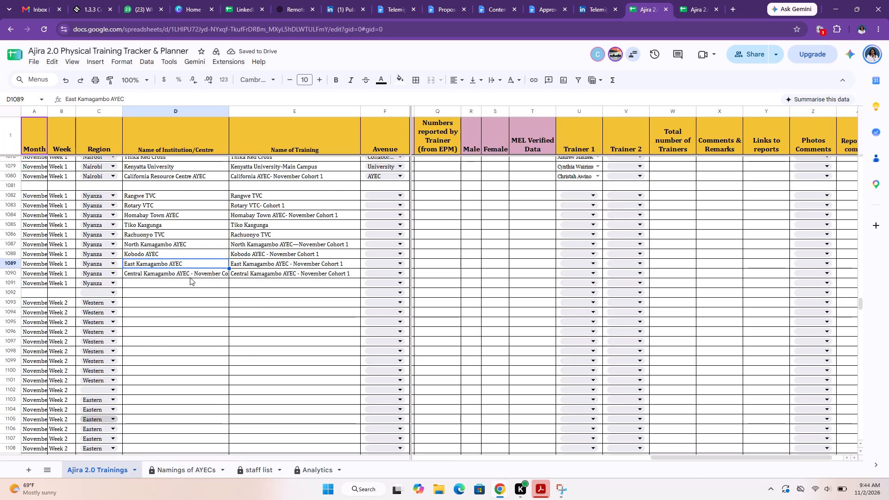
scroll(190, 277, "down", 1)
double_click(190, 276)
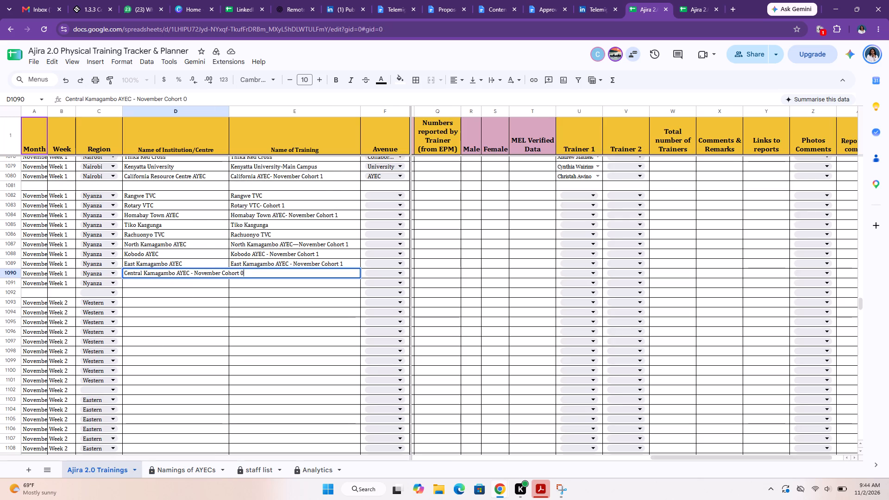
left_click_drag(198, 271, 220, 270)
left_click_drag(250, 271, 206, 273)
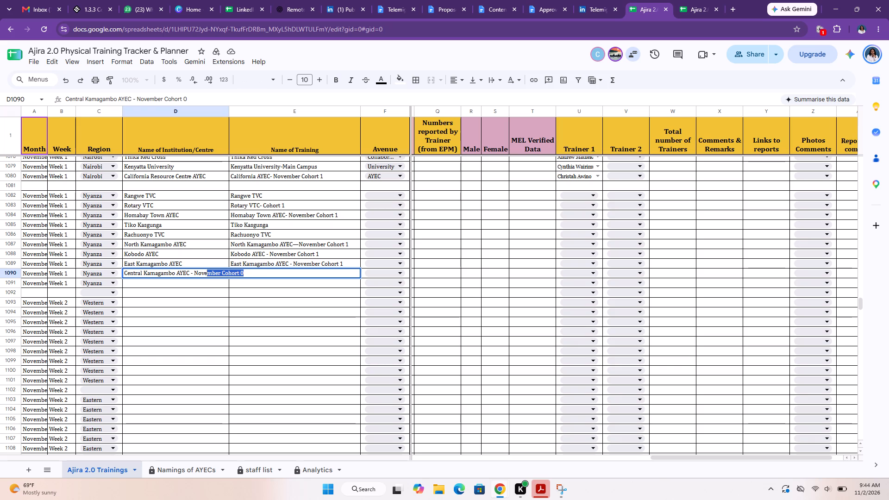
left_click_drag(206, 273, 191, 273)
key("BackSpace")
left_click(234, 337)
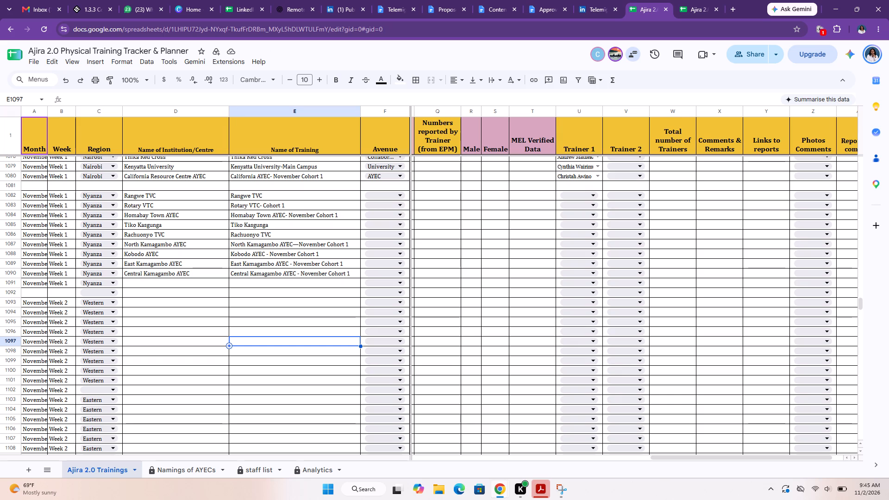
Copy the training counties and constituencies F5:G13 from the Nyanza form and paste them as values into tracker cells G1082:H1090.
scroll(234, 337, "right", 5)
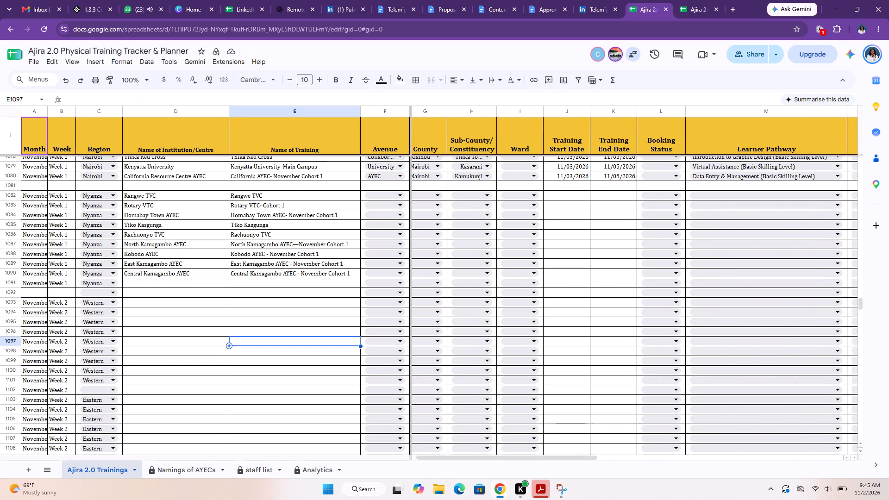
scroll(234, 337, "right", 1)
left_click(696, 9)
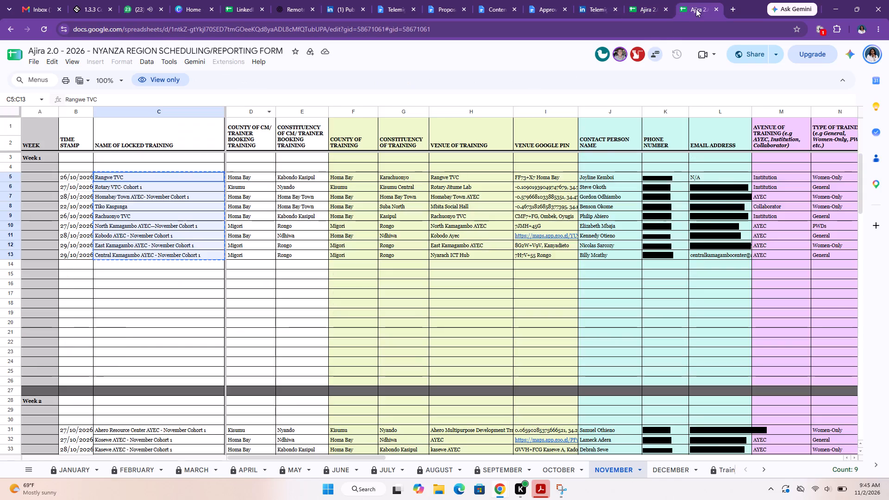
left_click_drag(352, 176, 401, 247)
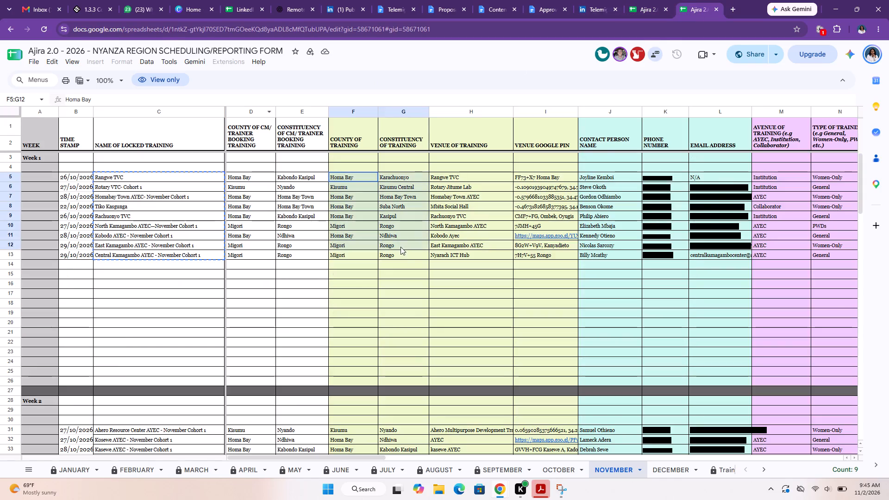
left_click_drag(401, 247, 403, 253)
key("ctrl+c")
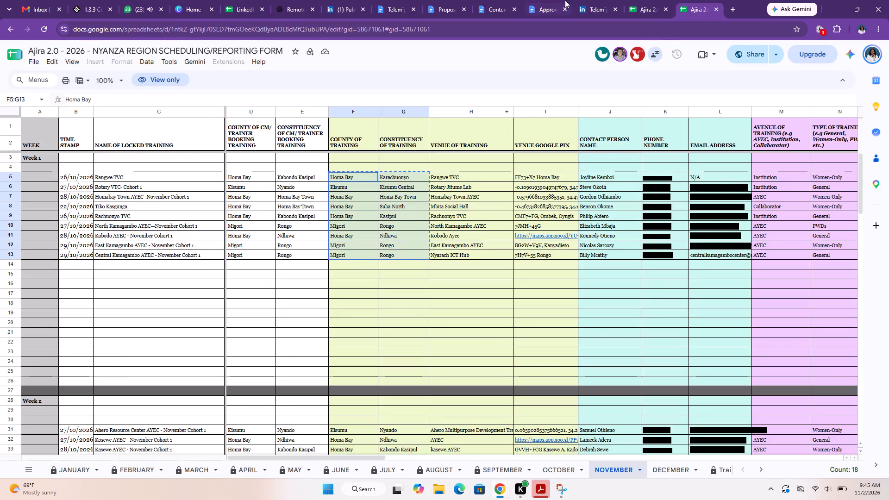
left_click(631, 2)
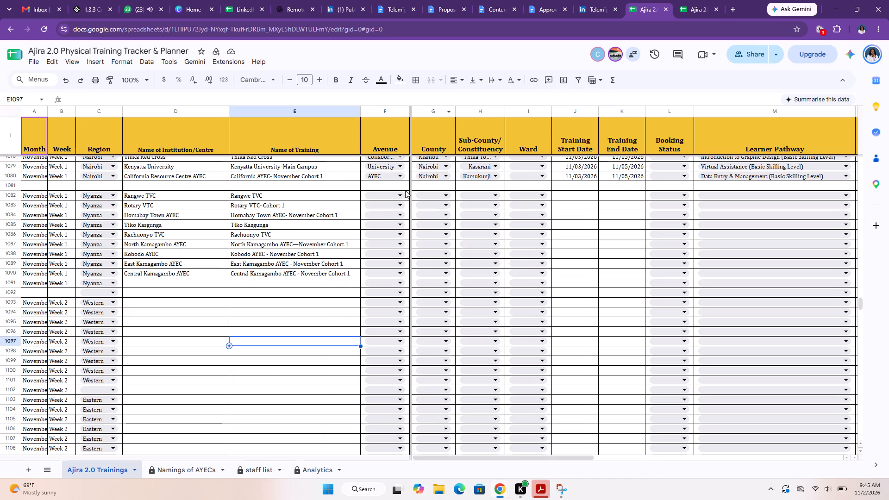
left_click(414, 194)
key("ctrl+shift+v")
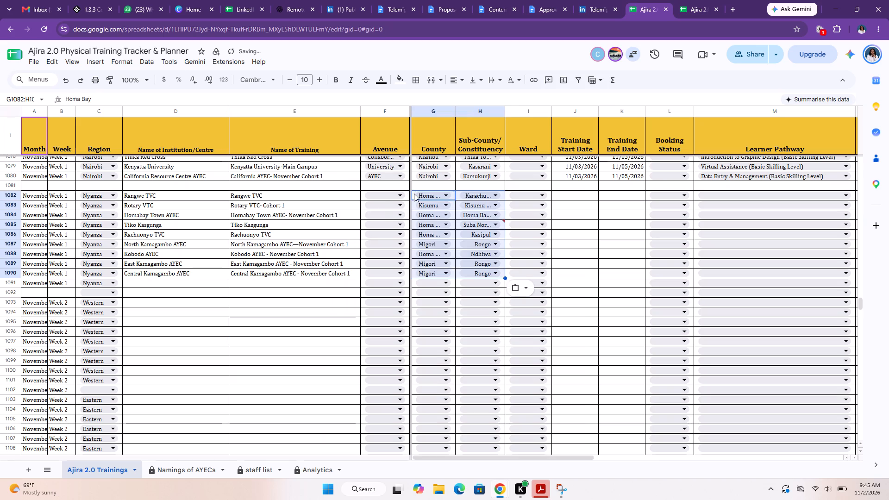
left_click(494, 222)
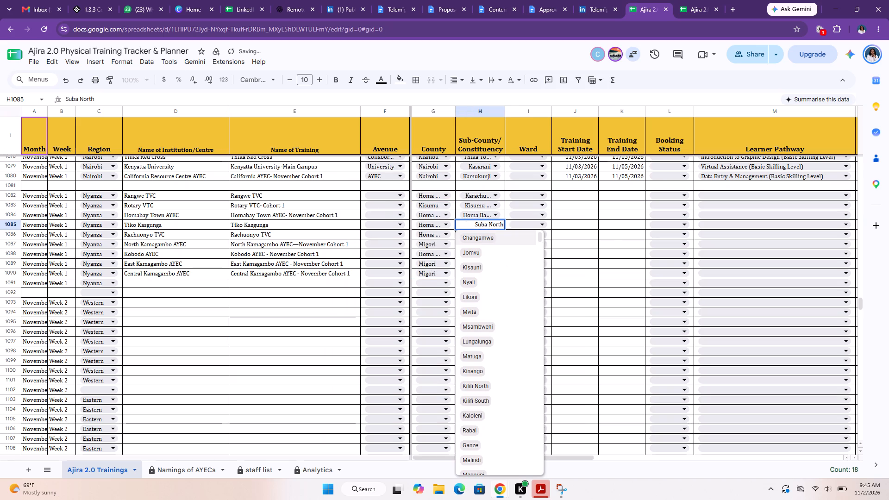
left_click_drag(489, 226, 507, 227)
key("BackSpace")
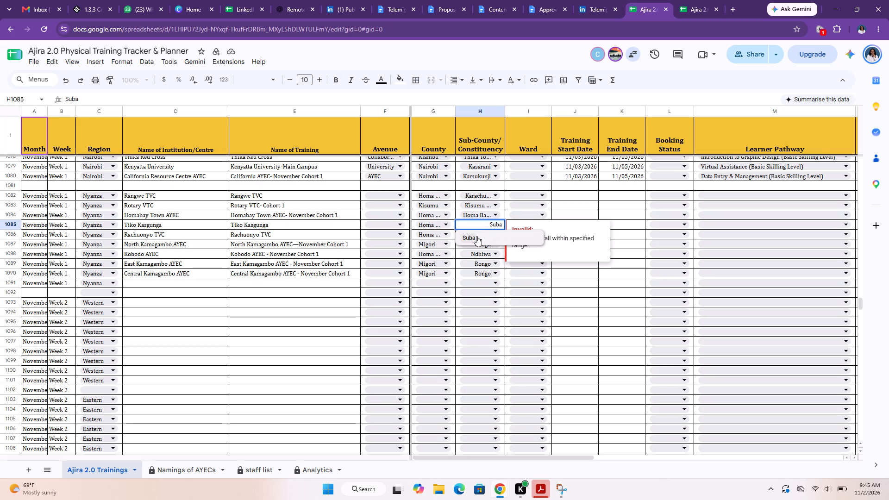
left_click(471, 236)
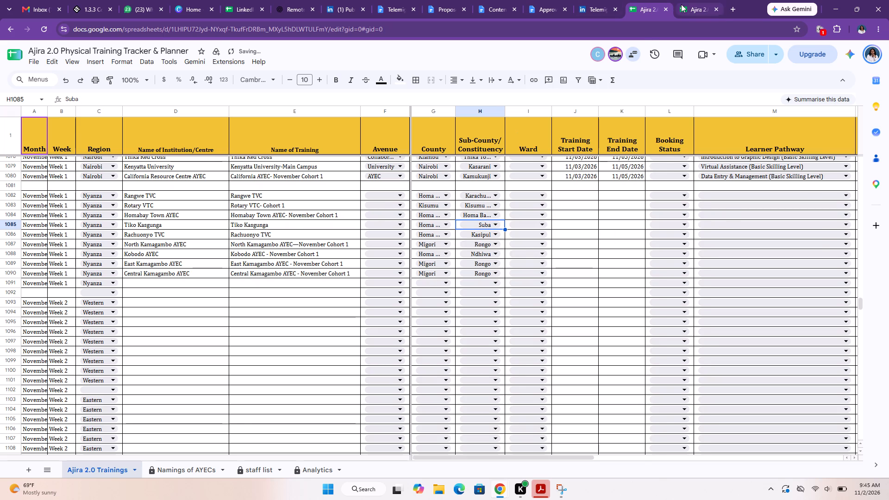
Copy the training avenues M5:M13 from the Nyanza form and paste them as values into tracker cells F1082:F1090.
left_click(681, 4)
scroll(452, 181, "left", 1)
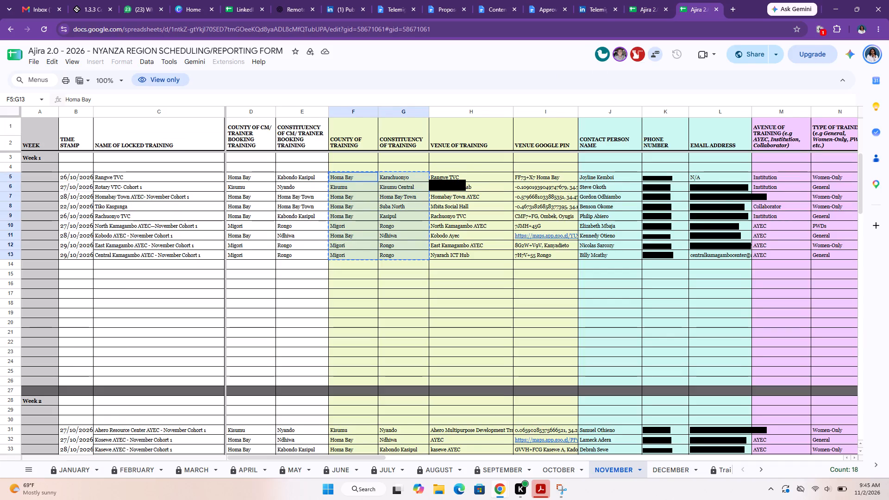
scroll(452, 181, "left", 1)
left_click_drag(554, 176, 562, 237)
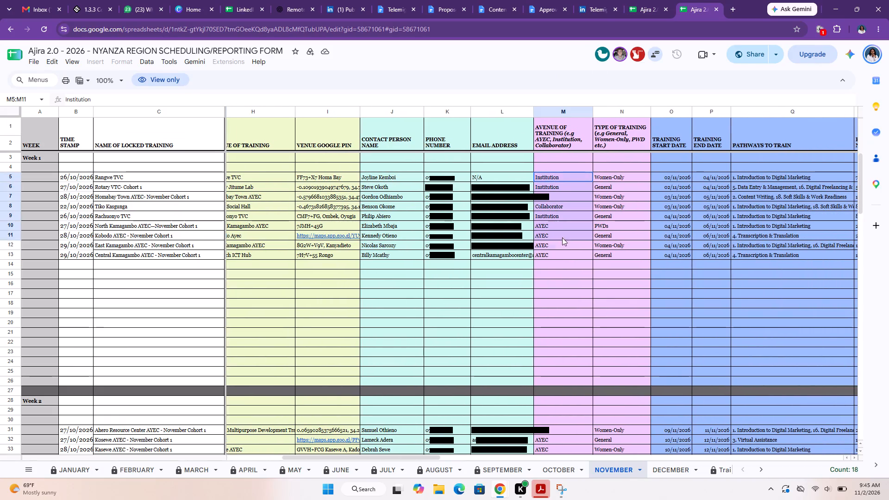
left_click_drag(562, 237, 567, 256)
key("ctrl+c")
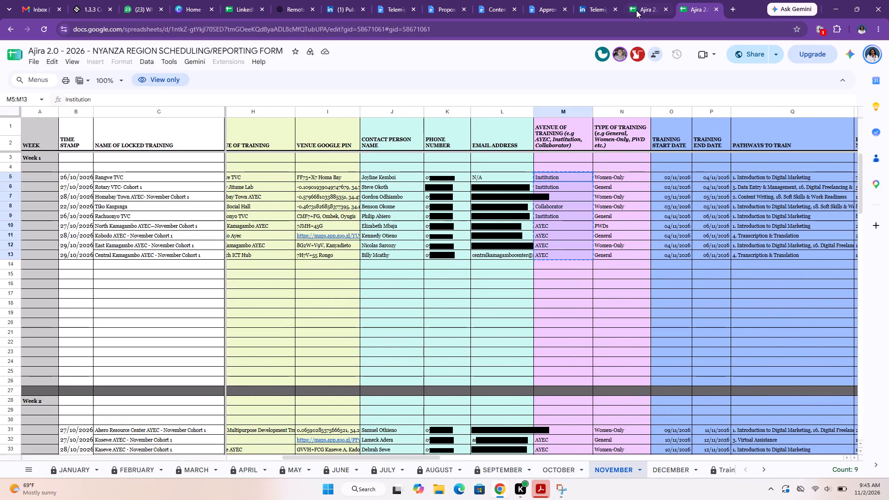
left_click(645, 12)
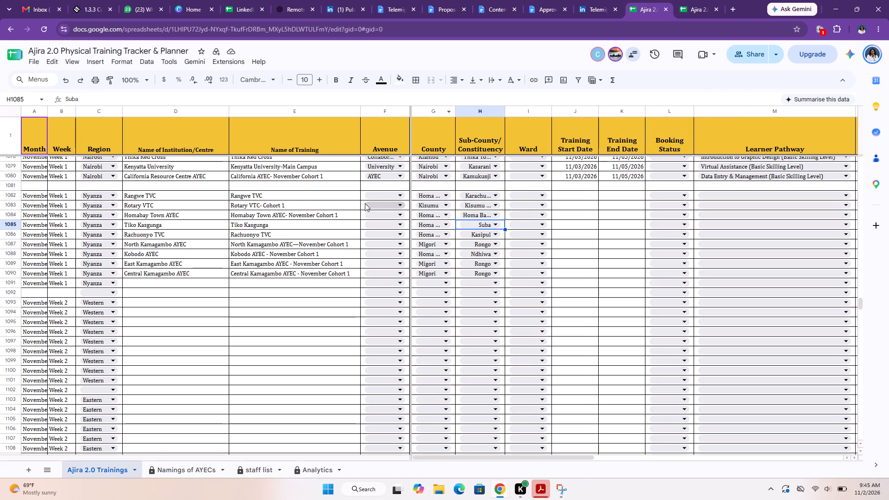
left_click(363, 196)
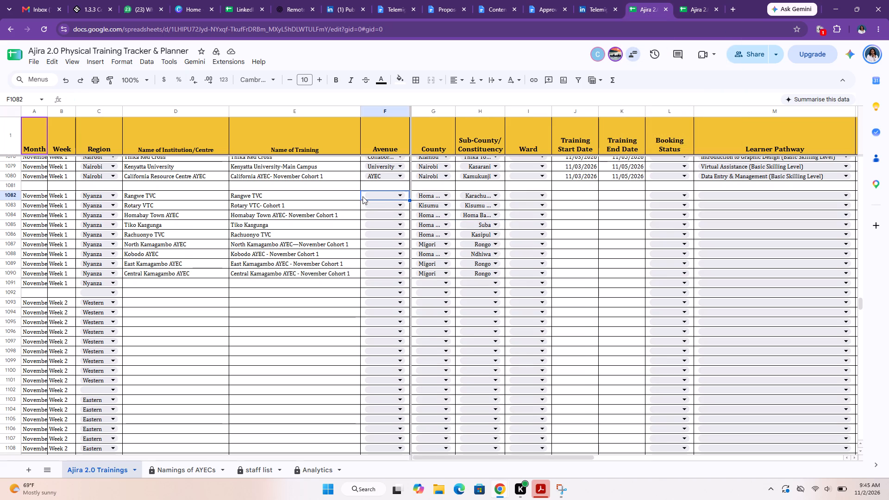
key("ctrl+v")
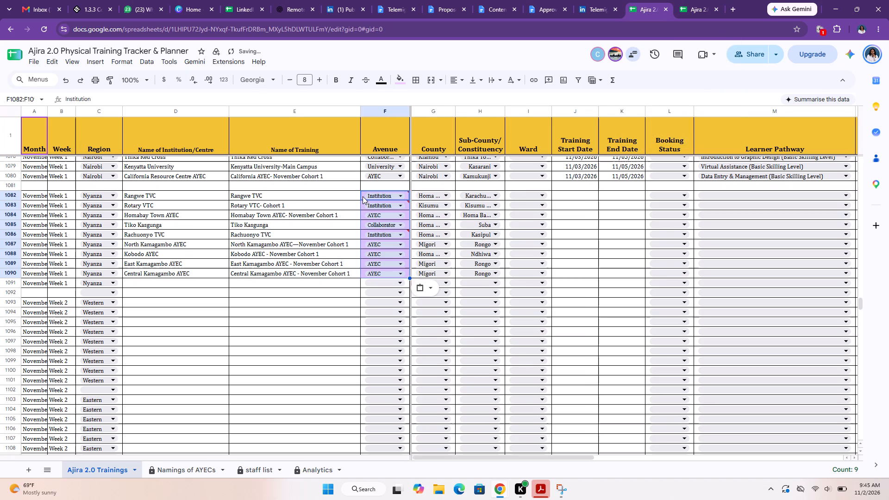
key("ctrl+z")
key("ctrl+shift+v")
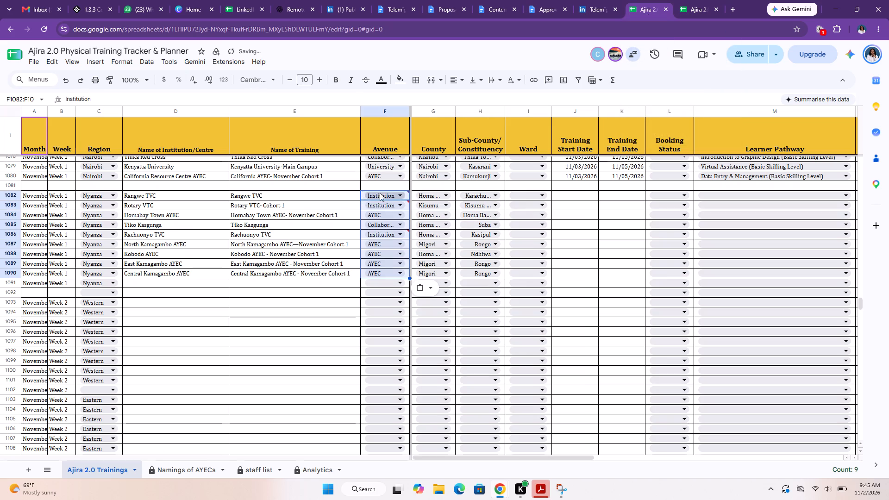
Set the avenue to the listed option TVET for Rangwe TVC, Rotary VTC and Rachuonyo TVC in F1082, F1083 and F1086.
left_click(401, 195)
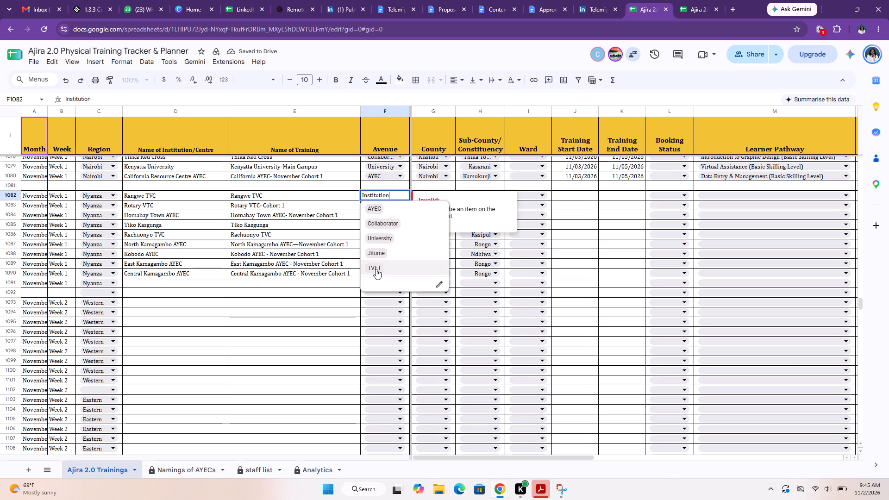
left_click(376, 269)
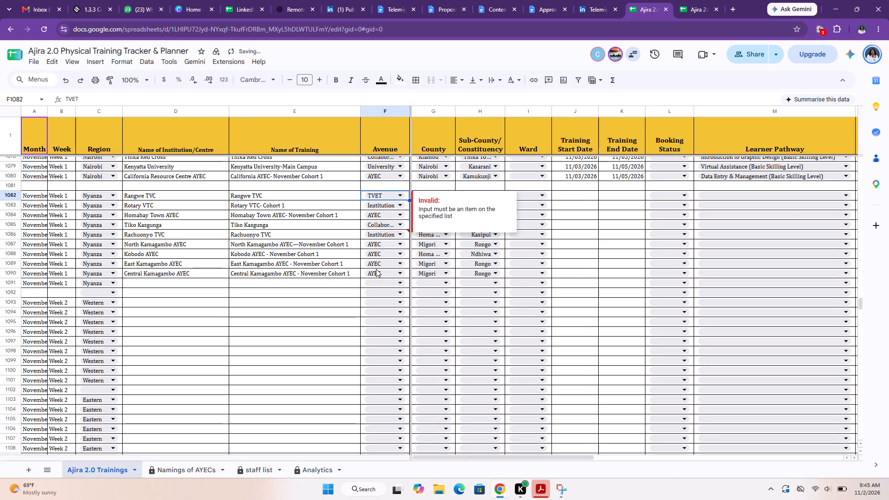
left_click(400, 205)
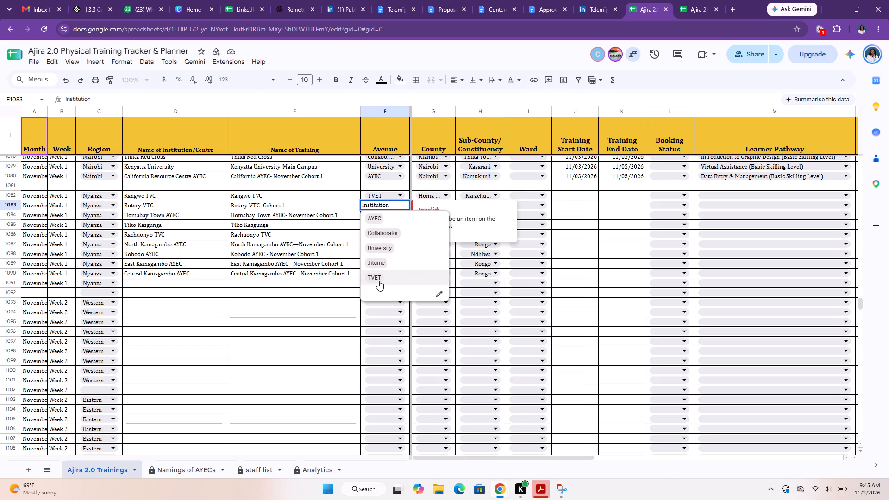
left_click(378, 281)
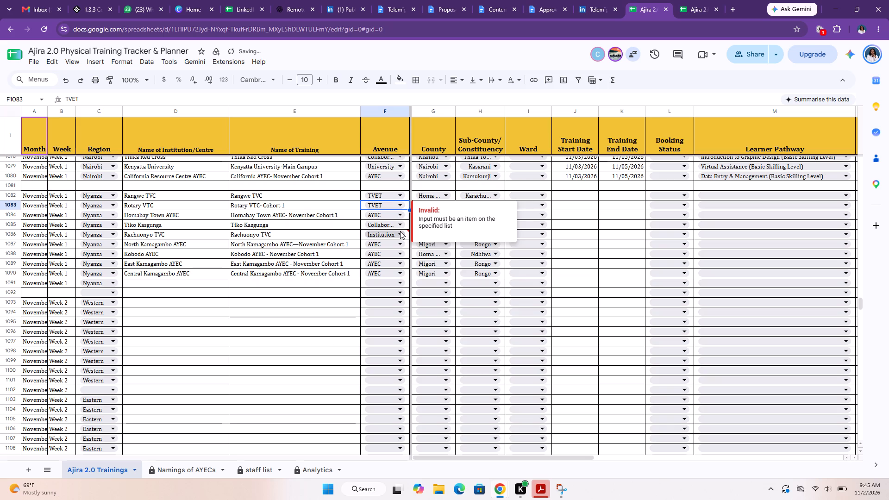
left_click(400, 231)
left_click(383, 302)
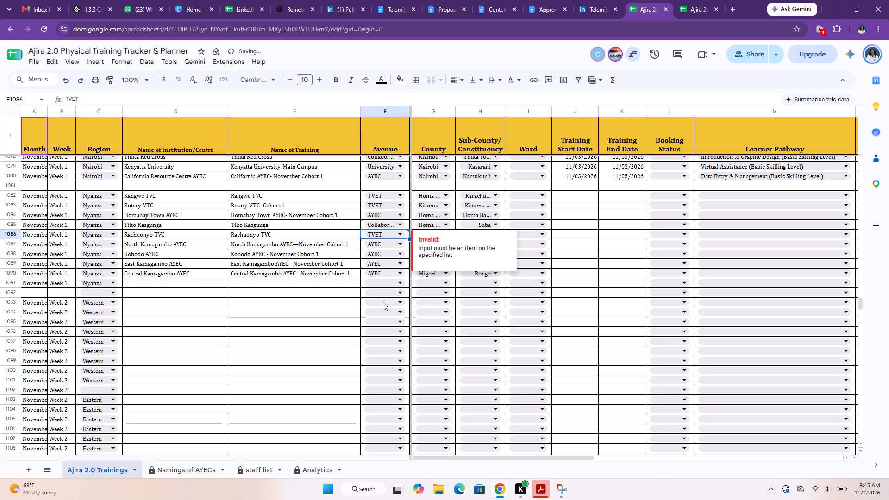
left_click(341, 317)
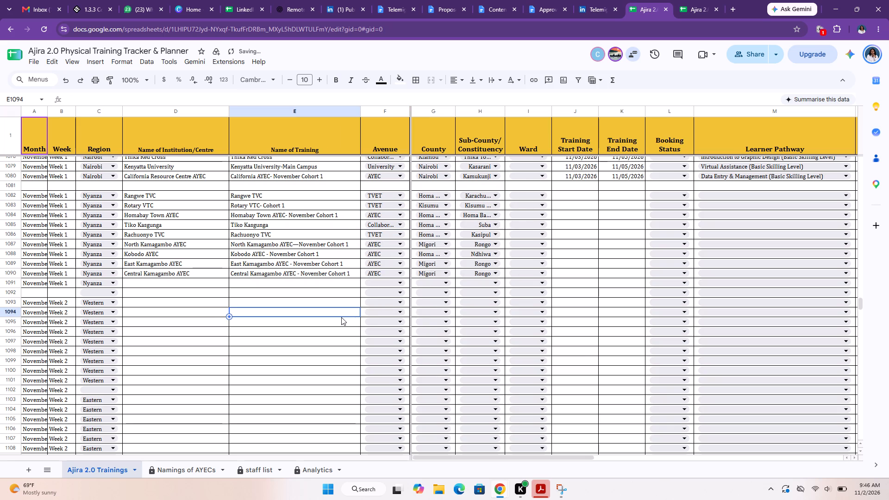
Copy the training start and end dates O5:P13 from the Nyanza form and paste them as values into tracker cells J1082:K1090.
left_click(684, 9)
scroll(607, 222, "left", 5)
left_click_drag(394, 179, 423, 233)
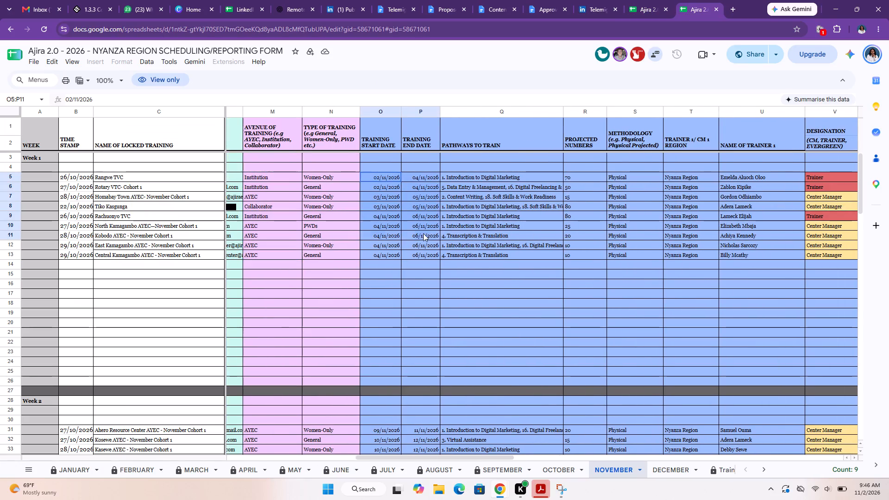
left_click_drag(423, 233, 429, 255)
key("ctrl+c")
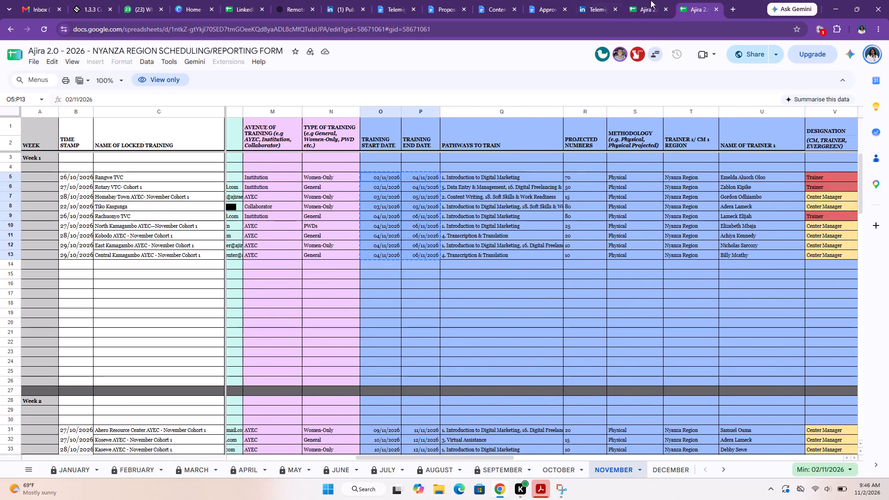
left_click(644, 13)
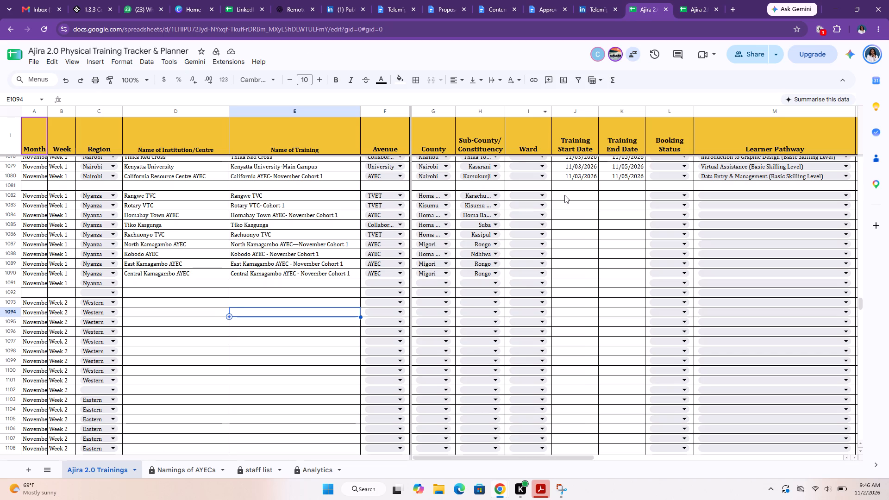
left_click(564, 195)
key("ctrl+shift+v")
Following the form, set the Basic Skilling Level pathways in M1082:M1084 to Introduction to Digital Marketing, Data Entry & Management, and Content Writing.
scroll(564, 195, "left", 1)
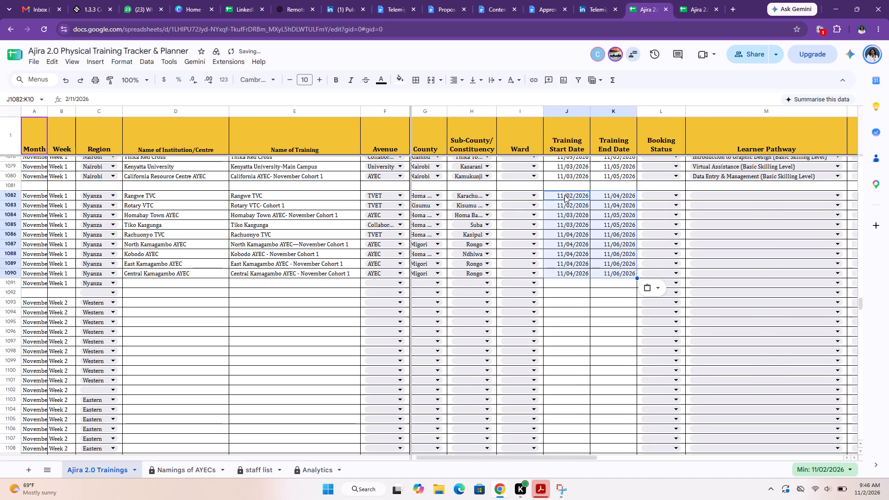
scroll(564, 195, "left", 3)
left_click(695, 12)
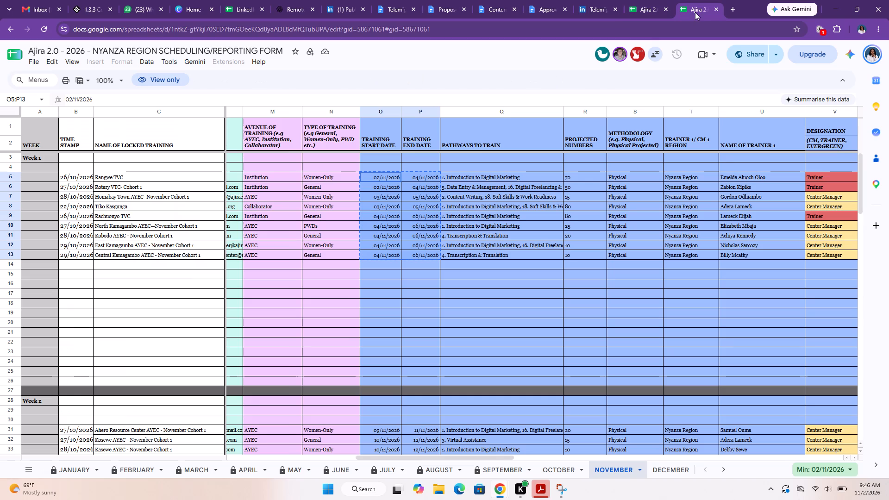
scroll(631, 214, "left", 3)
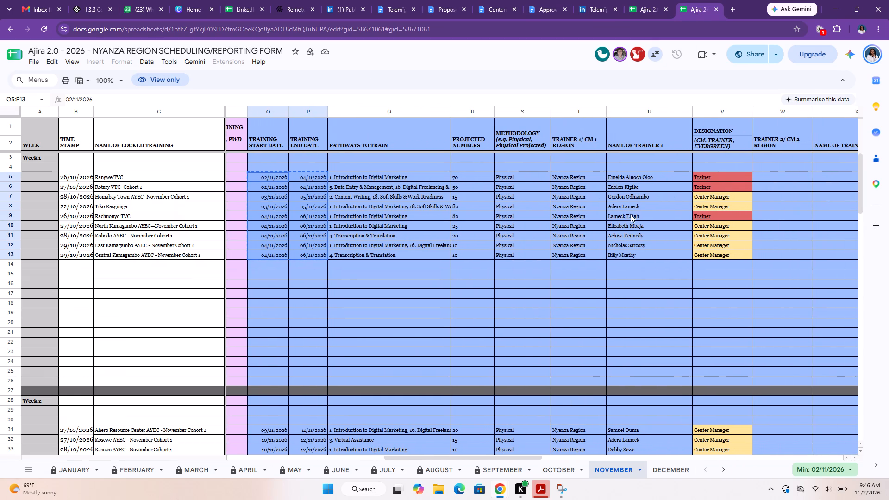
left_click(651, 9)
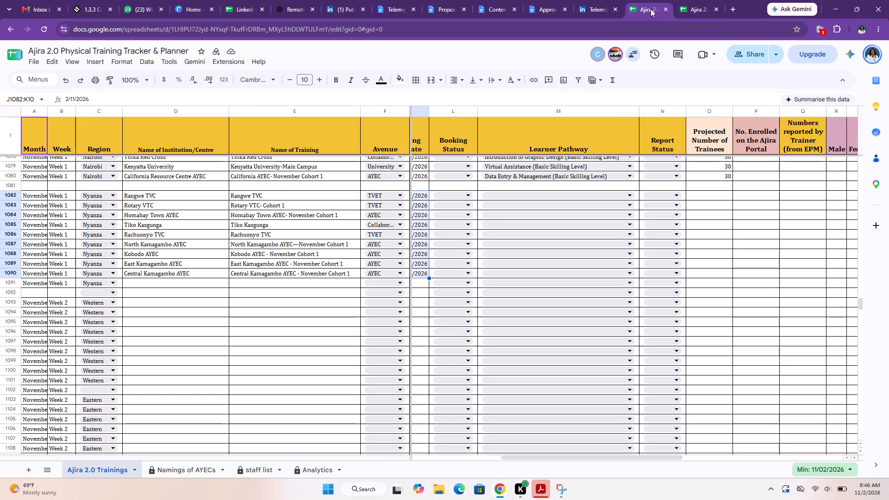
left_click(629, 194)
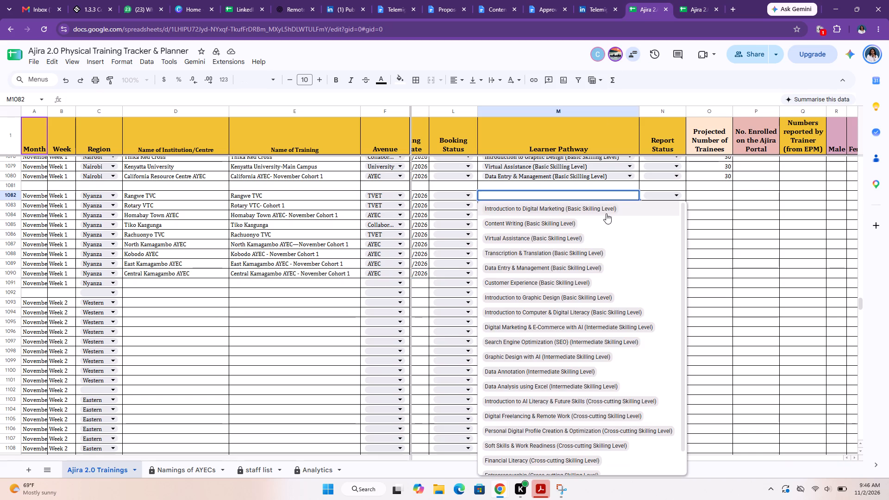
left_click(602, 207)
left_click(624, 206)
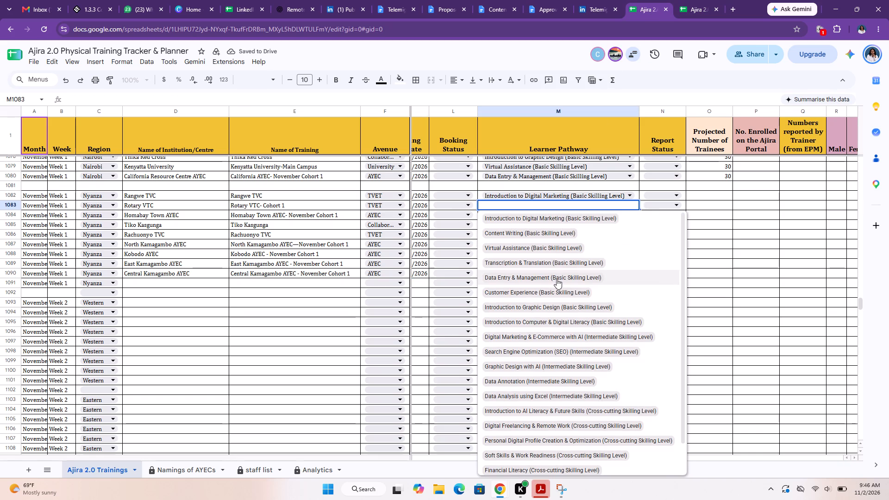
left_click(557, 279)
left_click(614, 214)
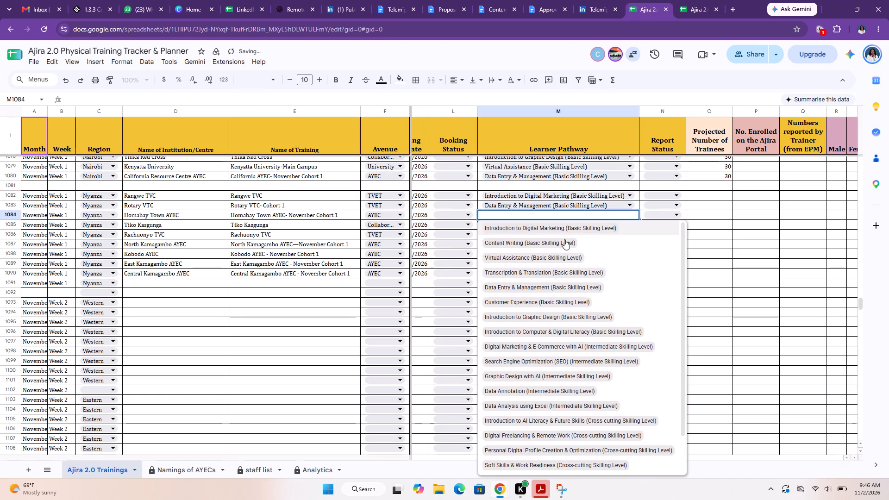
left_click(560, 244)
Check the form's pathways, set M1085 to Introduction to Digital Marketing (Basic Skilling Level) and fill it down through M1087.
left_click(688, 7)
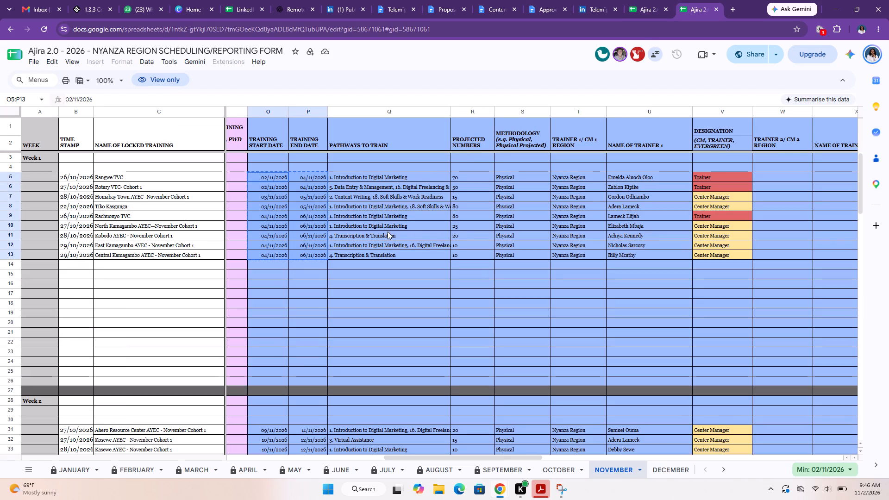
left_click(641, 4)
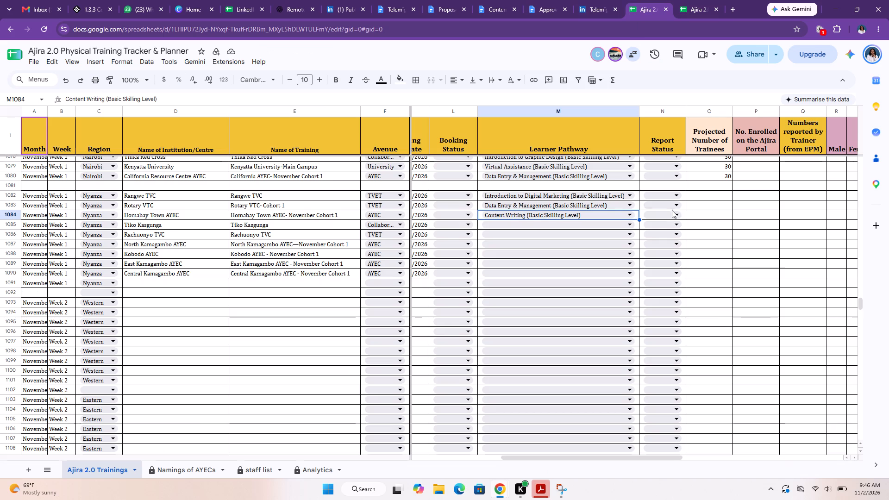
left_click(630, 224)
left_click(602, 241)
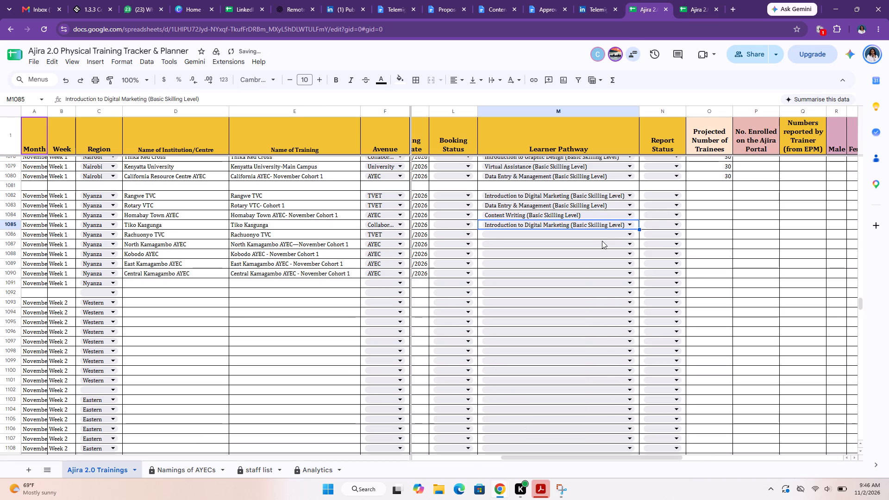
left_click(640, 231)
left_click_drag(640, 229, 637, 238)
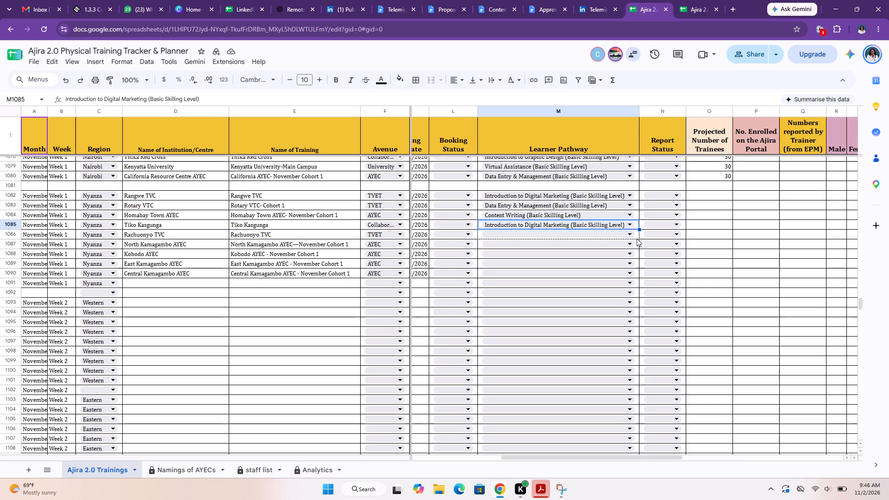
left_click_drag(637, 238, 634, 247)
left_click(630, 256)
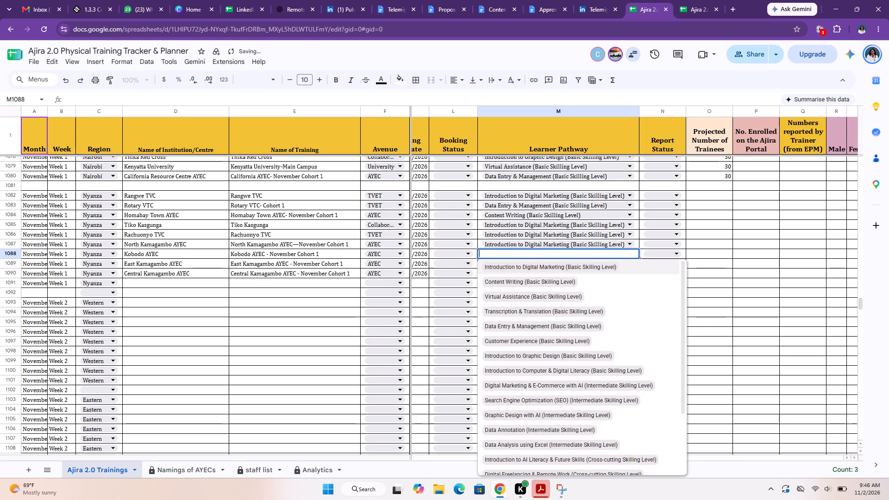
left_click(545, 307)
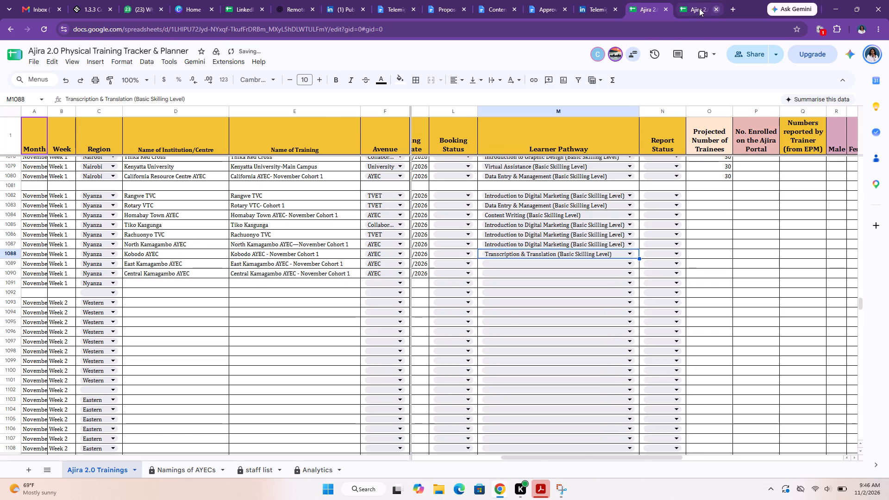
left_click(699, 8)
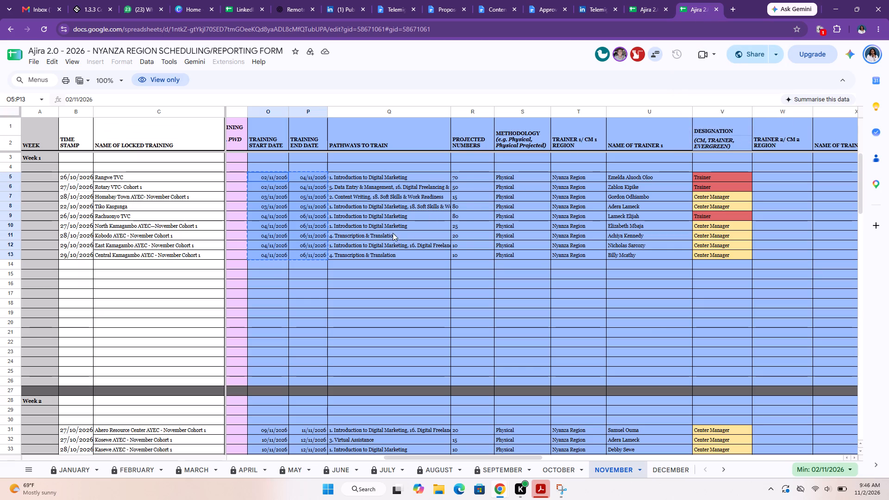
left_click(632, 5)
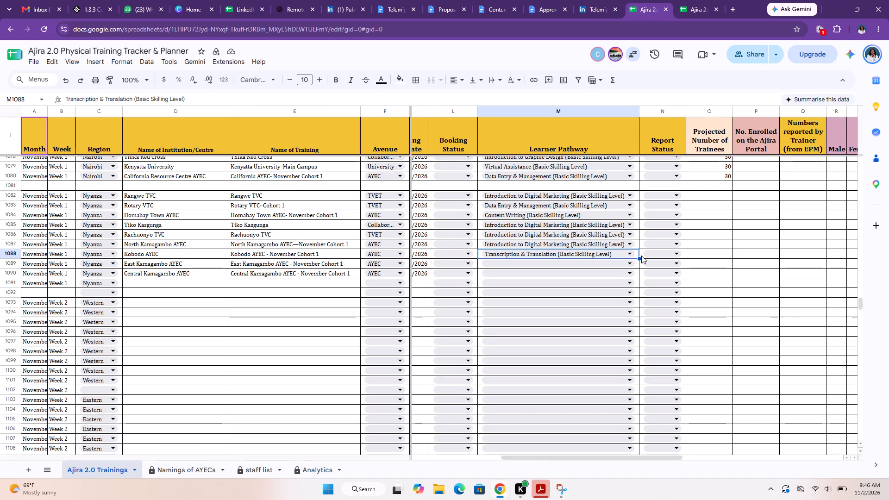
left_click_drag(638, 258, 636, 279)
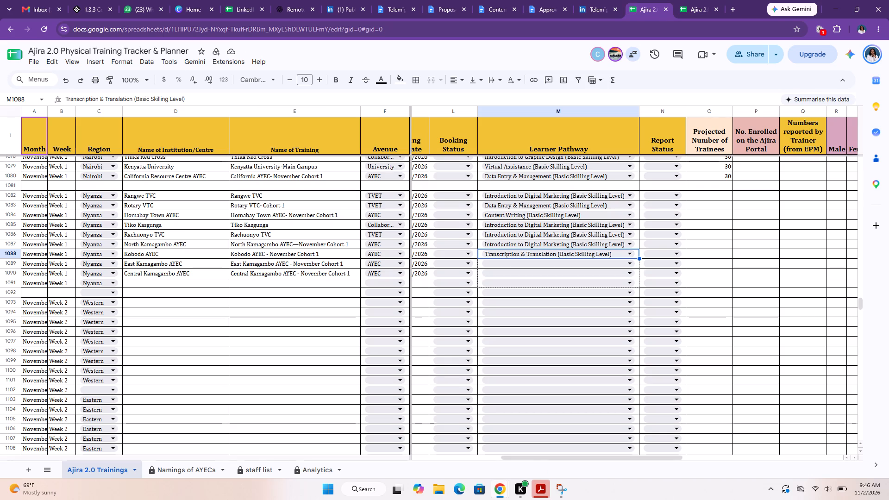
left_click_drag(636, 279, 636, 275)
Set East Kamagambo AYEC's learner pathway in M1089 to Introduction to Digital Marketing (Basic Skilling Level).
left_click(631, 264)
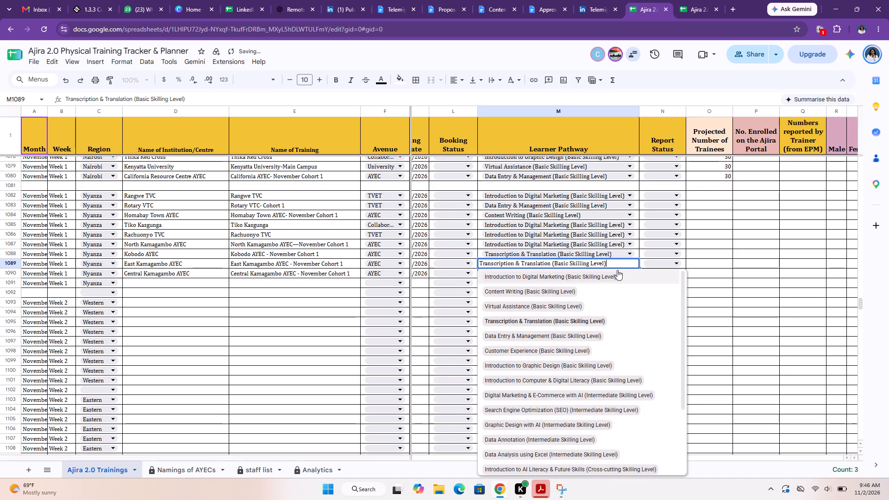
left_click(609, 278)
Copy the nine November Week 1 projected trainee numbers from the Nyanza form into the tracker's O1082:O1090 as values only.
left_click(693, 8)
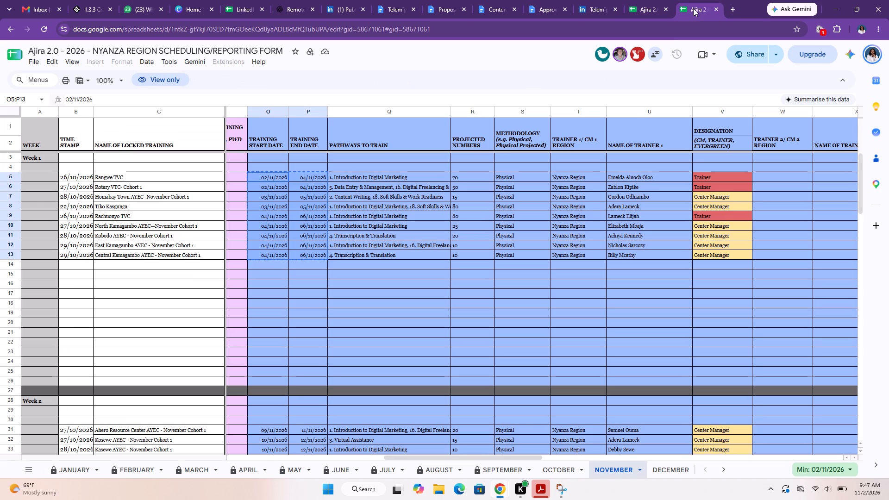
left_click_drag(465, 181, 477, 242)
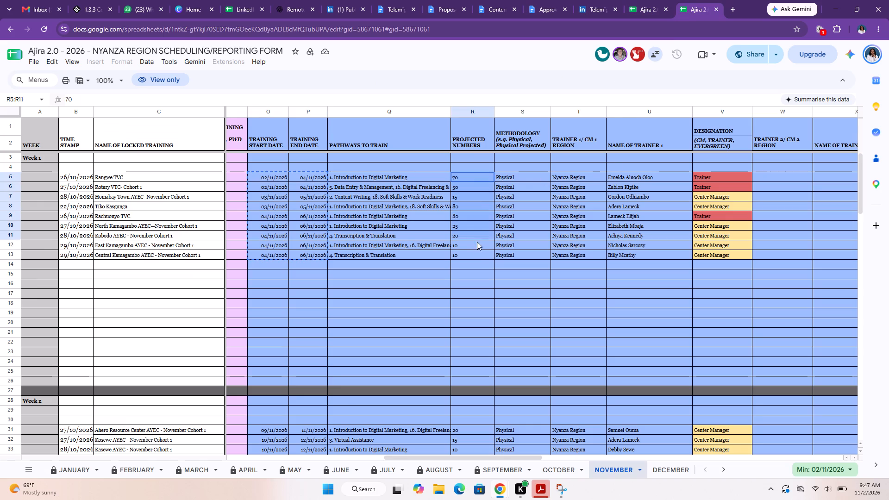
left_click_drag(477, 242, 478, 256)
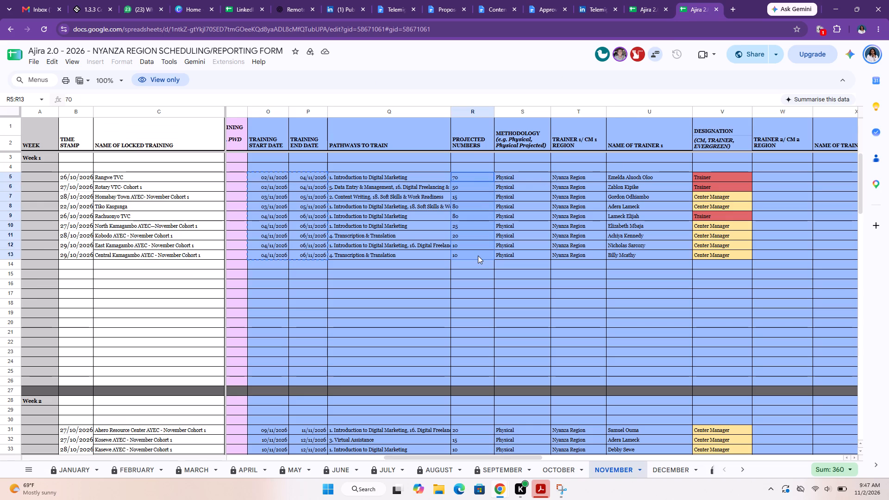
key("ctrl+c")
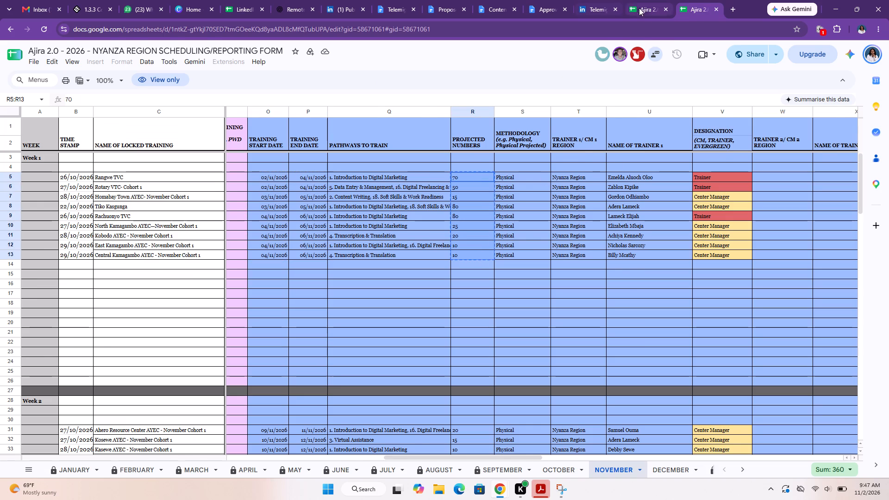
left_click(642, 10)
left_click(694, 193)
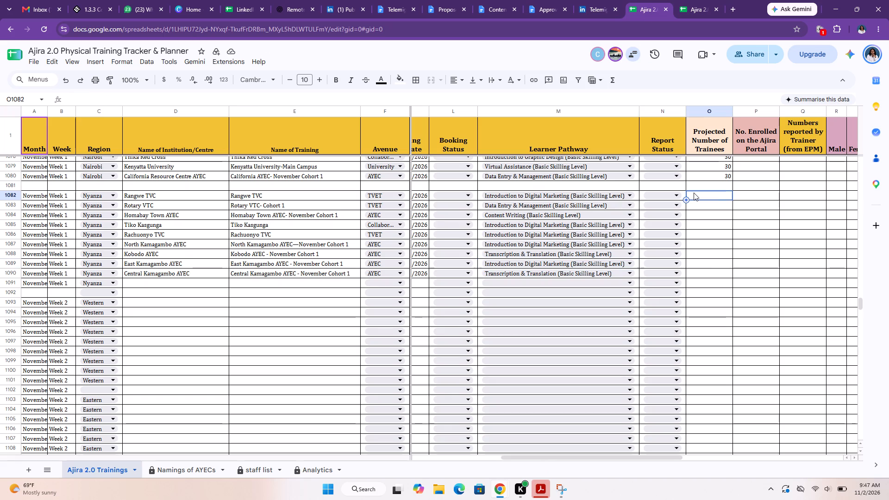
key("ctrl+shift+v")
Copy the nine November Week 1 Trainer 1 names from the Nyanza form into U1082:U1090 with source formatting, and fill the cells white.
scroll(694, 193, "left", 3)
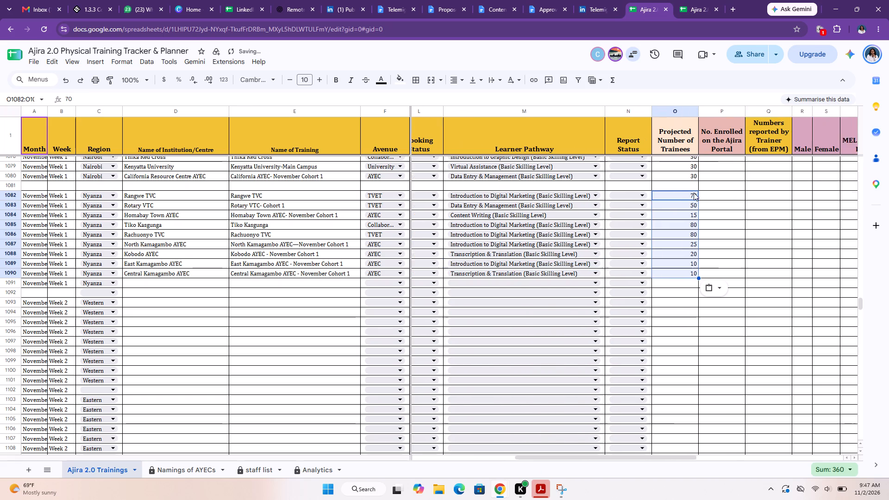
scroll(694, 193, "left", 5)
left_click(689, 4)
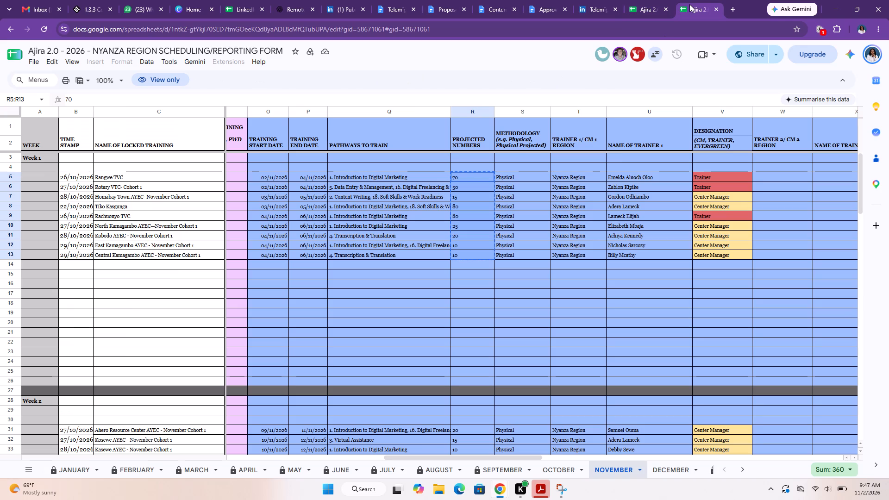
left_click_drag(615, 179, 633, 256)
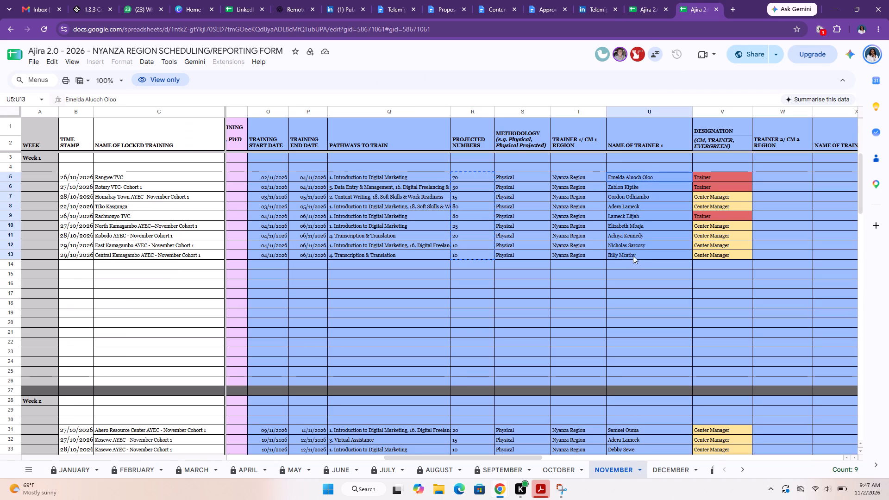
left_click_drag(633, 256, 634, 254)
key("ctrl+c")
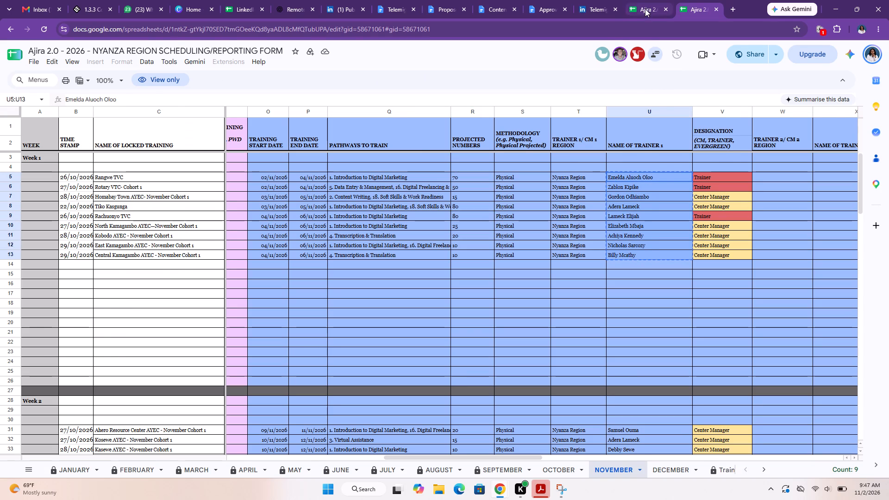
left_click(645, 9)
left_click(532, 195)
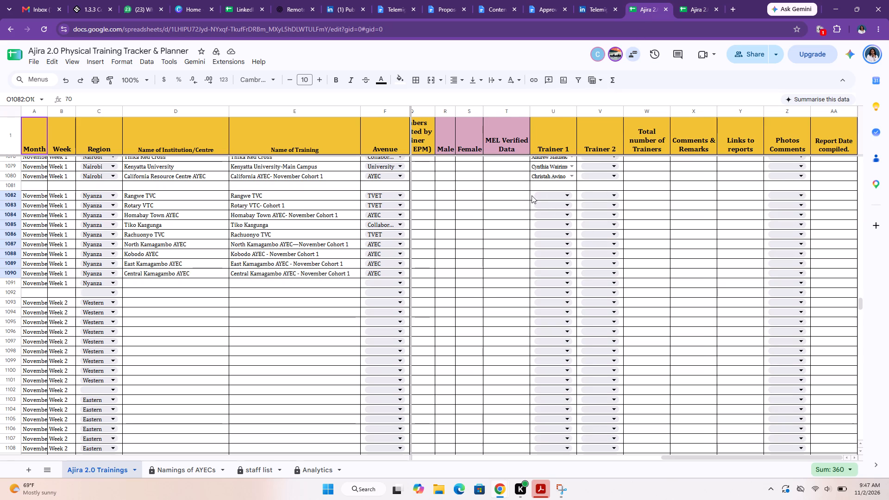
key("ctrl+shift+v")
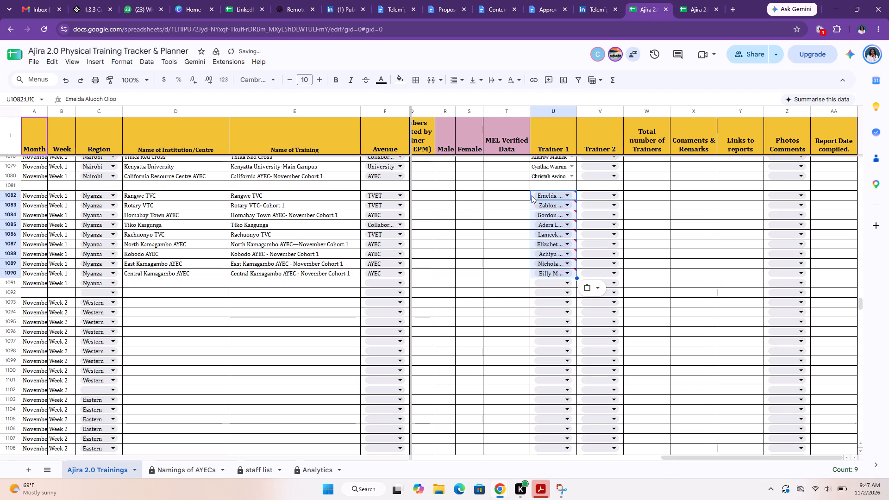
key("ctrl+z")
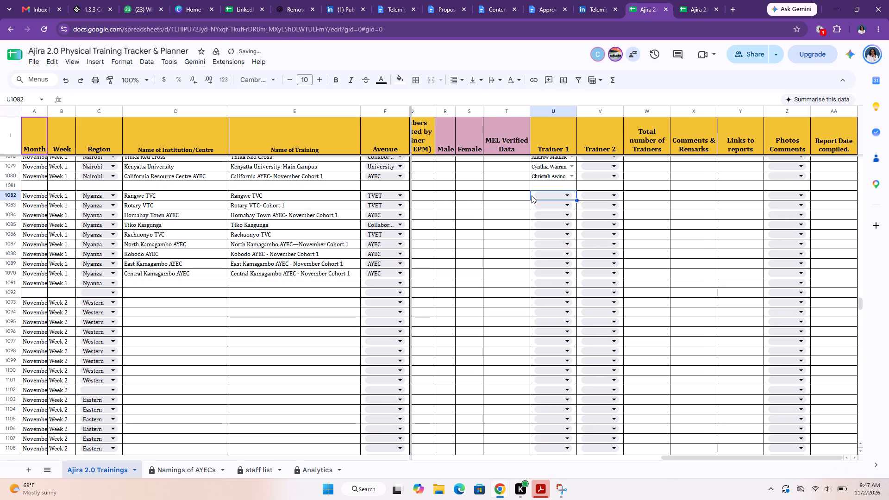
key("ctrl+v")
left_click(397, 78)
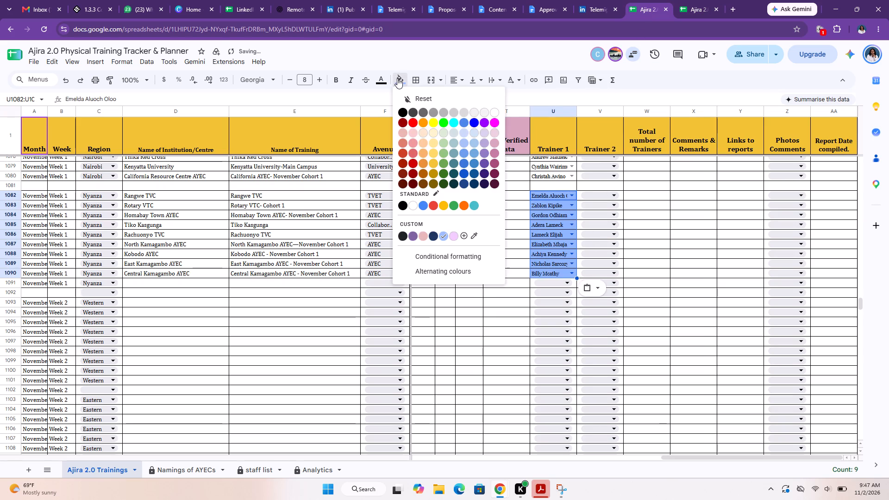
left_click(498, 114)
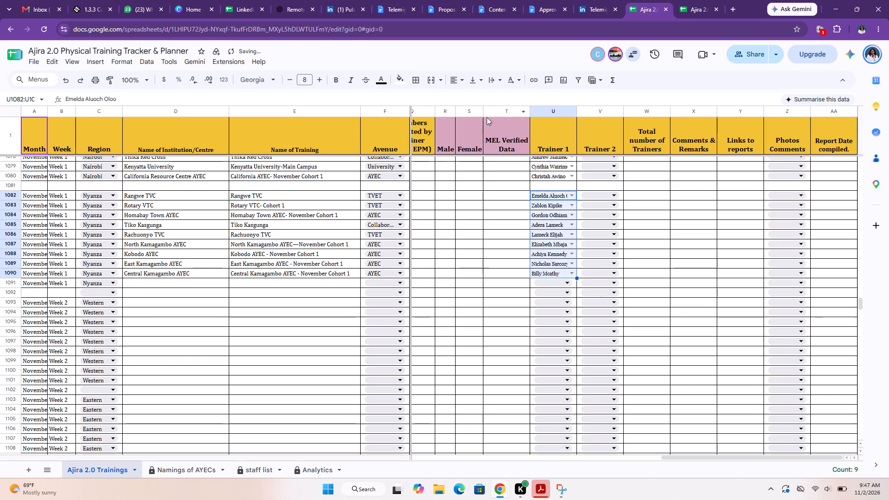
Clear row 1092, the separator between the Nyanza Week 1 and Western Week 2 rows.
left_click(5, 296)
key("BackSpace")
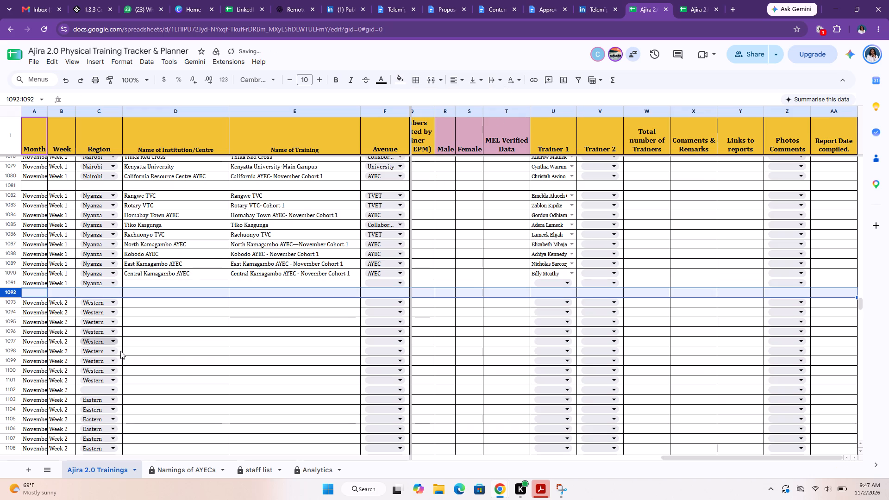
left_click(183, 366)
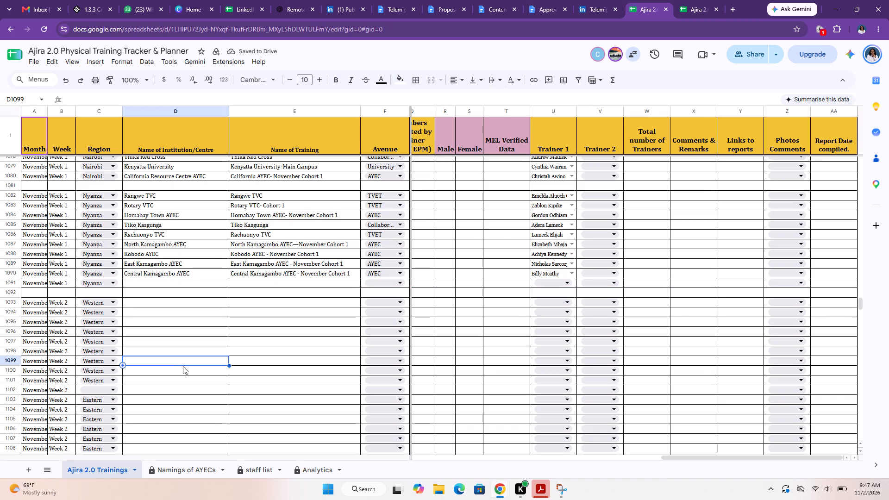
Open the Western Region Scheduling/Reporting Form in place of the Nyanza form and go to its October sheet.
left_click(695, 6)
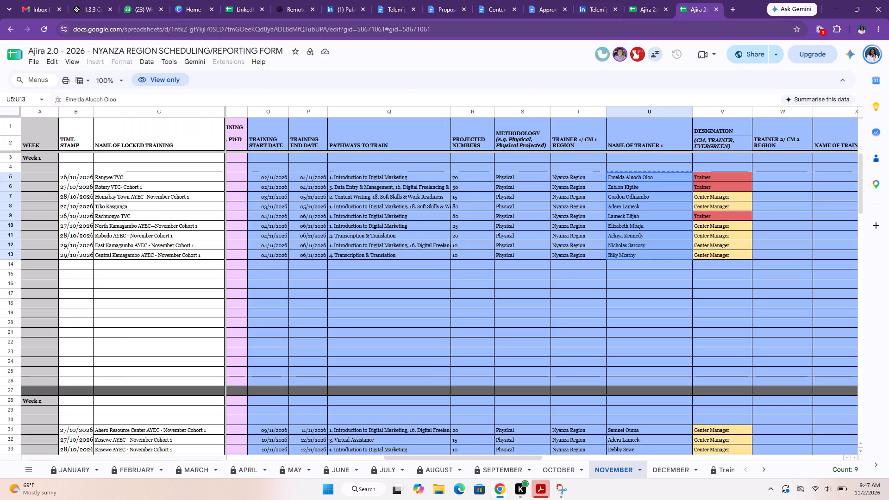
left_click(562, 28)
type("wes")
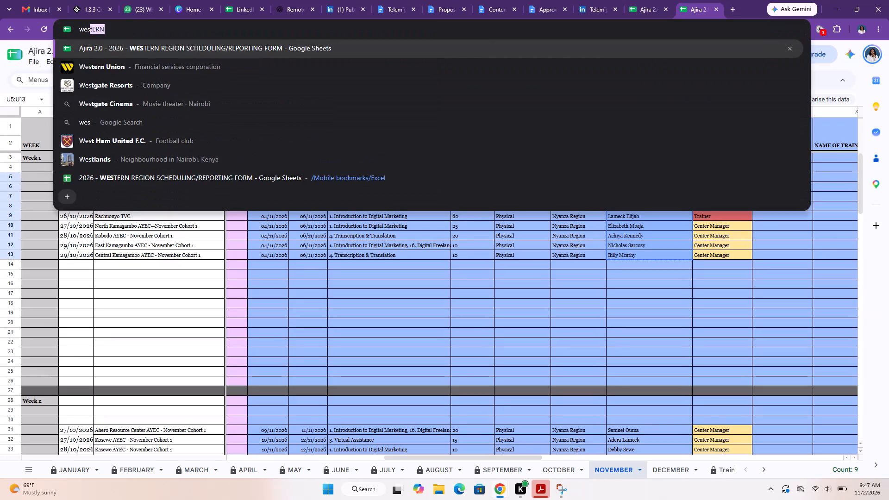
left_click(461, 47)
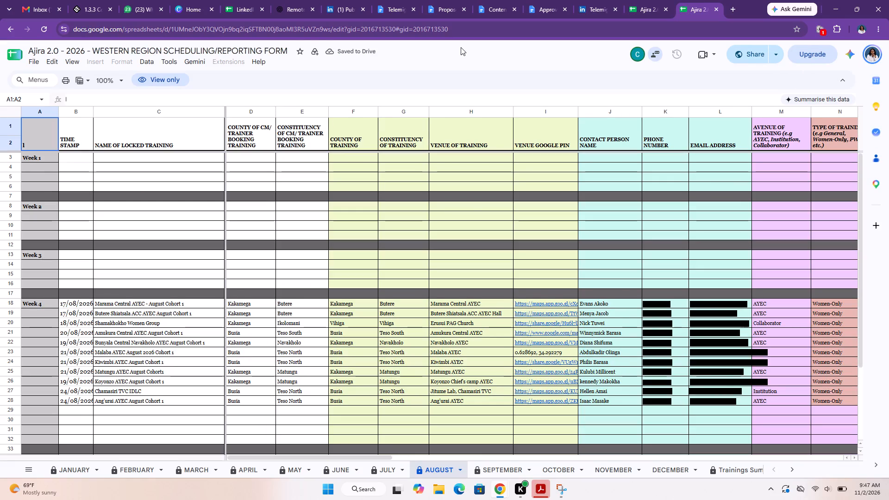
left_click(557, 465)
Examine Western's October Week 4 bookings in the form and check them against the Western October rows in the tracker.
scroll(460, 261, "down", 12)
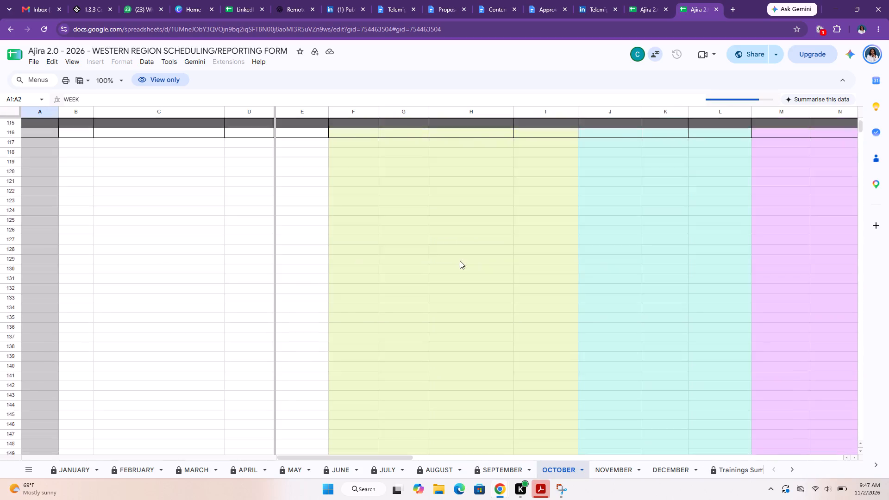
scroll(460, 261, "up", 6)
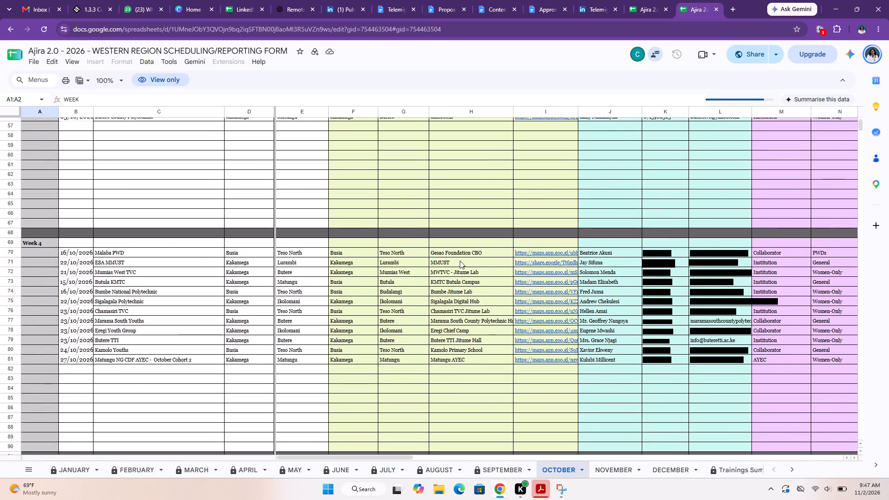
left_click(651, 6)
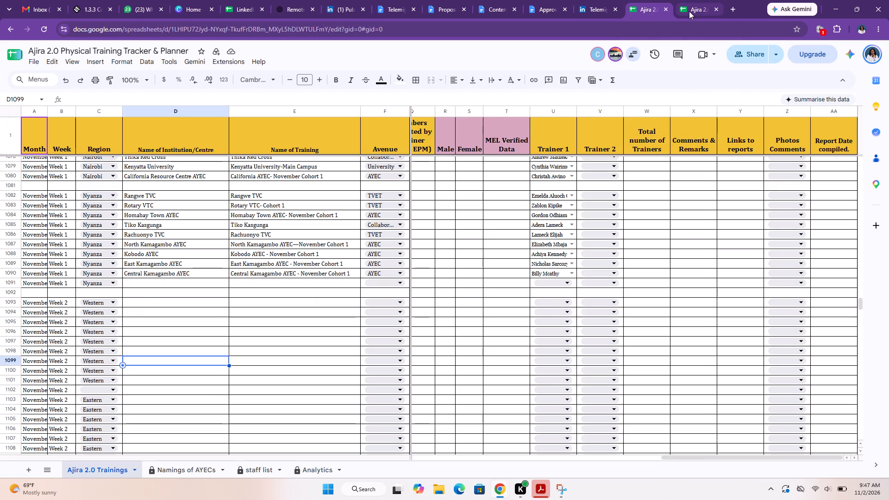
scroll(383, 245, "up", 5)
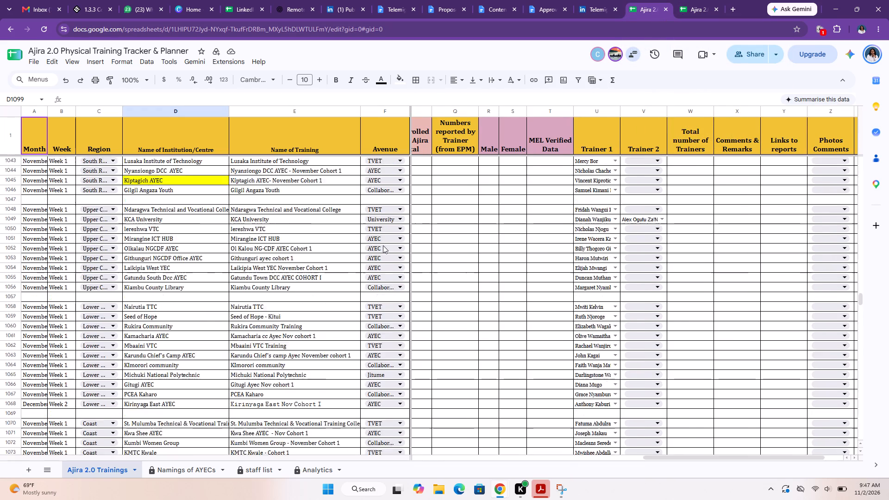
scroll(383, 245, "up", 11)
scroll(383, 245, "down", 2)
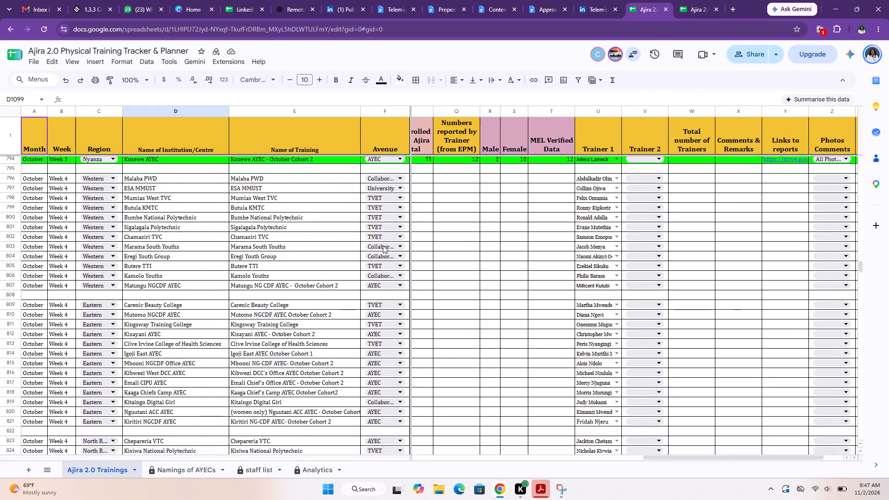
scroll(383, 245, "down", 2)
scroll(383, 245, "up", 7)
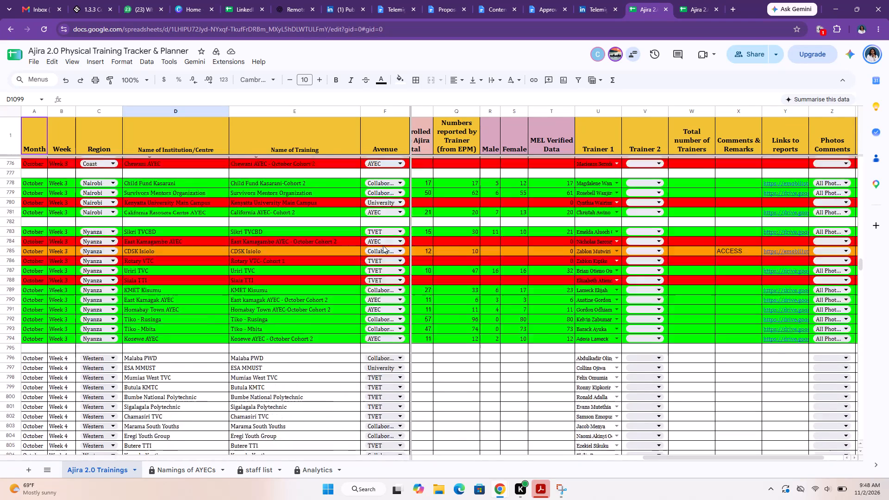
scroll(383, 245, "up", 2)
scroll(383, 245, "down", 12)
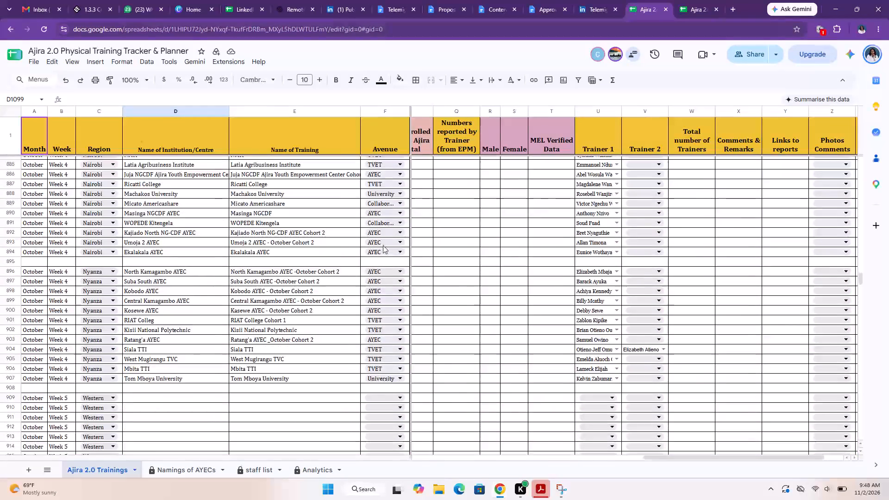
scroll(383, 245, "down", 2)
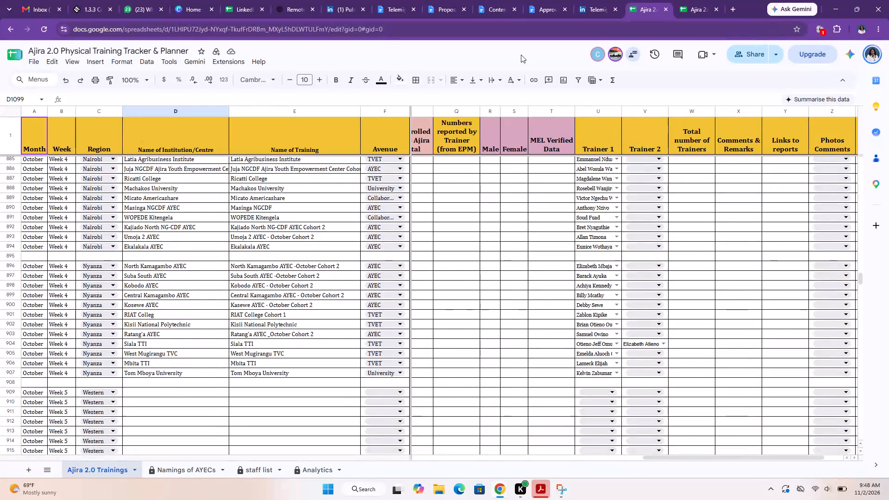
Compare the tracker's October Week 5 Western rows with the Week 5 section of the Western form's October sheet.
left_click(703, 9)
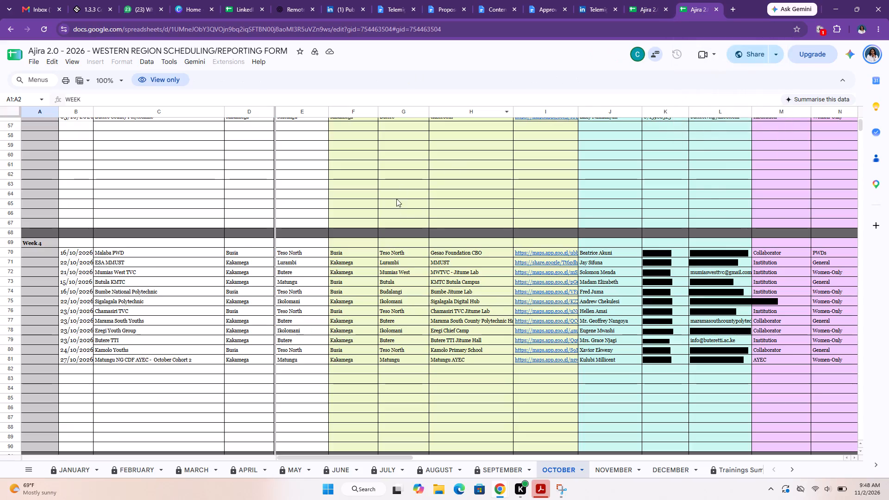
left_click(647, 6)
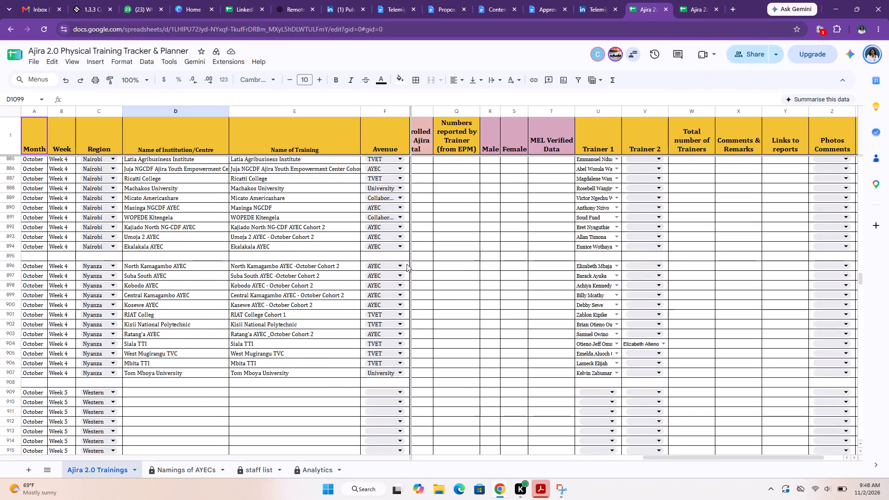
scroll(407, 264, "down", 5)
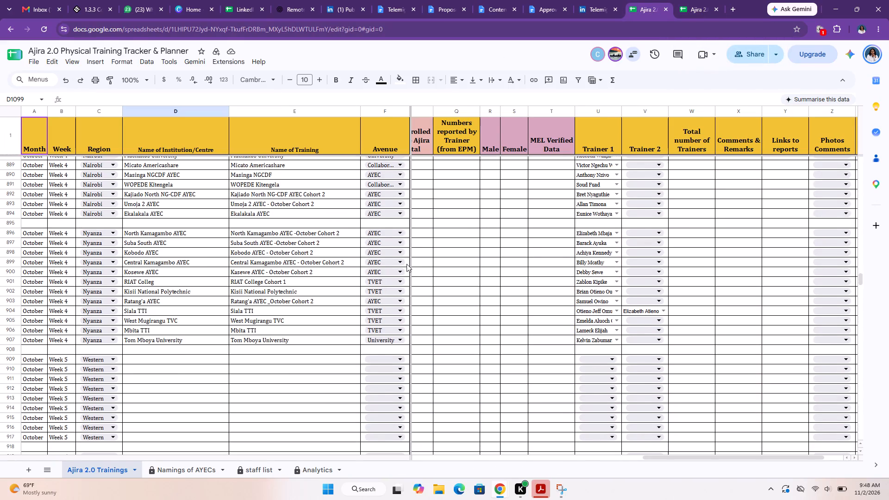
scroll(407, 264, "down", 3)
scroll(407, 264, "up", 4)
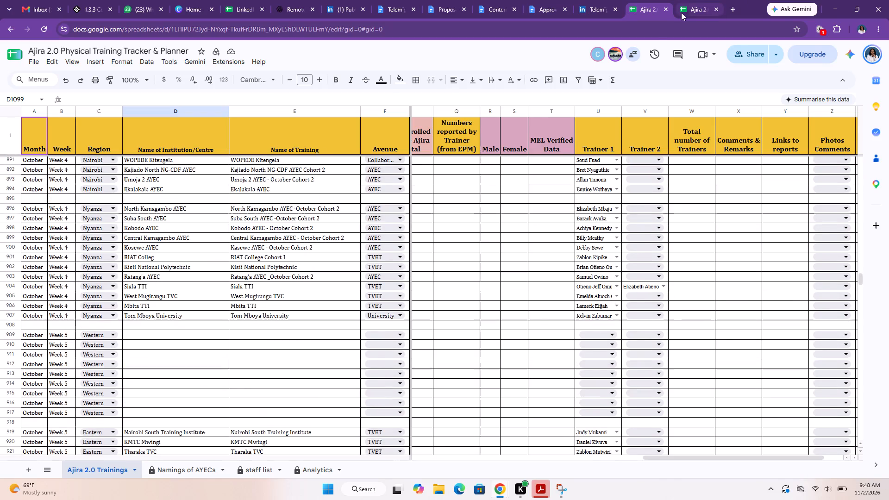
left_click(691, 8)
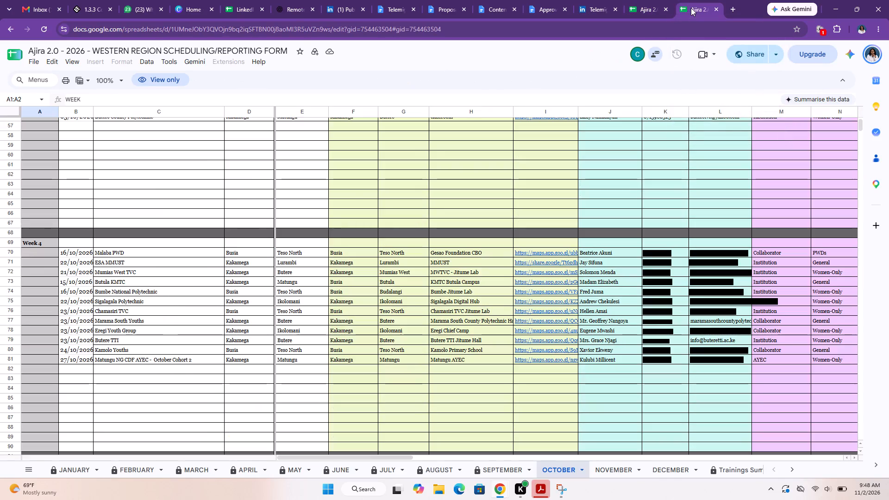
scroll(548, 261, "left", 1)
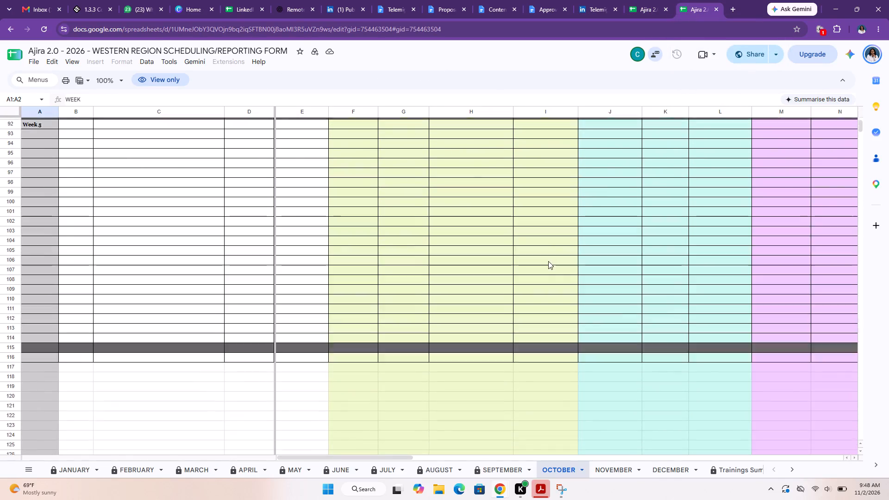
Compare the Week 4 bookings in the Western form's October sheet with the tracker's October Week 4 Western rows.
scroll(548, 261, "left", 1)
scroll(548, 261, "up", 3)
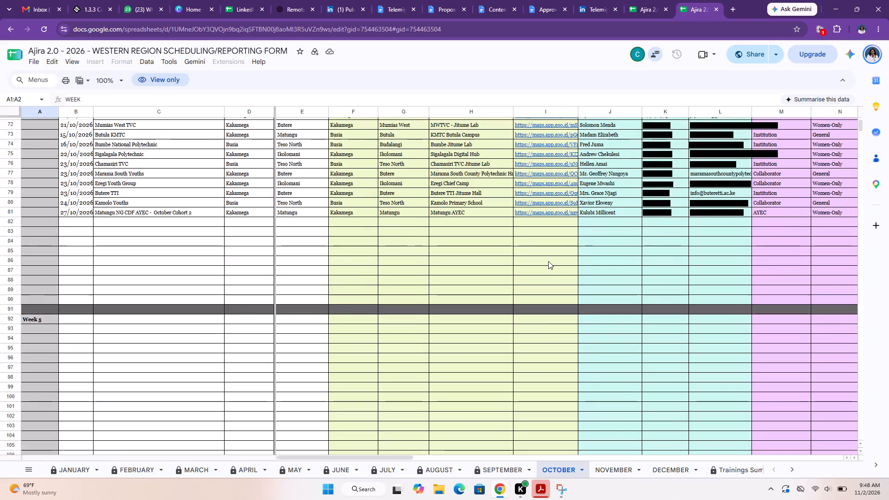
scroll(548, 261, "up", 3)
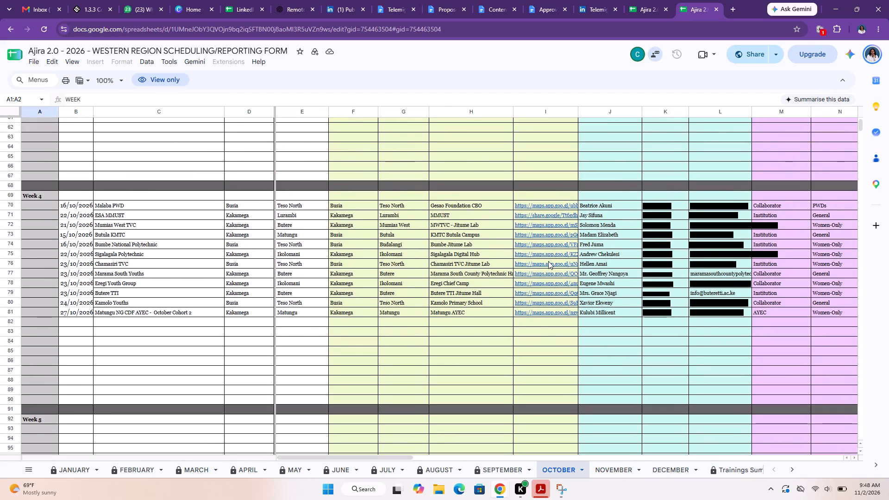
left_click(645, 5)
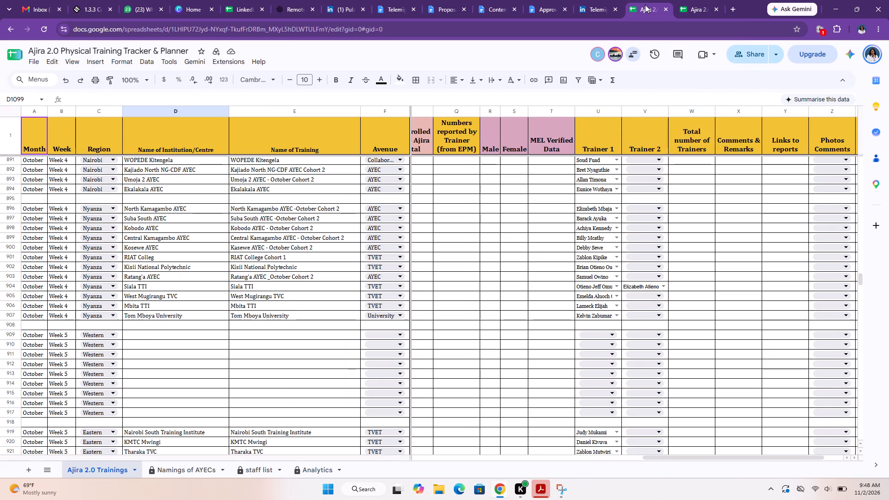
left_click(273, 241)
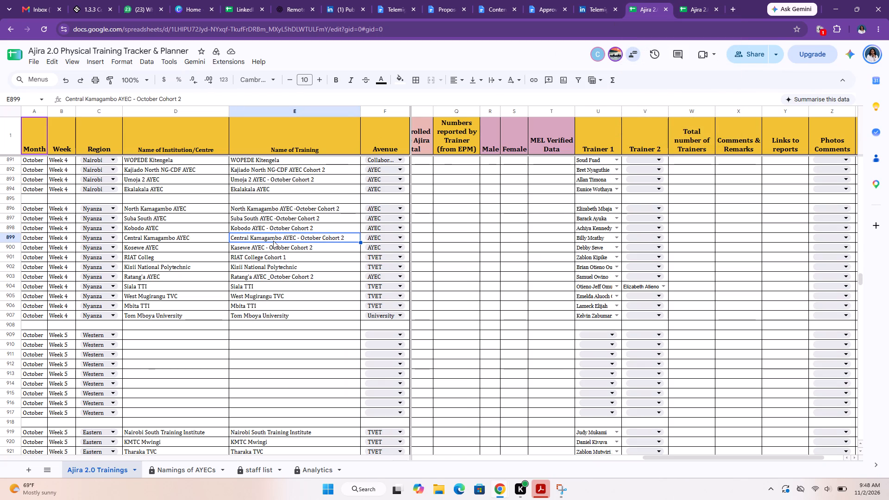
scroll(273, 241, "up", 1)
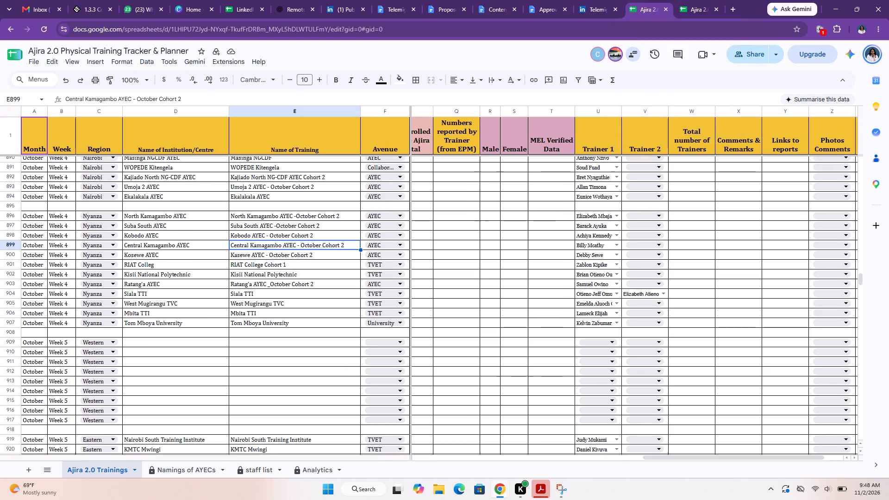
scroll(273, 241, "up", 3)
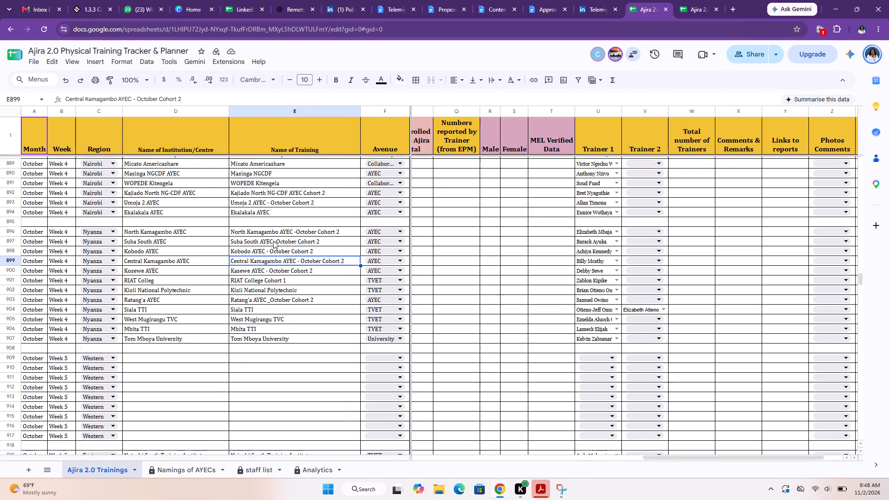
scroll(273, 241, "up", 3)
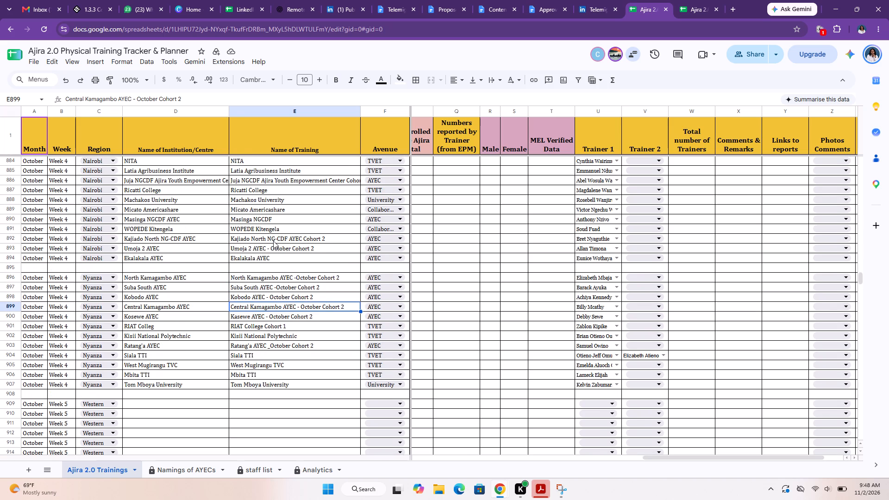
scroll(273, 241, "up", 6)
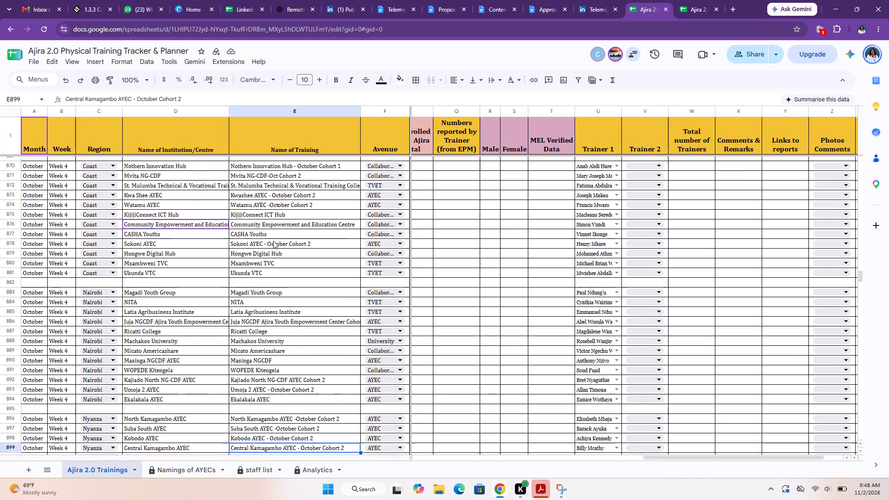
scroll(273, 241, "up", 2)
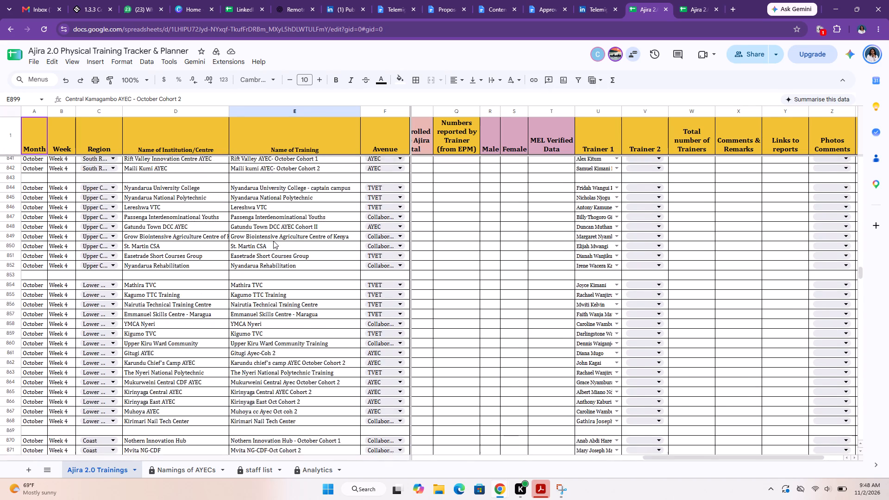
scroll(273, 241, "up", 9)
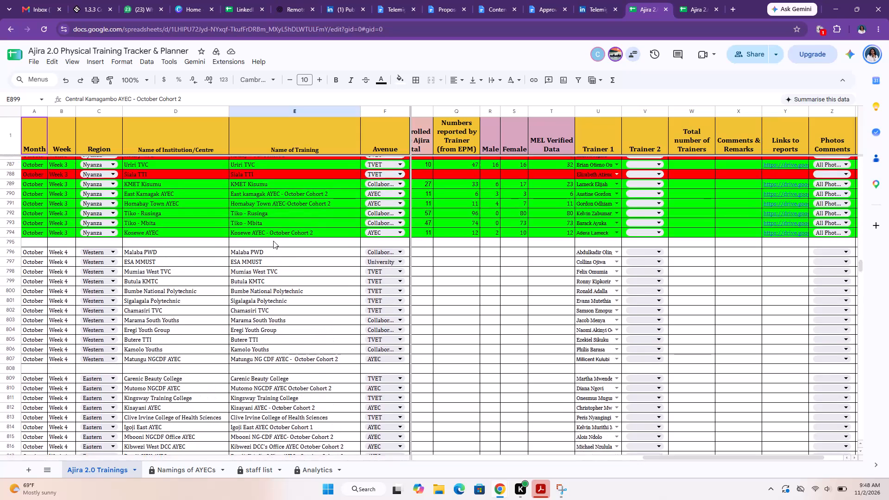
left_click(263, 310)
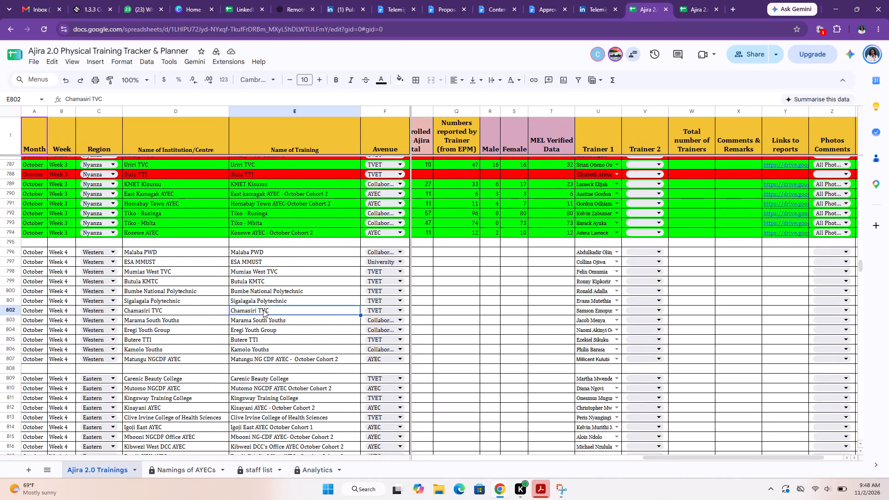
scroll(263, 310, "down", 1)
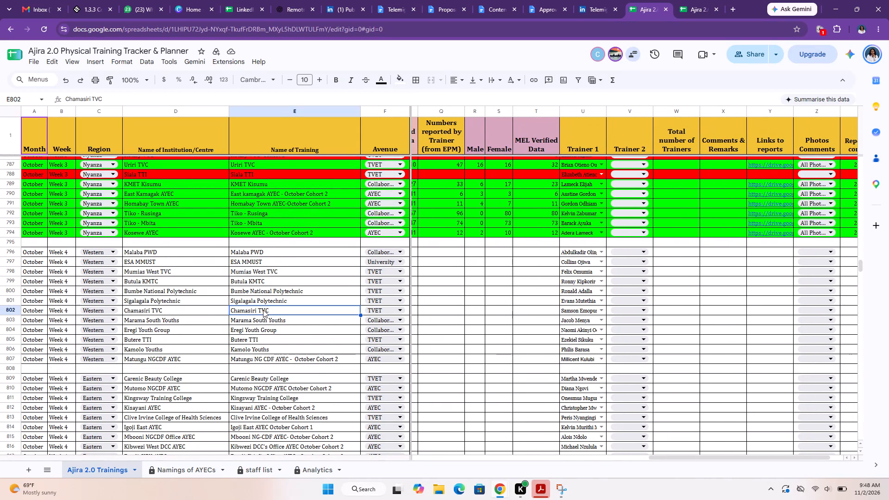
scroll(263, 310, "down", 1)
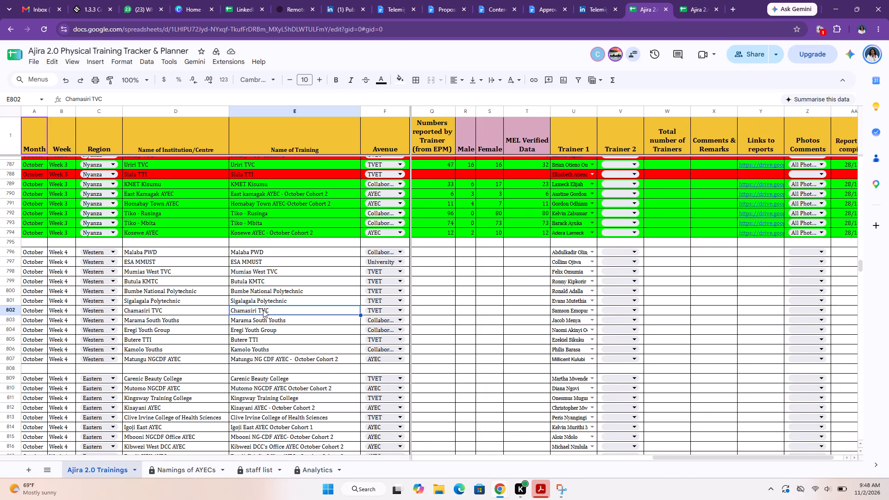
Open the Nyanza Region Scheduling/Reporting Form in place of the Western form and go to its October sheet.
left_click(696, 2)
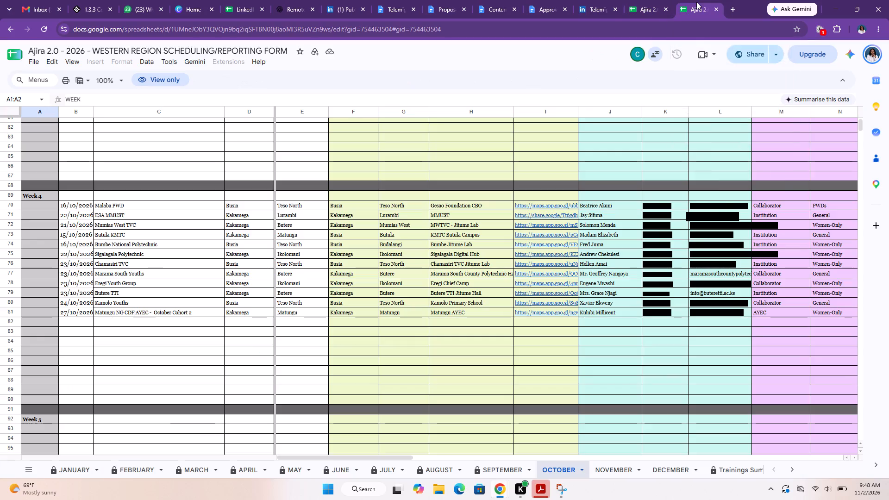
left_click(530, 30)
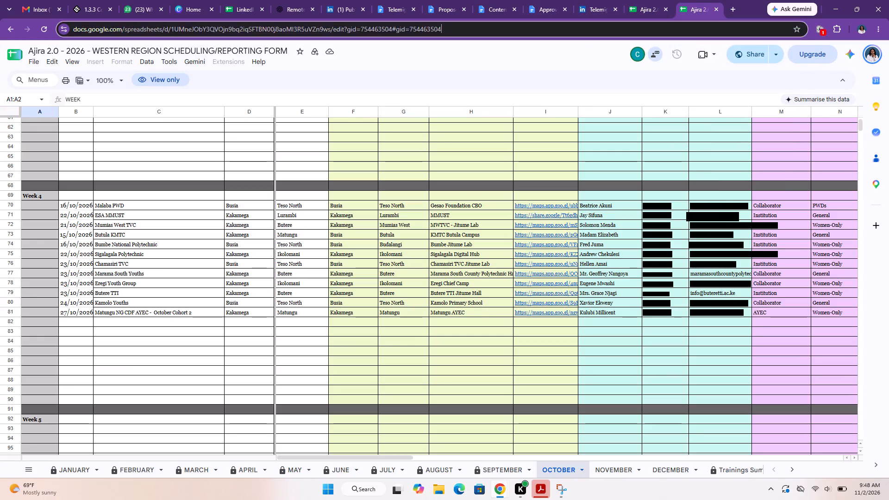
type("nya")
left_click(435, 47)
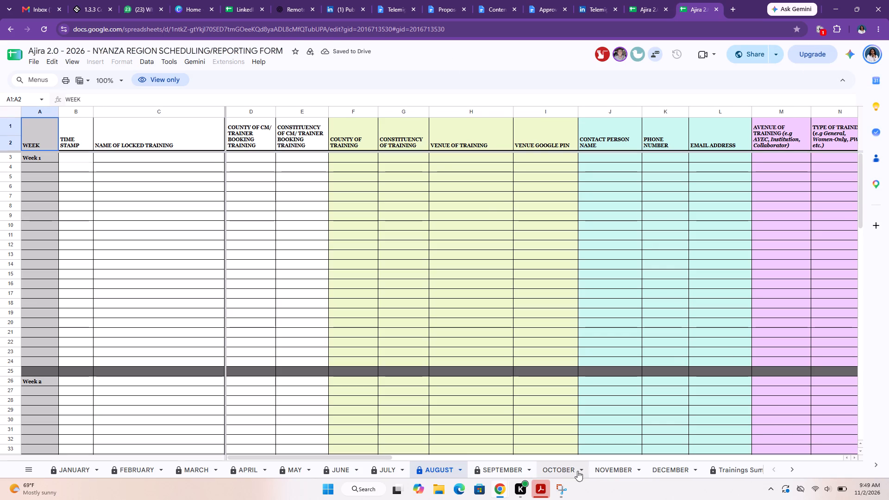
left_click(563, 468)
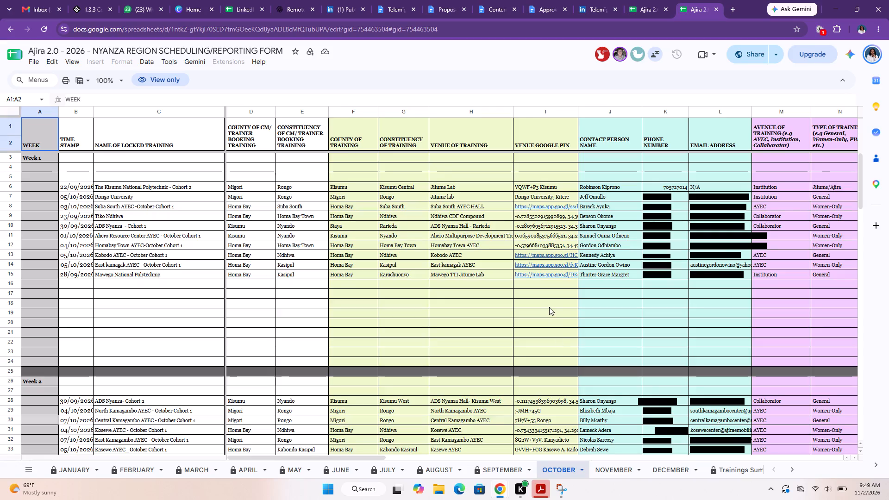
Check the Nyanza form's October Week 4 bookings against the tracker's October Week 4 Nyanza rows, and examine the form's Week 5 section.
scroll(549, 307, "down", 9)
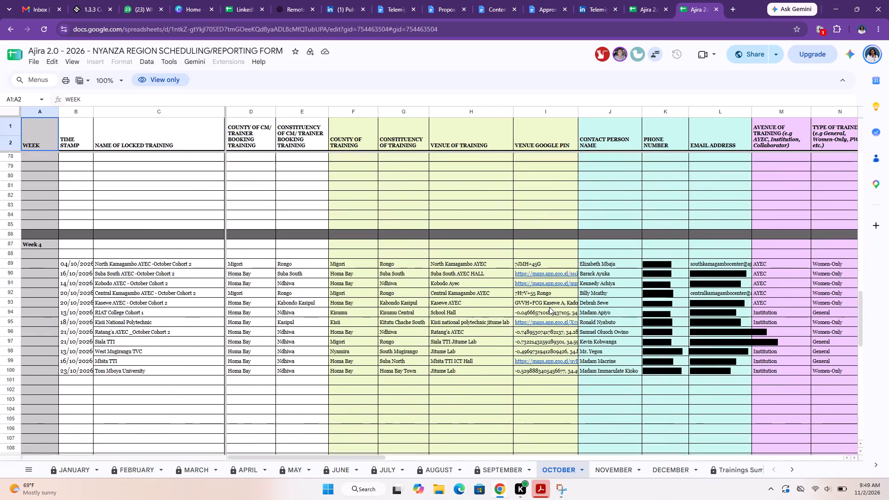
scroll(549, 307, "down", 2)
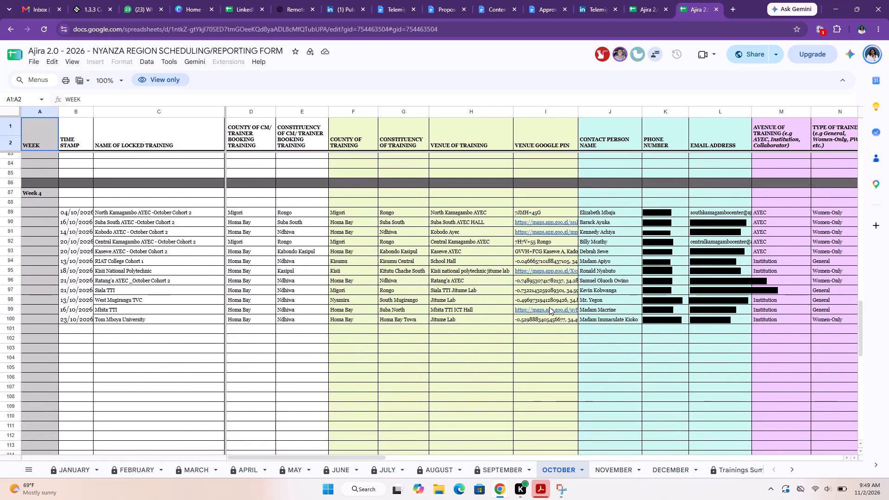
left_click(641, 6)
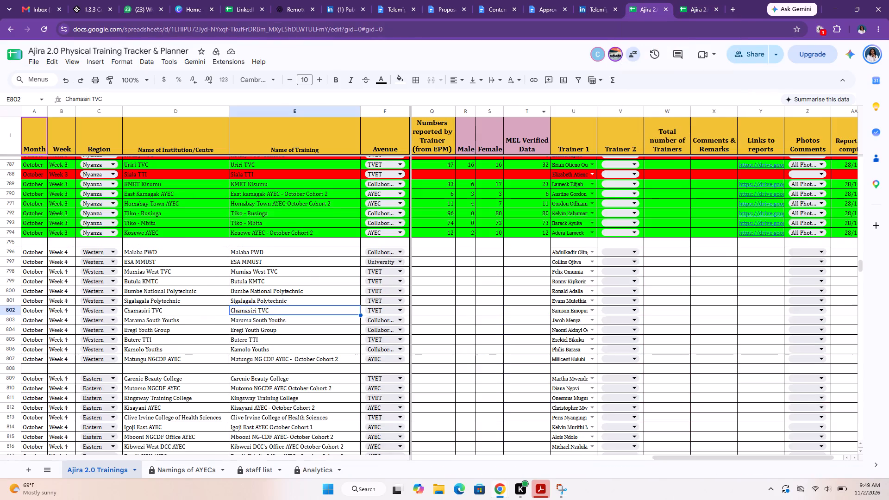
scroll(352, 306, "down", 13)
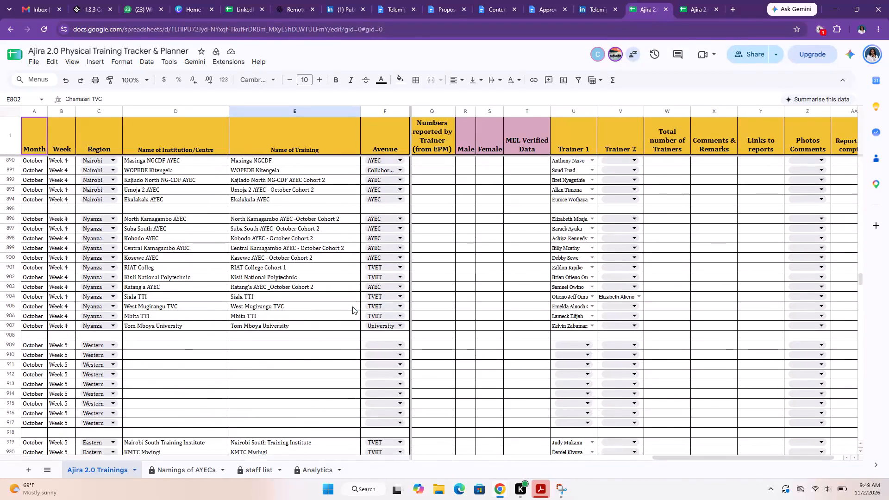
scroll(352, 306, "down", 1)
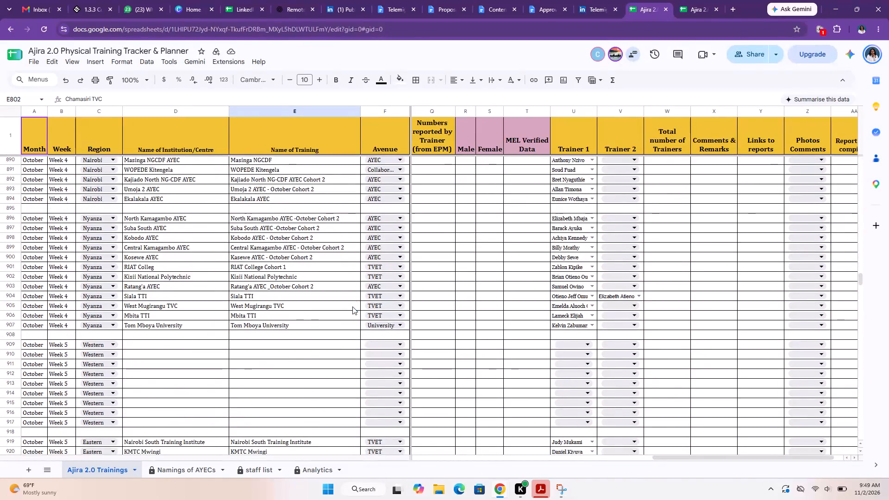
left_click(278, 248)
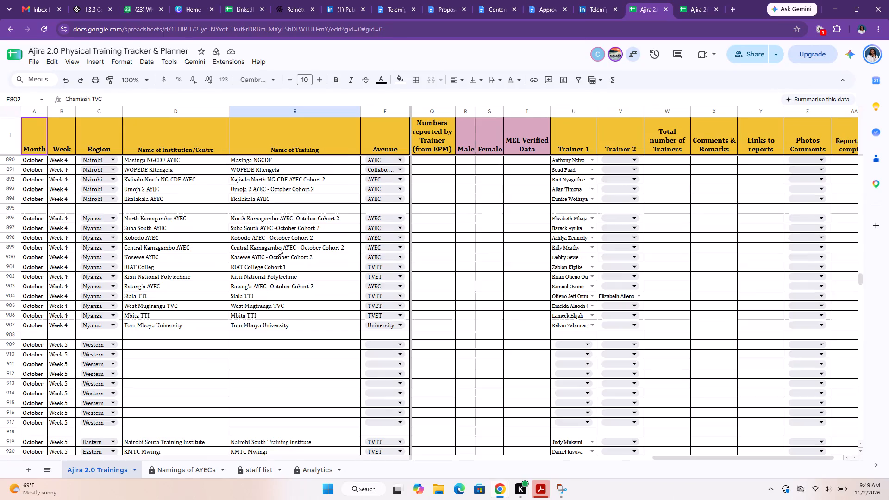
left_click(701, 2)
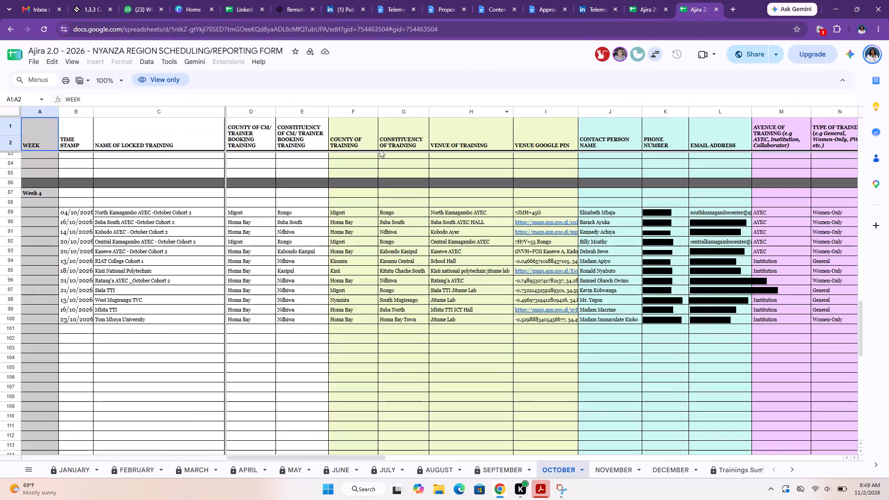
left_click(144, 271)
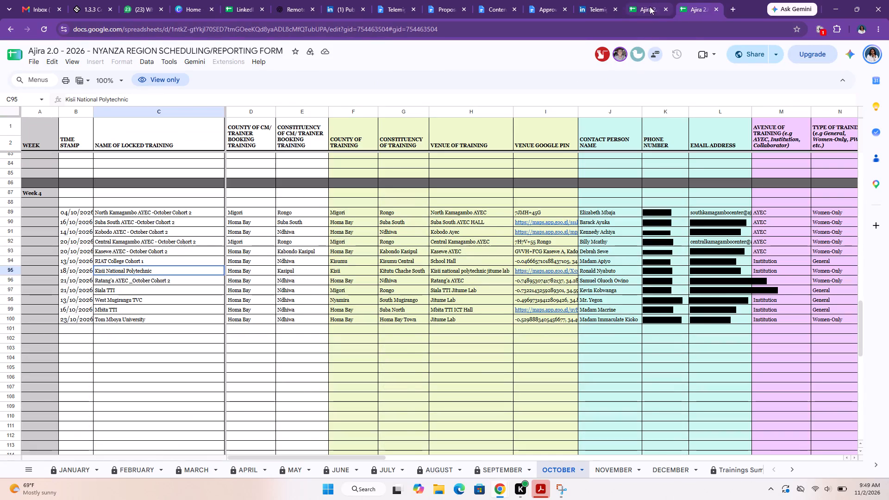
left_click(650, 6)
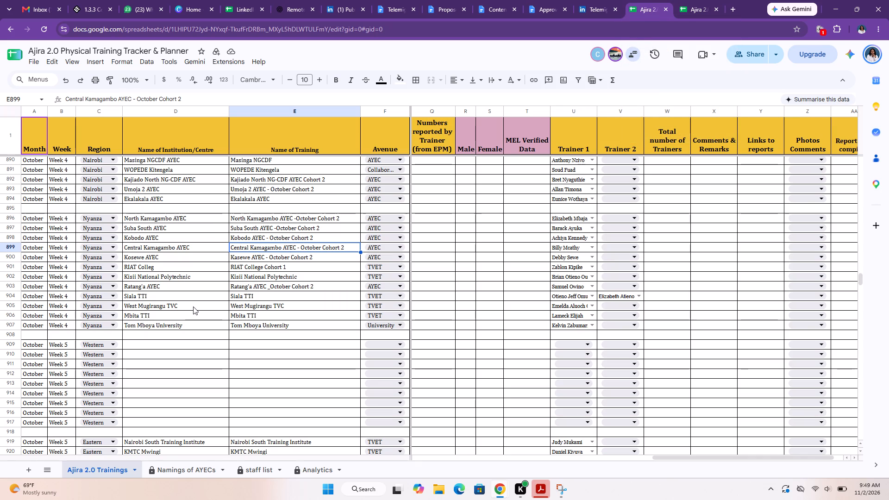
left_click(193, 306)
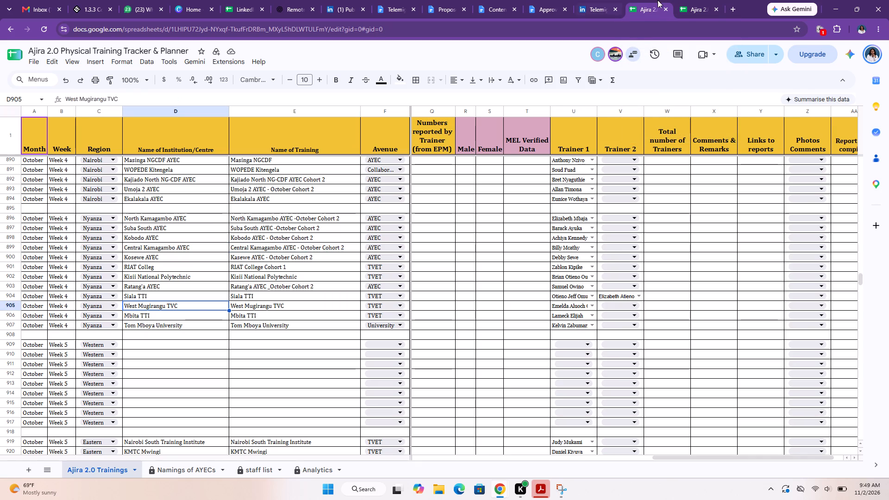
left_click(690, 2)
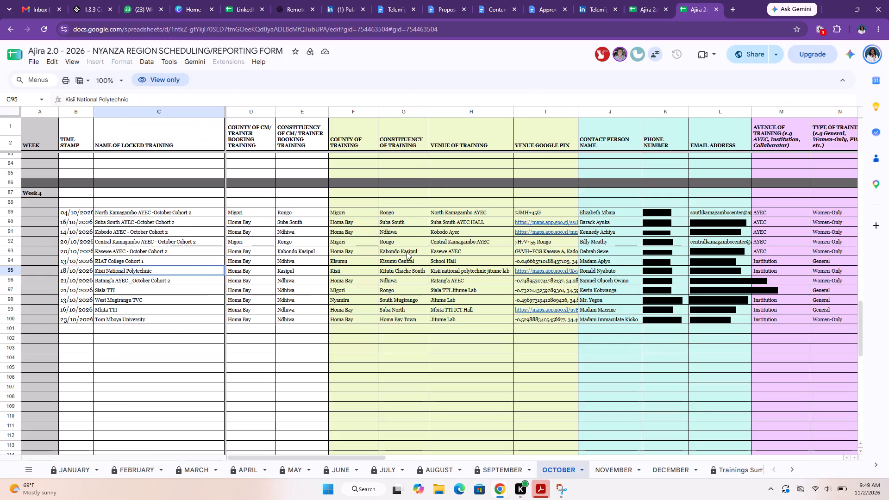
scroll(429, 287, "down", 5)
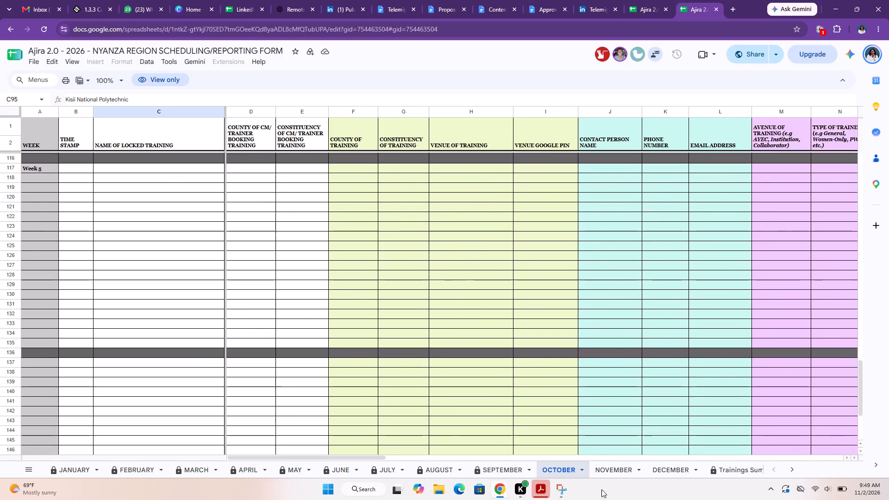
Examine the Nyanza form's November sheet alongside the tracker's November Week 2 Nyanza rows.
left_click(612, 467)
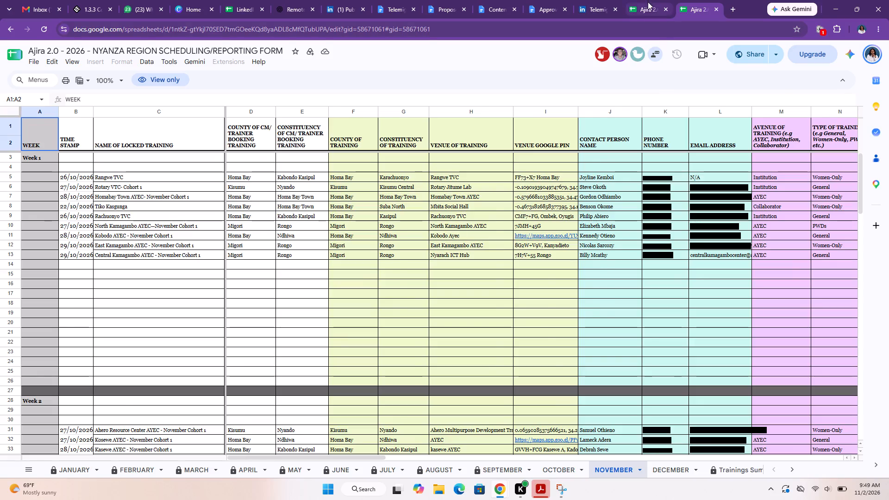
left_click(648, 2)
scroll(308, 294, "down", 3)
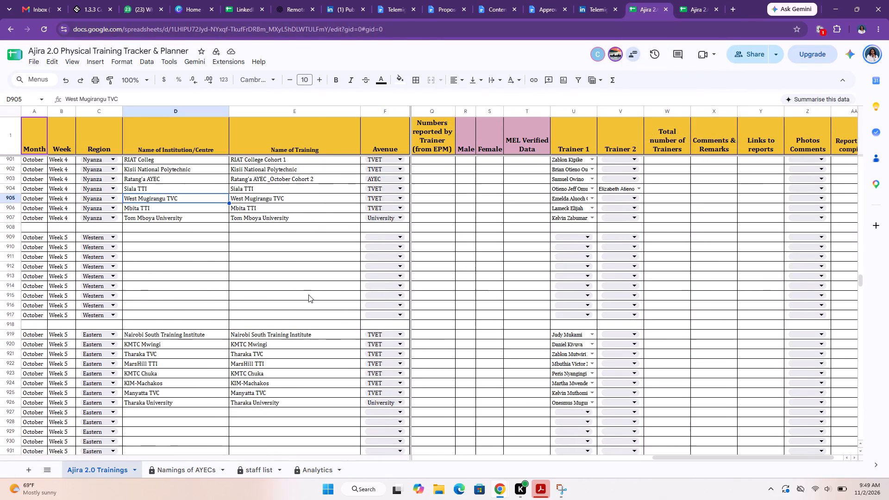
scroll(308, 294, "down", 16)
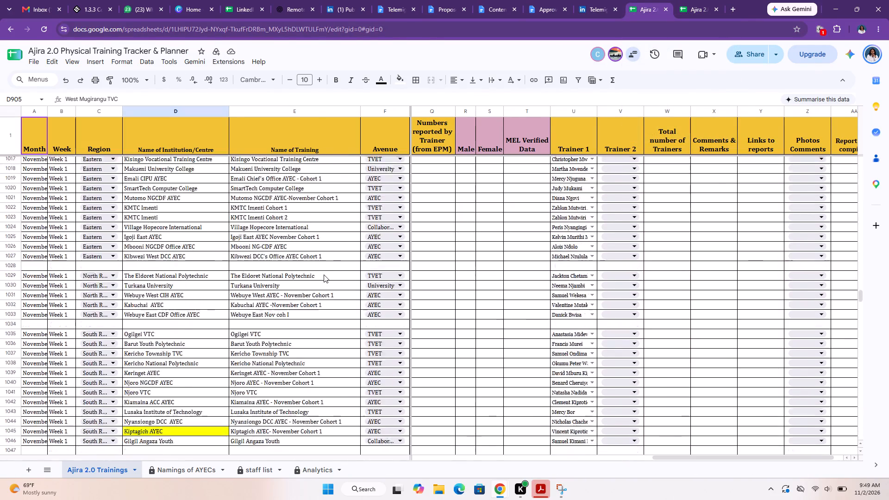
scroll(324, 275, "down", 9)
scroll(324, 275, "right", 1)
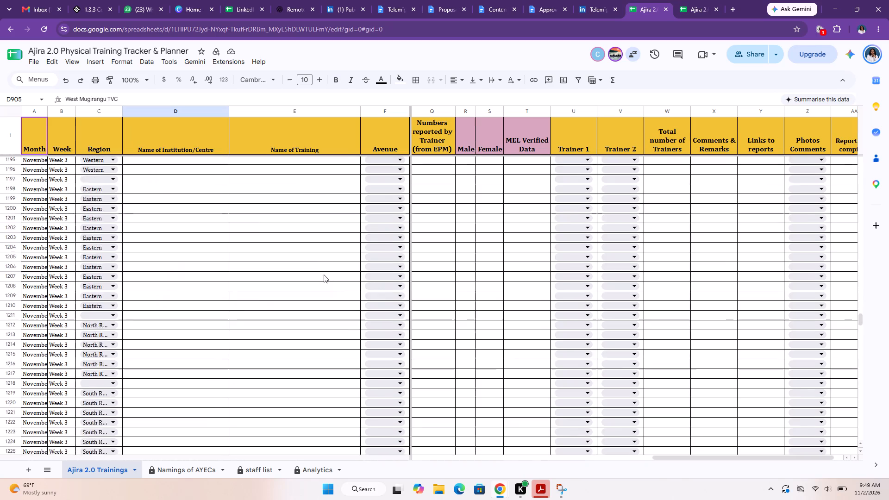
scroll(324, 275, "right", 1)
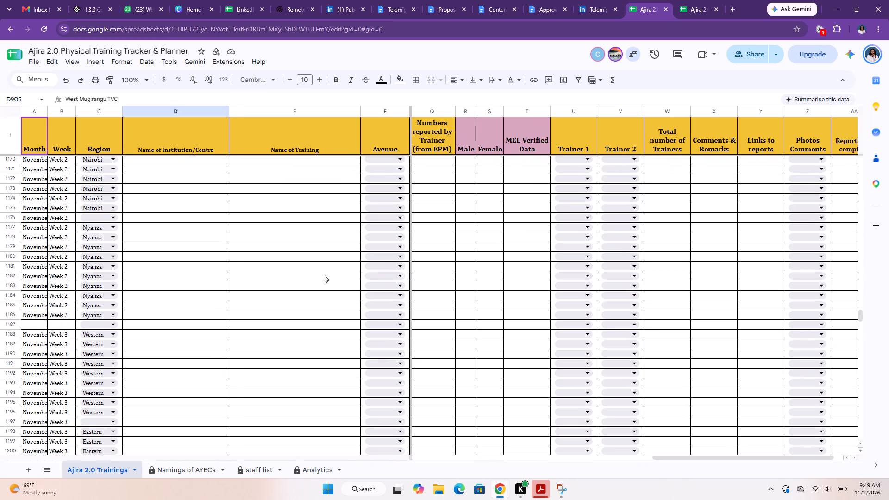
left_click(689, 2)
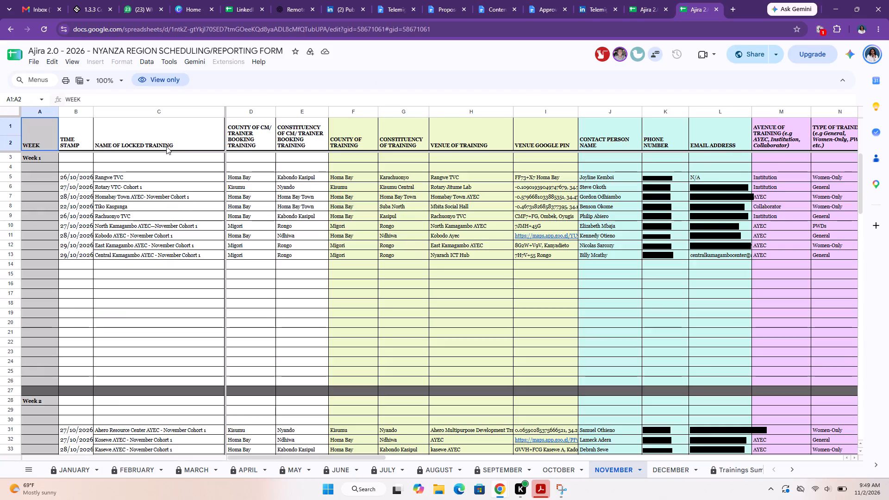
Copy the Nyanza form's November Week 1 training names and check the tracker's November Week 1 Nyanza rows for them.
left_click_drag(141, 176, 164, 255)
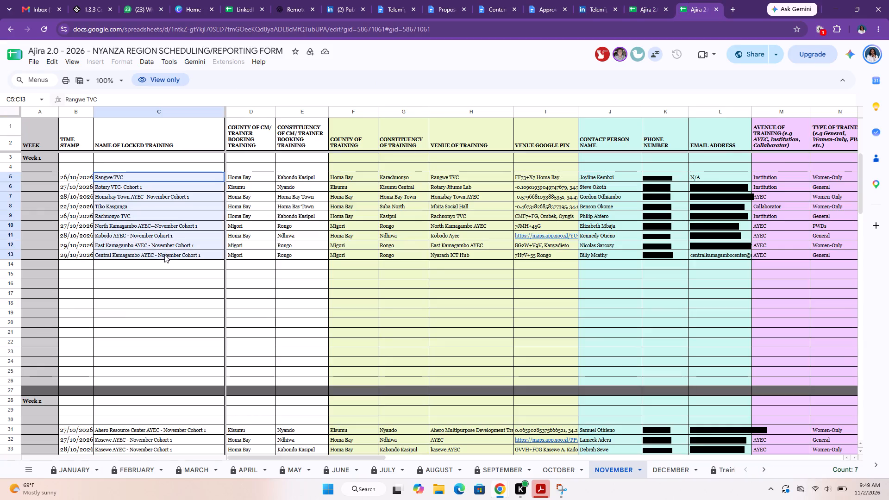
left_click_drag(164, 255, 165, 256)
key("ctrl+c")
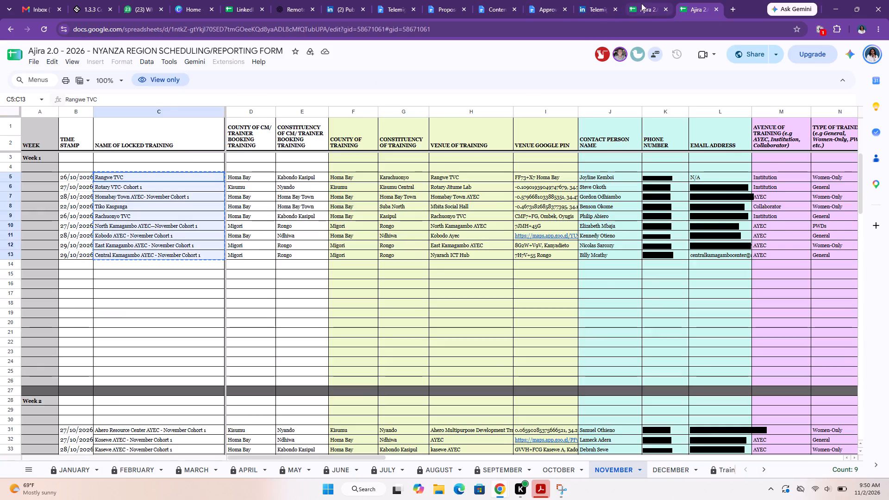
left_click(645, 6)
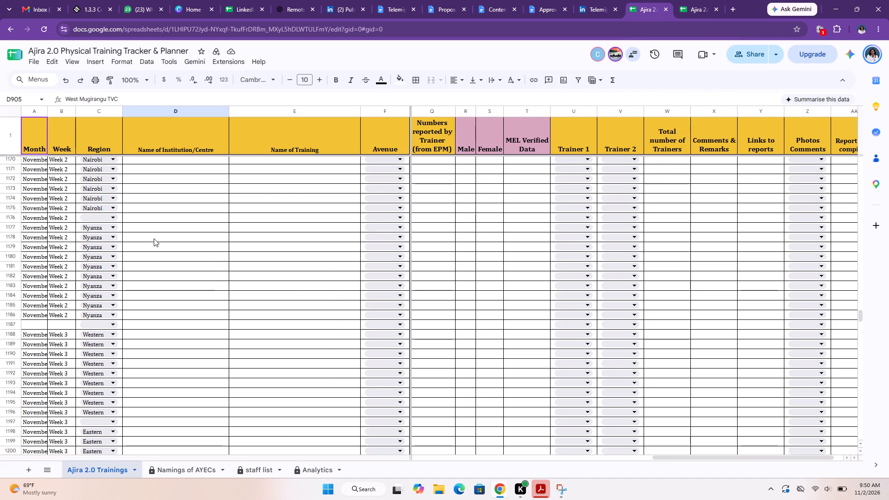
scroll(154, 238, "up", 10)
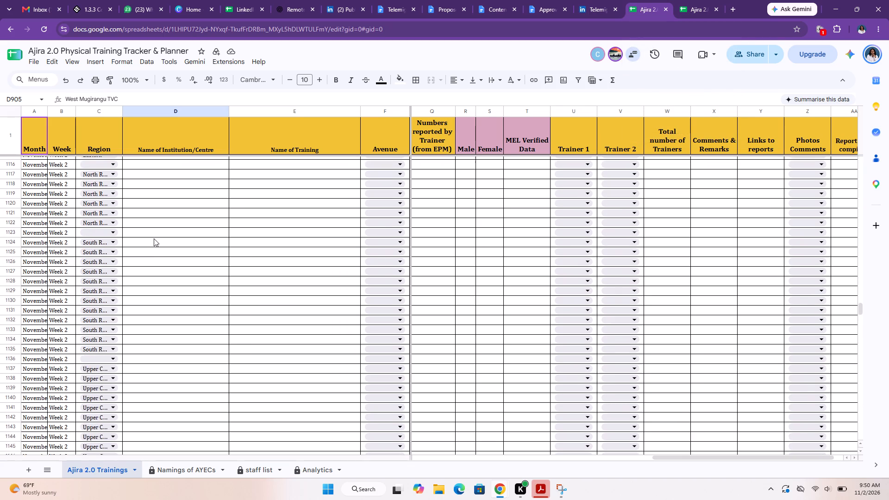
scroll(154, 238, "up", 7)
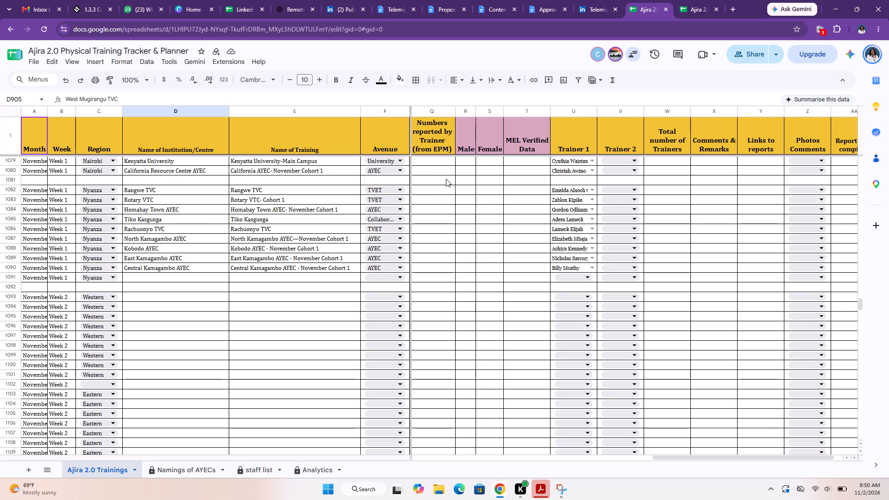
left_click(700, 8)
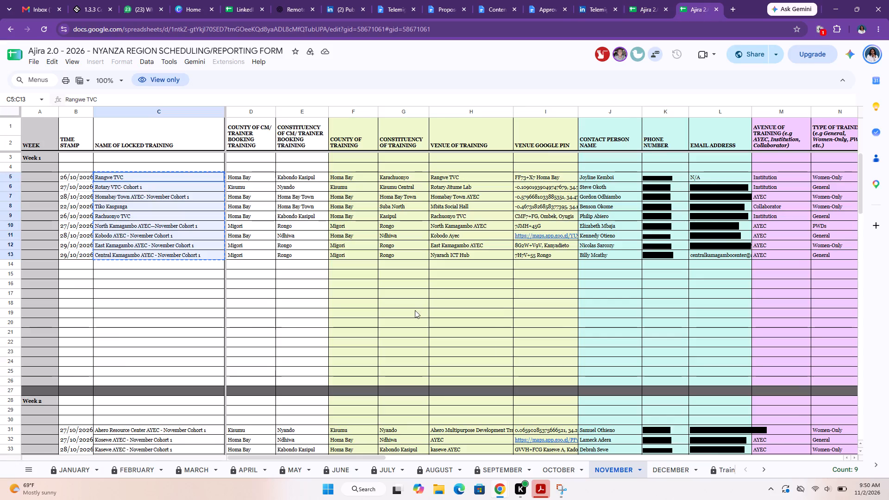